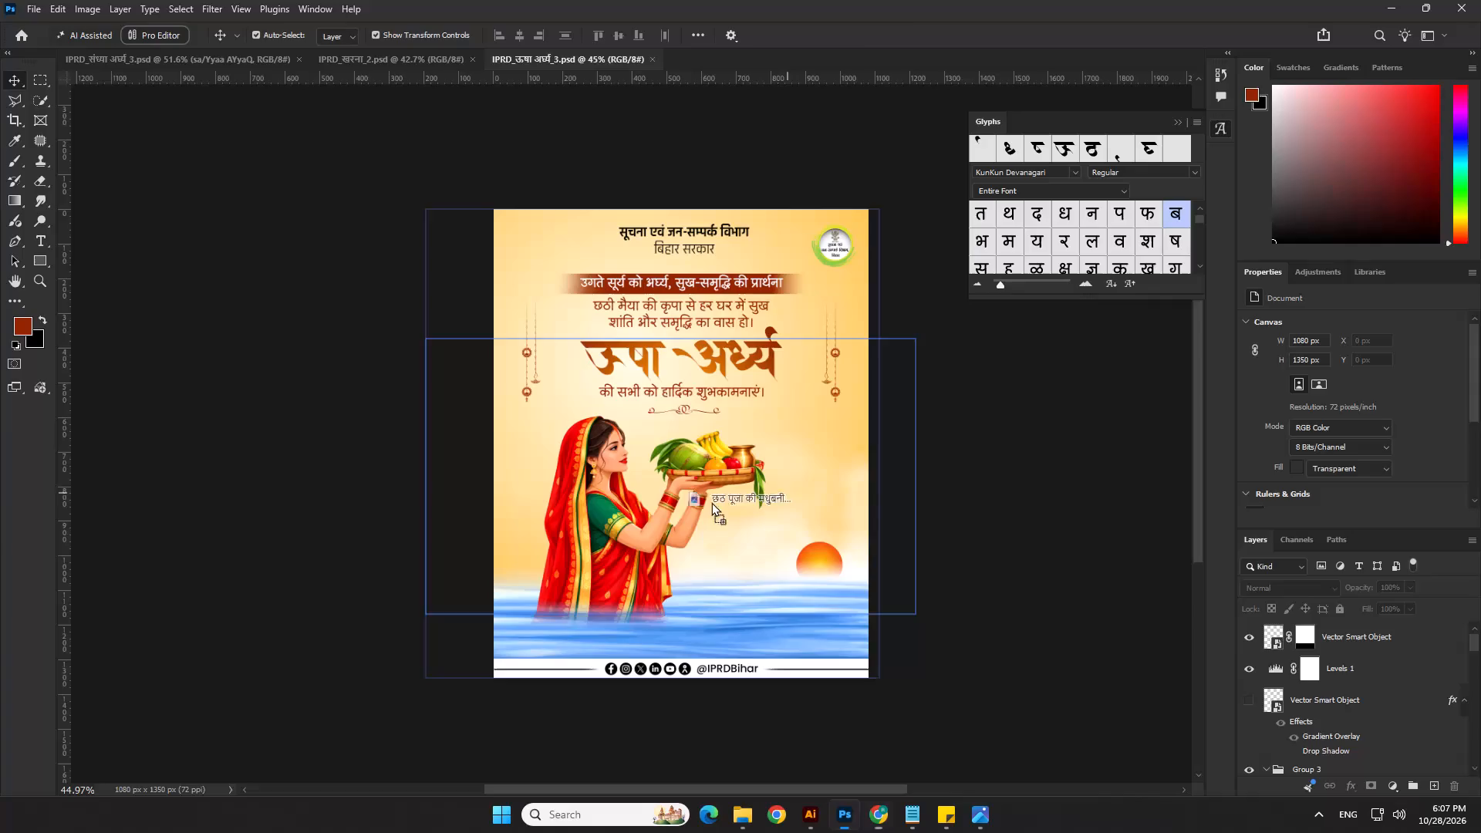
Place the छठ पूजा की मधुबनी शुभकामनाएँ image over the full ऊषा अर्घ्य poster canvas and save the document.
key(Return)
click(1085, 593)
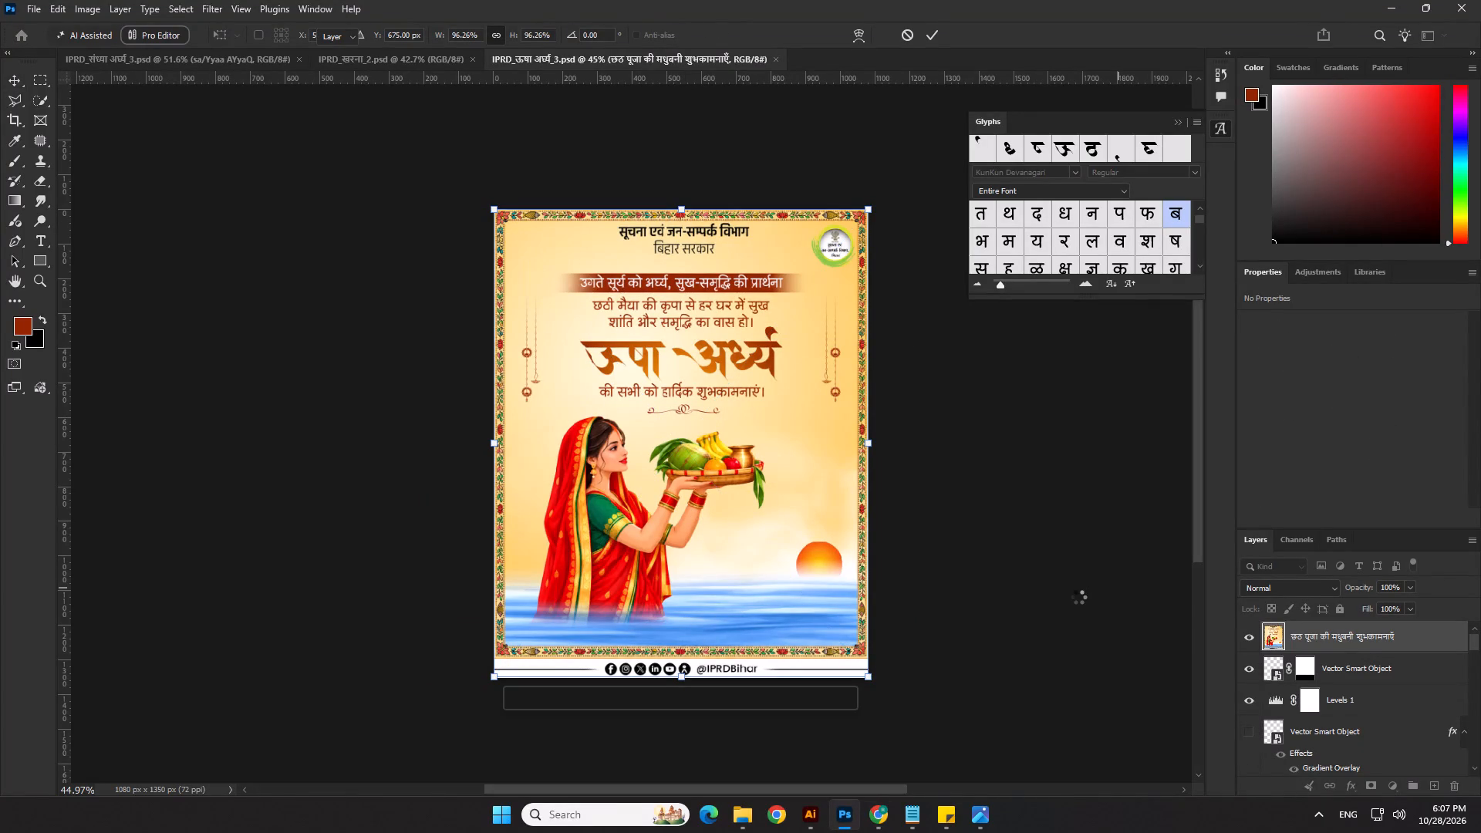
scroll(965, 541, up, 2)
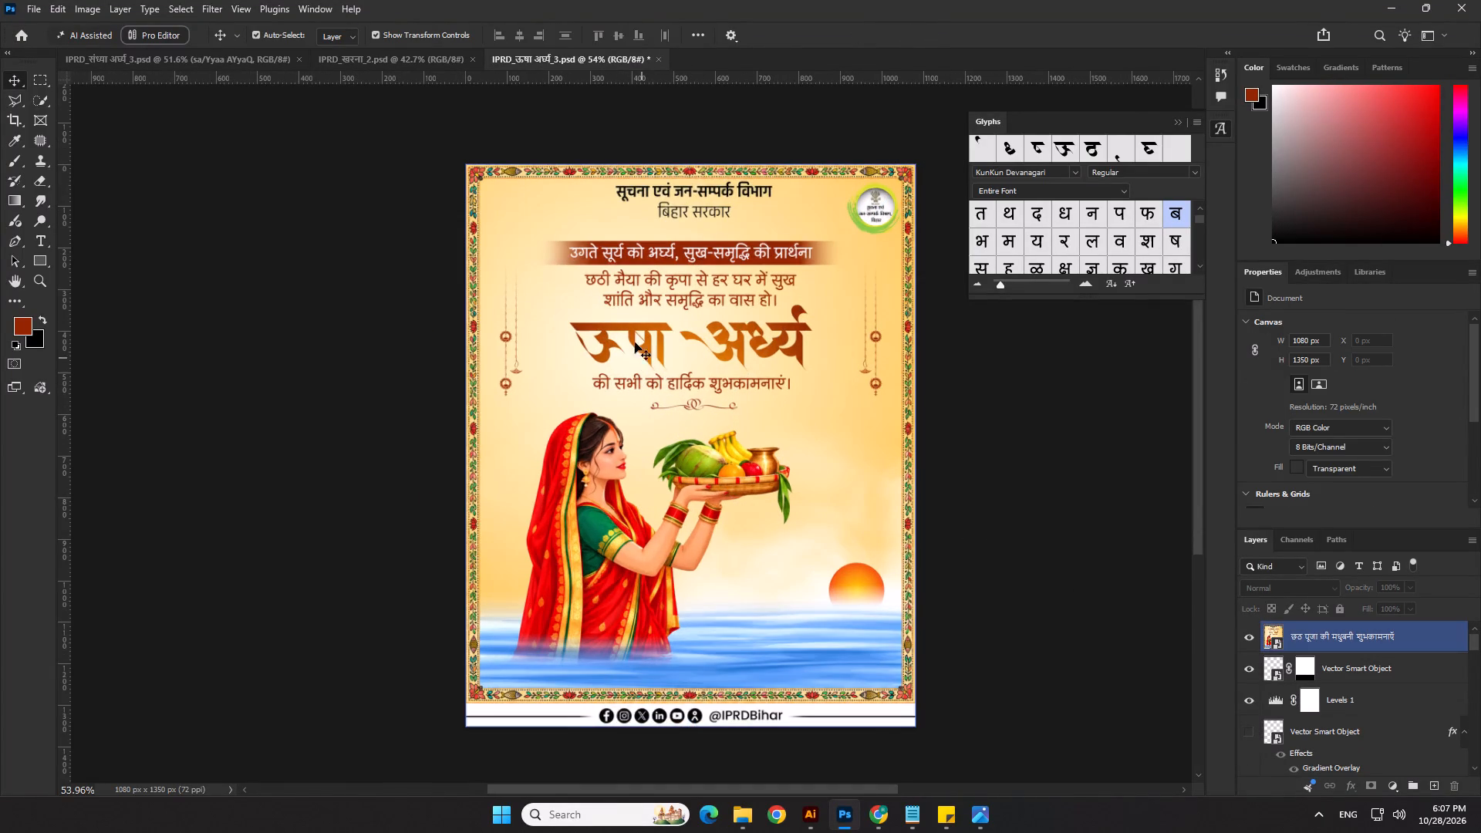
scroll(588, 307, up, 1)
scroll(586, 306, down, 1)
scroll(713, 315, down, 2)
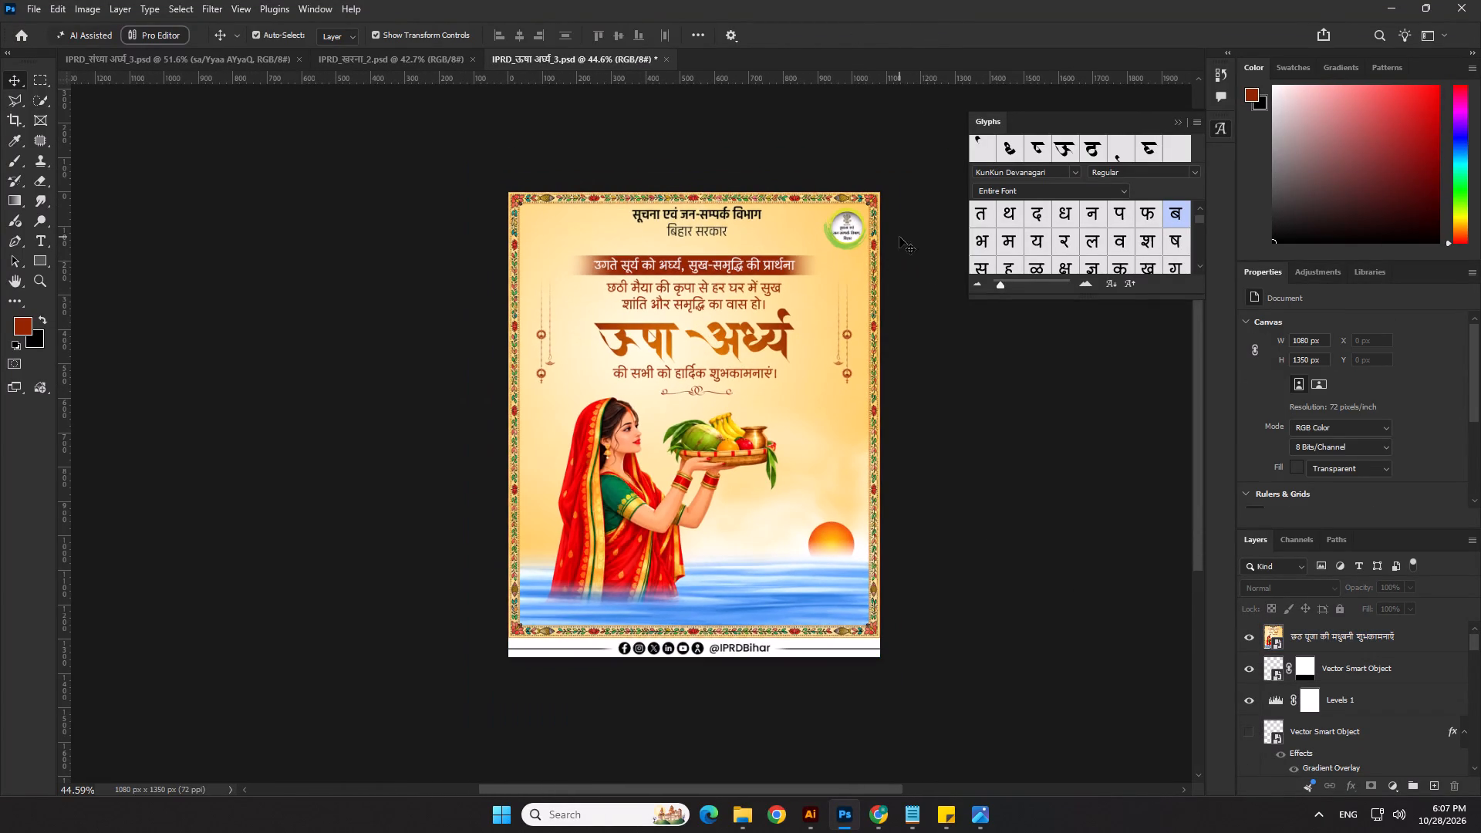
click(918, 289)
scroll(870, 322, down, 1)
click(965, 494)
key(ctrl+s)
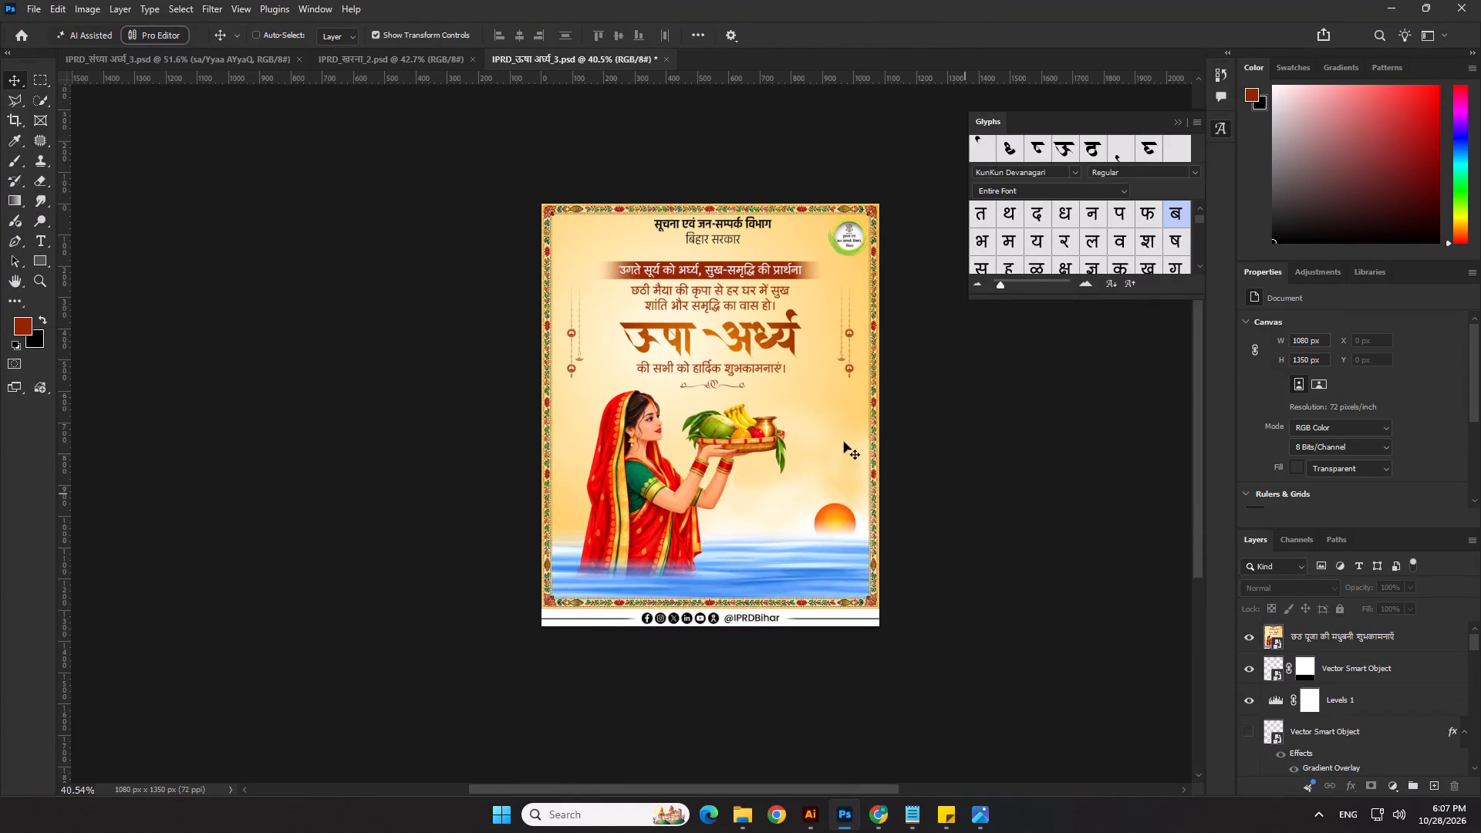
Save a PNG copy of the poster as IPRD_ऊषा अर्घ्य_3 copy.png in the 28.10.26 folder, using the large file size option.
click(38, 12)
click(78, 210)
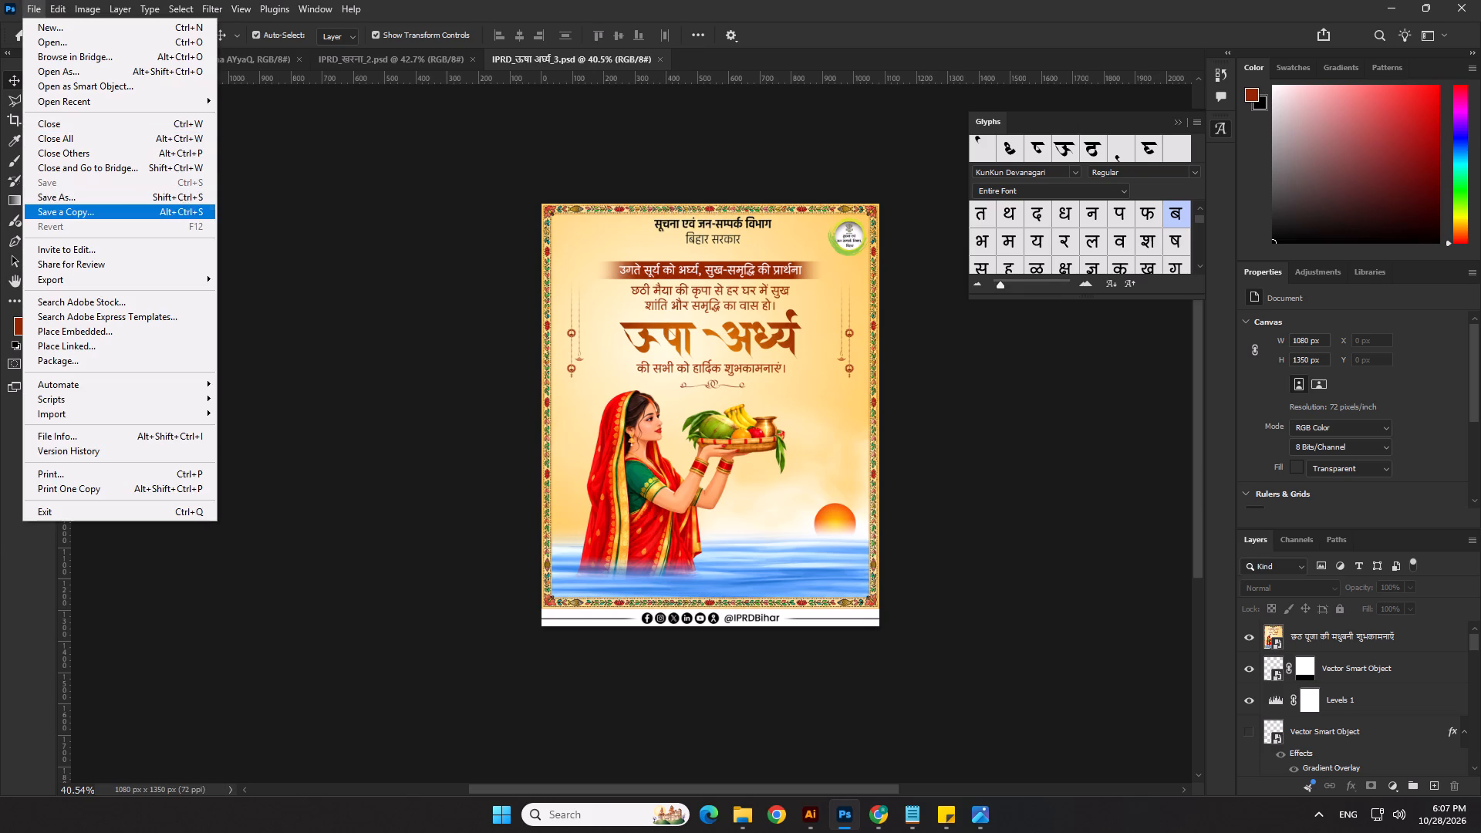
click(222, 665)
click(199, 564)
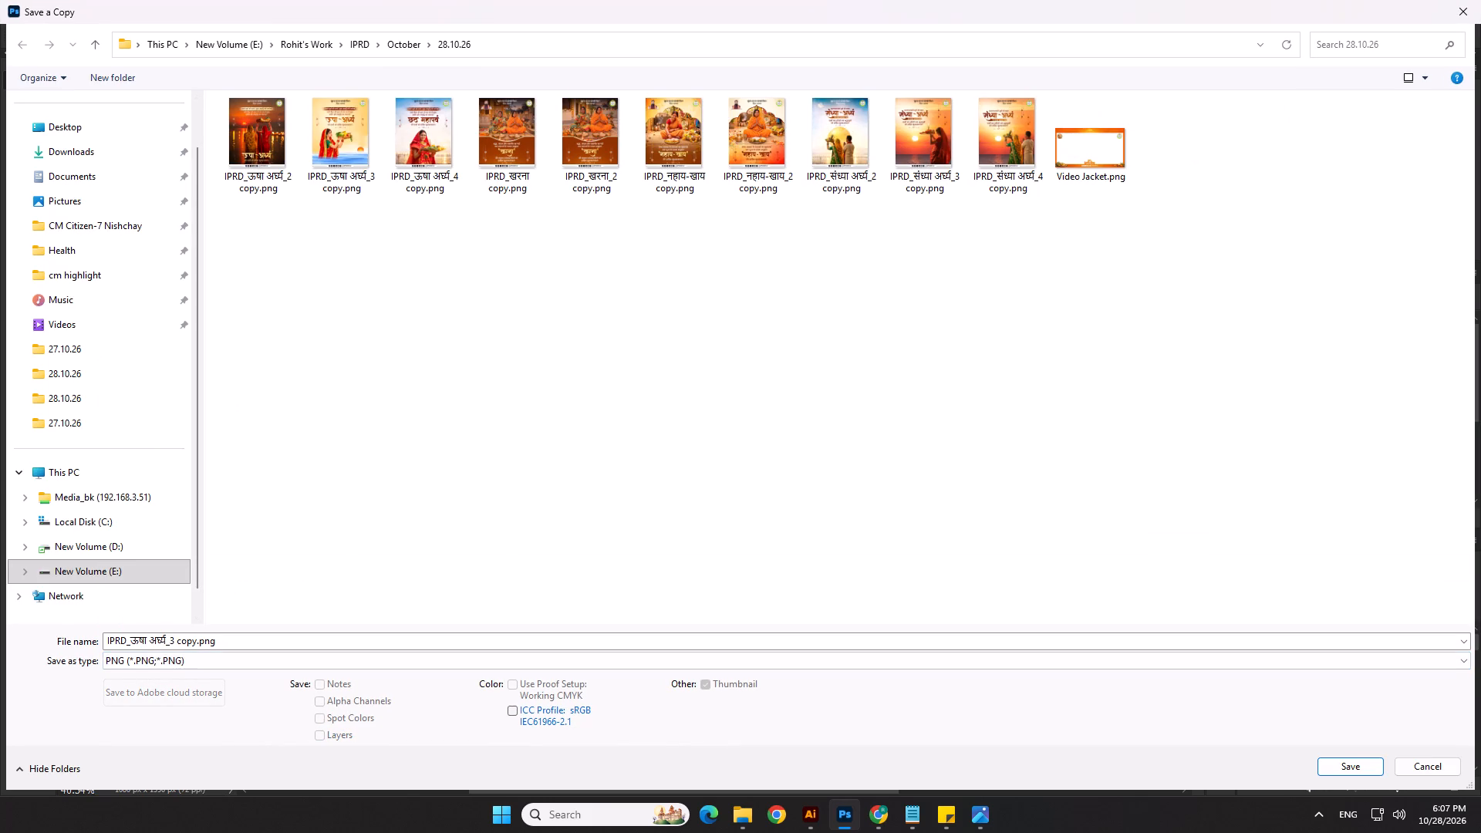
click(1331, 768)
click(794, 409)
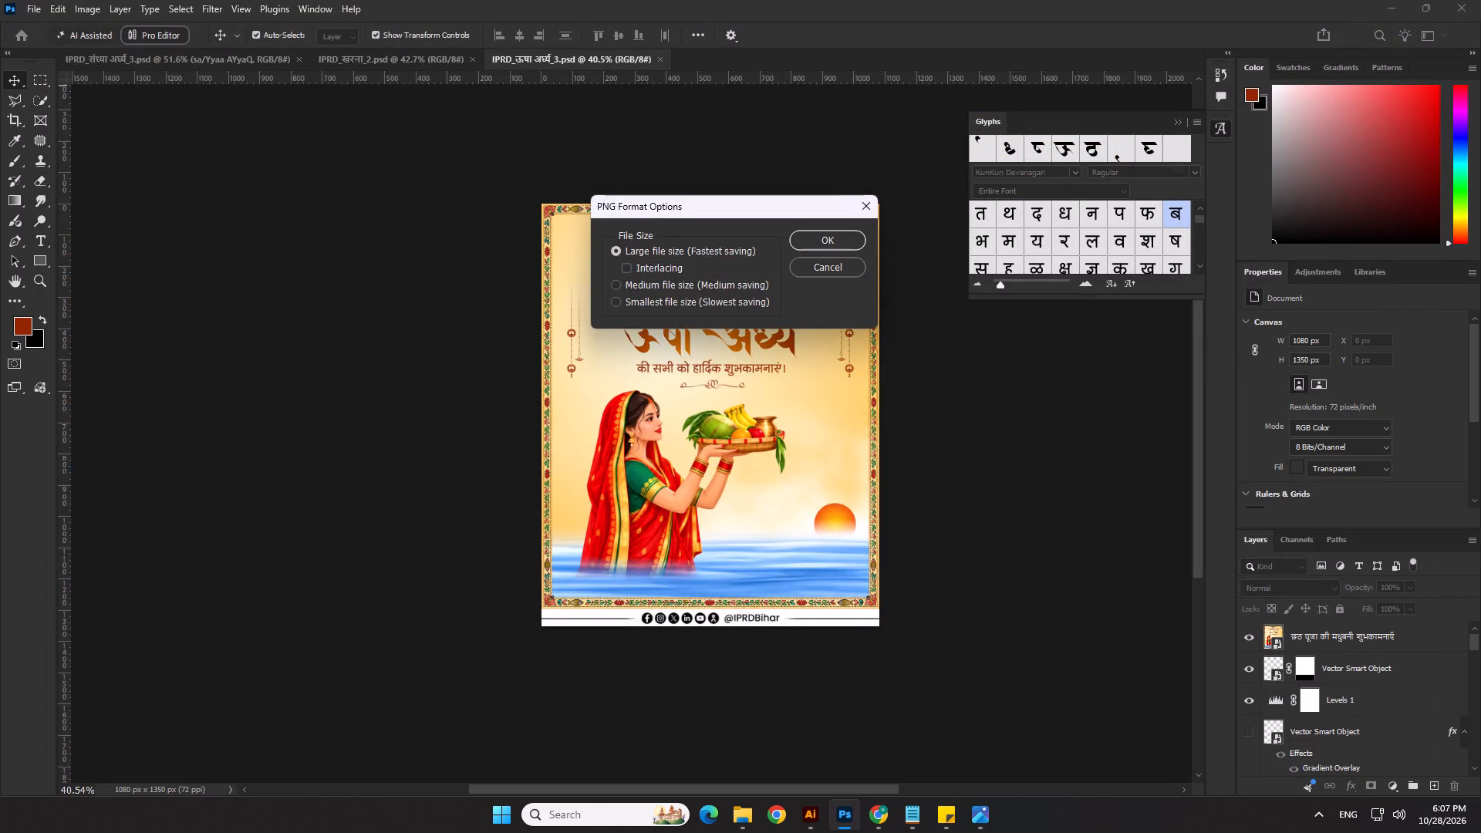
click(847, 238)
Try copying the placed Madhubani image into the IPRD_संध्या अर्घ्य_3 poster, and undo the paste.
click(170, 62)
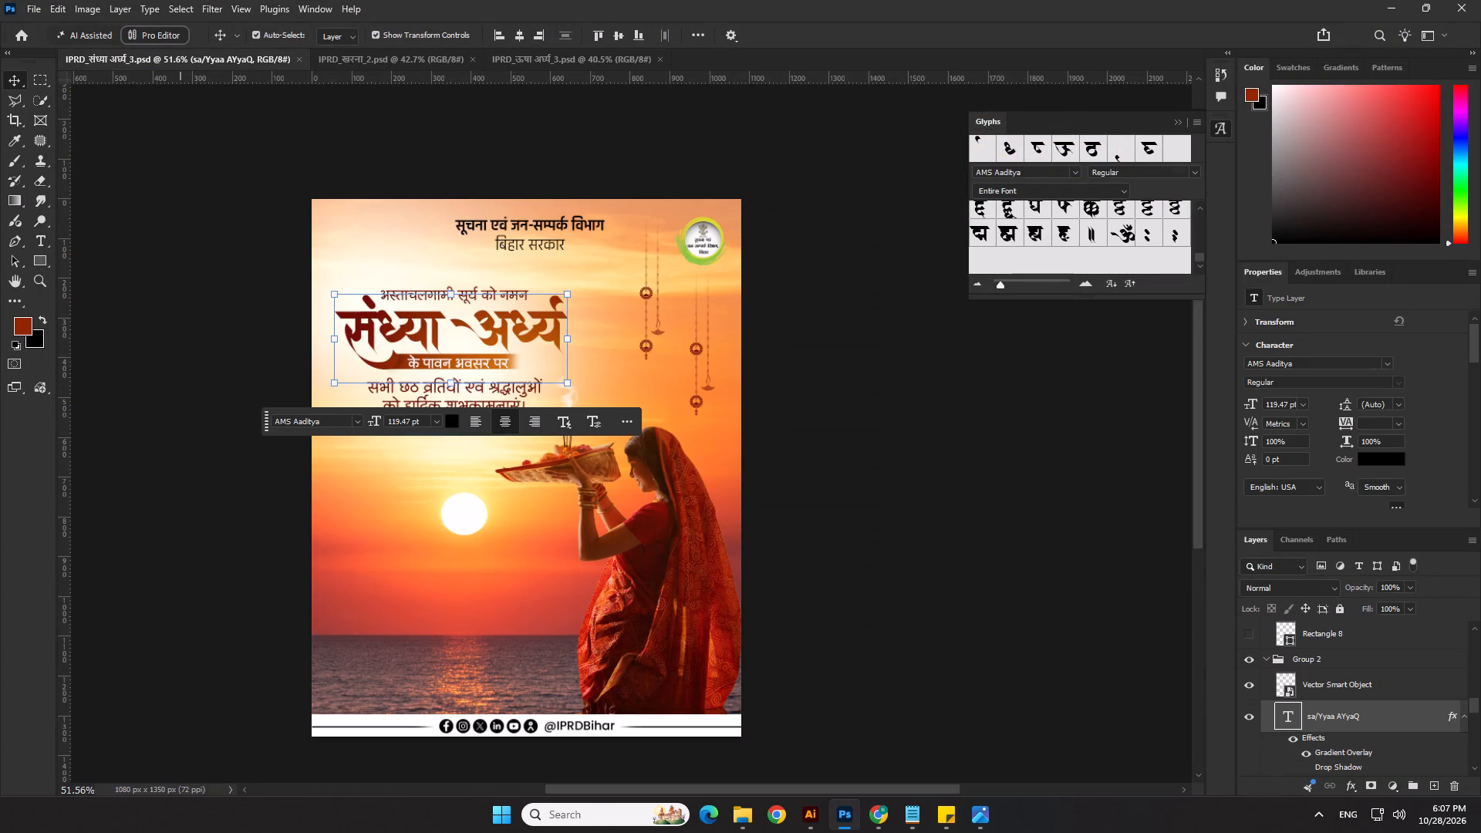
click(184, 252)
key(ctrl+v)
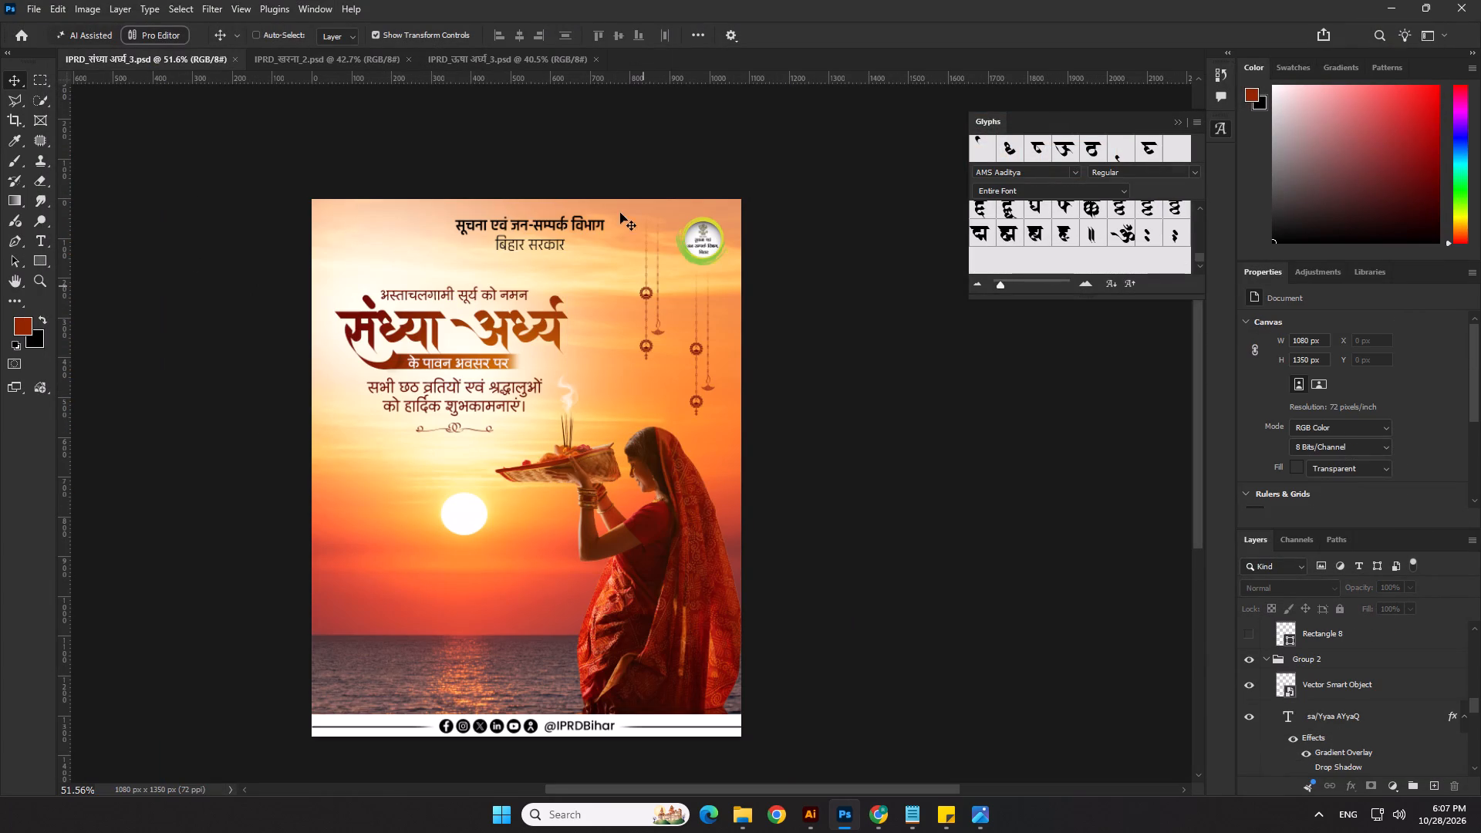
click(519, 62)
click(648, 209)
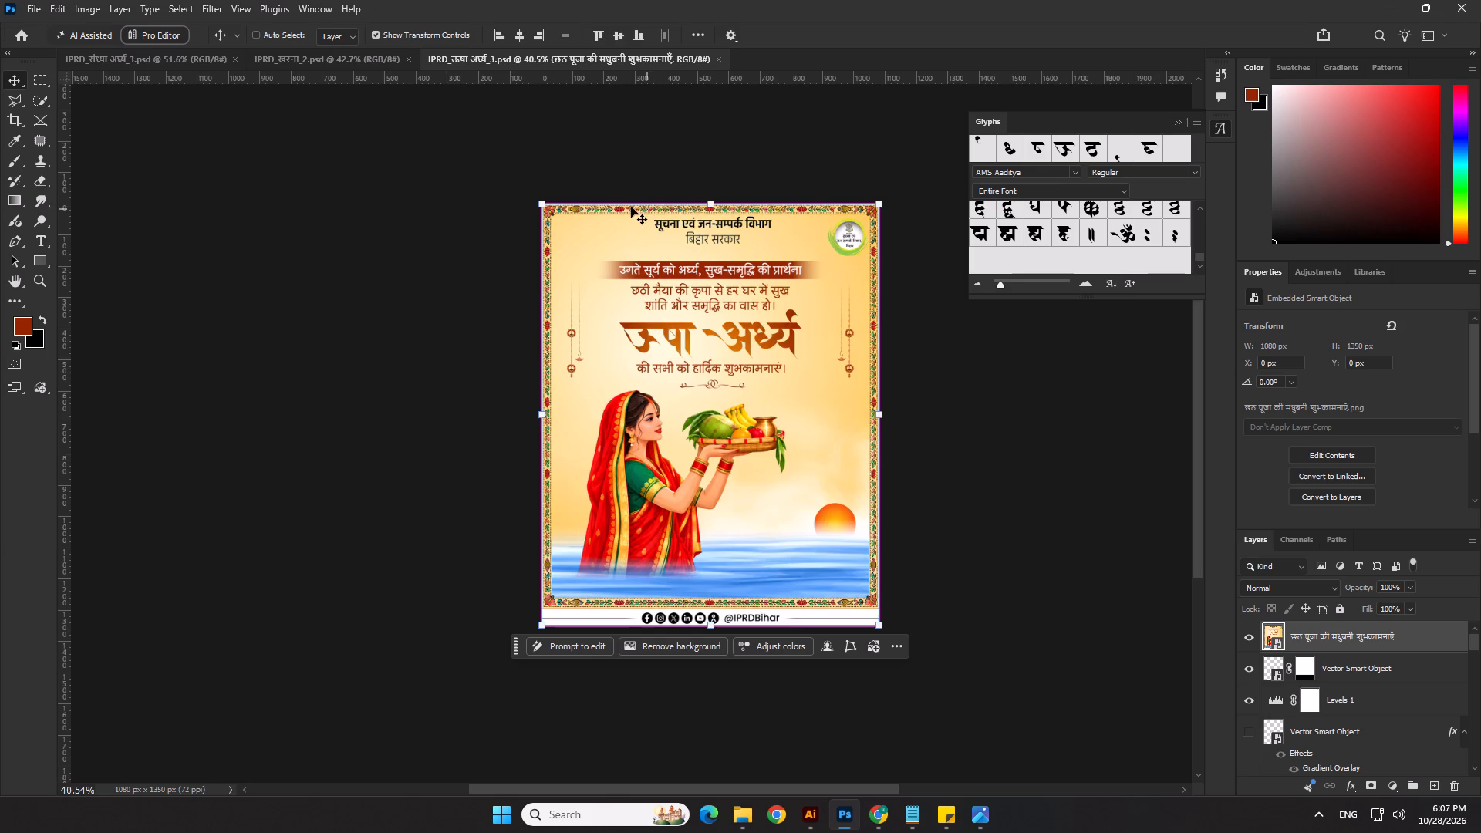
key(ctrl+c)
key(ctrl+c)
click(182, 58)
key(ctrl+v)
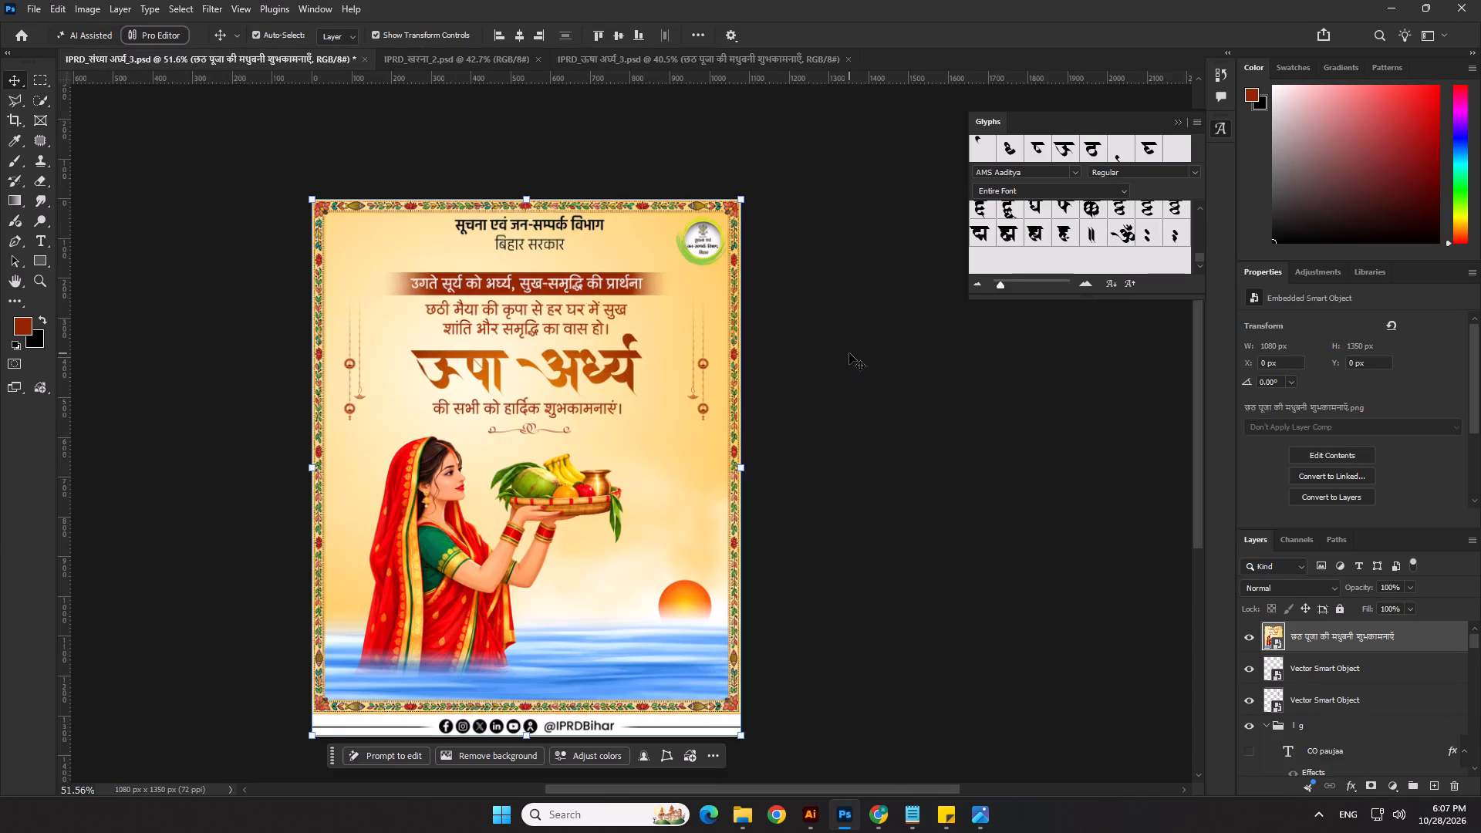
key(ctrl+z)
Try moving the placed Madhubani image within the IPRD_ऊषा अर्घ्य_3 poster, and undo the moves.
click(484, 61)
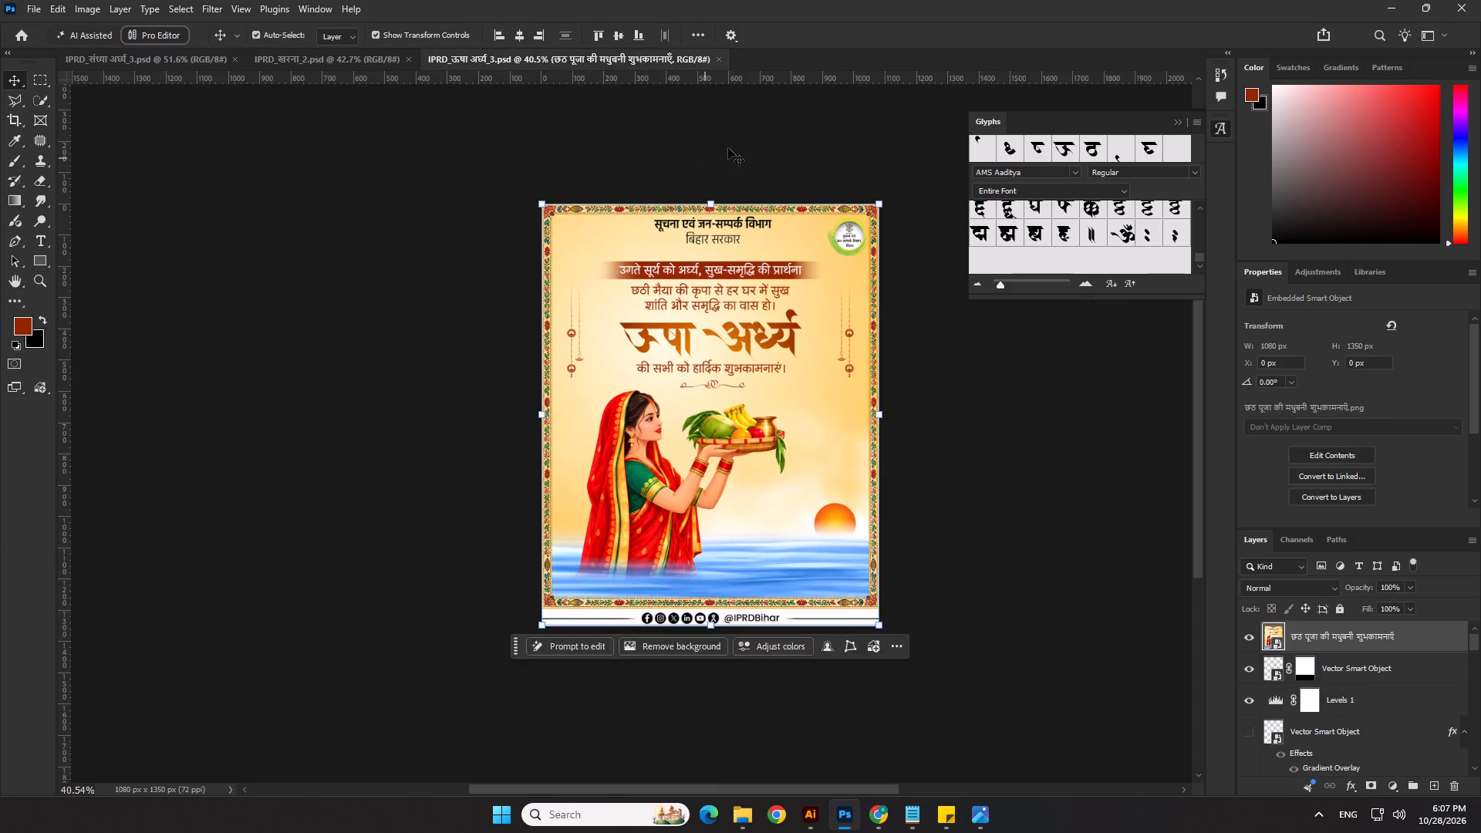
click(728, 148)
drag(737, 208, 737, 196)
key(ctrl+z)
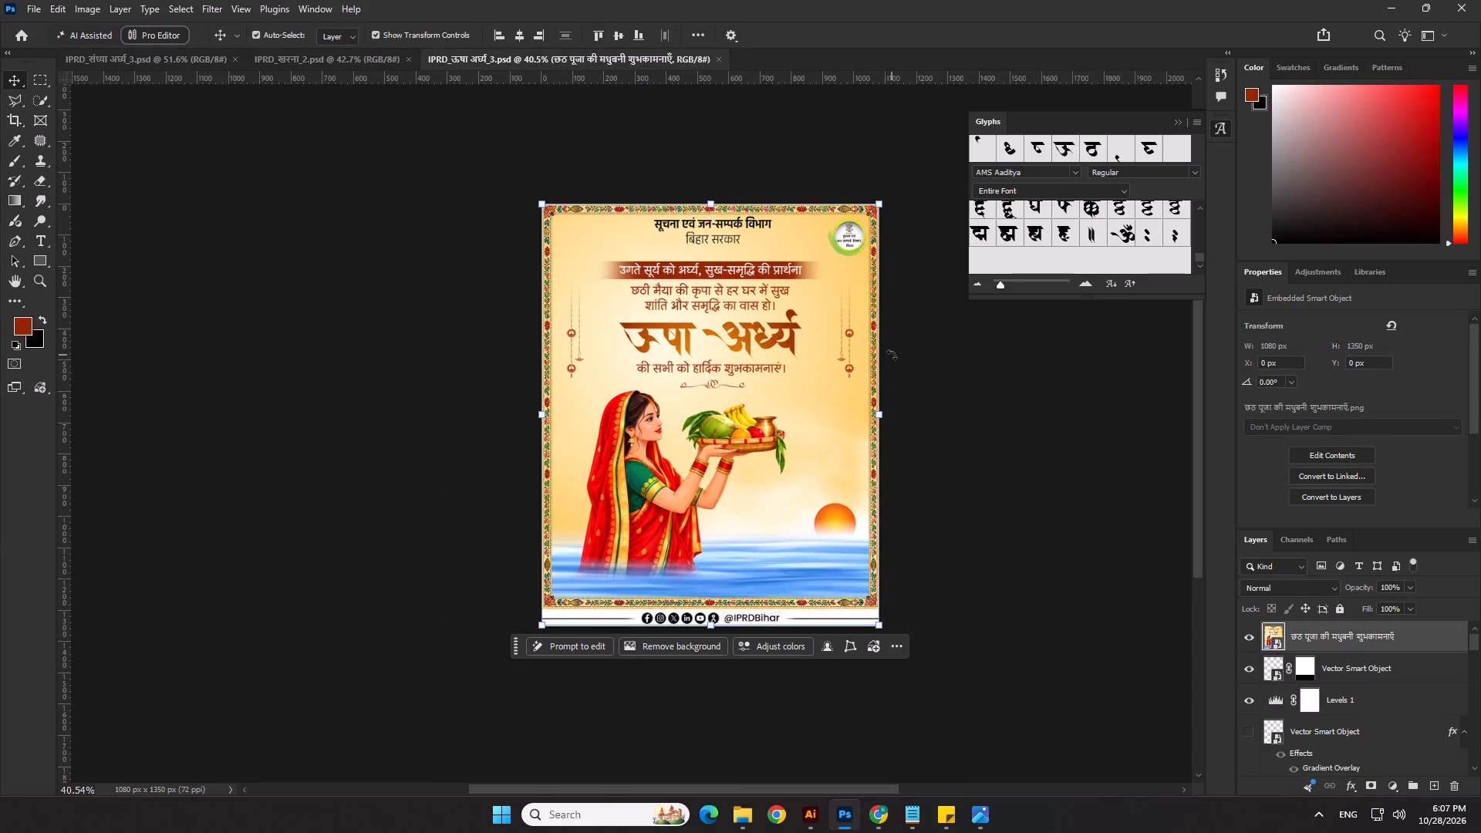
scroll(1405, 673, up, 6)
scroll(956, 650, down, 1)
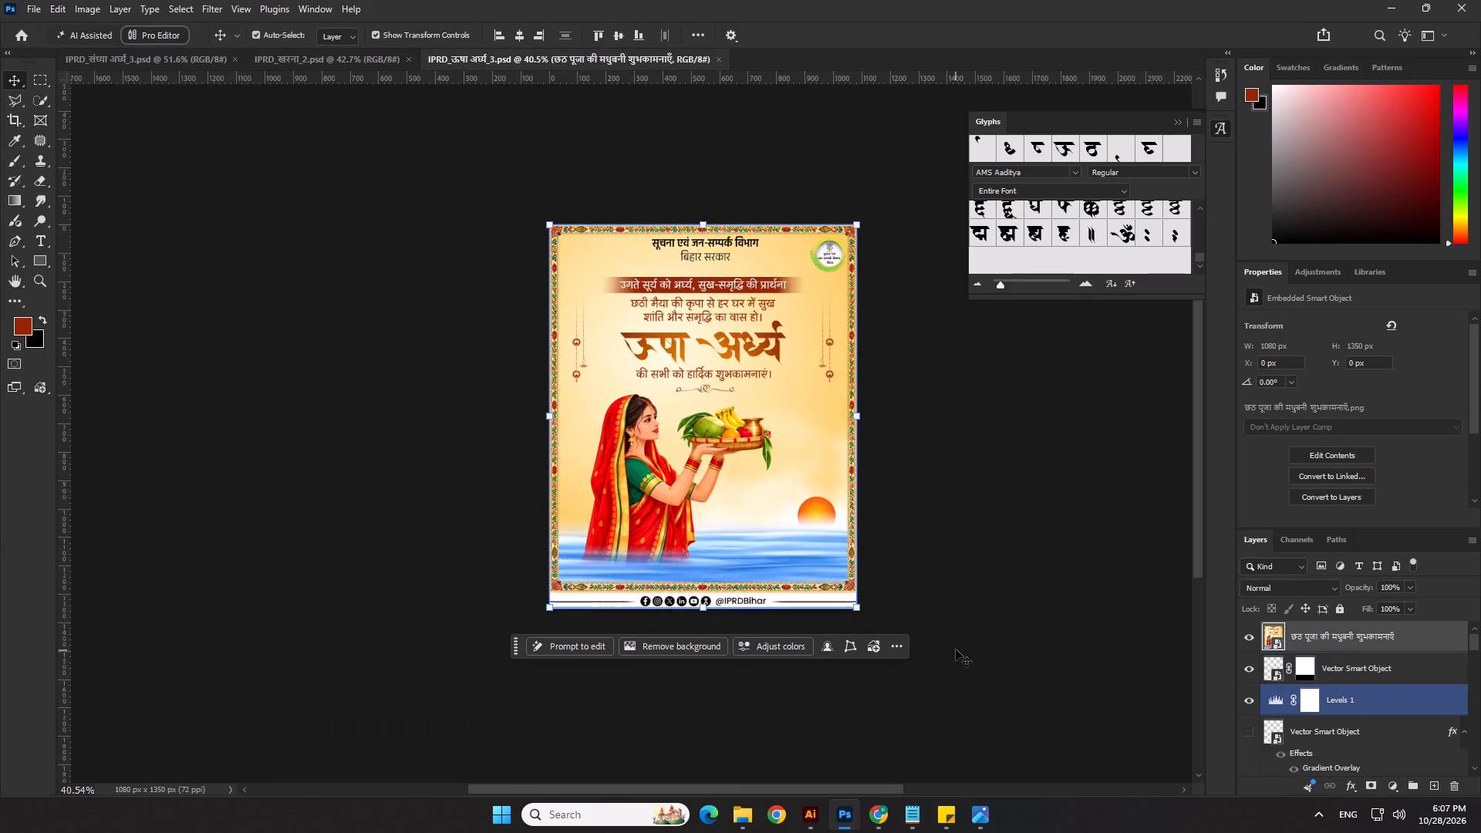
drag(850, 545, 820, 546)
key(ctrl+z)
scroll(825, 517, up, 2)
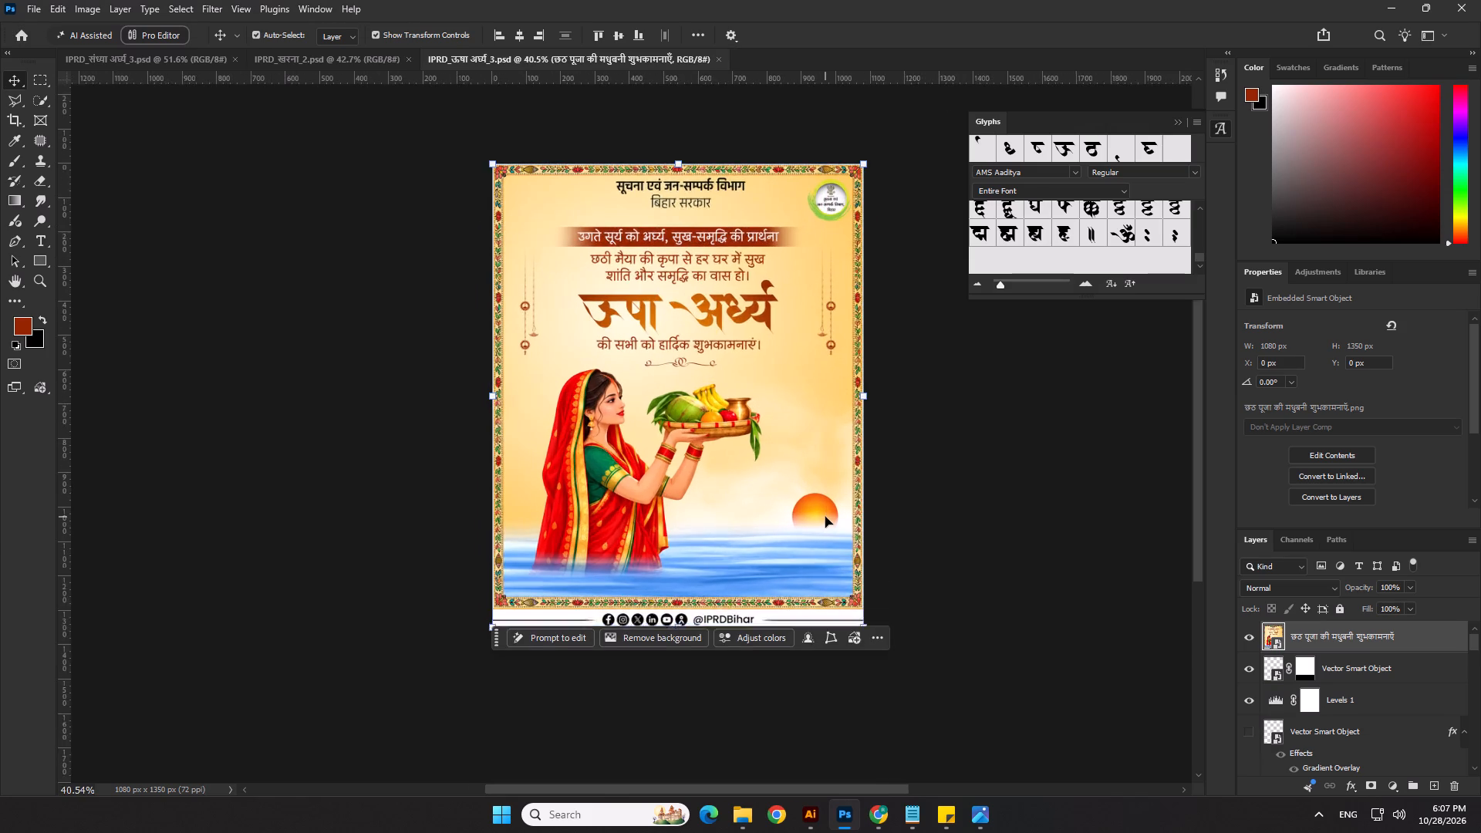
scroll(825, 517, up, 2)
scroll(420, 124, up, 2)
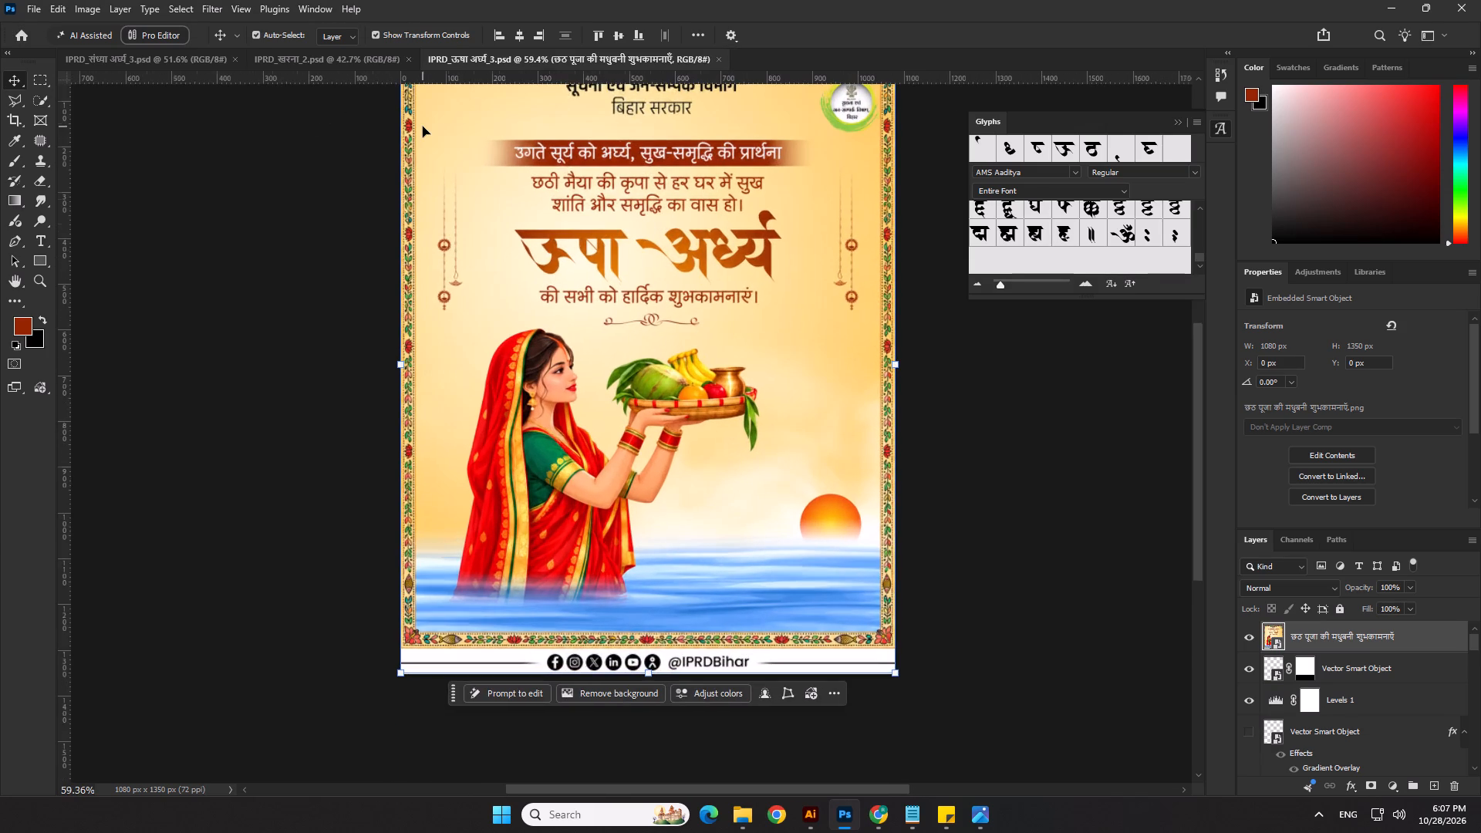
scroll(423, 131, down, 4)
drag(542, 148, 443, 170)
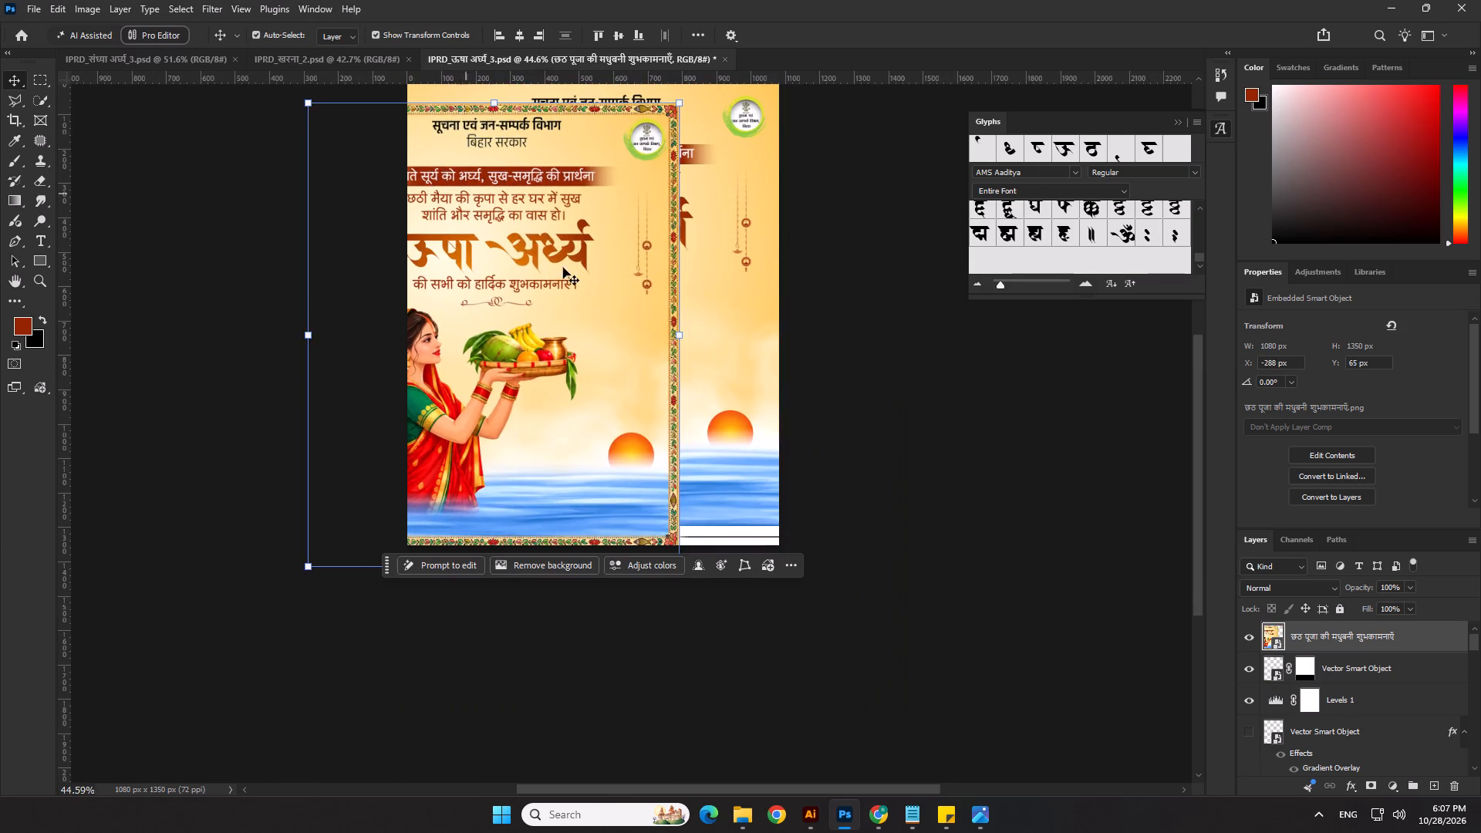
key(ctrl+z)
Delete the placed Madhubani image layer from the ऊषा अर्घ्य poster.
key(Delete)
click(916, 561)
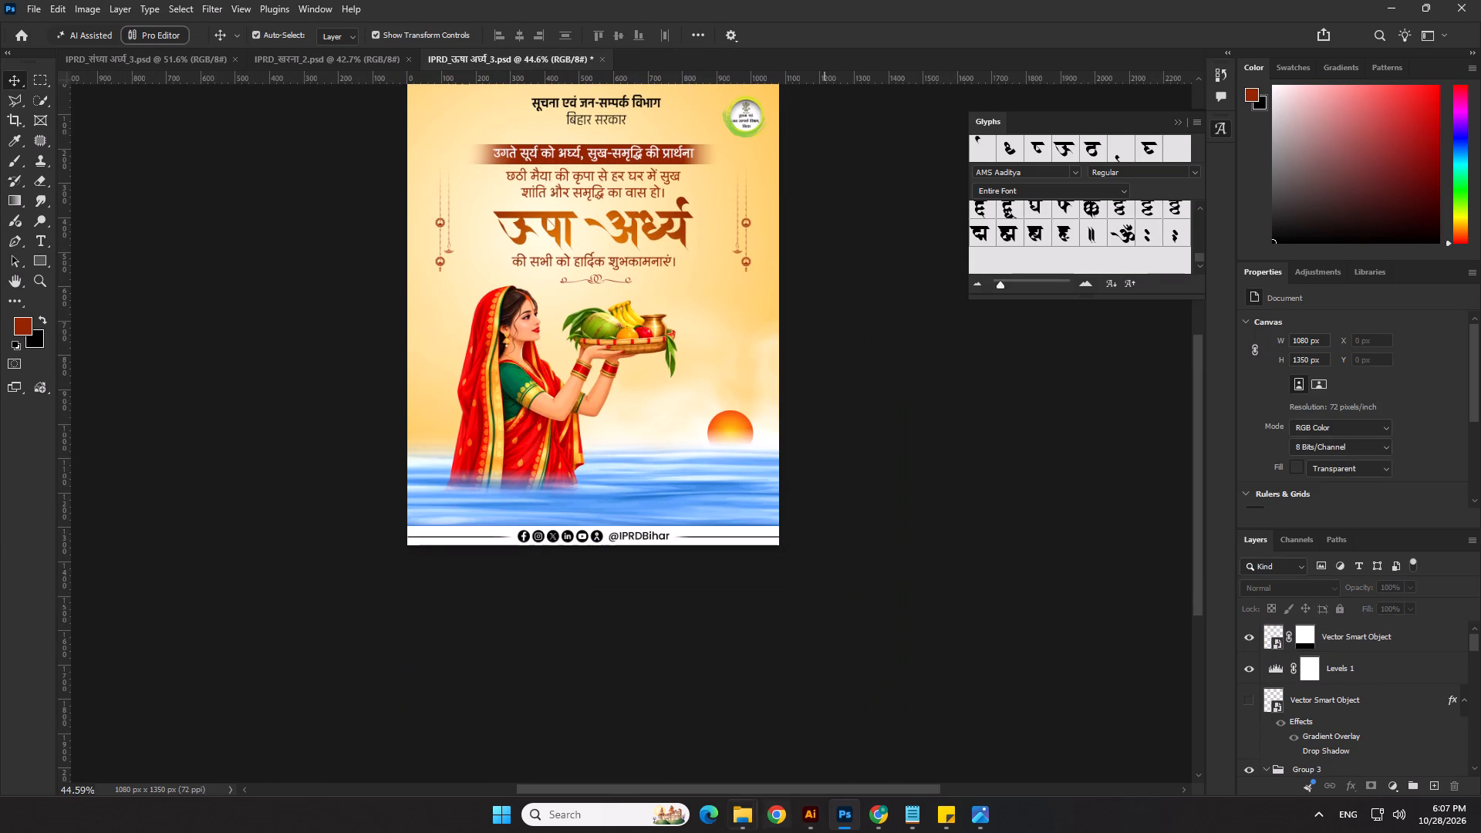
Open छठ पूजा की मधुबनी शुभकामनाएँ.png from the Downloads folder as its own document in Photoshop.
click(753, 827)
click(502, 710)
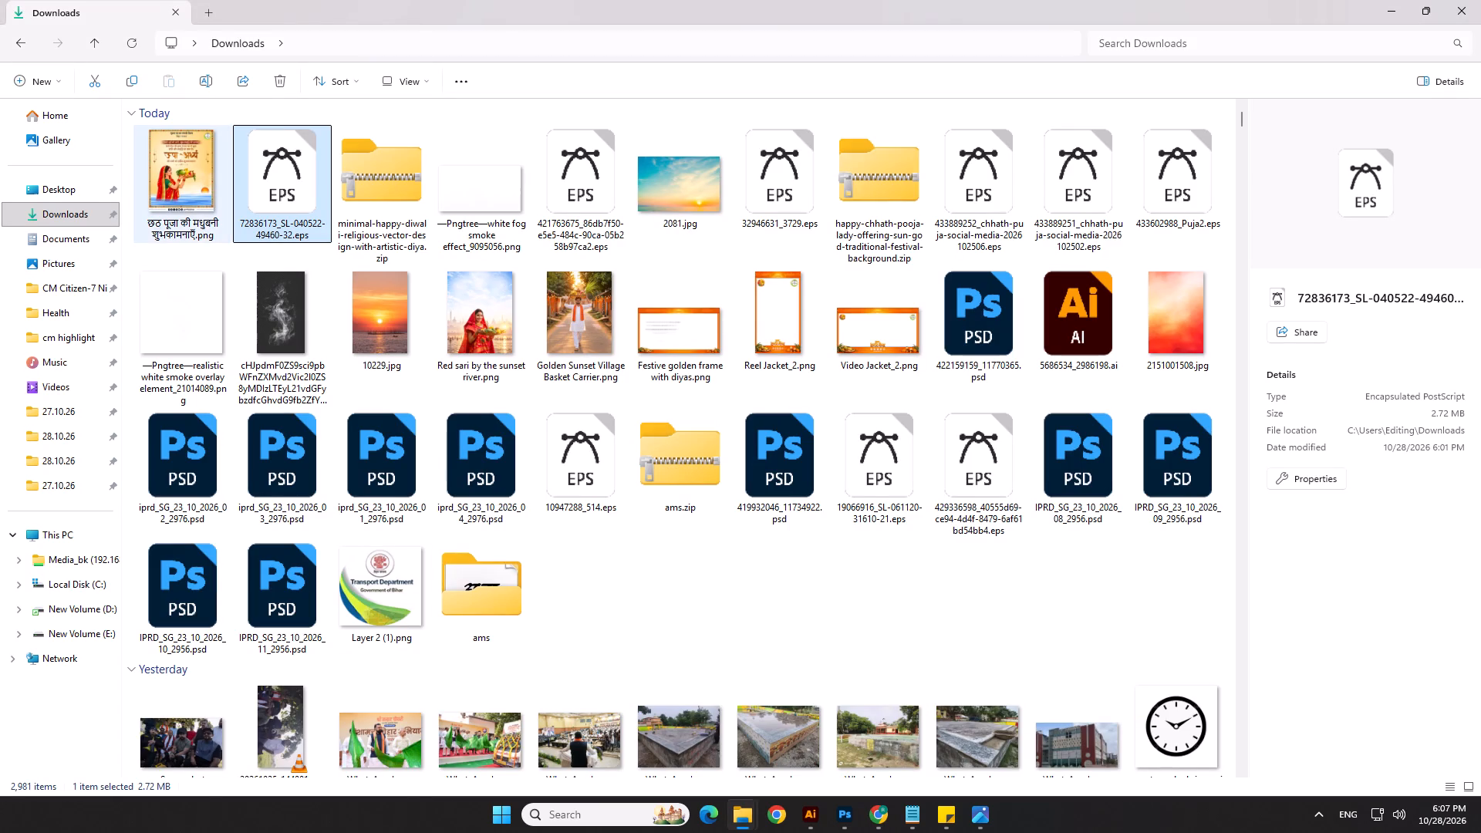
click(196, 191)
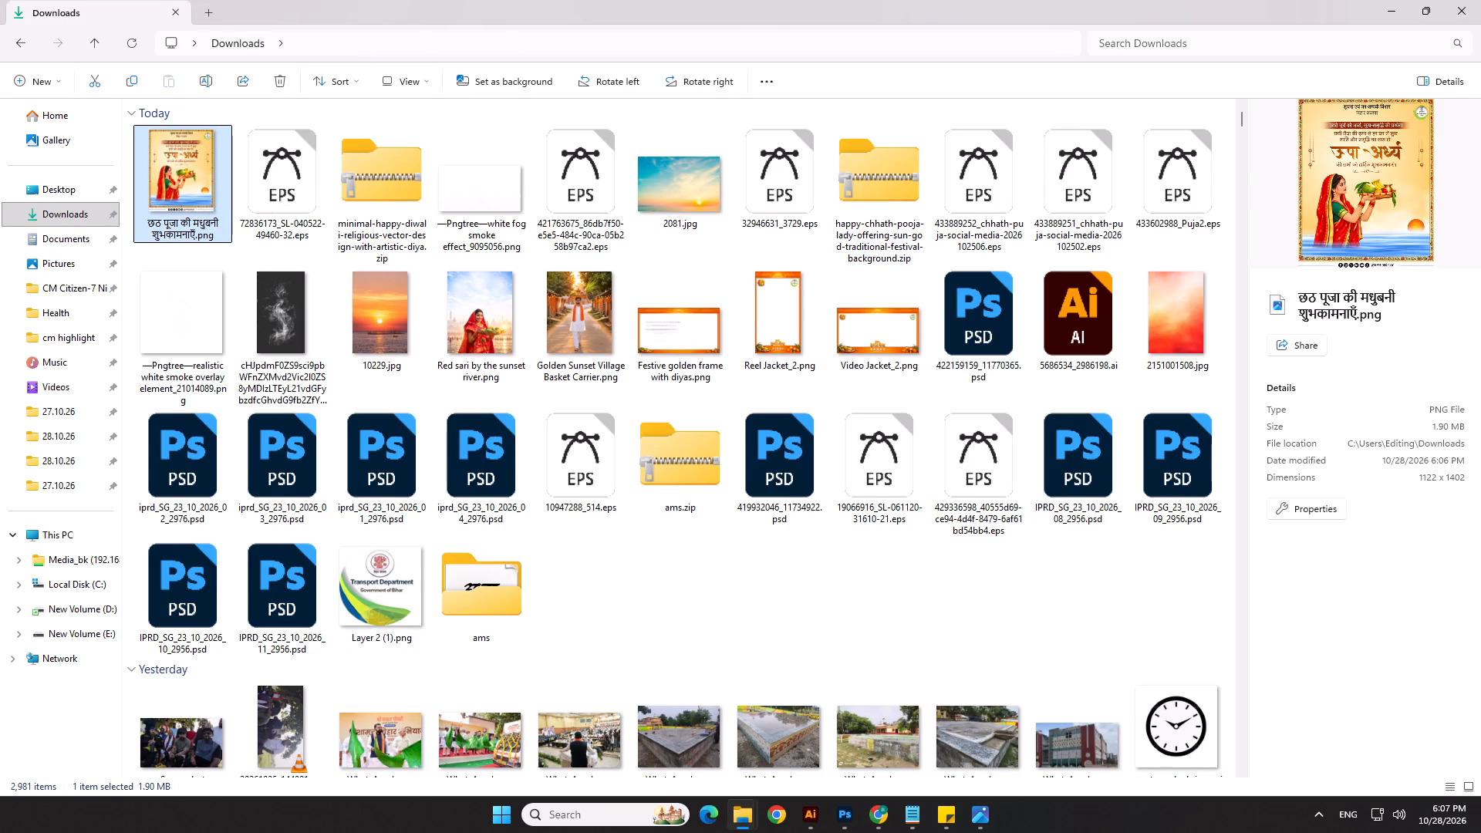
drag(183, 184, 406, 406)
key(alt+Tab)
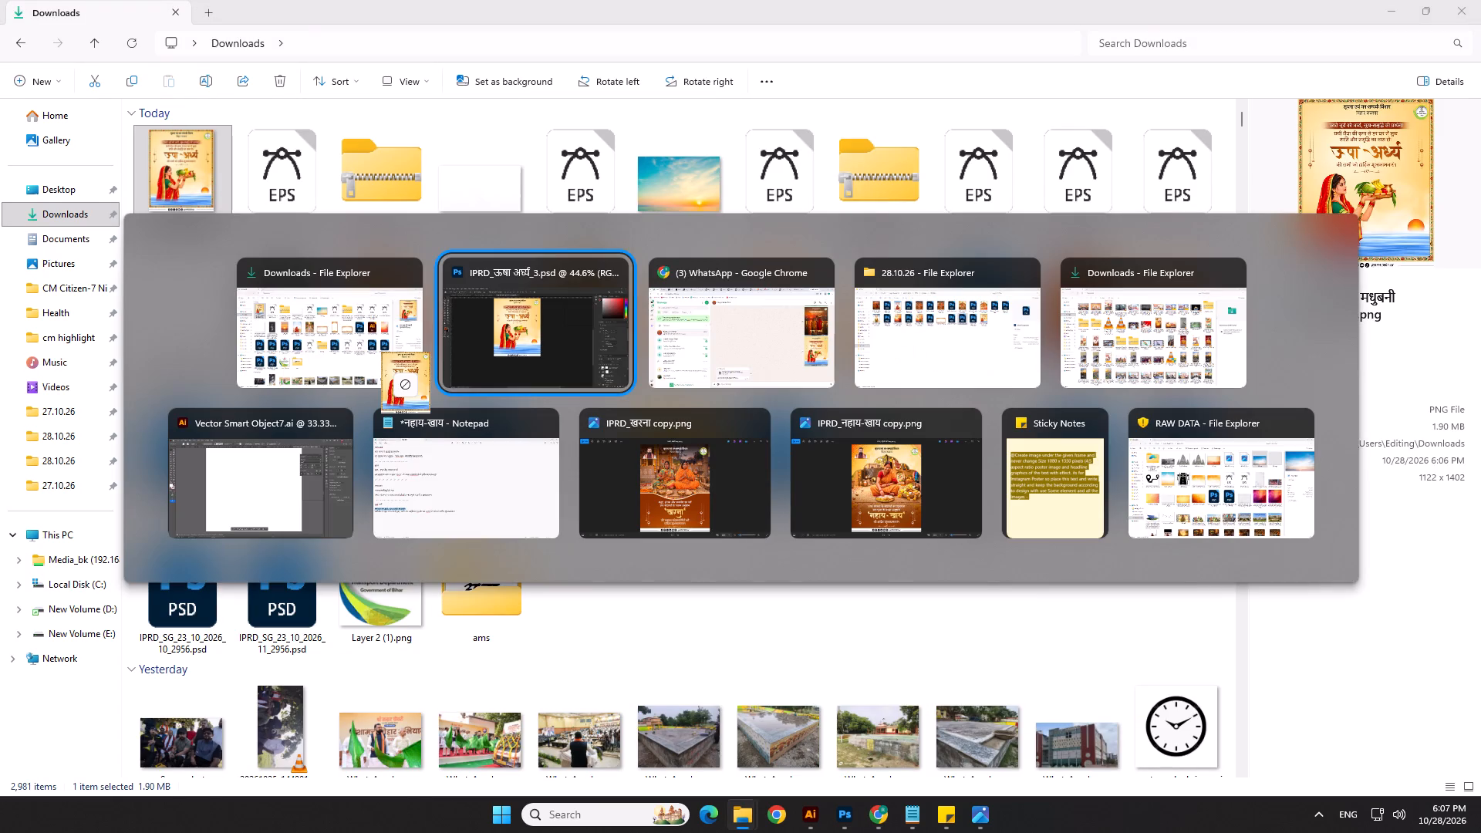
drag(406, 406, 443, 400)
key(alt+Tab)
key(alt+Tab)
key(alt+Tab)
key(alt+Tab)
key(alt+Tab)
key(alt+Tab)
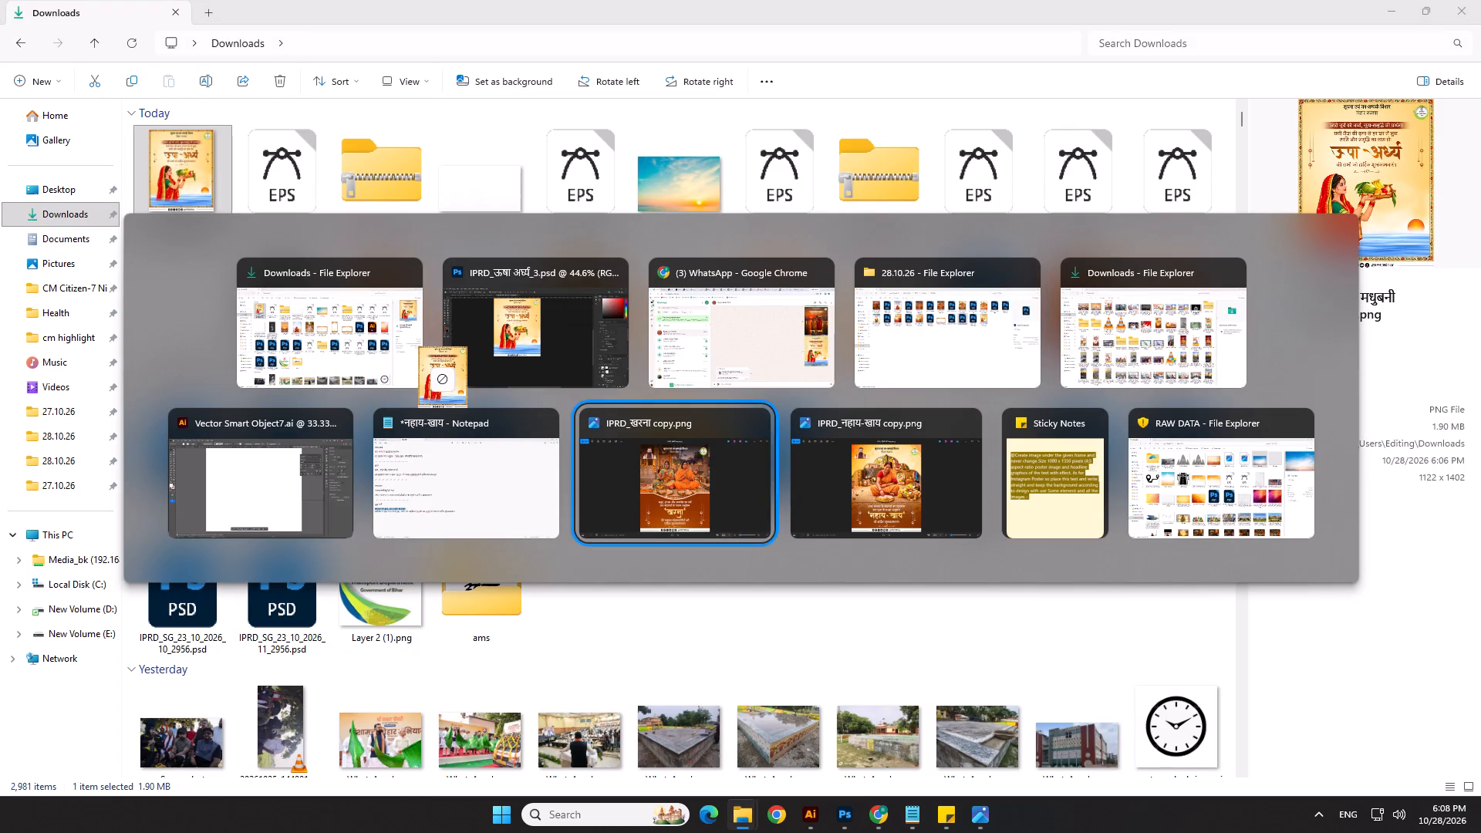
drag(443, 400, 757, 52)
key(alt+Tab)
key(alt+Tab)
key(alt+Tab)
key(alt+Tab)
key(alt+Tab)
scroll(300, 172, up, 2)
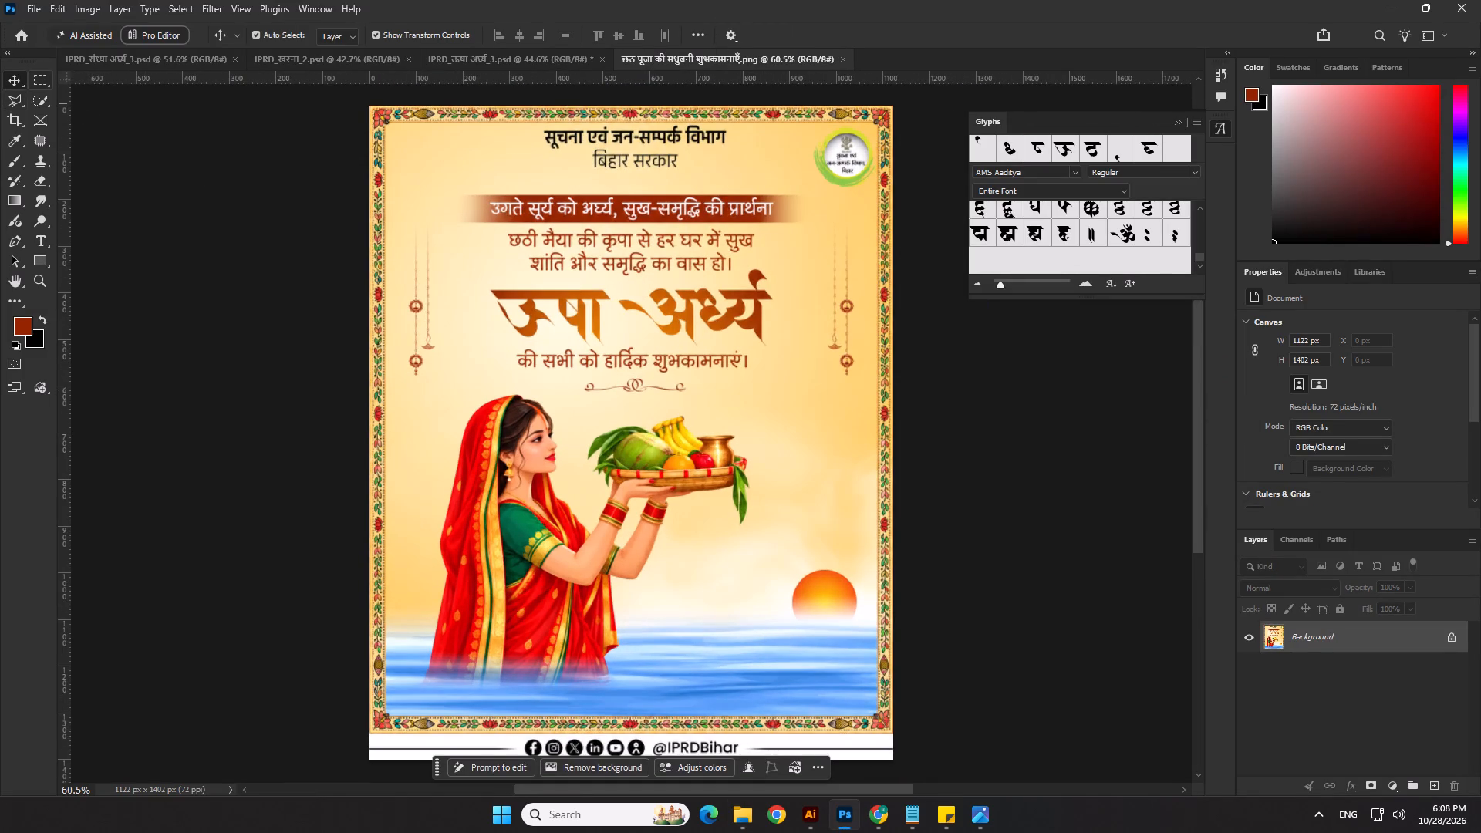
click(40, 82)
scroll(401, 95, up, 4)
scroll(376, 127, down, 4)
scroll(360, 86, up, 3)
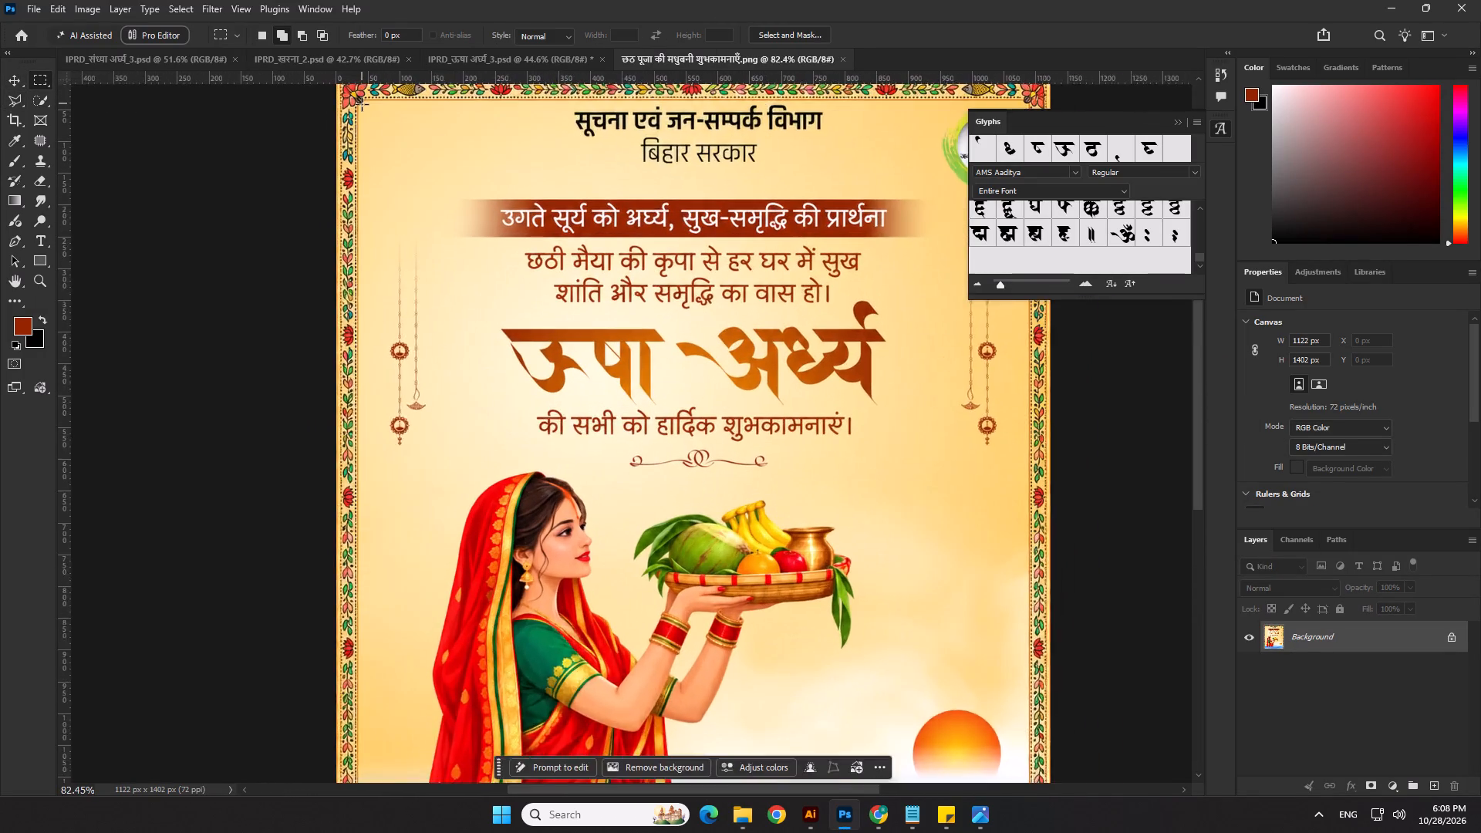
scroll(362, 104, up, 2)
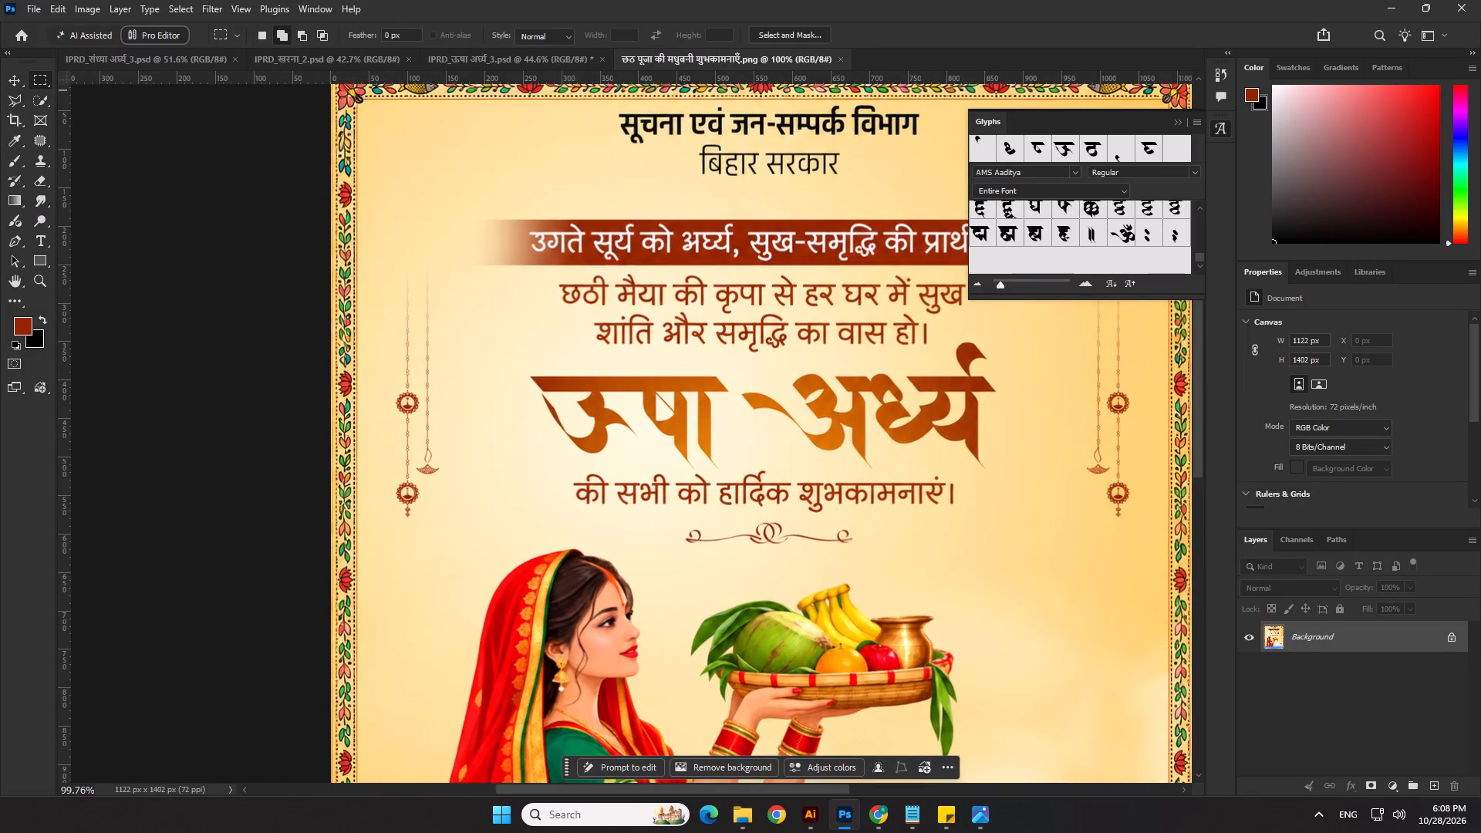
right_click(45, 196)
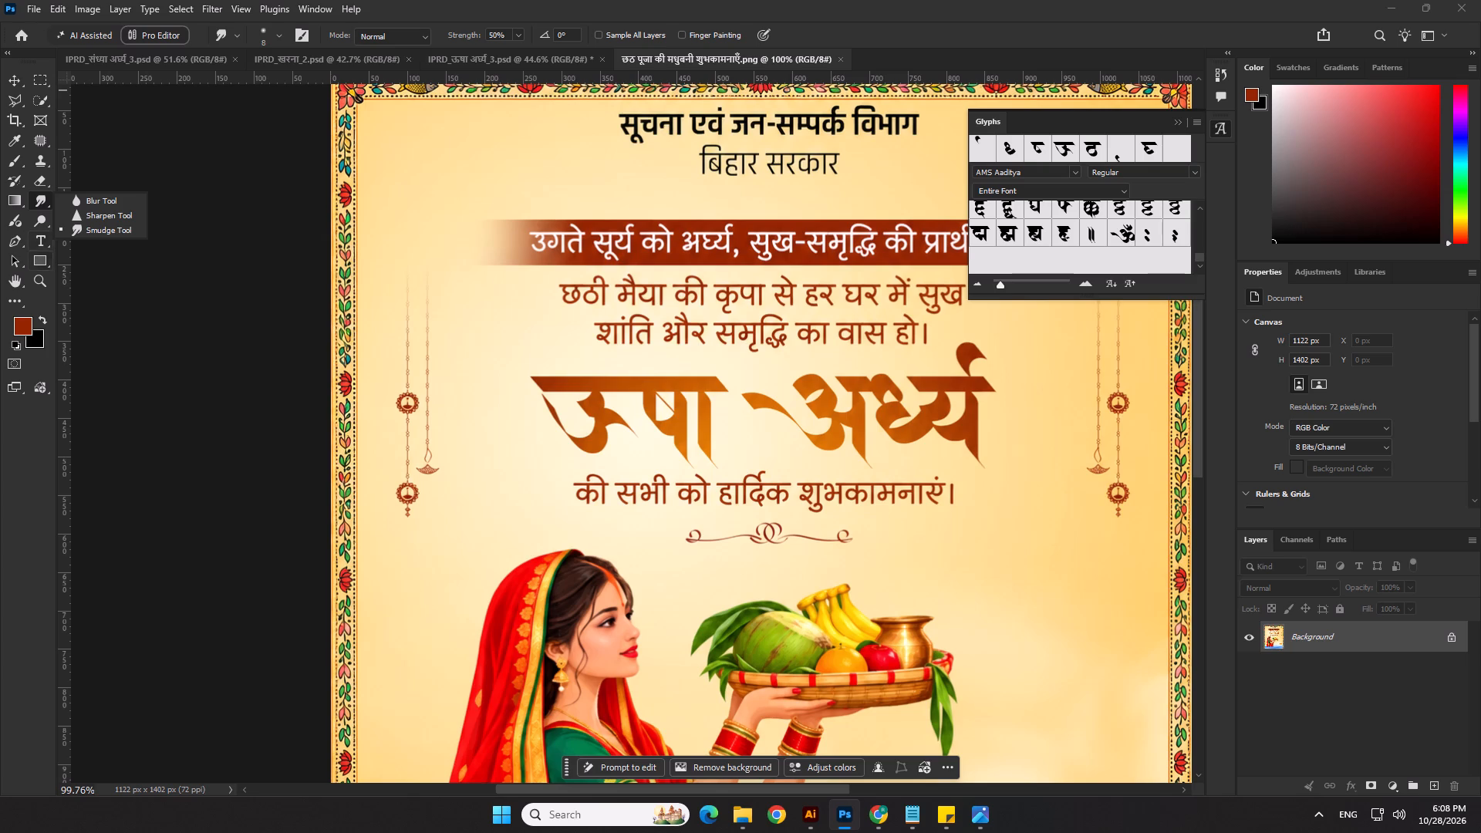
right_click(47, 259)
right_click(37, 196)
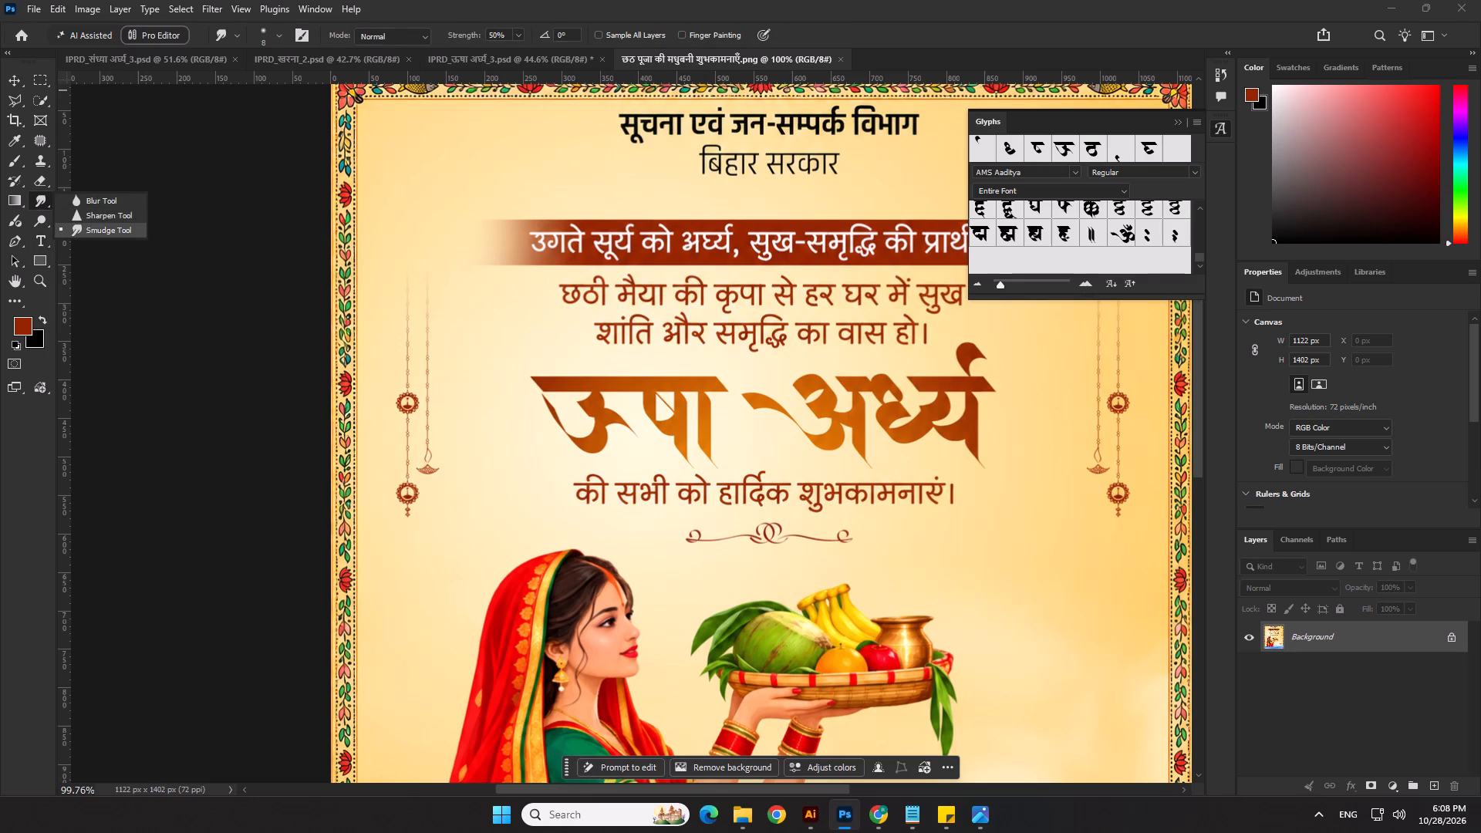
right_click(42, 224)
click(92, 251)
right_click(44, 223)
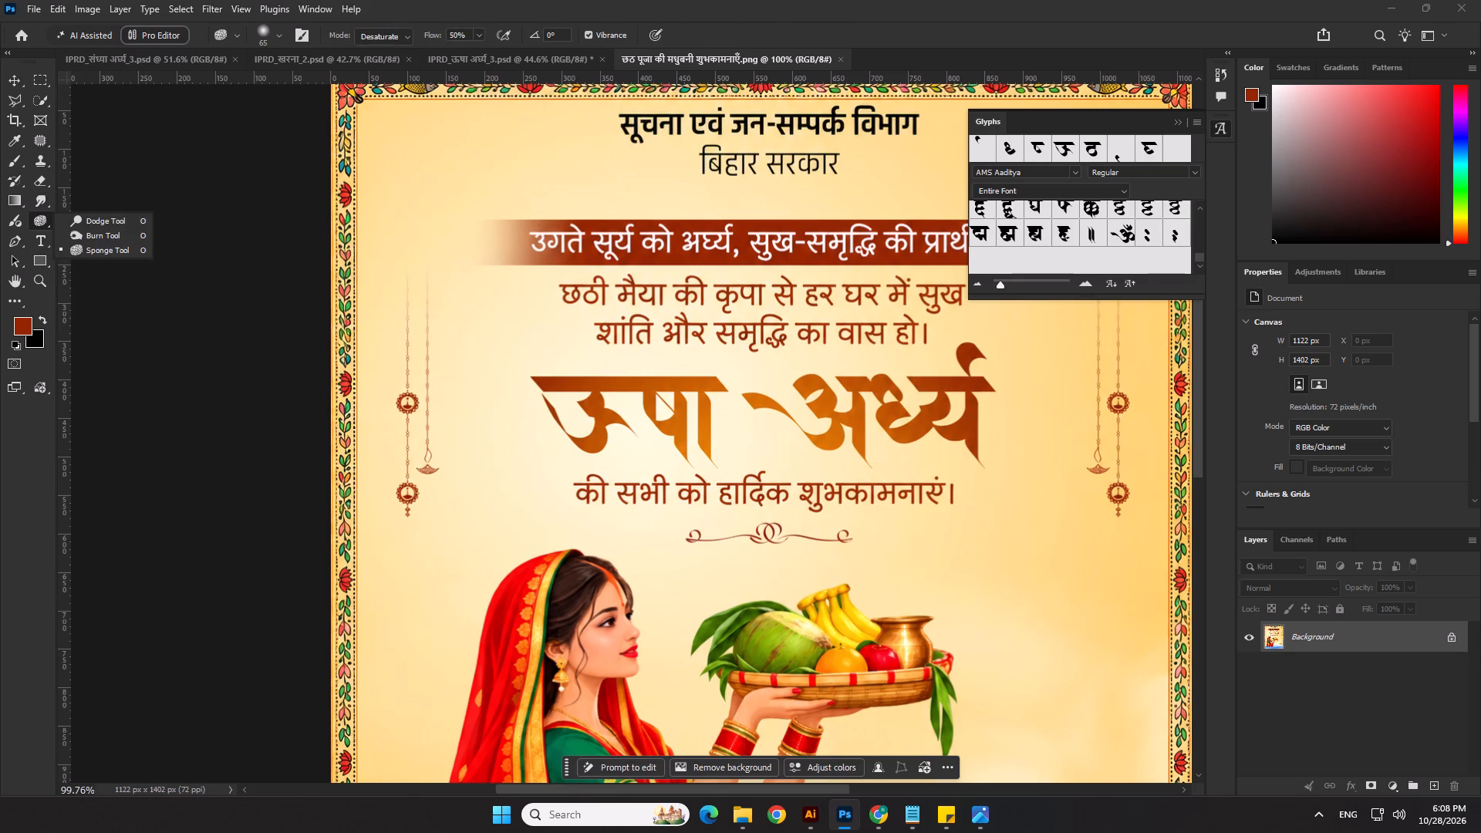
Erase the cream background areas inside the floral border with the Magic Eraser, including around the hanging ornaments and the logo.
right_click(39, 183)
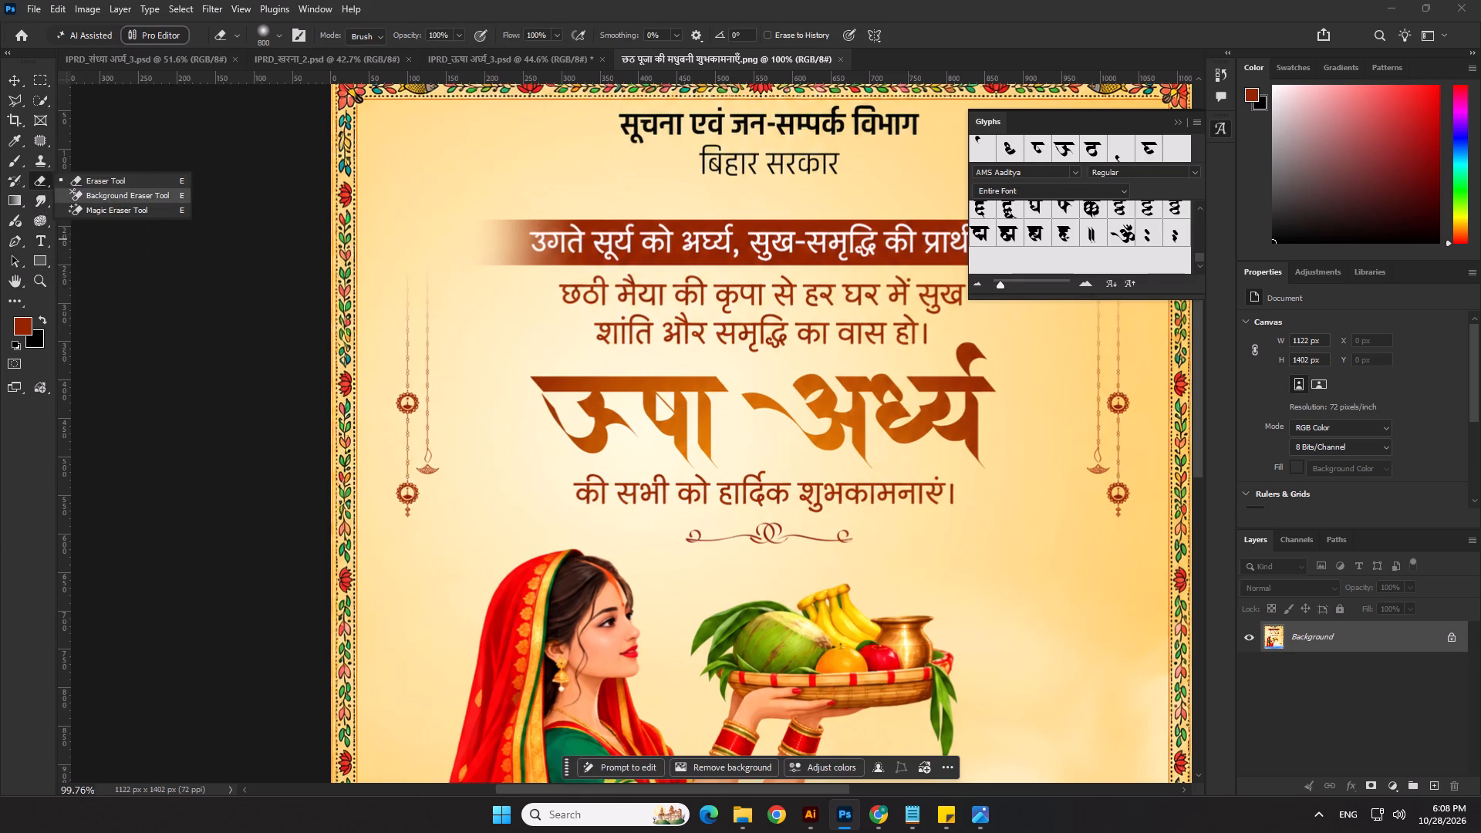
click(81, 209)
click(407, 194)
scroll(424, 259, down, 6)
scroll(408, 266, up, 1)
scroll(408, 266, down, 4)
scroll(487, 239, up, 1)
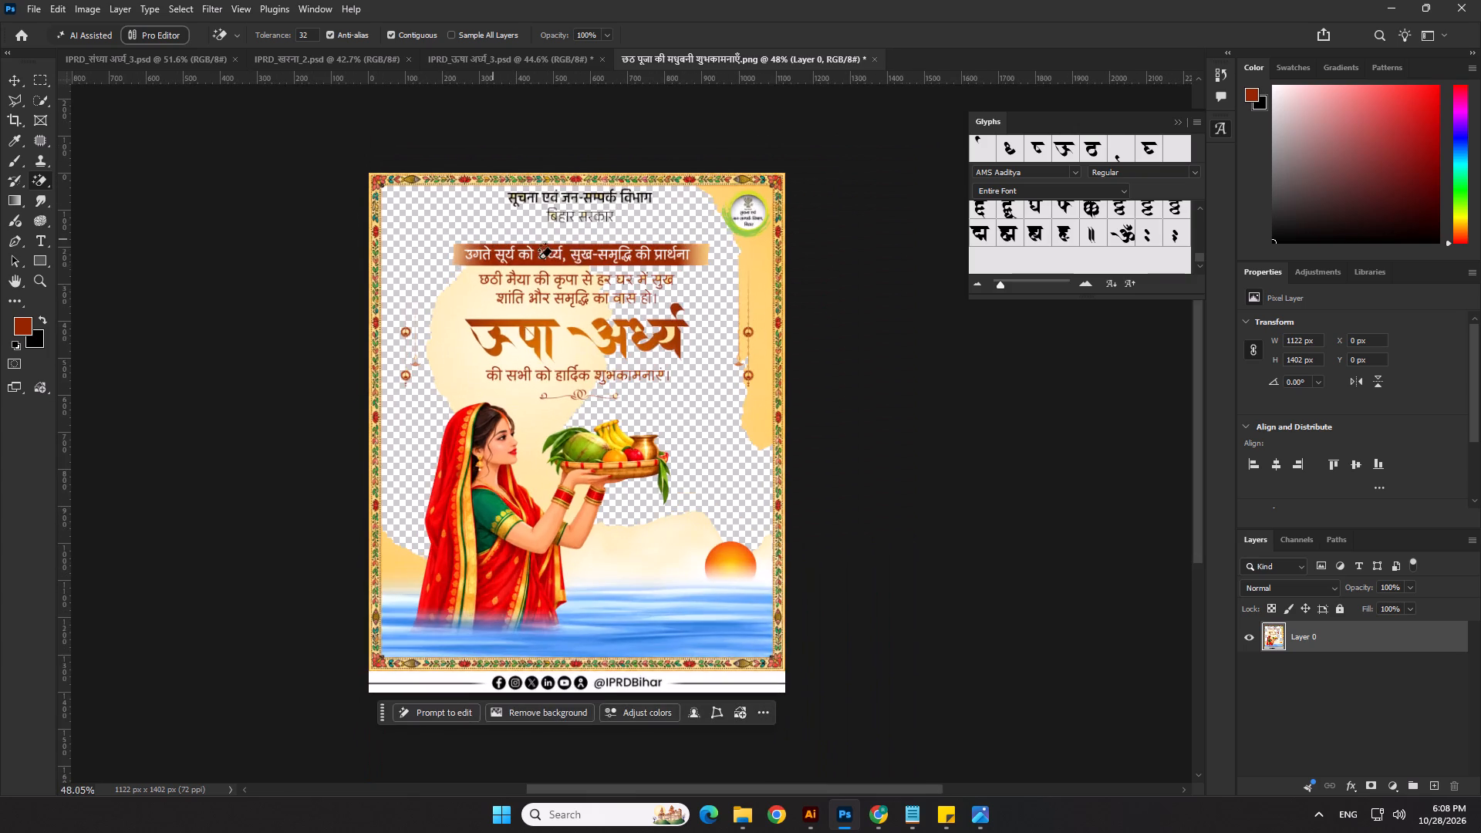
click(757, 250)
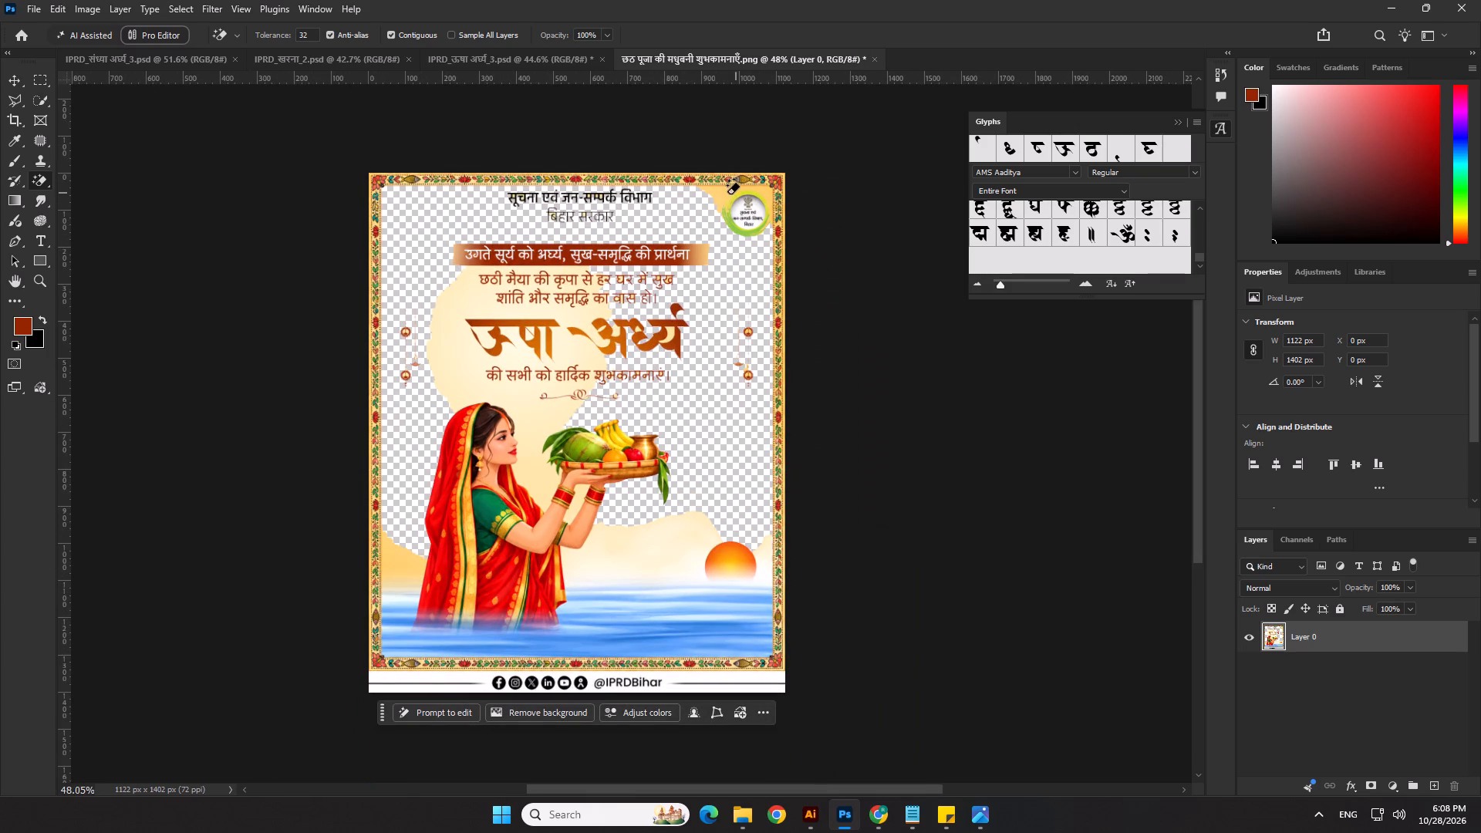
click(727, 194)
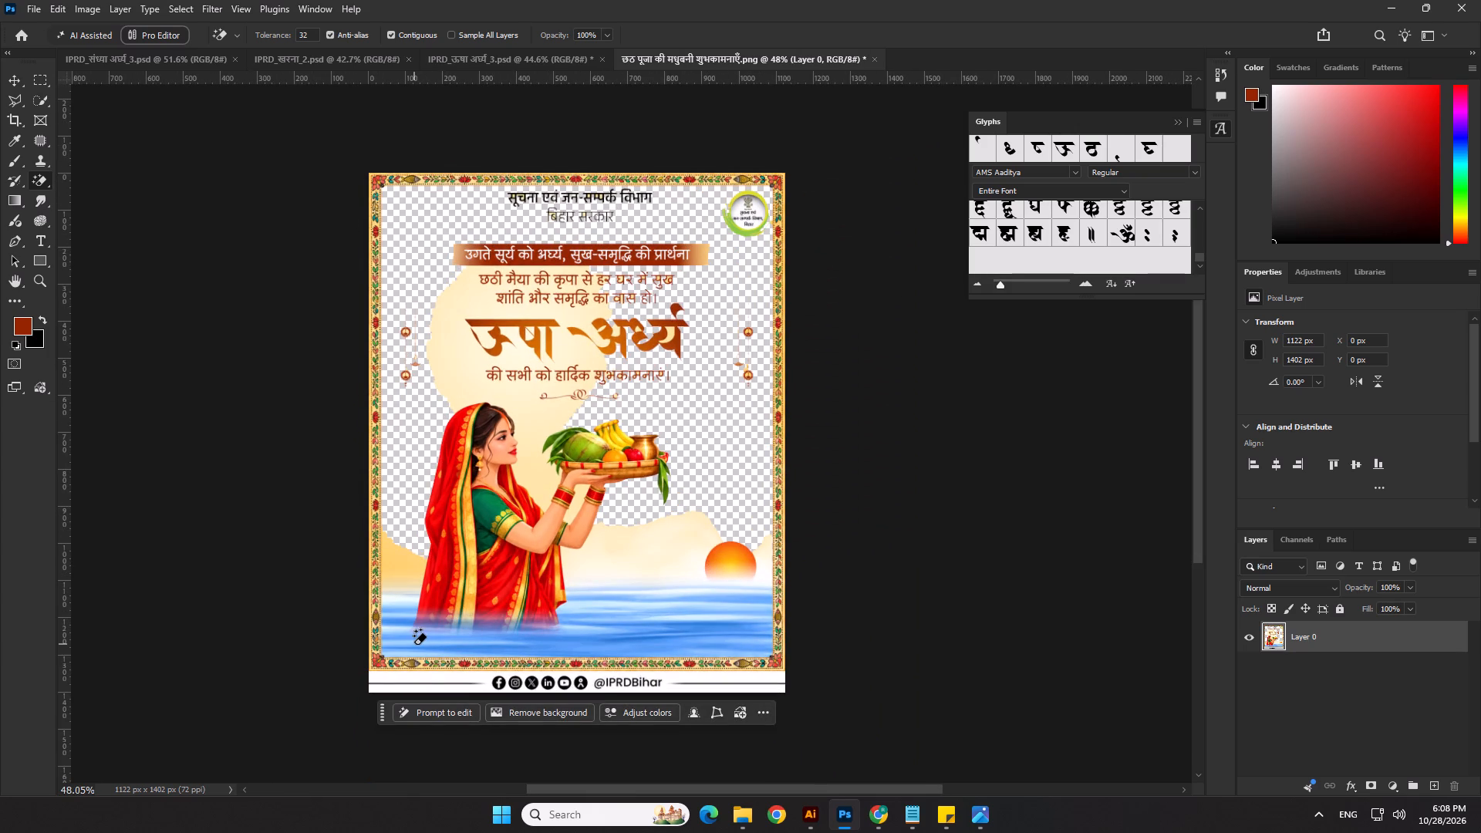
Erase the blue water patches along the inner edge of the bottom floral border with the Magic Eraser.
click(413, 643)
click(416, 656)
scroll(407, 658, up, 5)
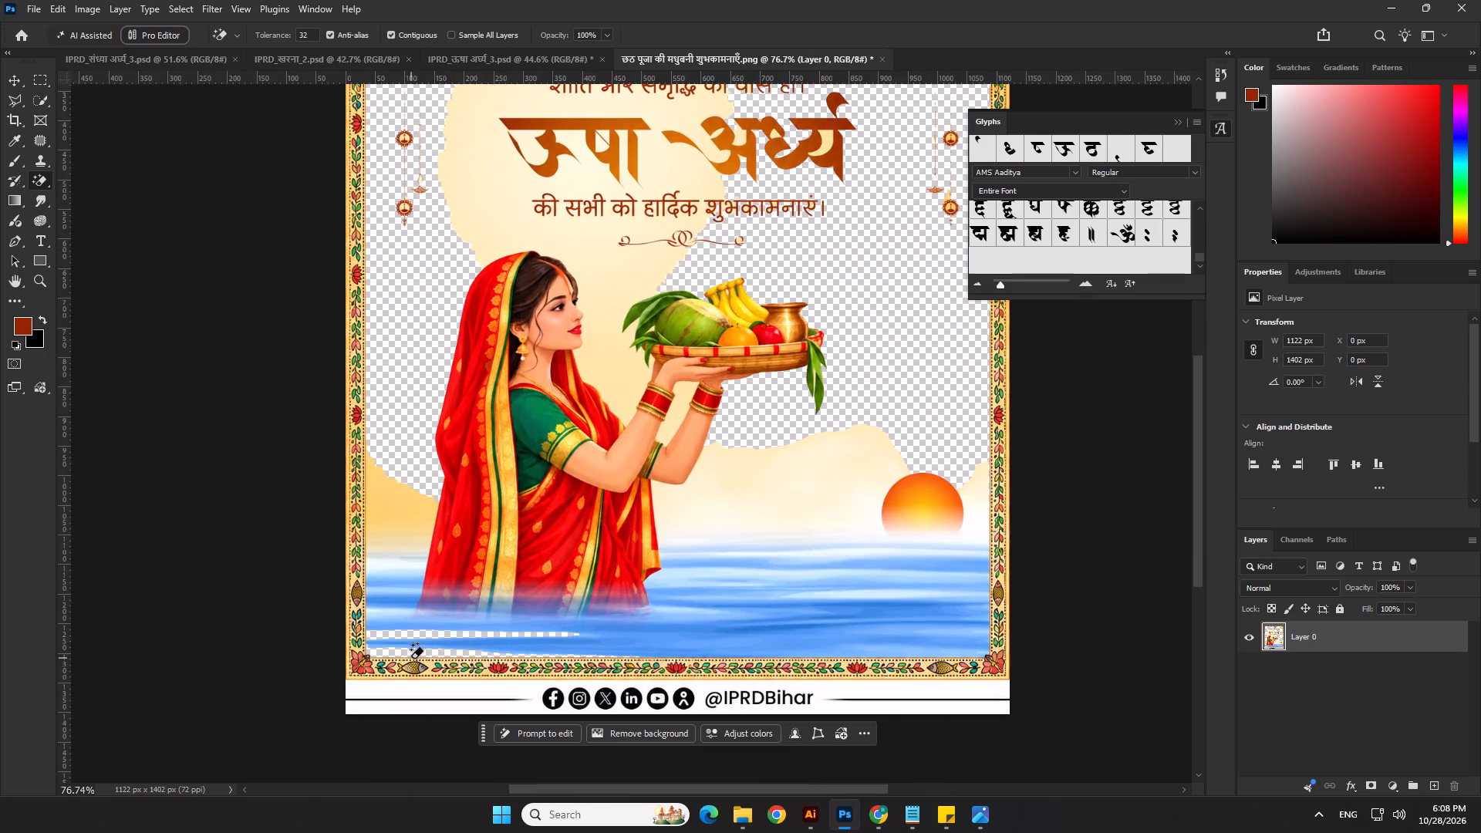
click(774, 649)
scroll(920, 663, up, 5)
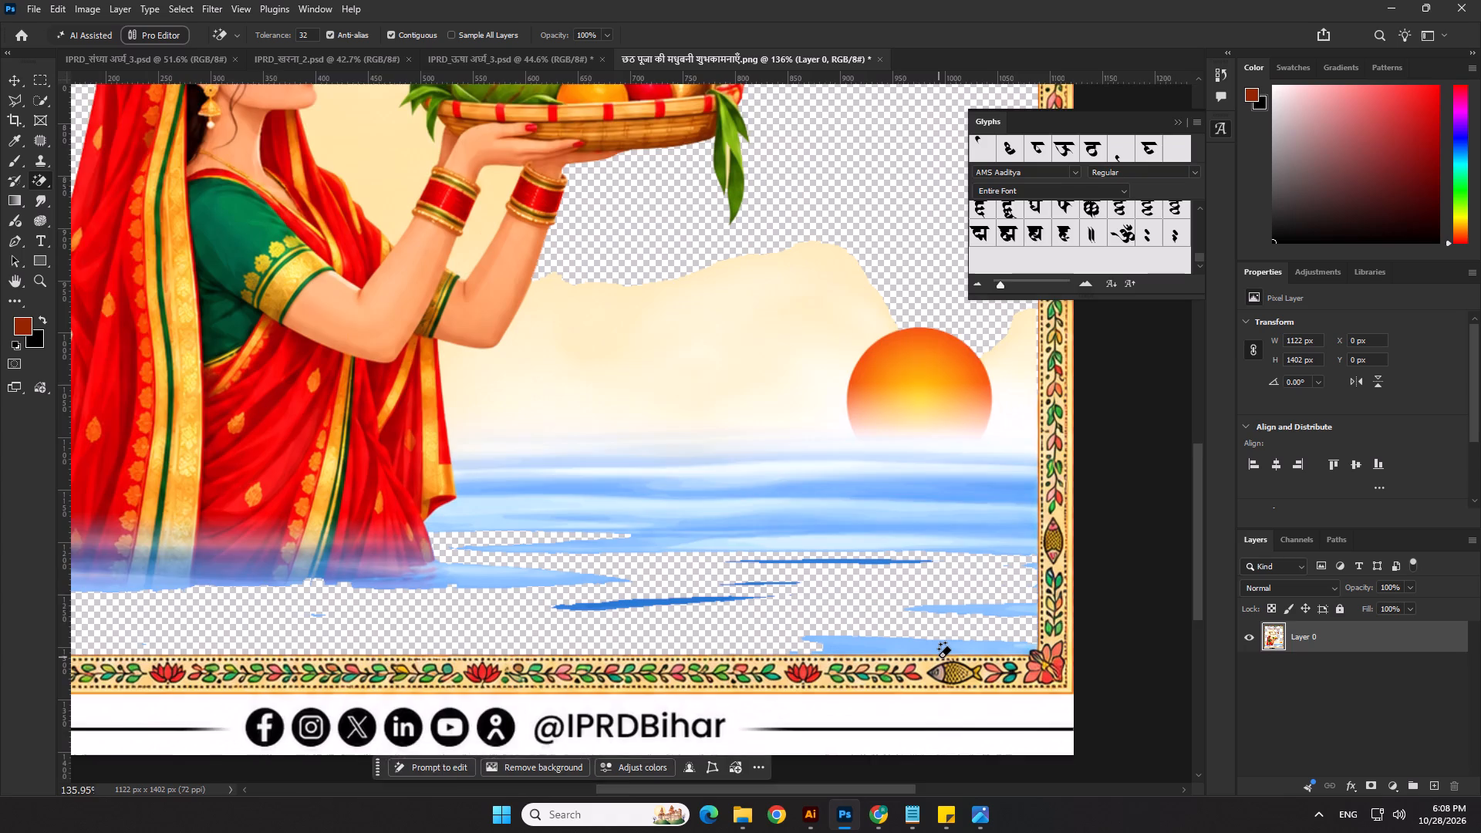
scroll(939, 657, up, 3)
click(946, 644)
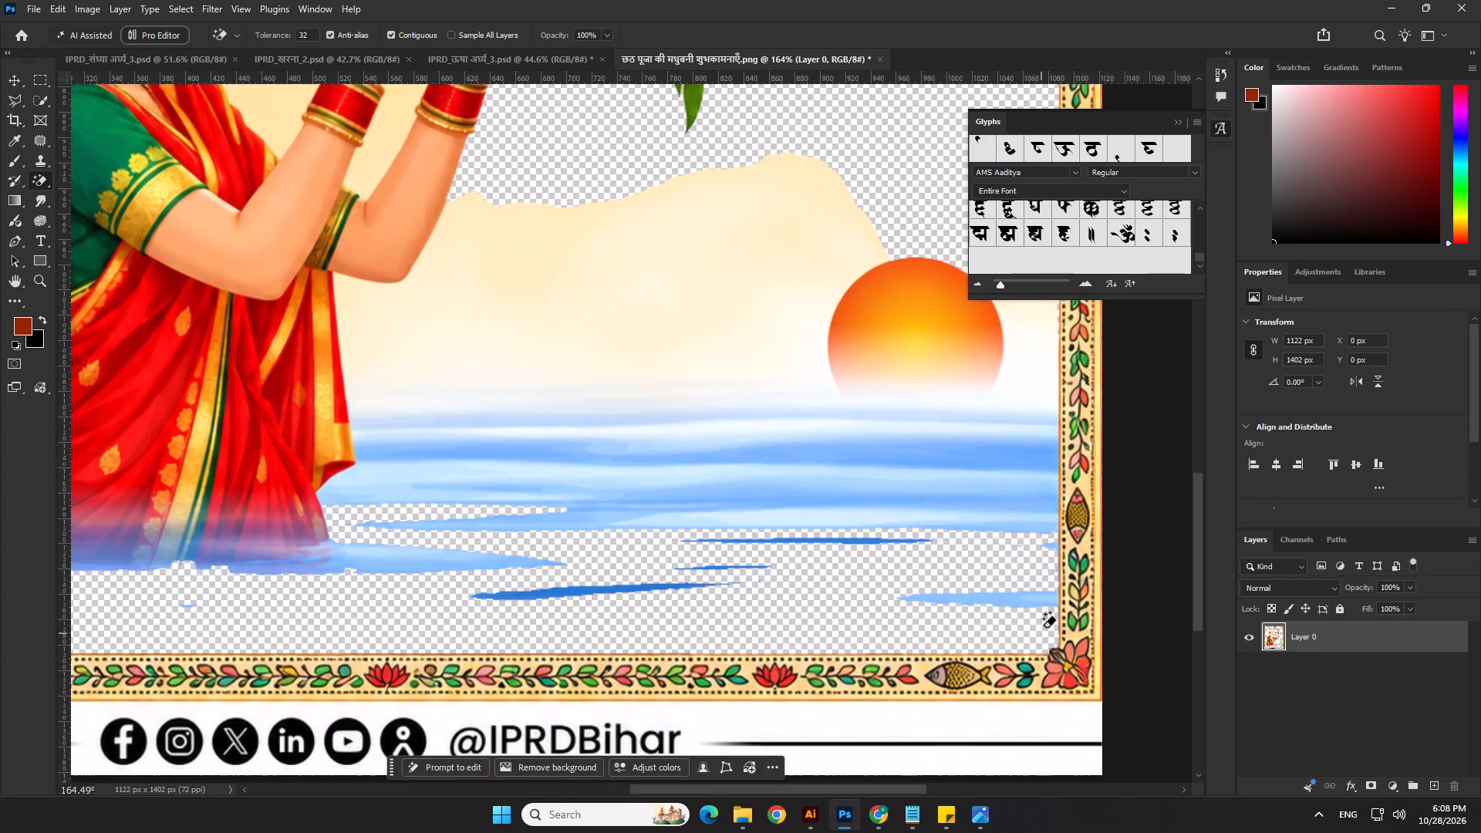
click(1032, 602)
scroll(989, 567, down, 11)
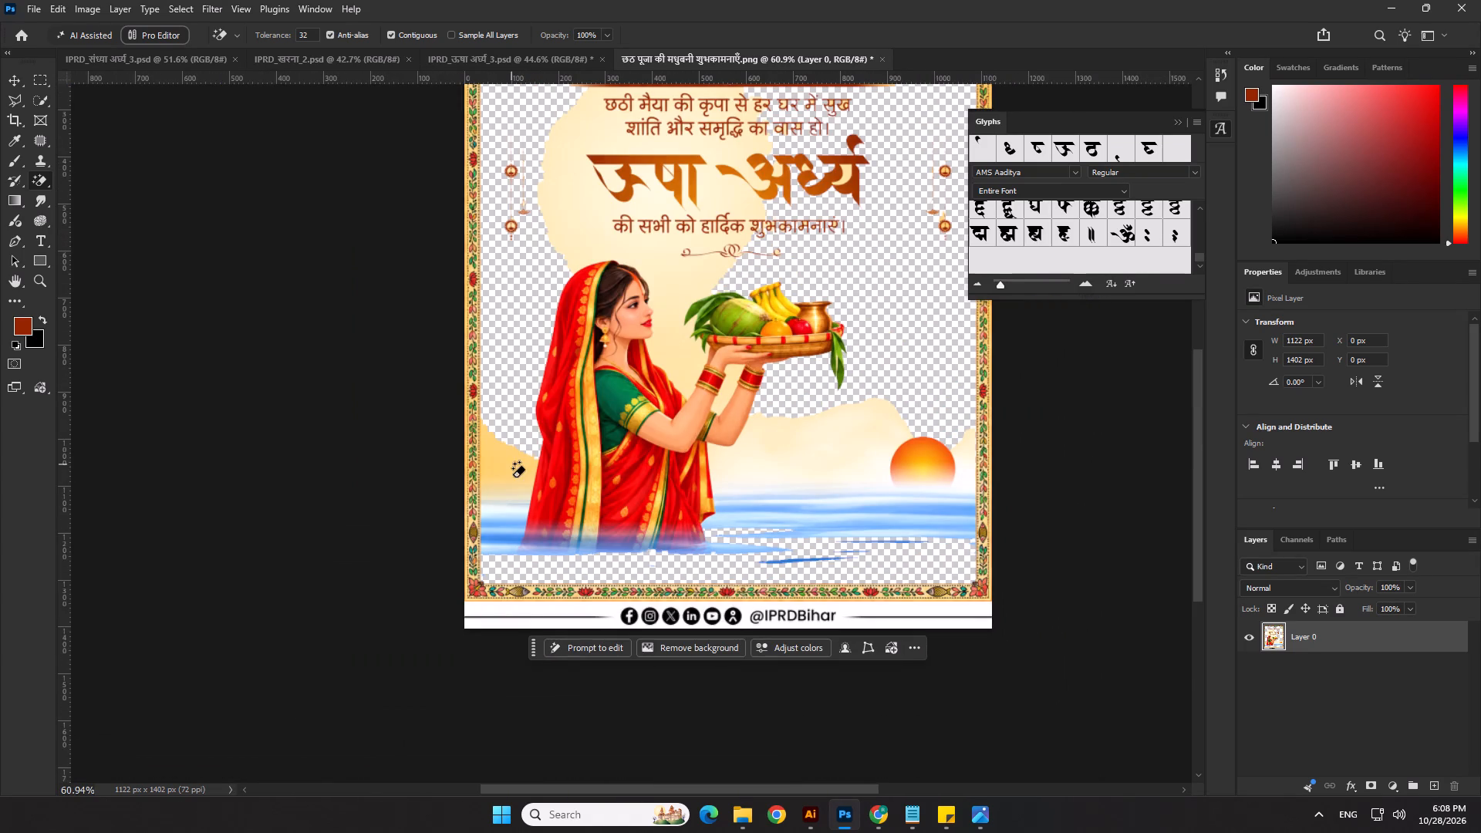
Marquee-select a strip of about 307 × 1221 px against the left border's inner edge, at X 35 px, and delete its contents.
click(32, 81)
scroll(743, 414, down, 5)
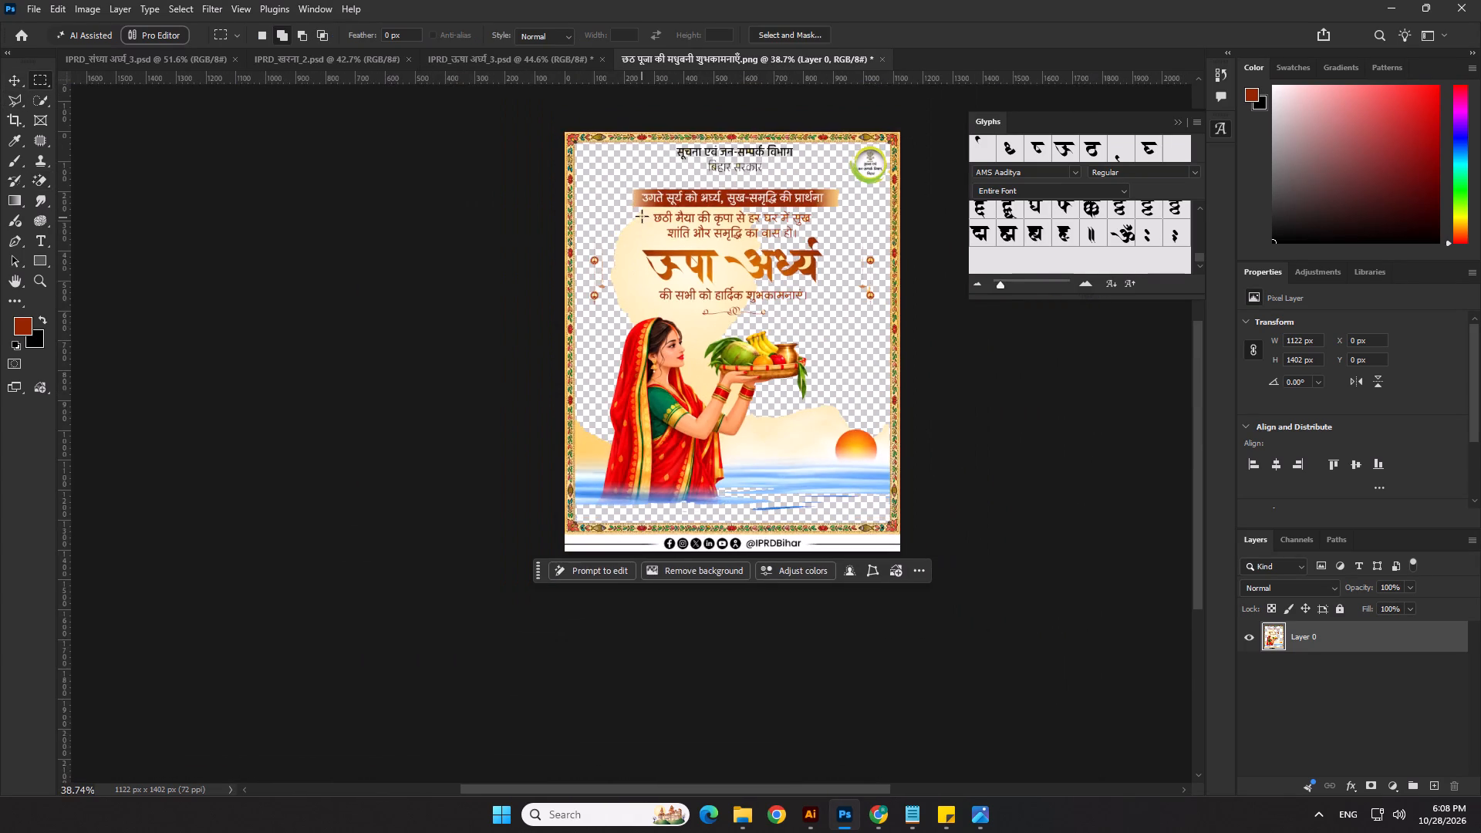
scroll(634, 207, up, 3)
drag(555, 132, 671, 626)
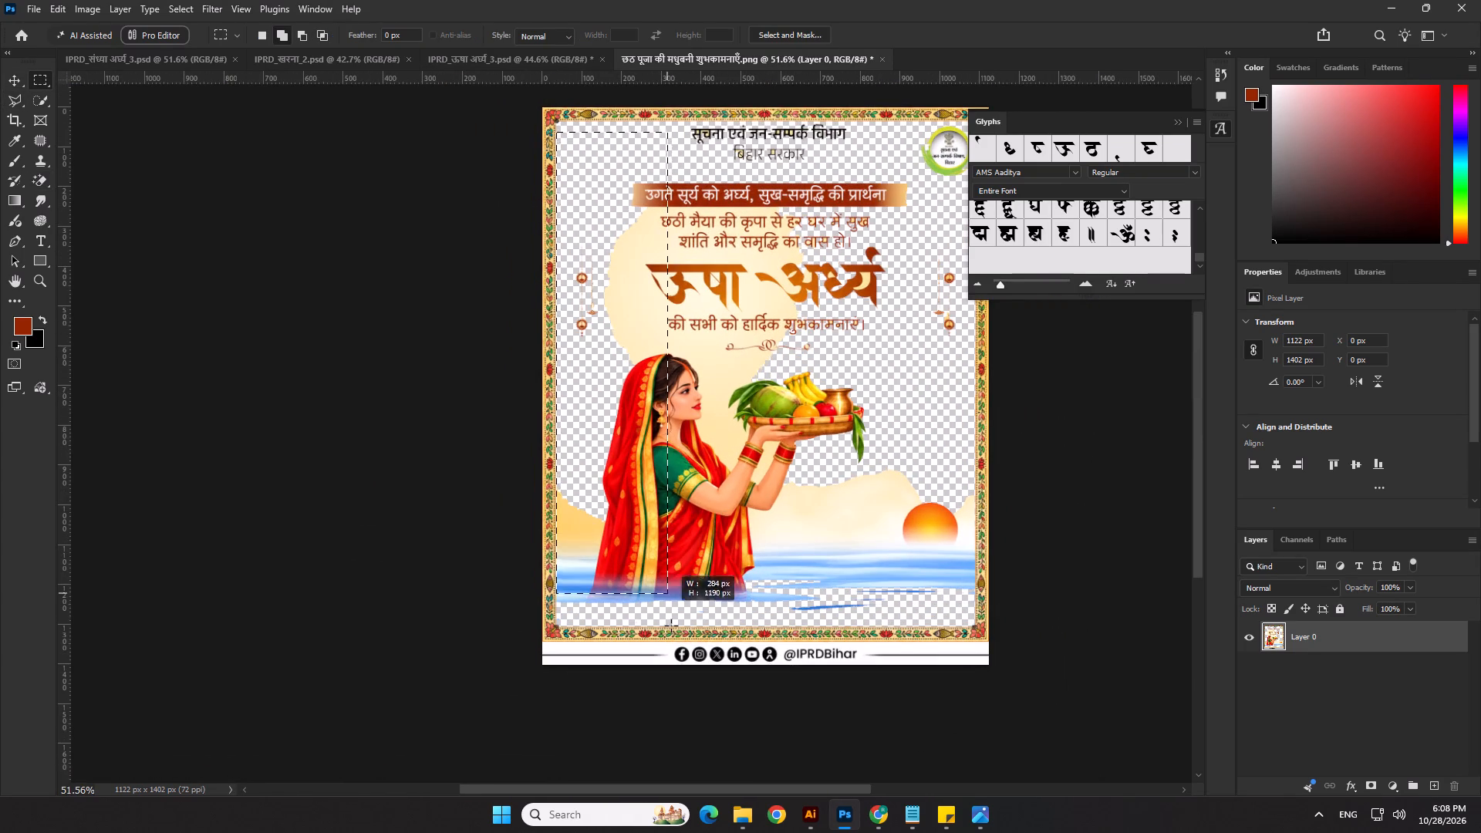
drag(671, 626, 676, 616)
scroll(628, 608, up, 9)
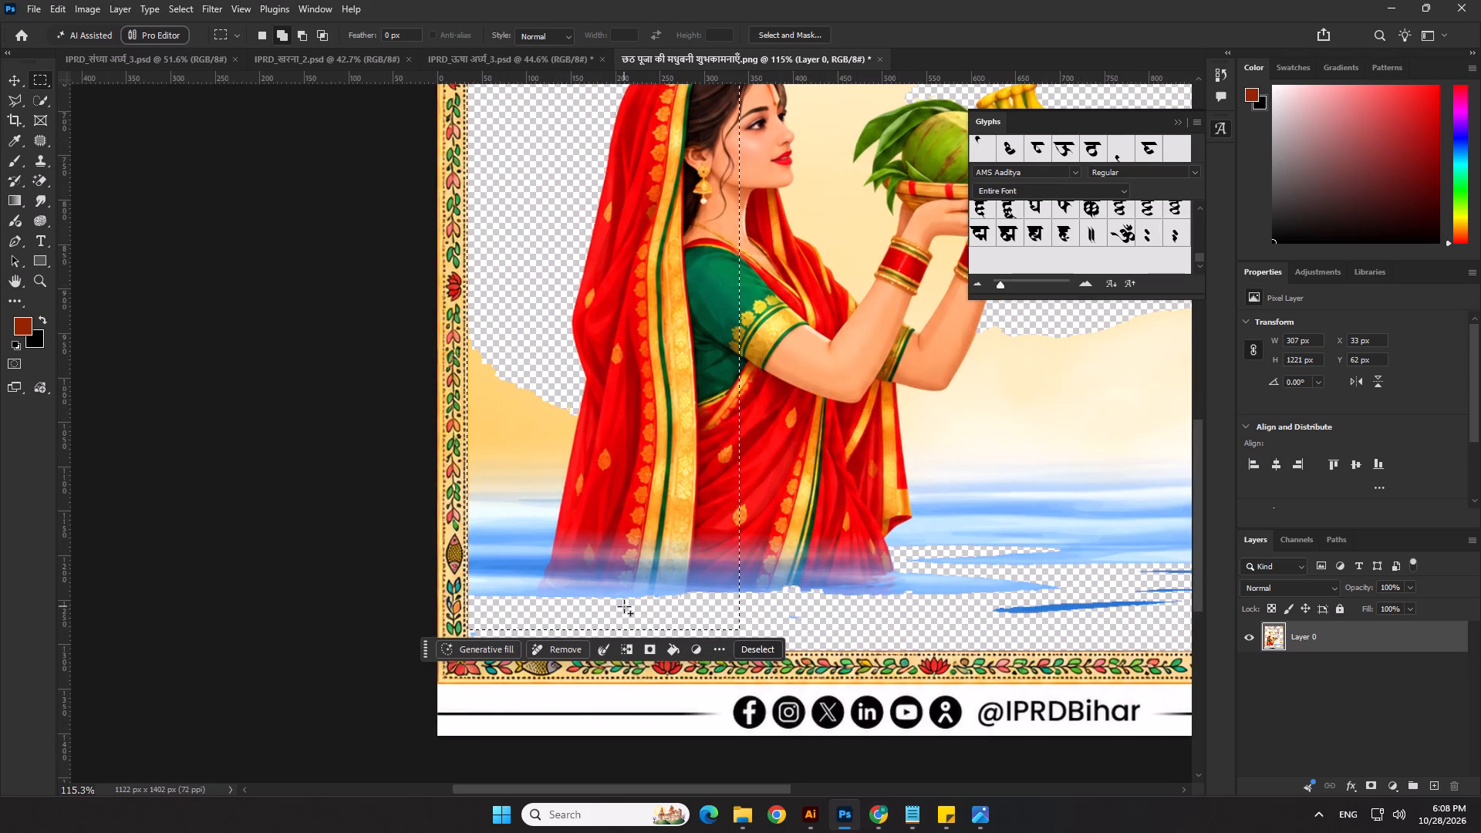
key(Right)
key(Delete)
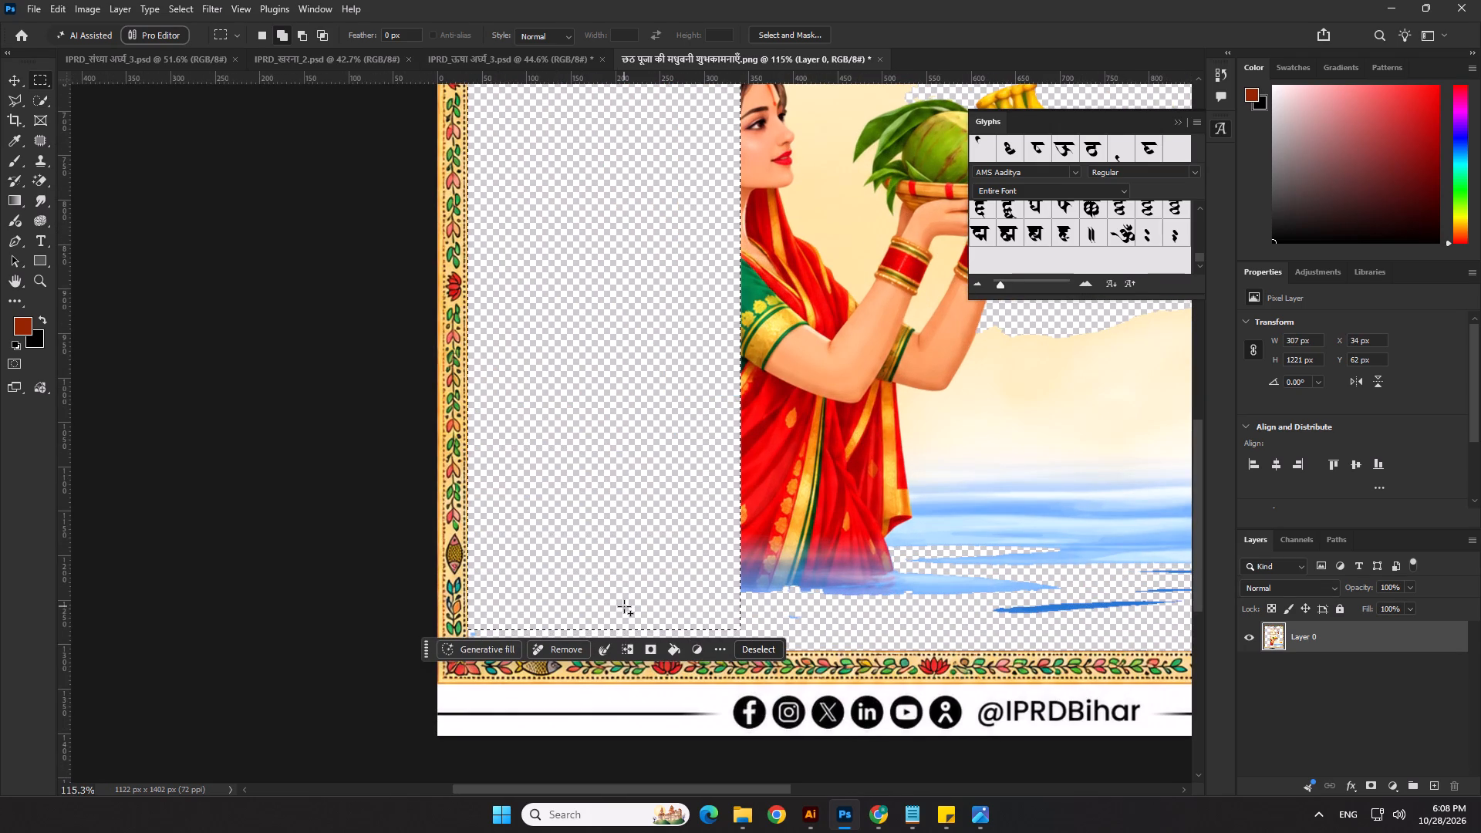
scroll(510, 490, down, 1)
scroll(484, 583, up, 12)
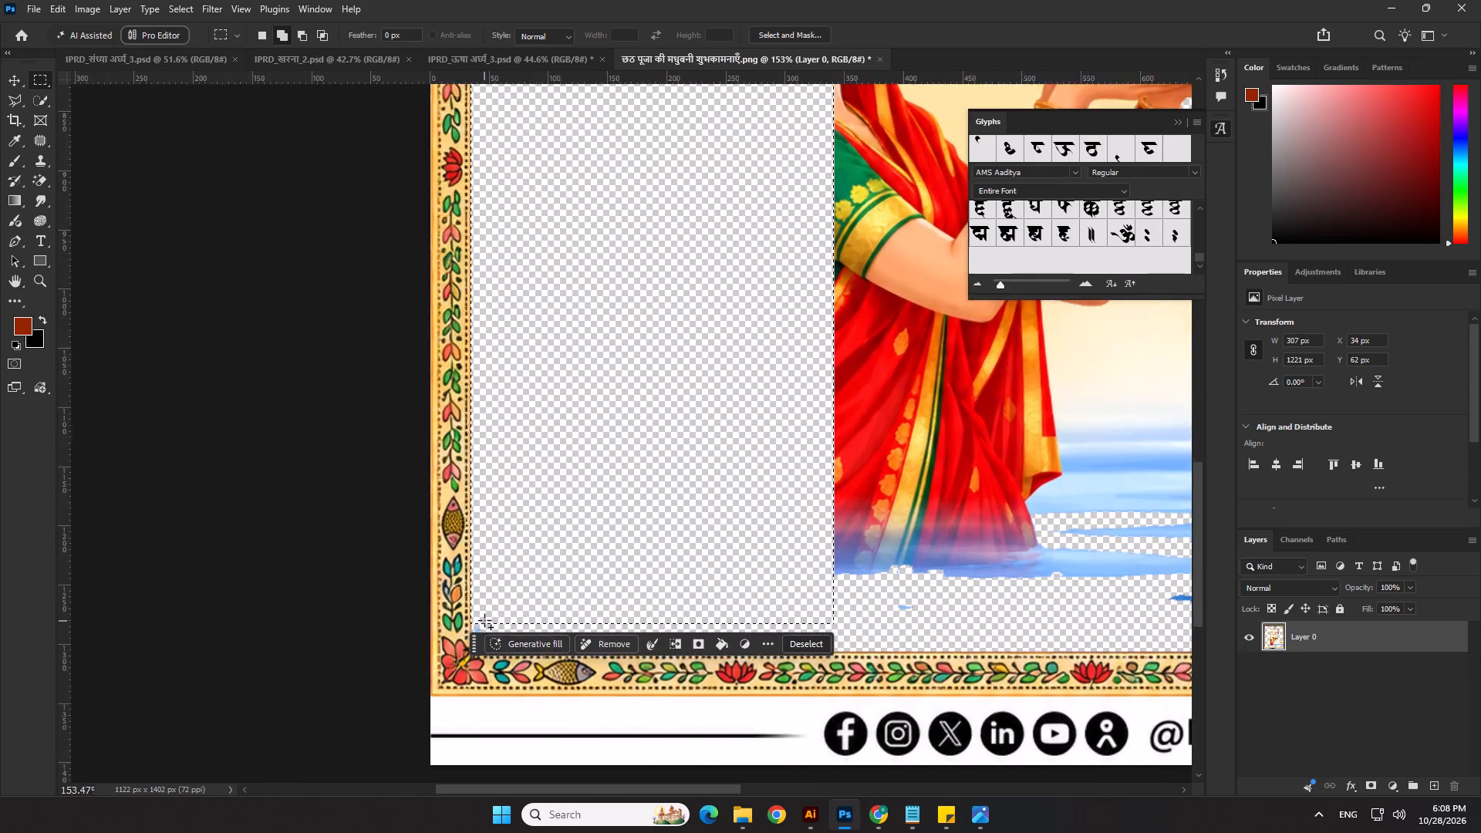
scroll(484, 620, up, 6)
key(ctrl+z)
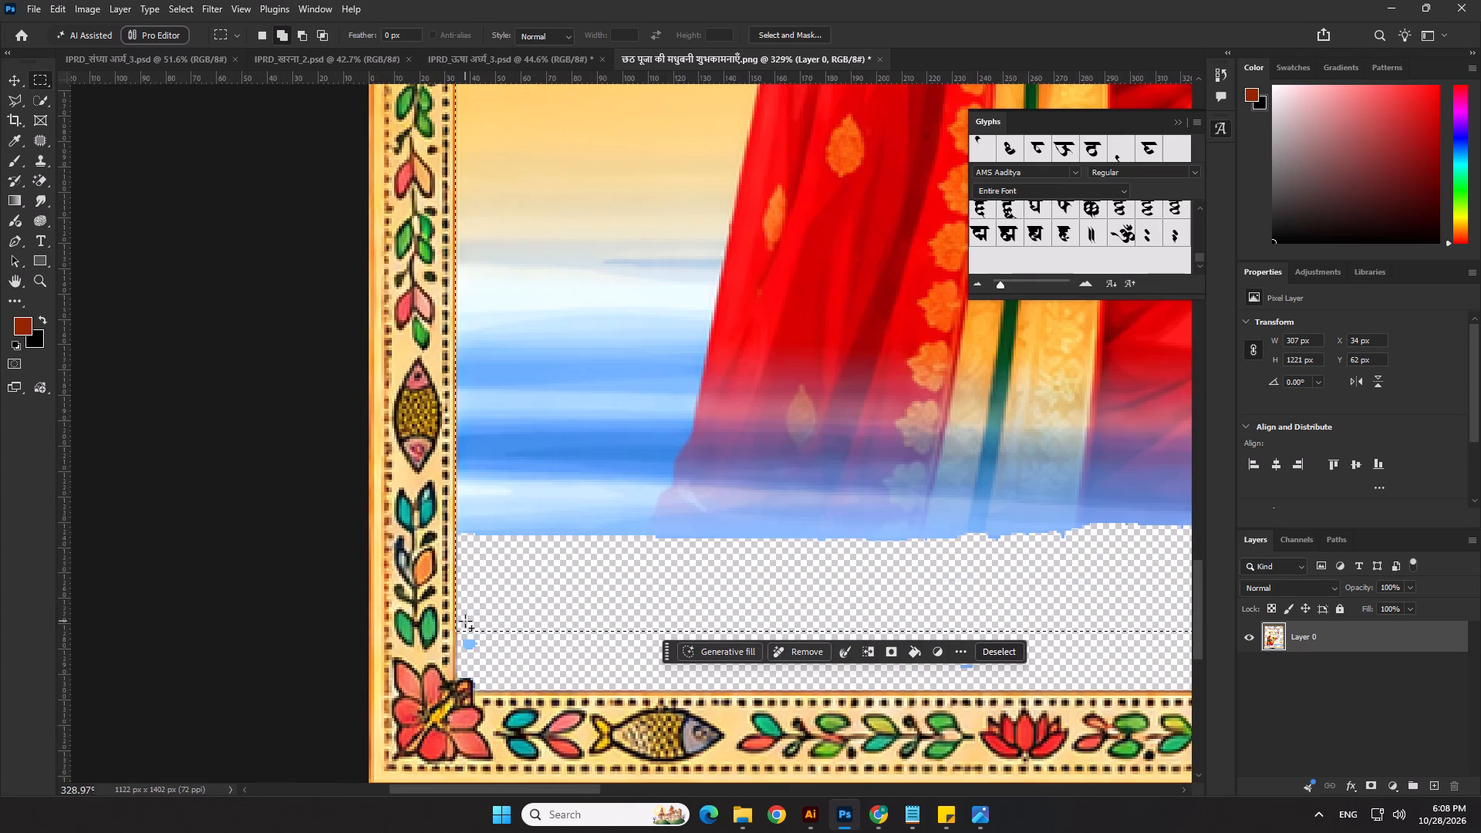
key(Right)
key(Delete)
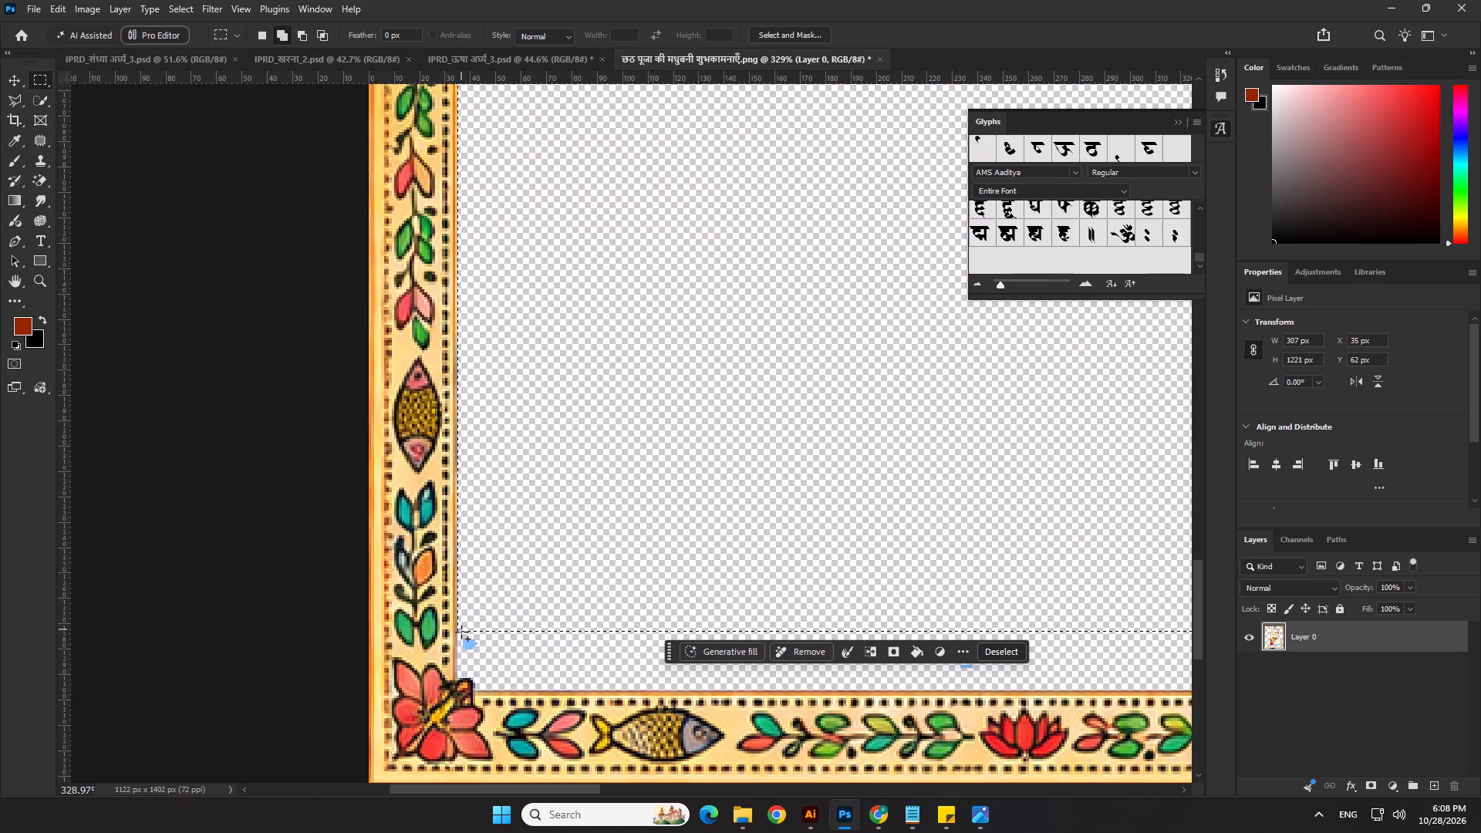
Shift the selection down to Y 71 px and delete the leftover blue specks above the lower-left corner flower.
key(Down)
key(Down)
key(Down)
key(Down)
key(Down)
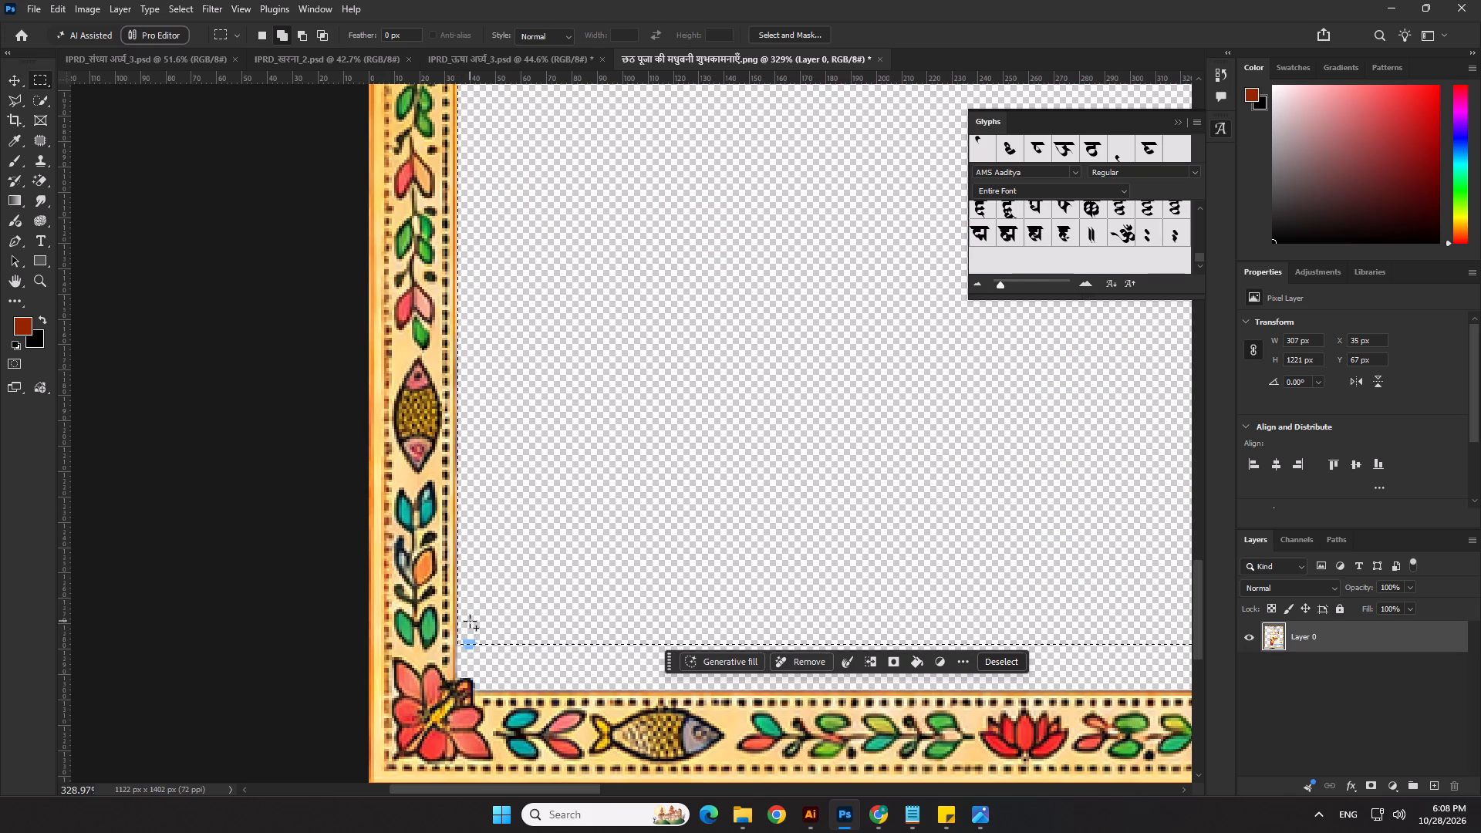
key(Down)
key(Down)
key(Down)
key(Down)
key(Delete)
Move the same selection across to the right border's inner edge, at X 782 px, and delete the artwork inside it.
scroll(504, 553, down, 17)
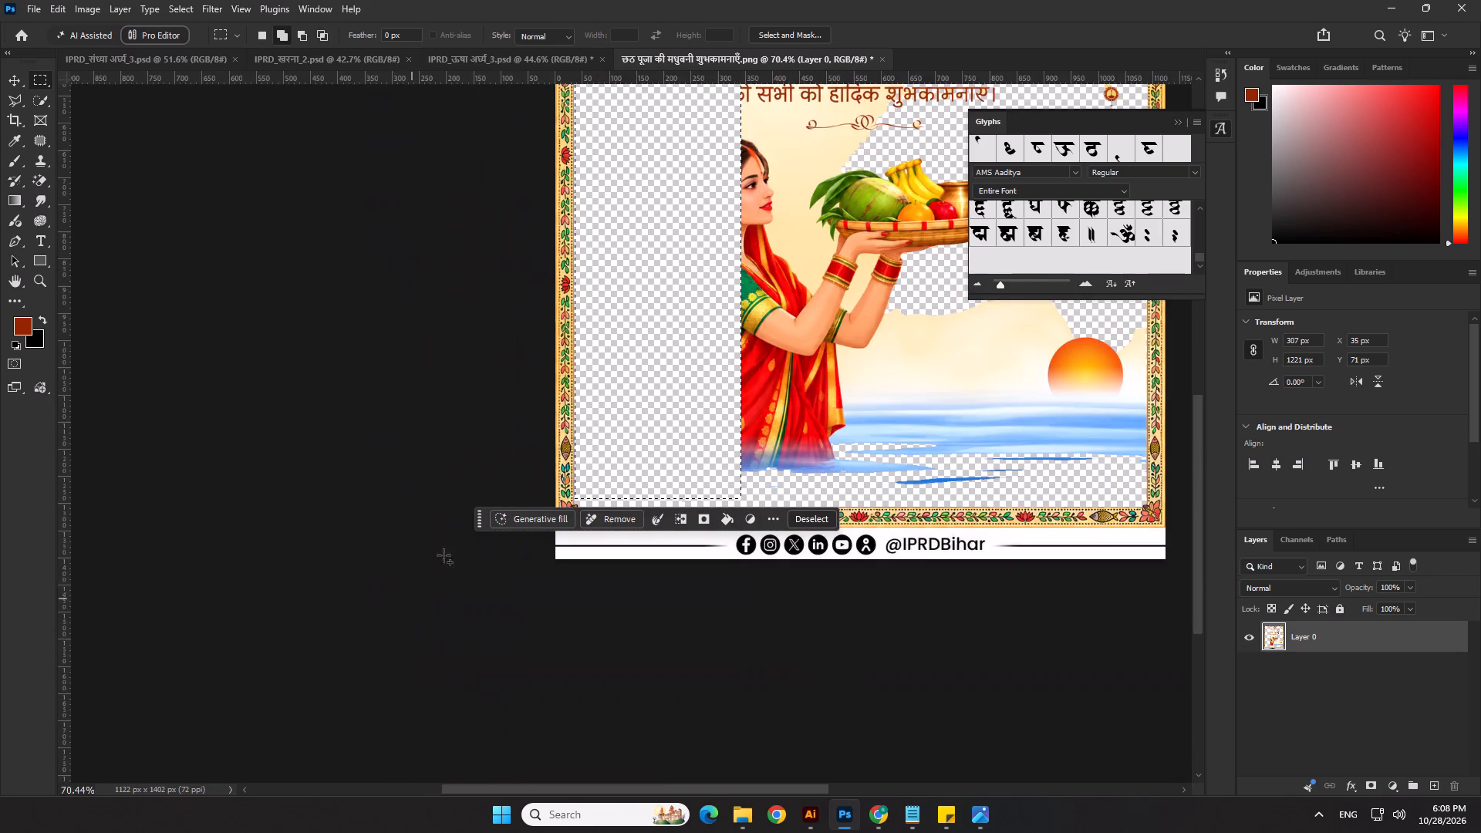
scroll(514, 432, down, 12)
scroll(666, 167, up, 15)
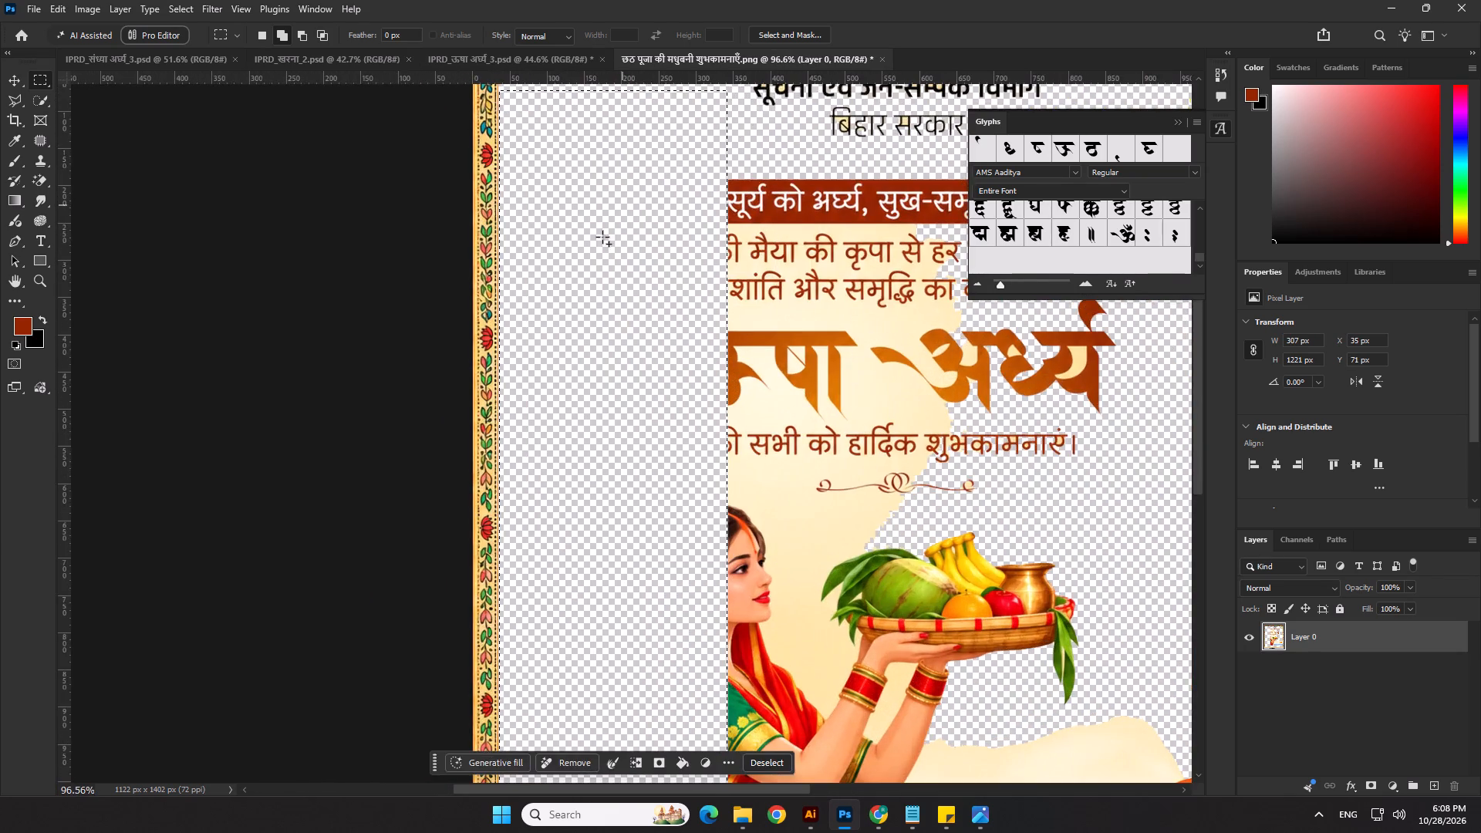
scroll(561, 295, down, 5)
scroll(568, 164, up, 11)
scroll(523, 183, down, 5)
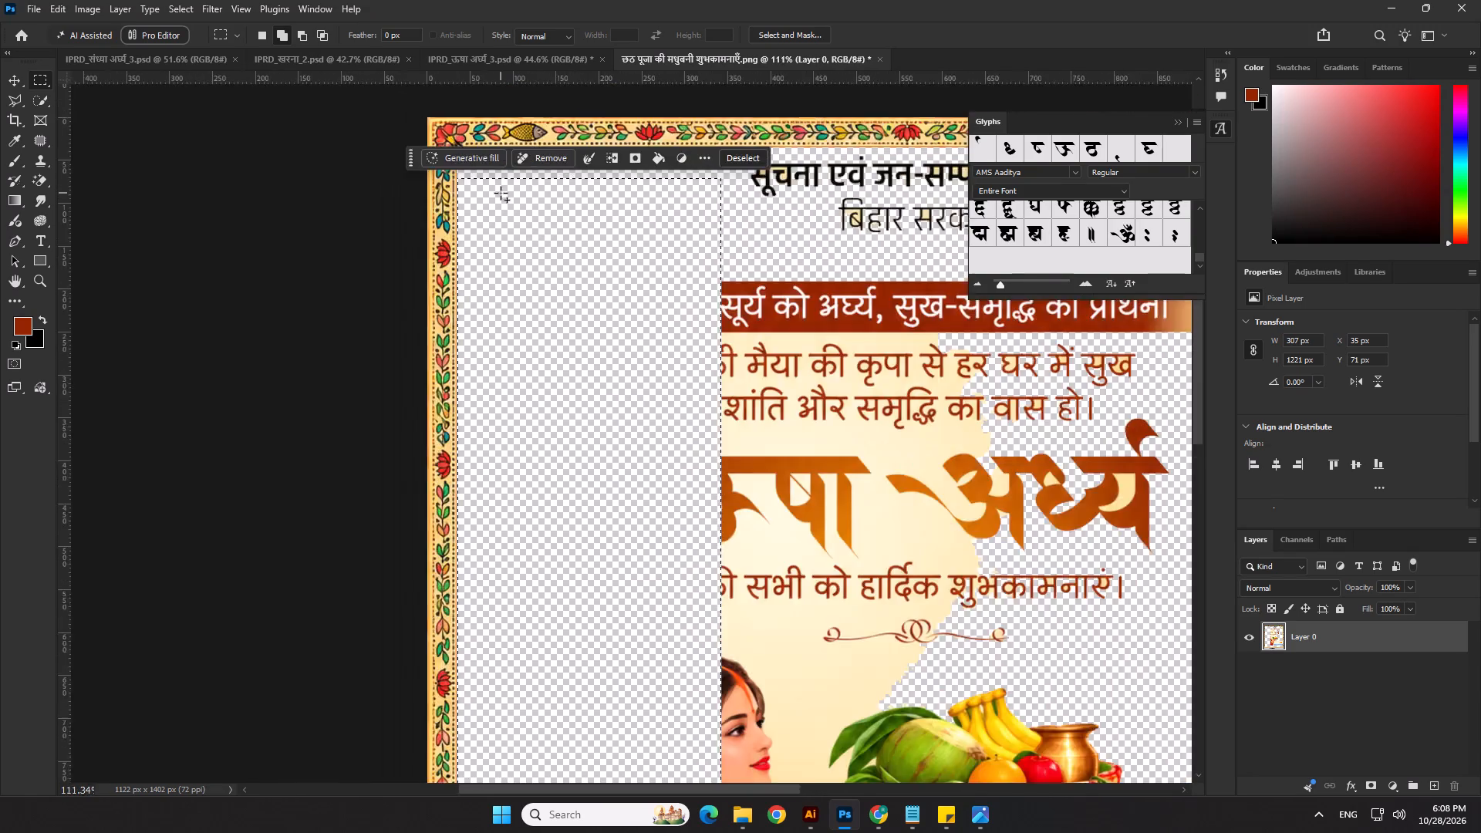
scroll(501, 193, down, 5)
scroll(518, 289, down, 4)
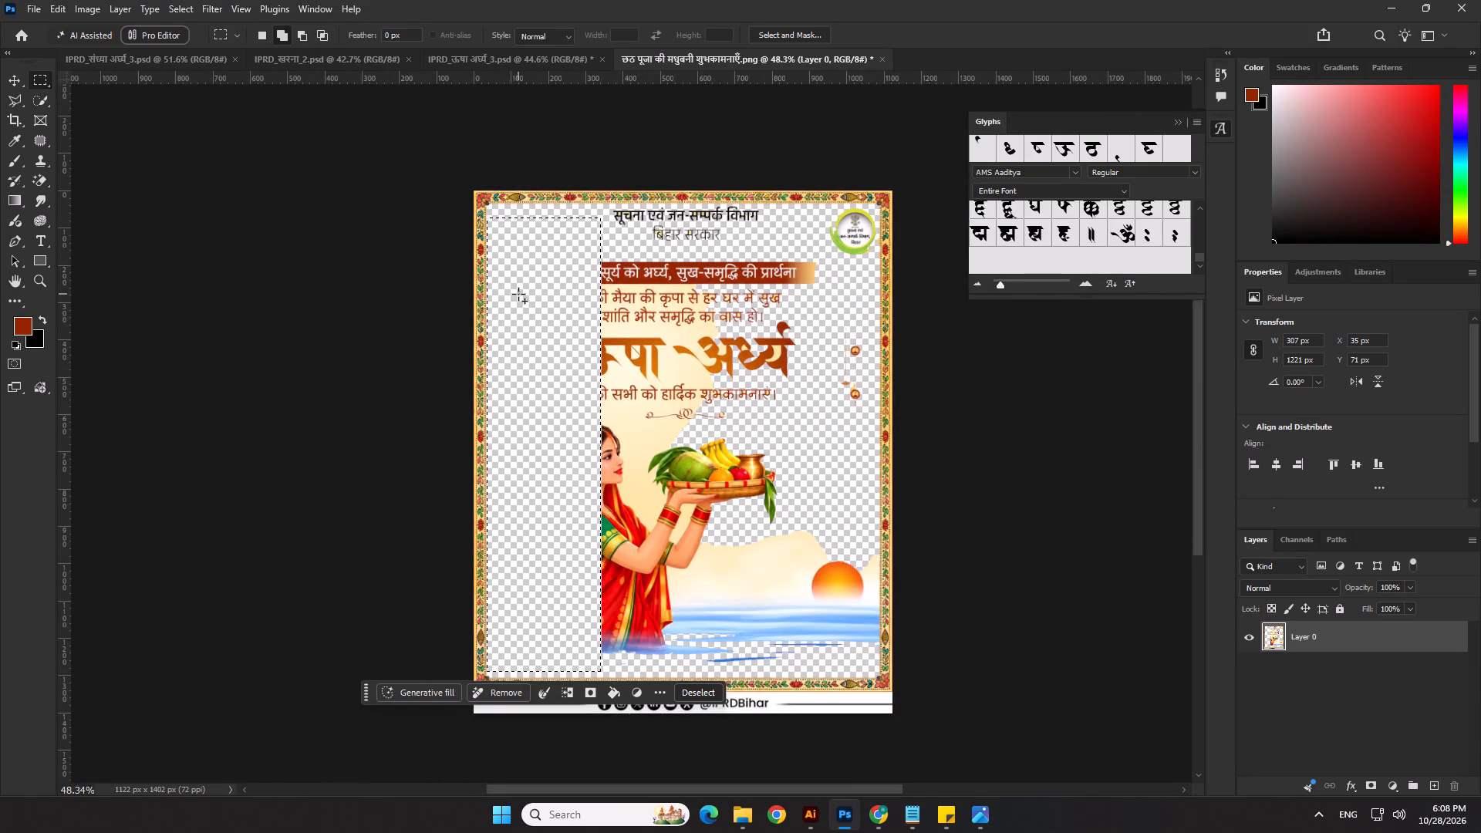
scroll(592, 200, up, 7)
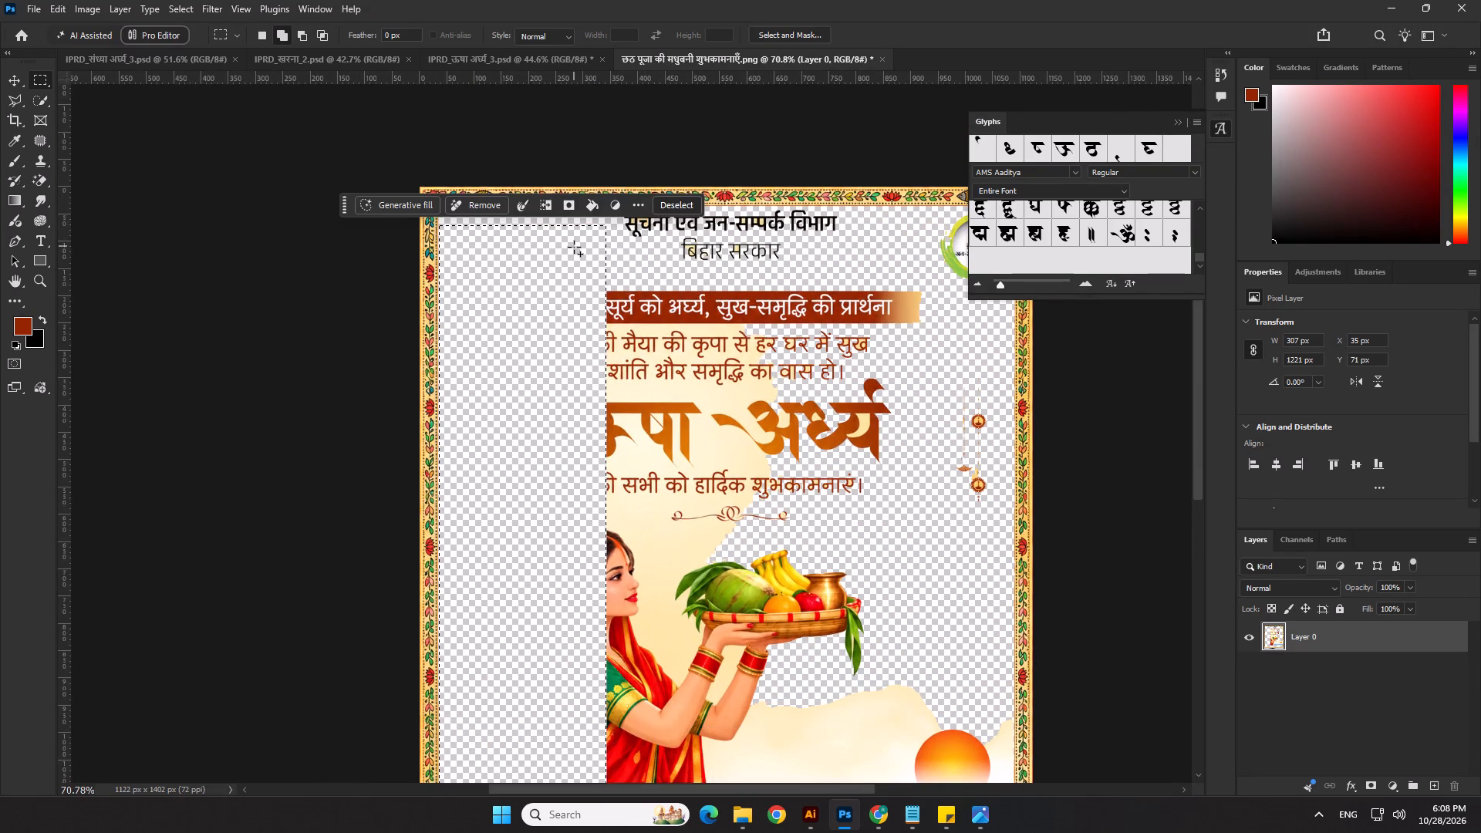
key(shift+Right)
key(shift+Right)
key(shift+Right)
key(shift+Right)
key(shift+Right)
key(shift+Right)
key(shift+Right)
key(shift+Right)
key(shift+Right)
key(shift+Right)
key(shift+Right)
key(shift+Right)
key(shift+Right)
key(shift+Right)
key(shift+Right)
key(shift+Right)
key(shift+Right)
key(shift+Right)
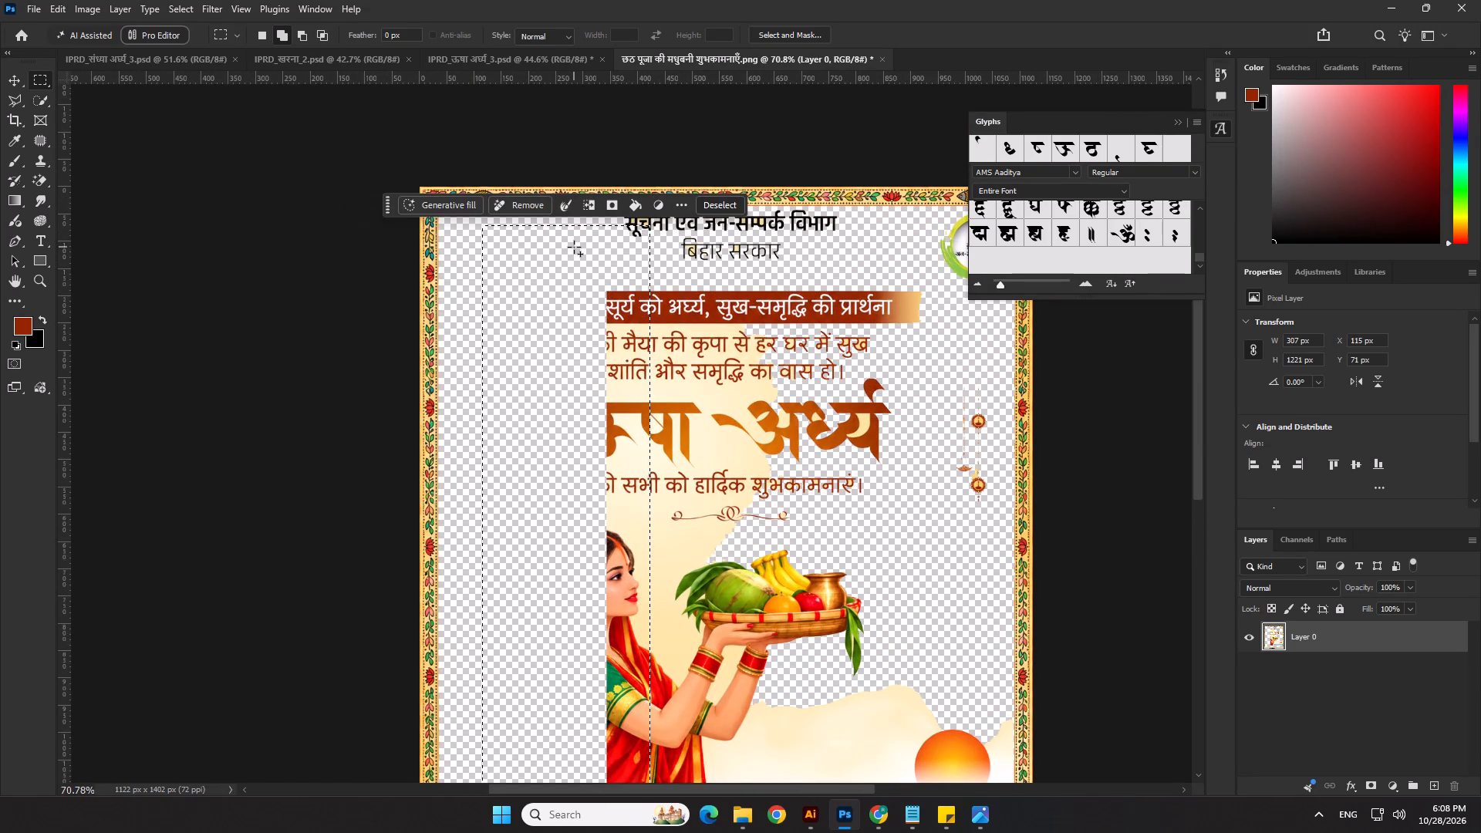
key(shift+Right)
key(shift+Right)
key(shift+Right)
key(shift+Right)
key(shift+Right)
key(shift+Right)
key(shift+Right)
key(shift+Right)
key(shift+Right)
key(shift+Right)
key(shift+Right)
key(shift+Right)
key(shift+Right)
key(shift+Right)
key(shift+Right)
key(shift+Right)
key(shift+Right)
key(shift+Right)
key(shift+Right)
key(shift+Right)
key(shift+Right)
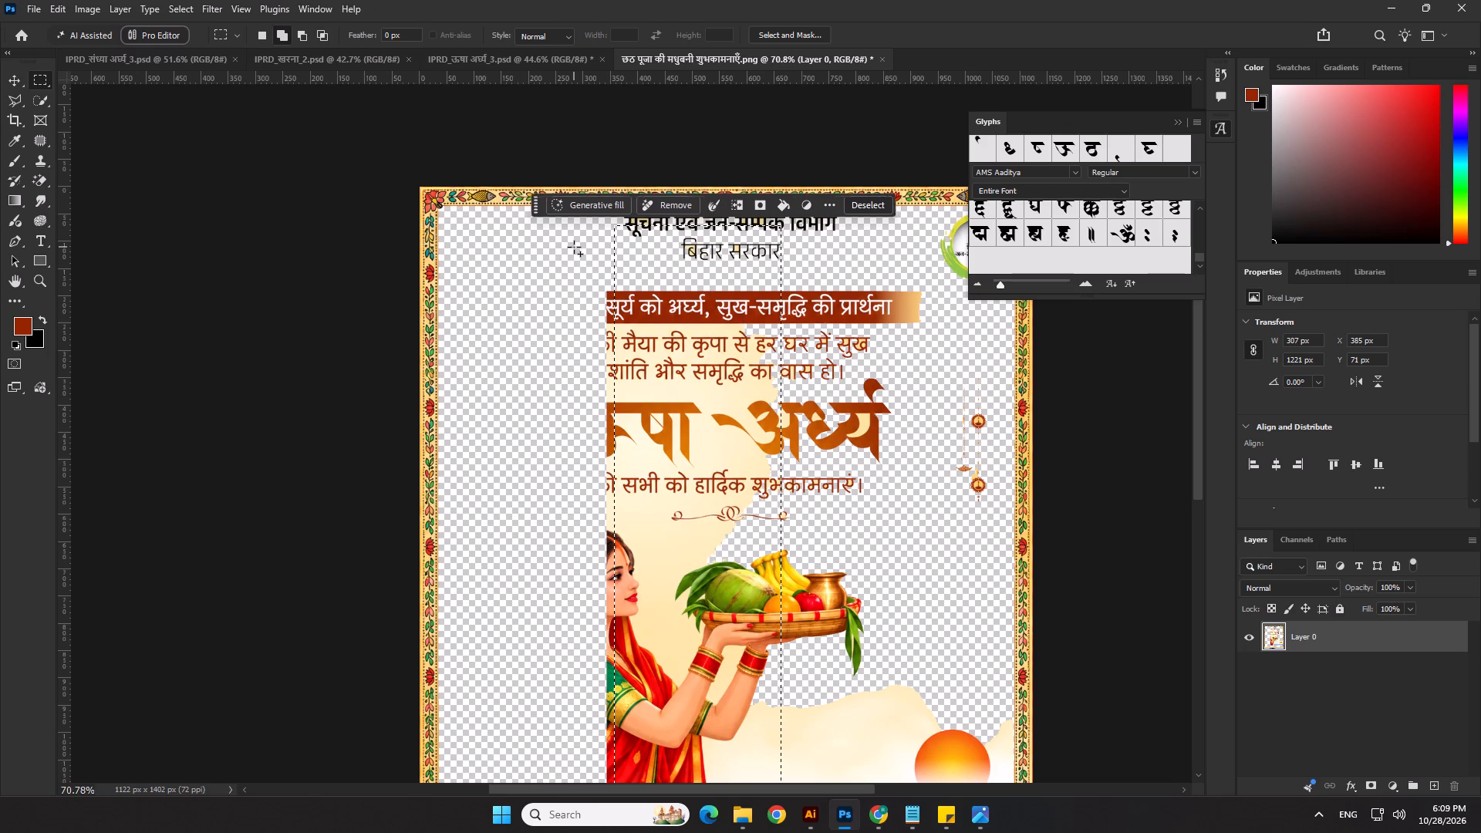
key(shift+Right)
key(shift+Right)
key(shift+Right)
key(shift+Right)
key(shift+Right)
key(shift+Right)
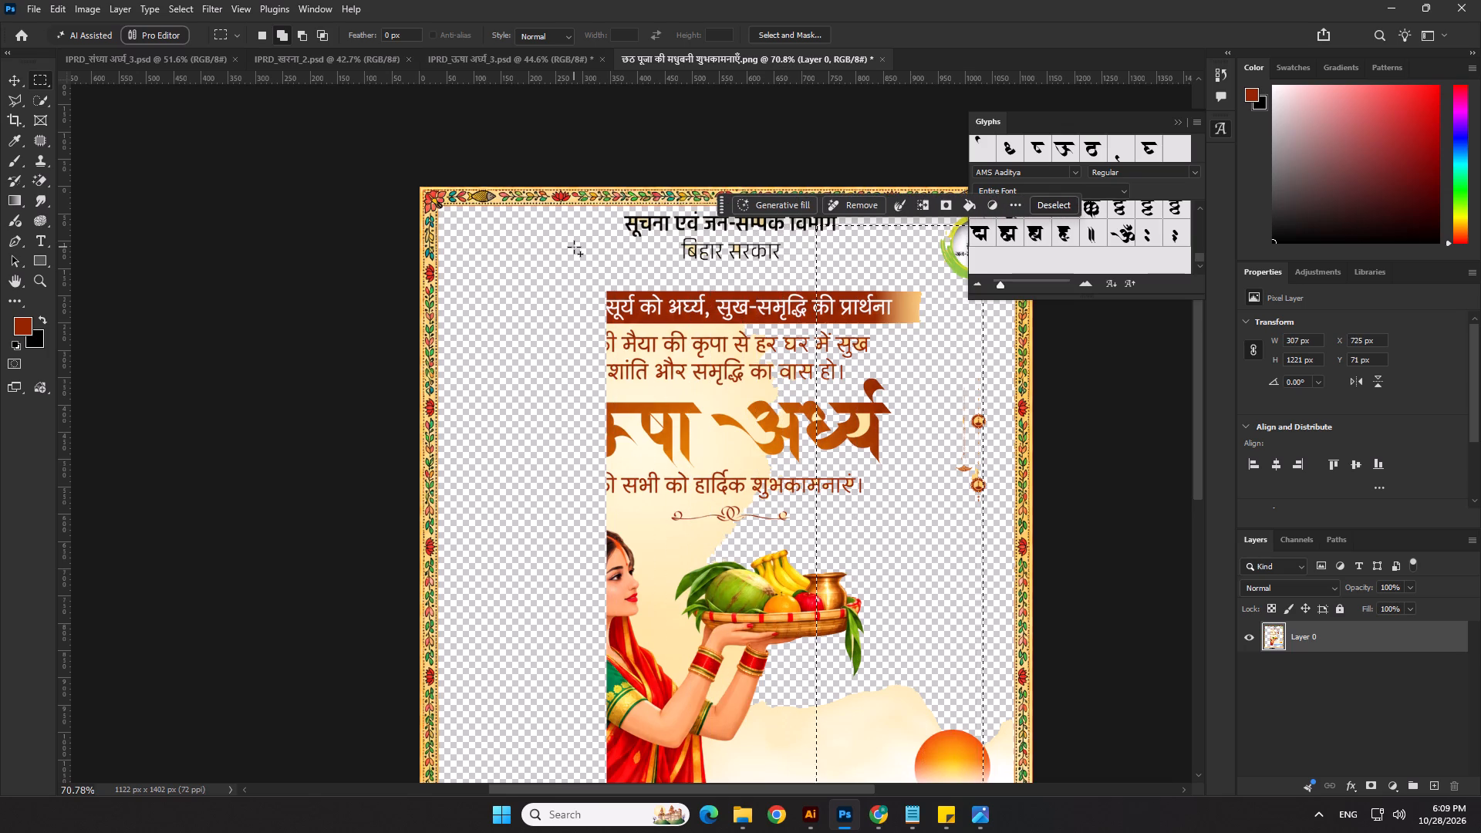
key(shift+Right)
key(shift+Right)
key(shift+Right)
key(shift+Right)
key(shift+Right)
key(shift+Right)
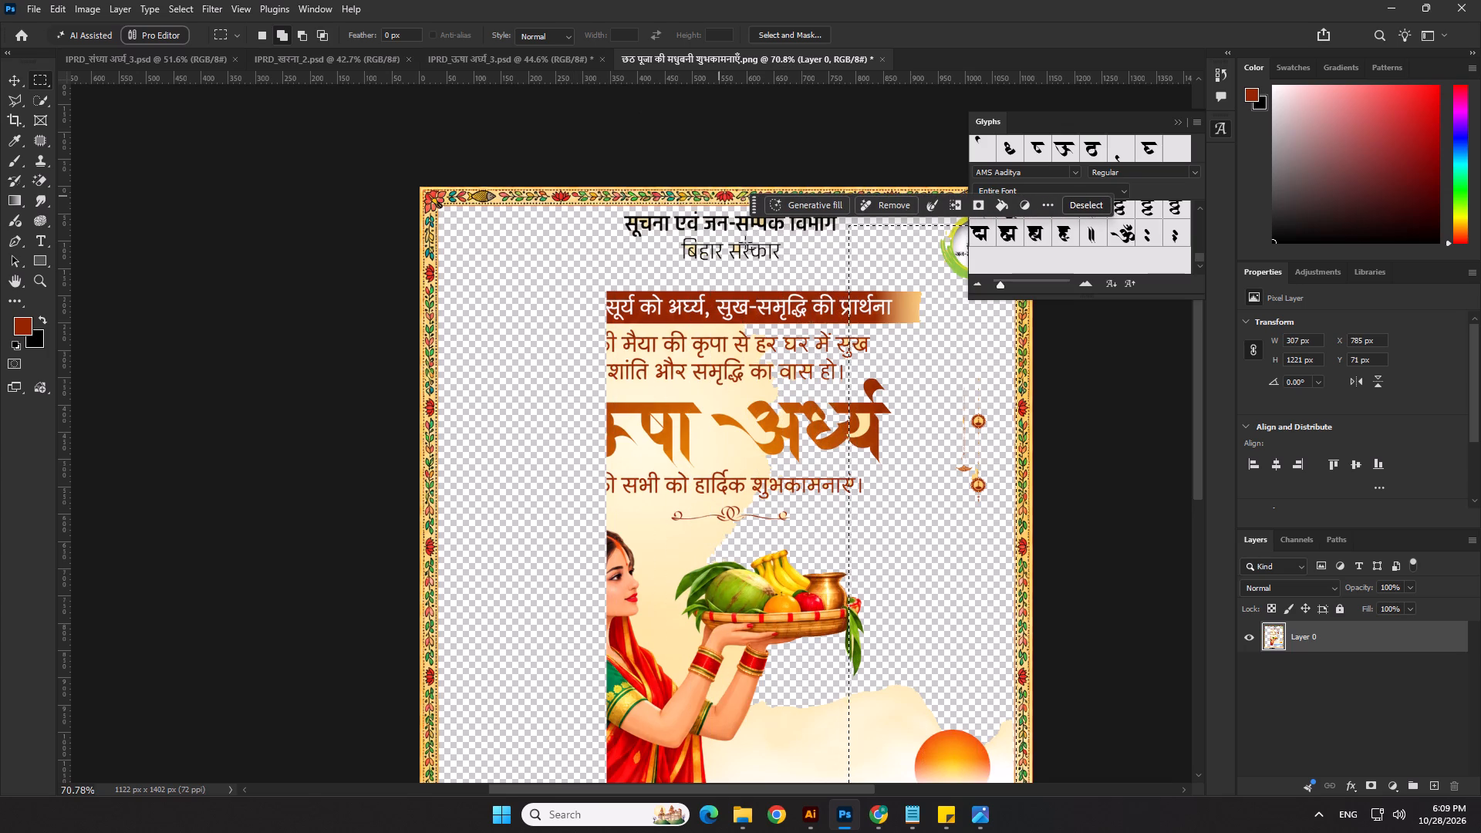
scroll(1017, 511, up, 17)
key(Left)
key(Left)
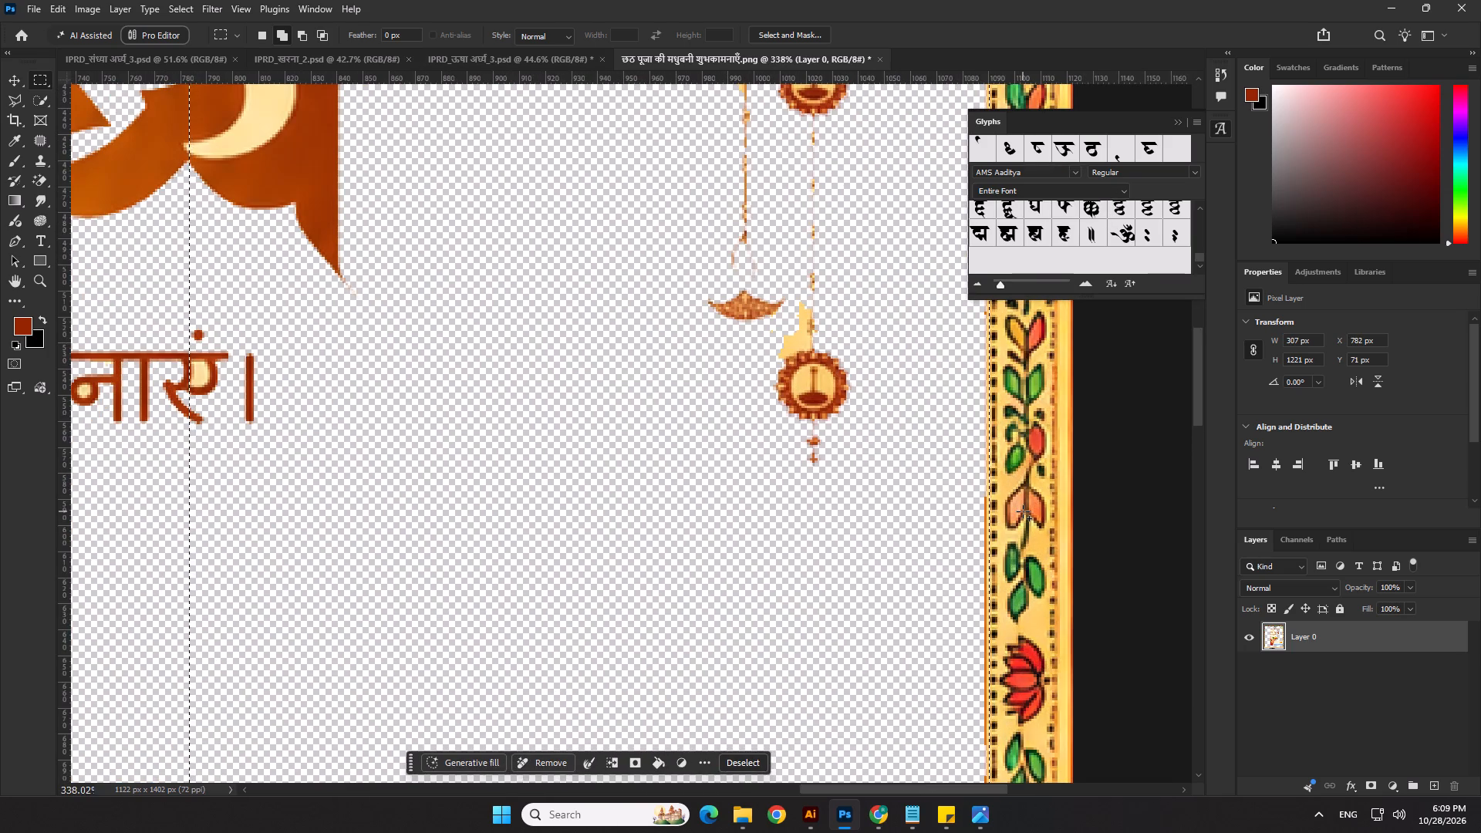
key(Left)
key(Delete)
Move the selection up to Y 43 px and delete the remaining part of the green logo below the top border.
scroll(977, 396, down, 11)
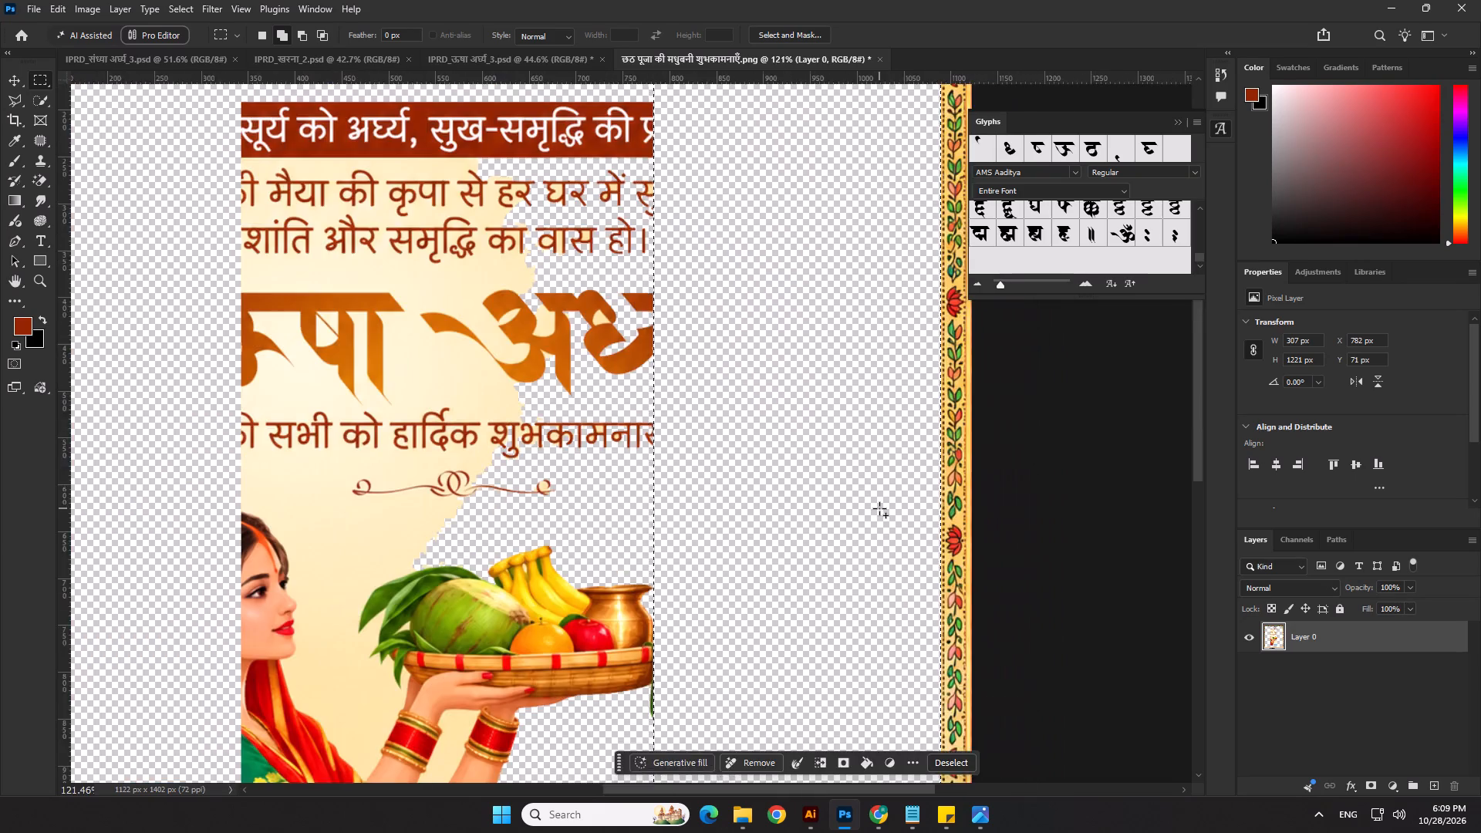
scroll(879, 508, down, 9)
scroll(889, 737, up, 7)
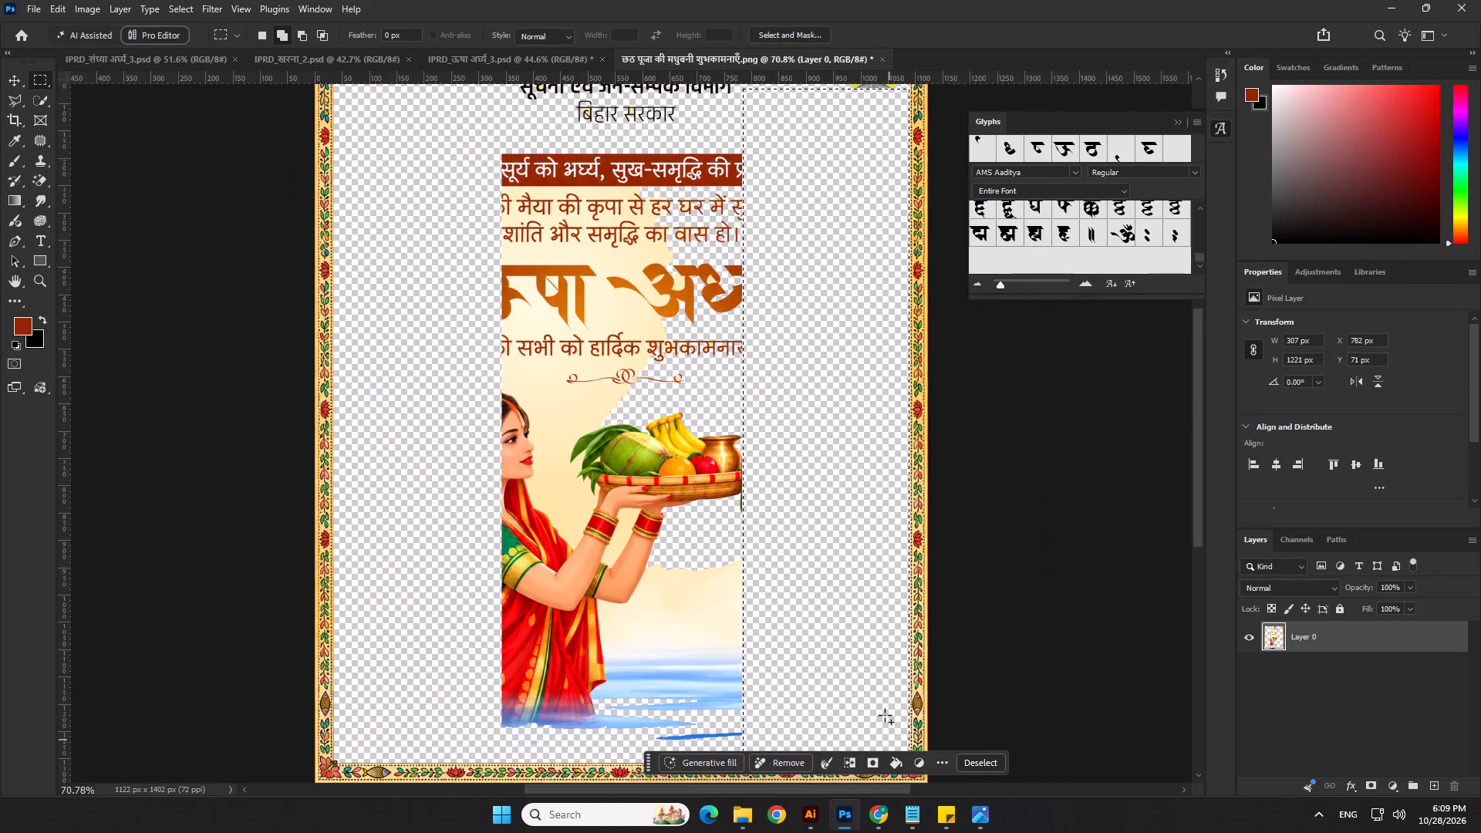
scroll(882, 703, down, 5)
scroll(469, 447, up, 8)
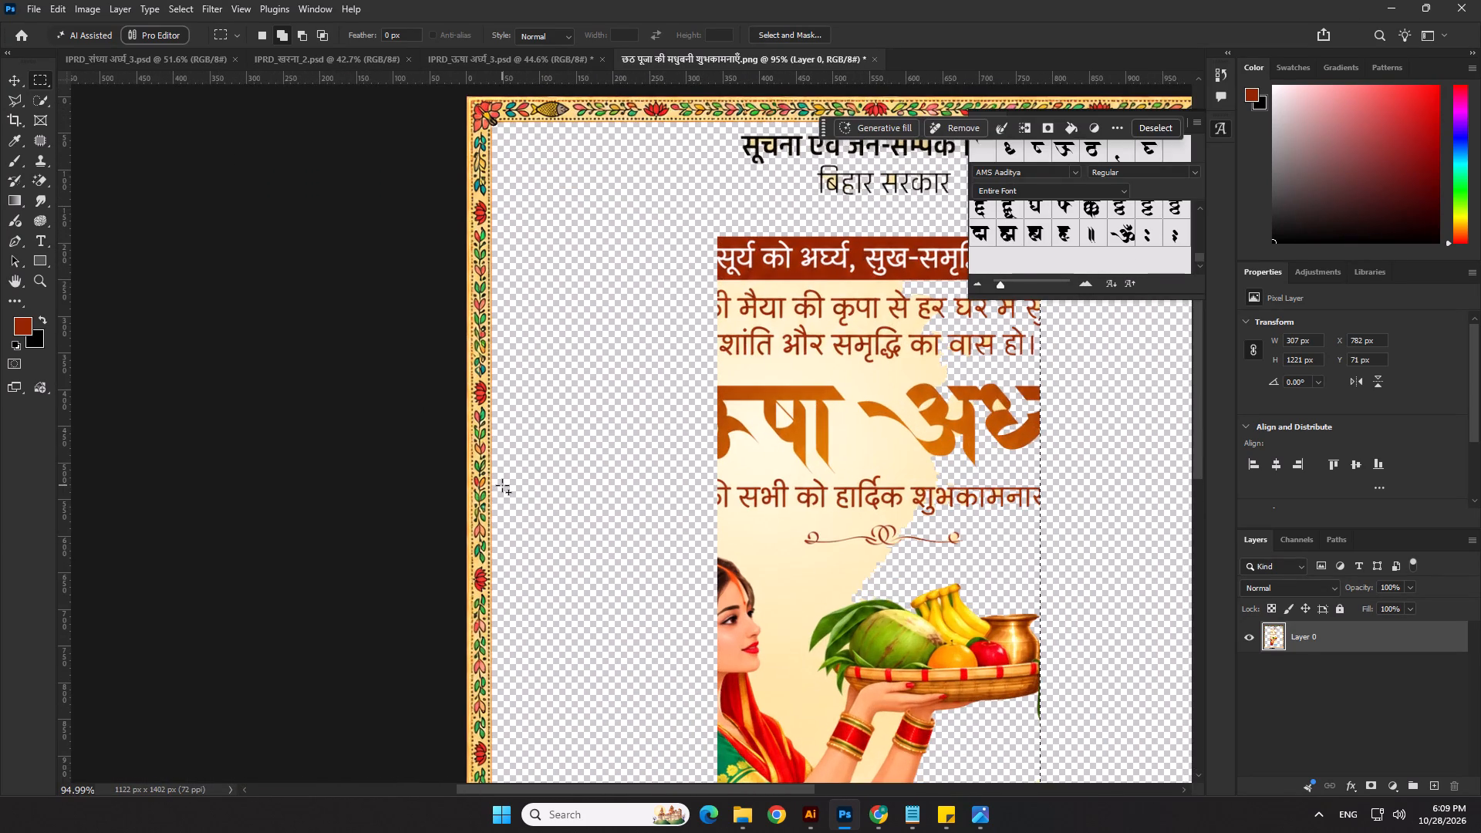
scroll(502, 485, down, 6)
scroll(920, 290, up, 6)
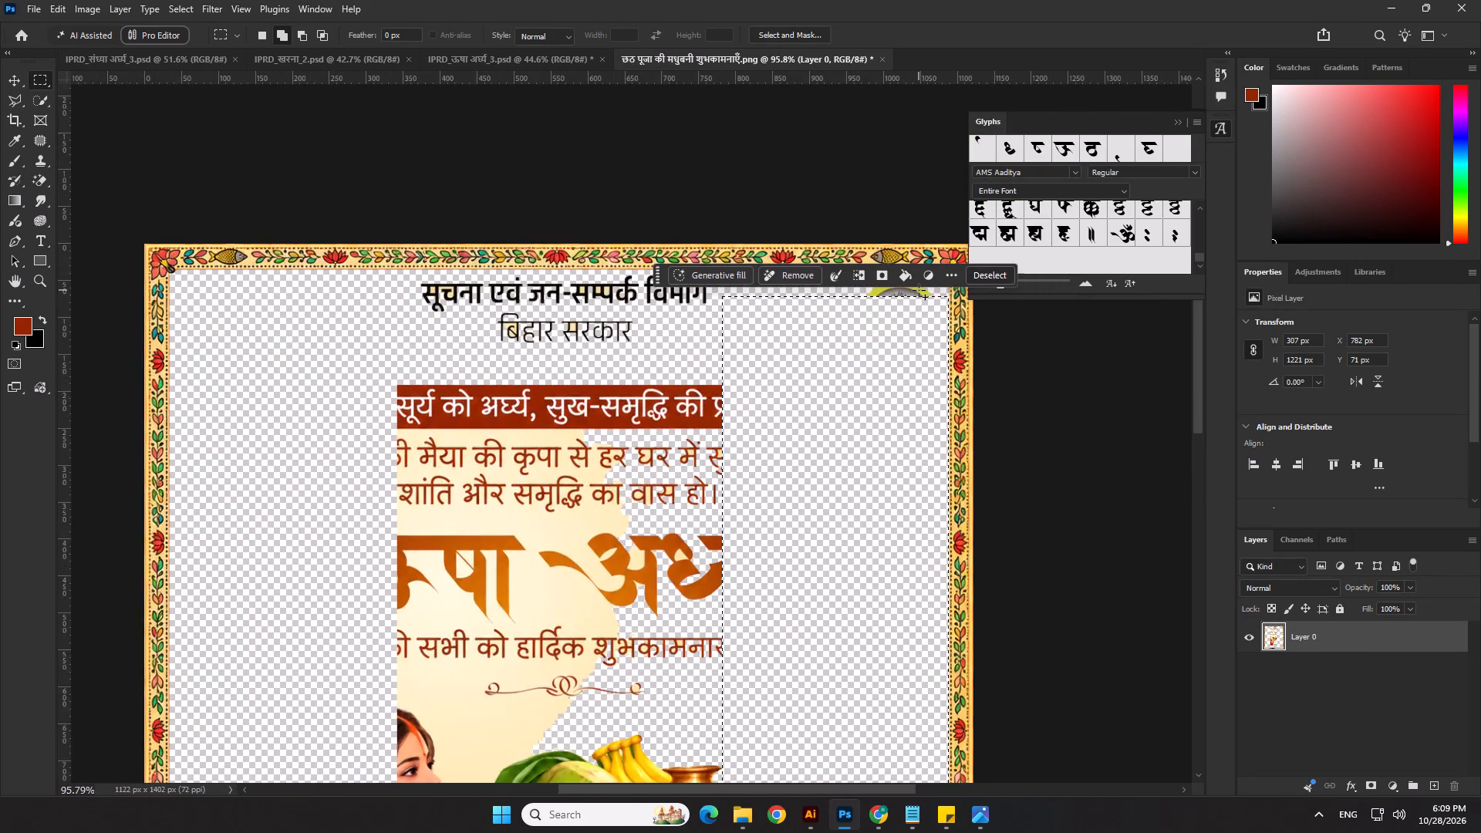
scroll(919, 290, up, 1)
scroll(919, 290, down, 4)
scroll(346, 289, up, 3)
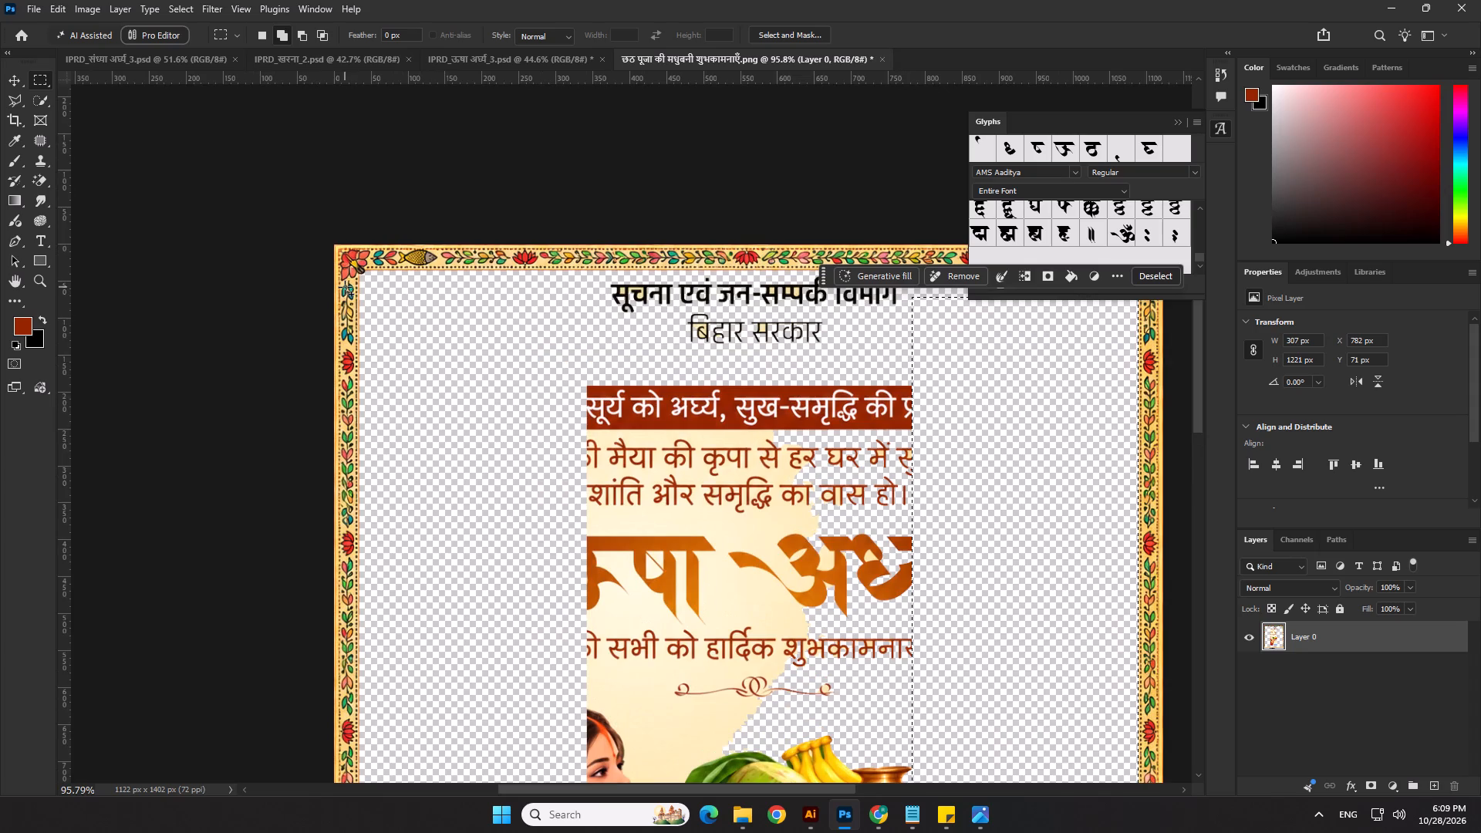
scroll(369, 285, down, 5)
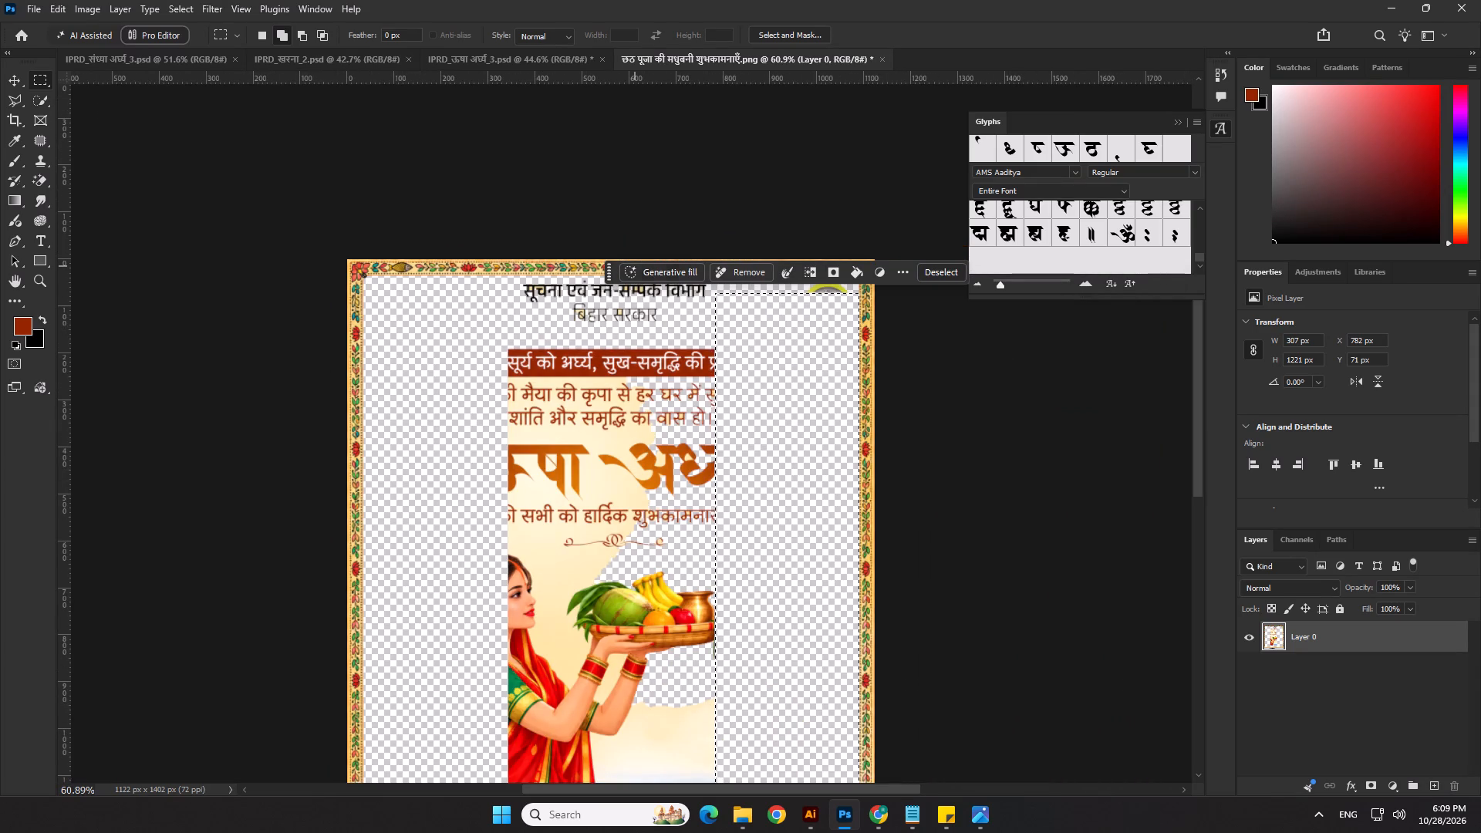
drag(611, 271, 594, 184)
scroll(673, 299, up, 7)
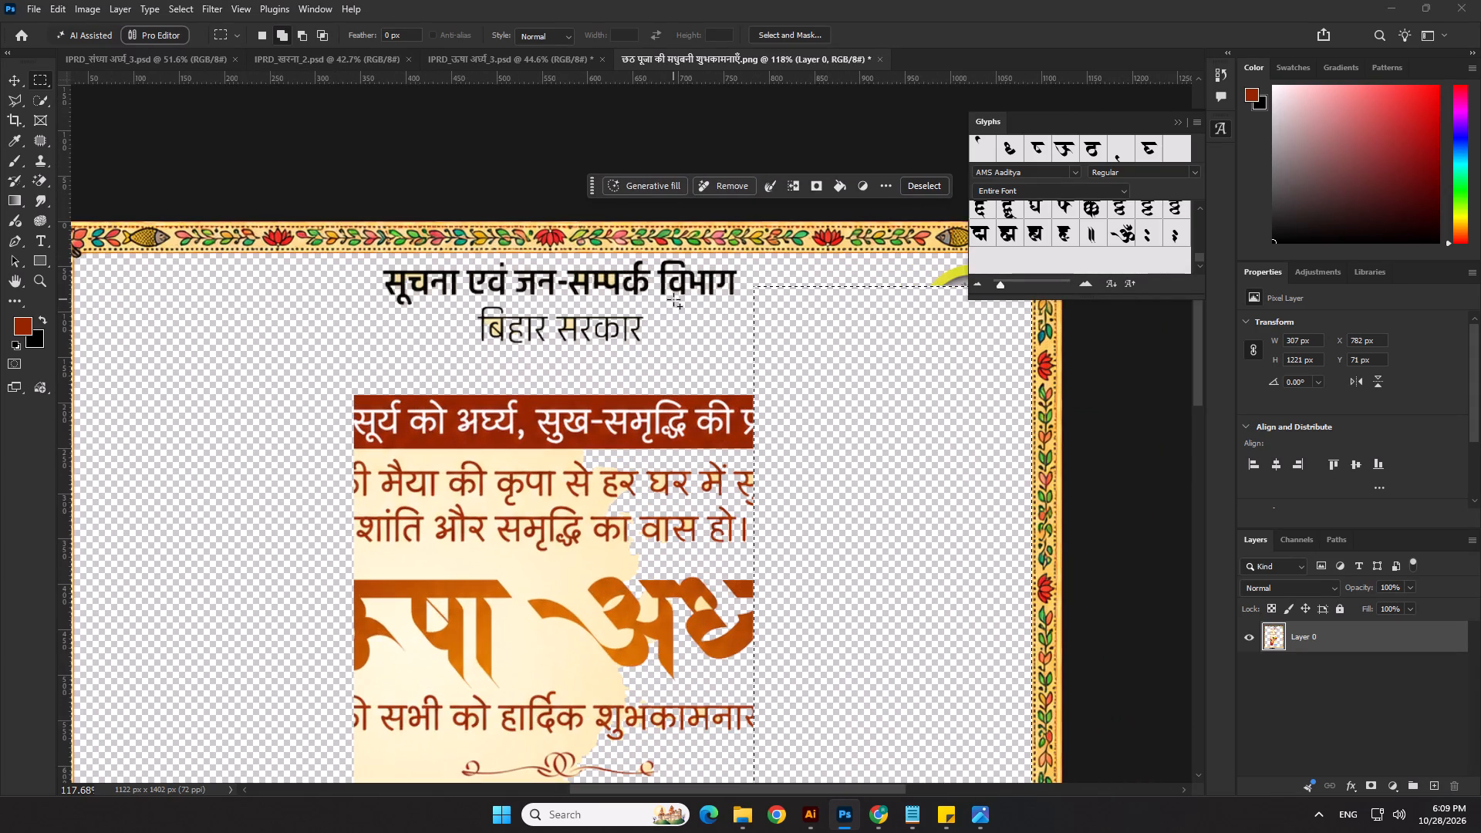
key(Up)
key(Up)
key(Up)
key(Up)
key(Up)
key(Up)
key(Up)
key(Up)
key(Up)
key(Up)
key(Up)
key(Up)
scroll(673, 299, down, 5)
key(Up)
key(Up)
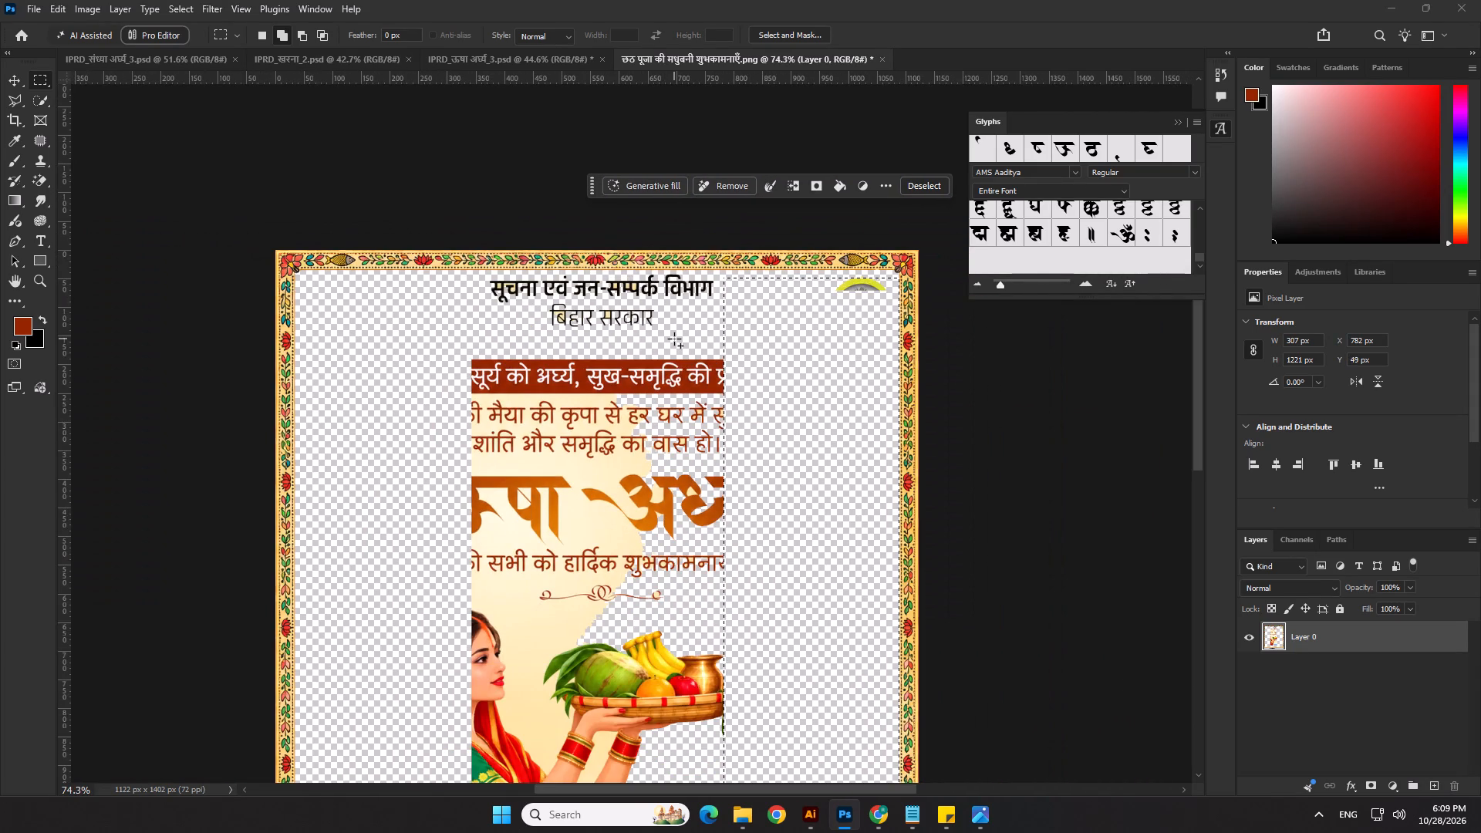
key(Up)
key(Up)
key(Up)
key(Delete)
Extend the selection to about 989 × 1237 px across the central heading text, woman and water, and delete the contents.
scroll(684, 251, down, 6)
scroll(661, 372, down, 1)
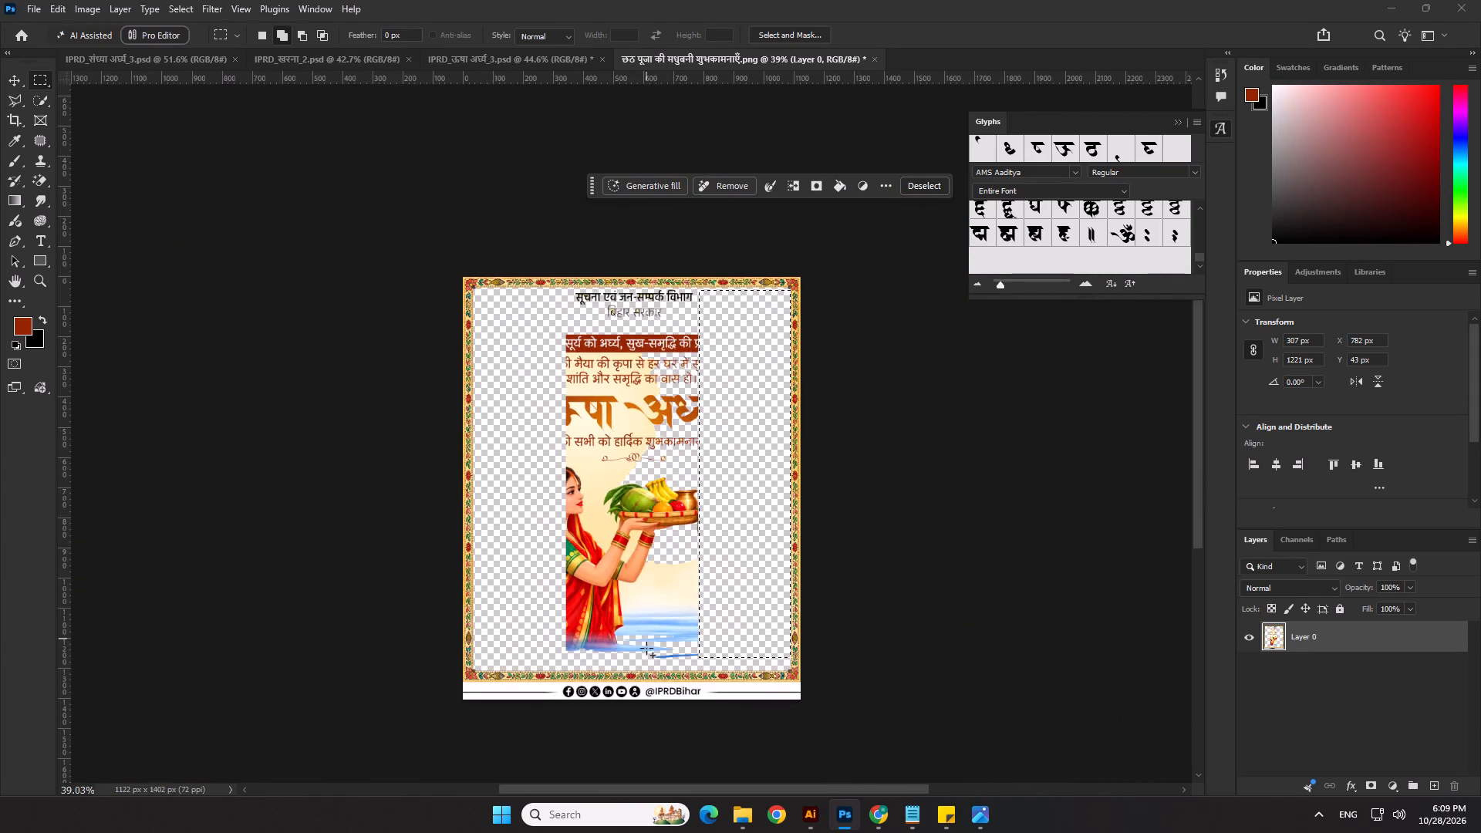
scroll(648, 654, up, 9)
scroll(648, 677, down, 5)
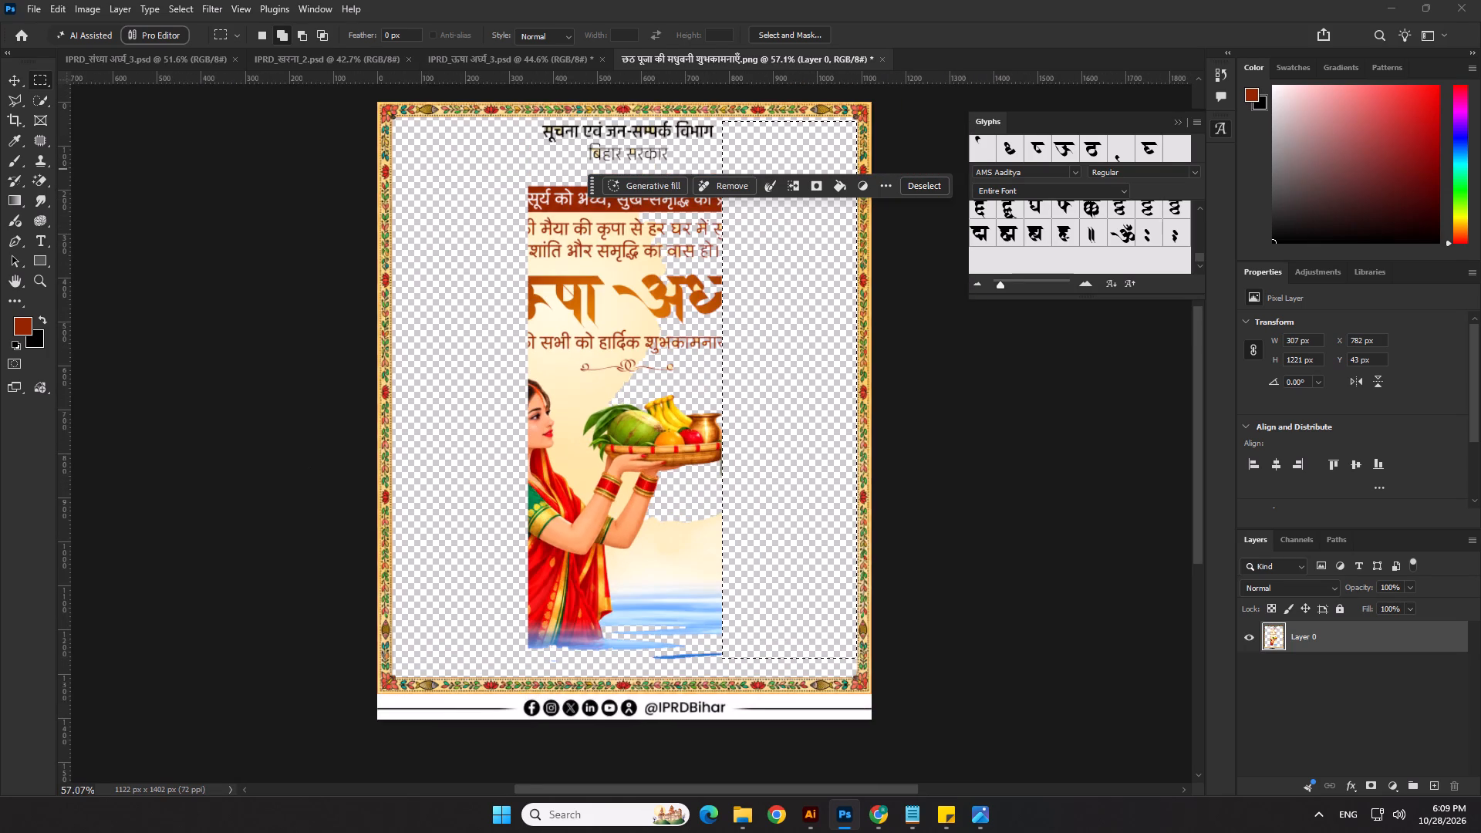
click(42, 79)
scroll(521, 270, down, 5)
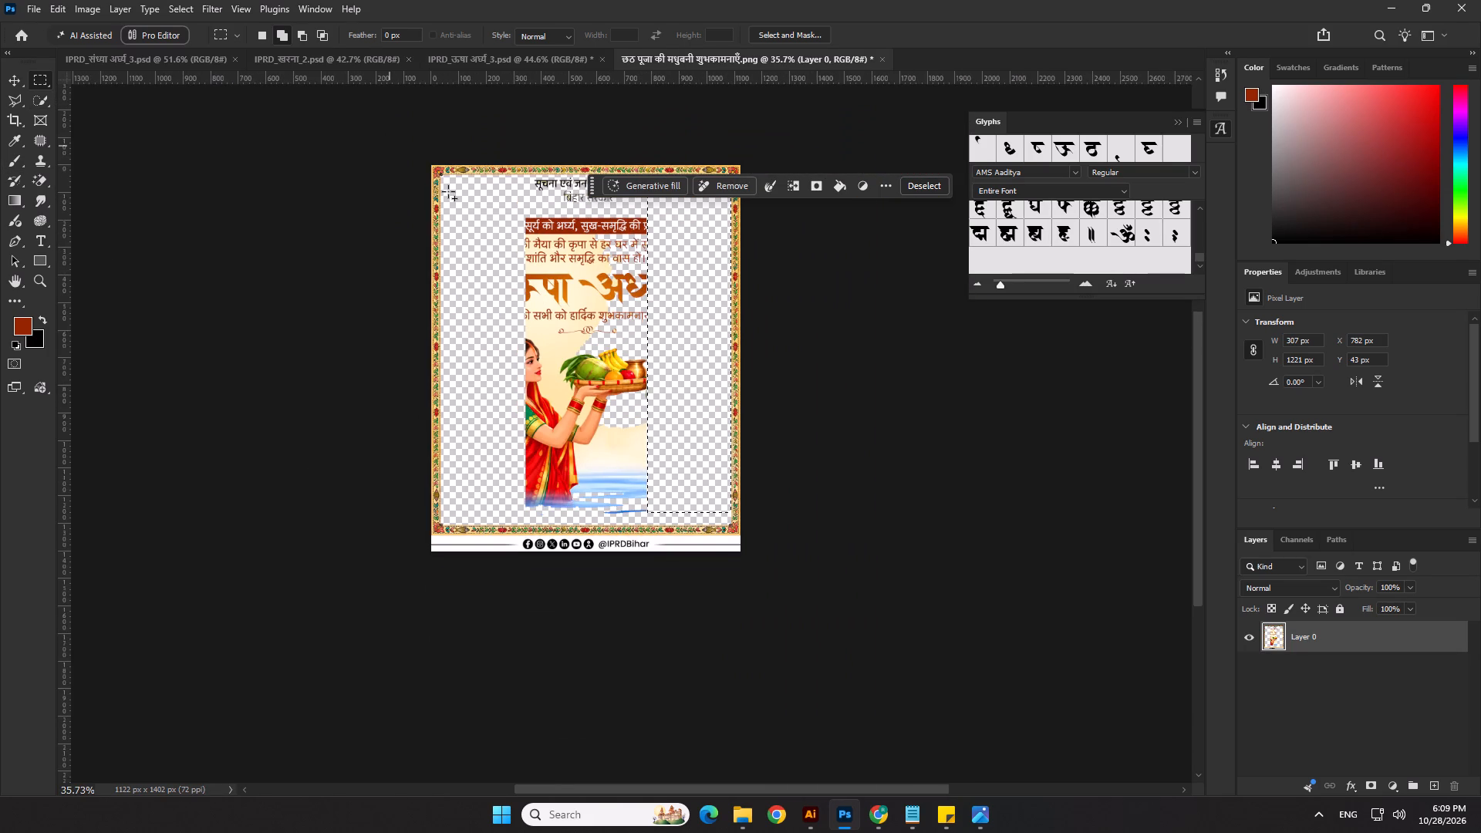
scroll(452, 199, up, 1)
click(460, 169)
drag(460, 175, 650, 420)
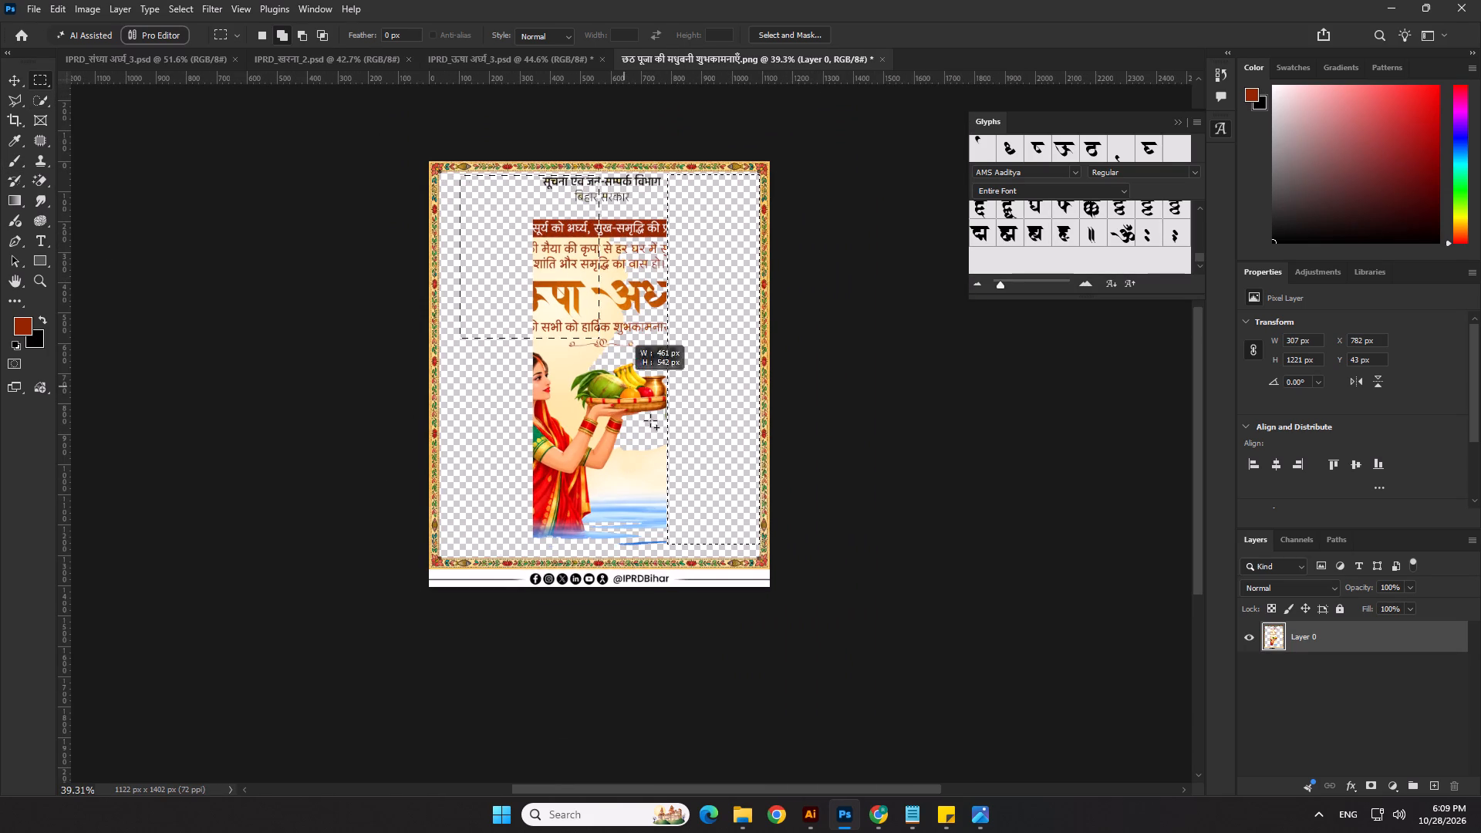
drag(650, 420, 734, 549)
key(Delete)
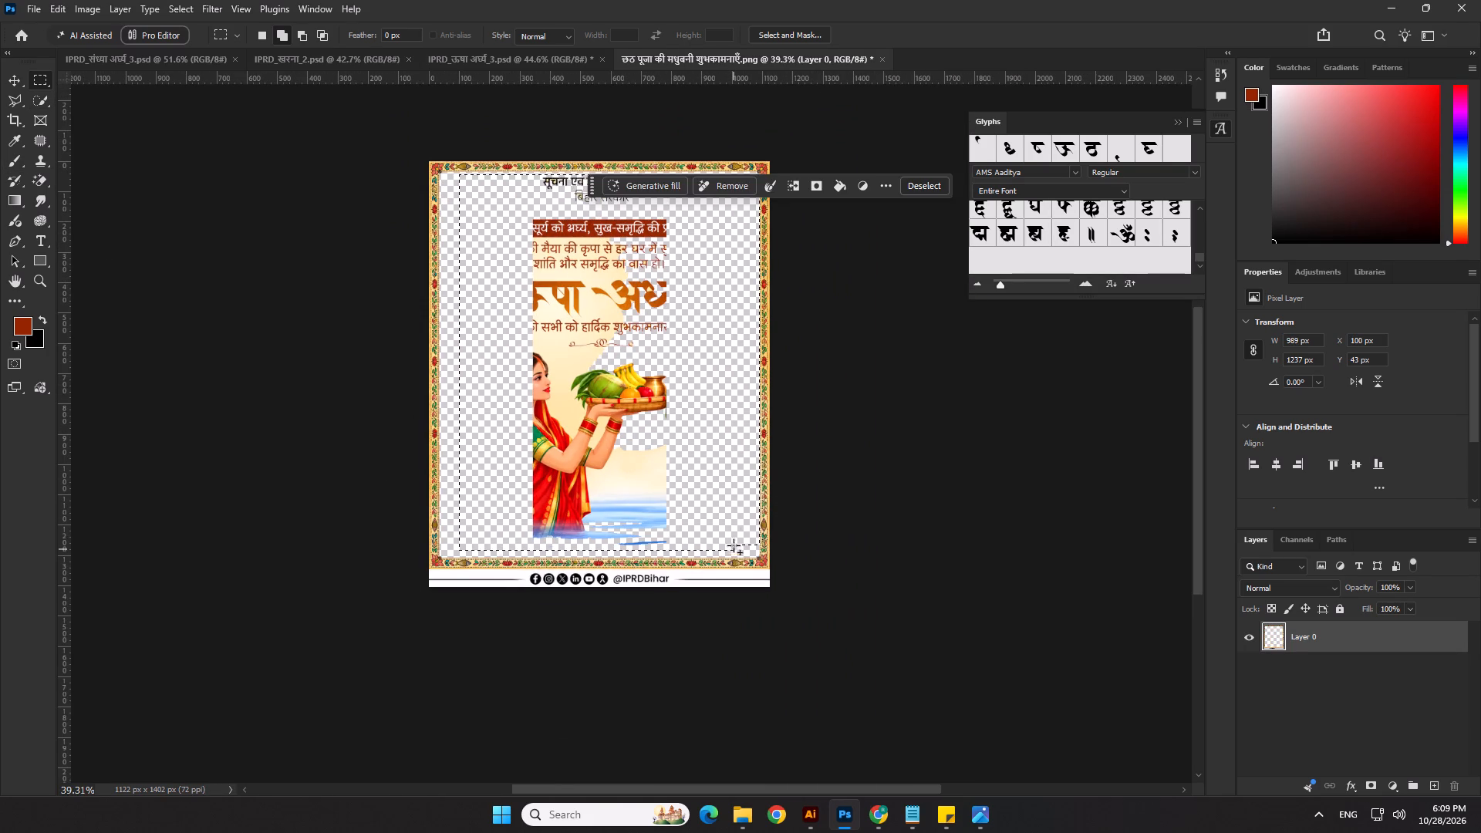
Deselect the cleared area inside the border.
right_click(476, 300)
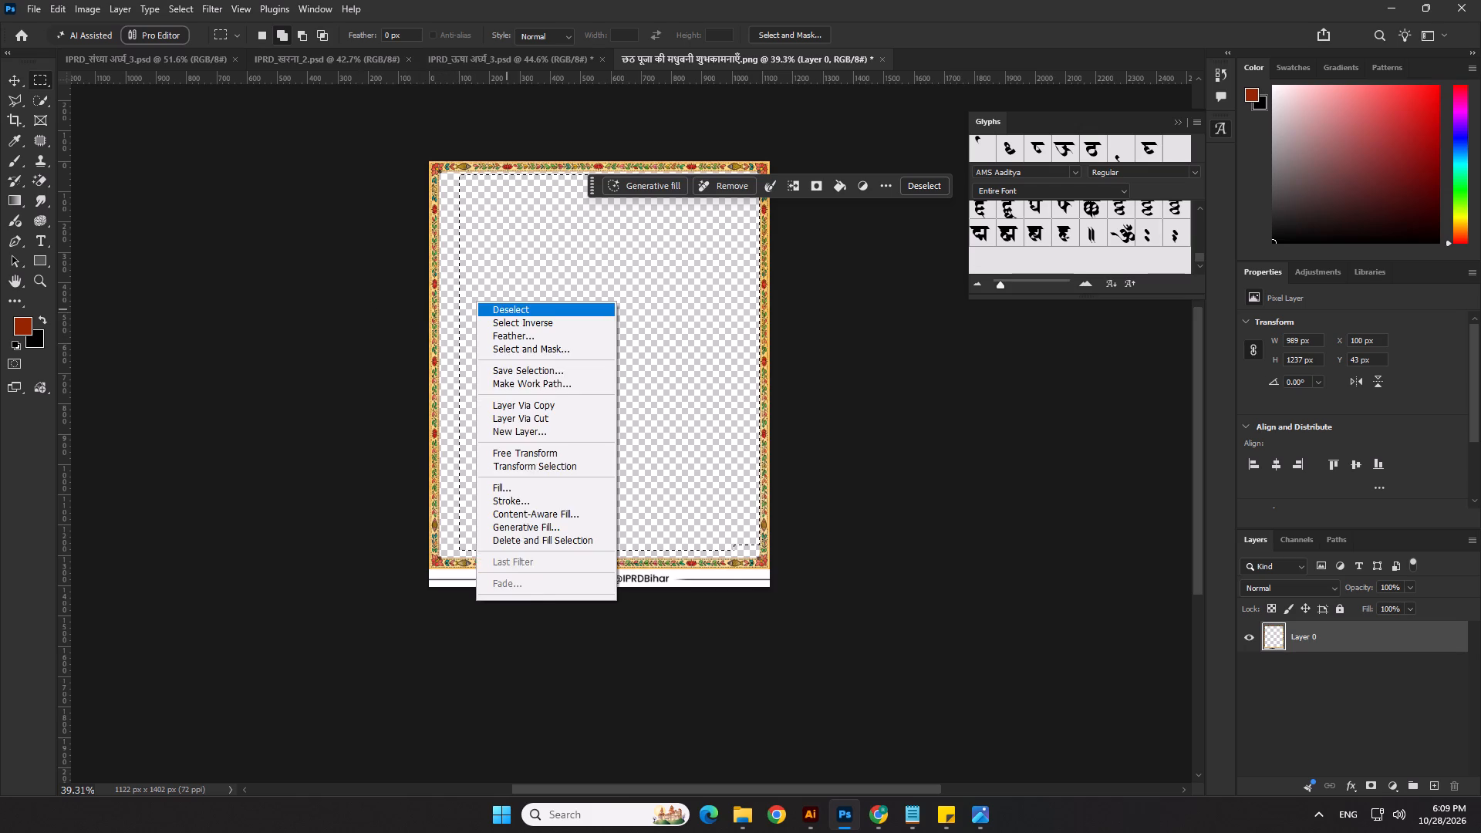
click(511, 312)
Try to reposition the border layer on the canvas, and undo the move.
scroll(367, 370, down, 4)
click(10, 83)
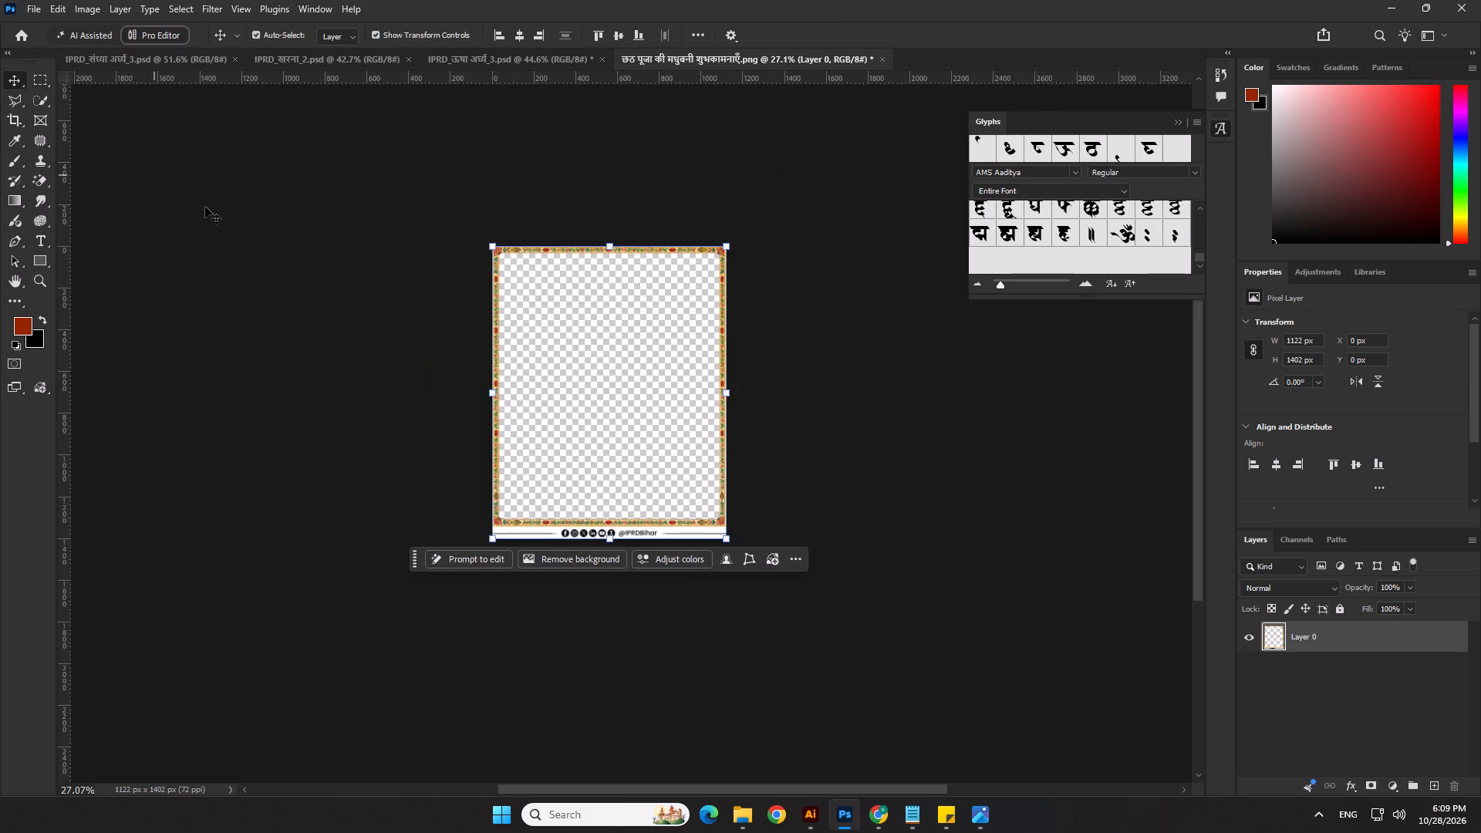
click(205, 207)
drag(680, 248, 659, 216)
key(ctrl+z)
Select the white social-media footer strip below the bottom border, about 1122 × 57 px, and delete it.
click(34, 80)
scroll(735, 657, up, 6)
scroll(815, 570, up, 3)
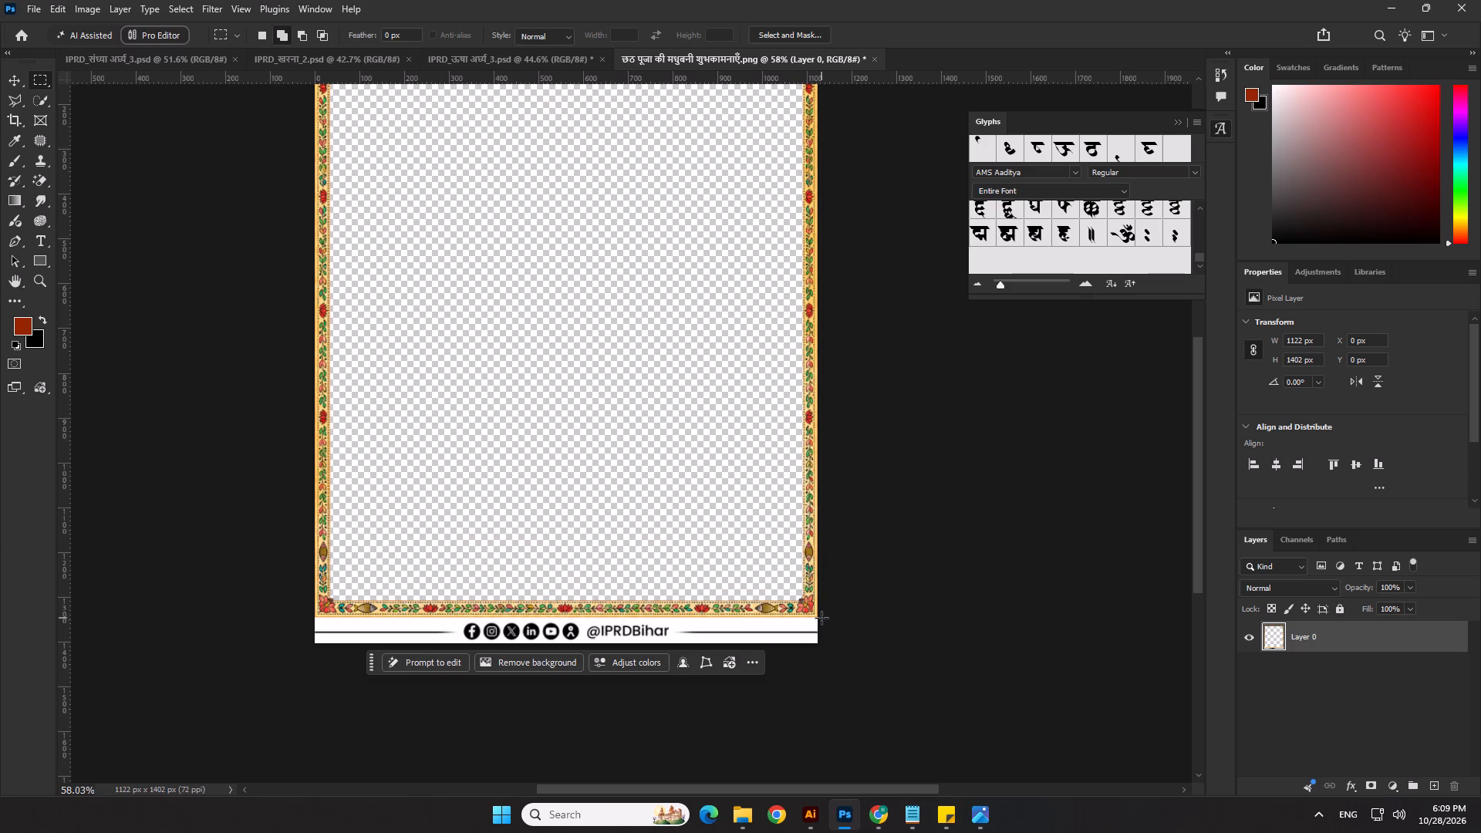
drag(821, 618, 122, 743)
key(Delete)
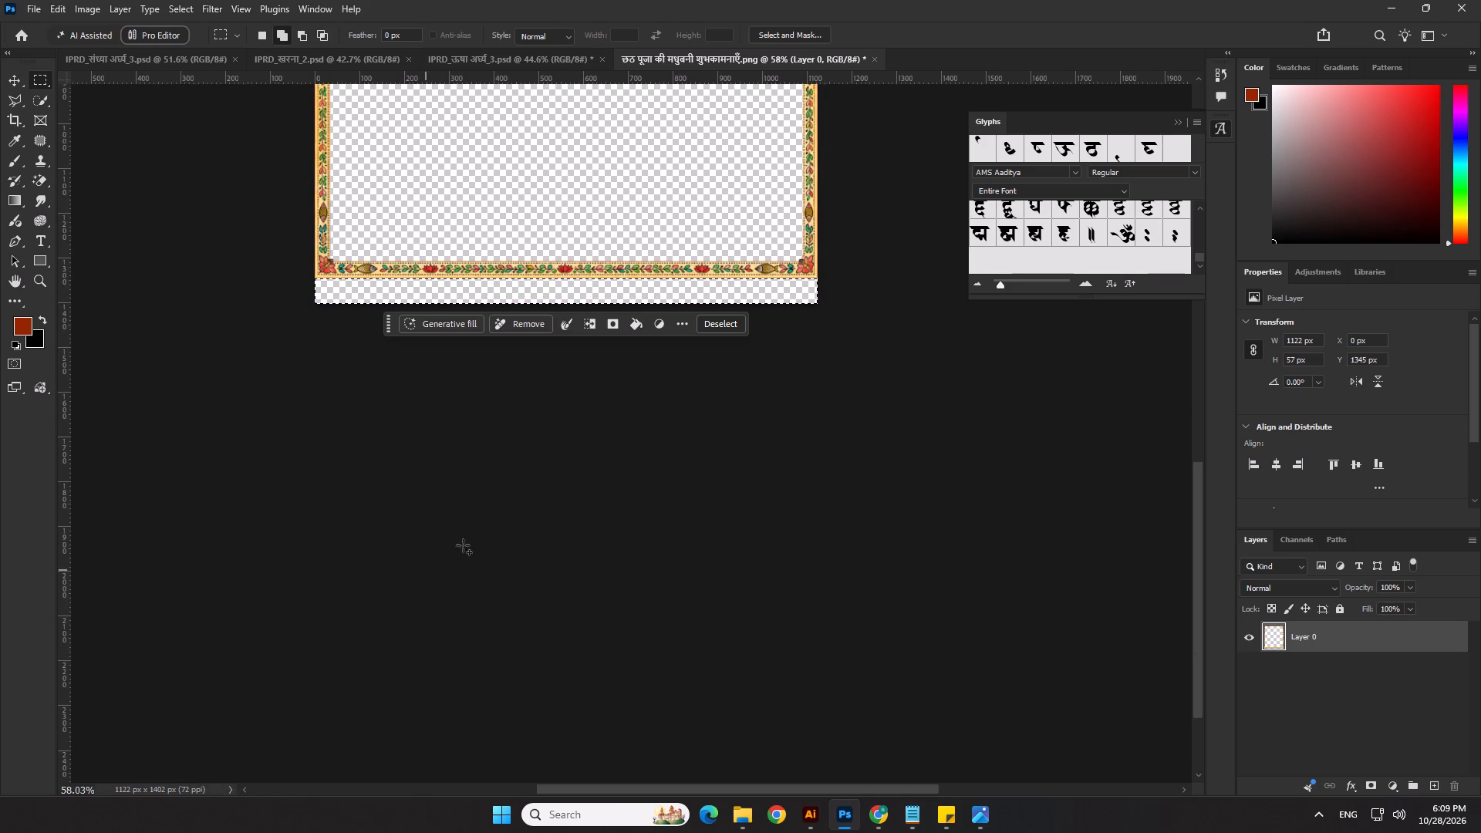
Nudge the strip selection up to Y 1344 px, against the bottom border's outer edge, and delete its contents.
scroll(478, 380, up, 11)
key(Up)
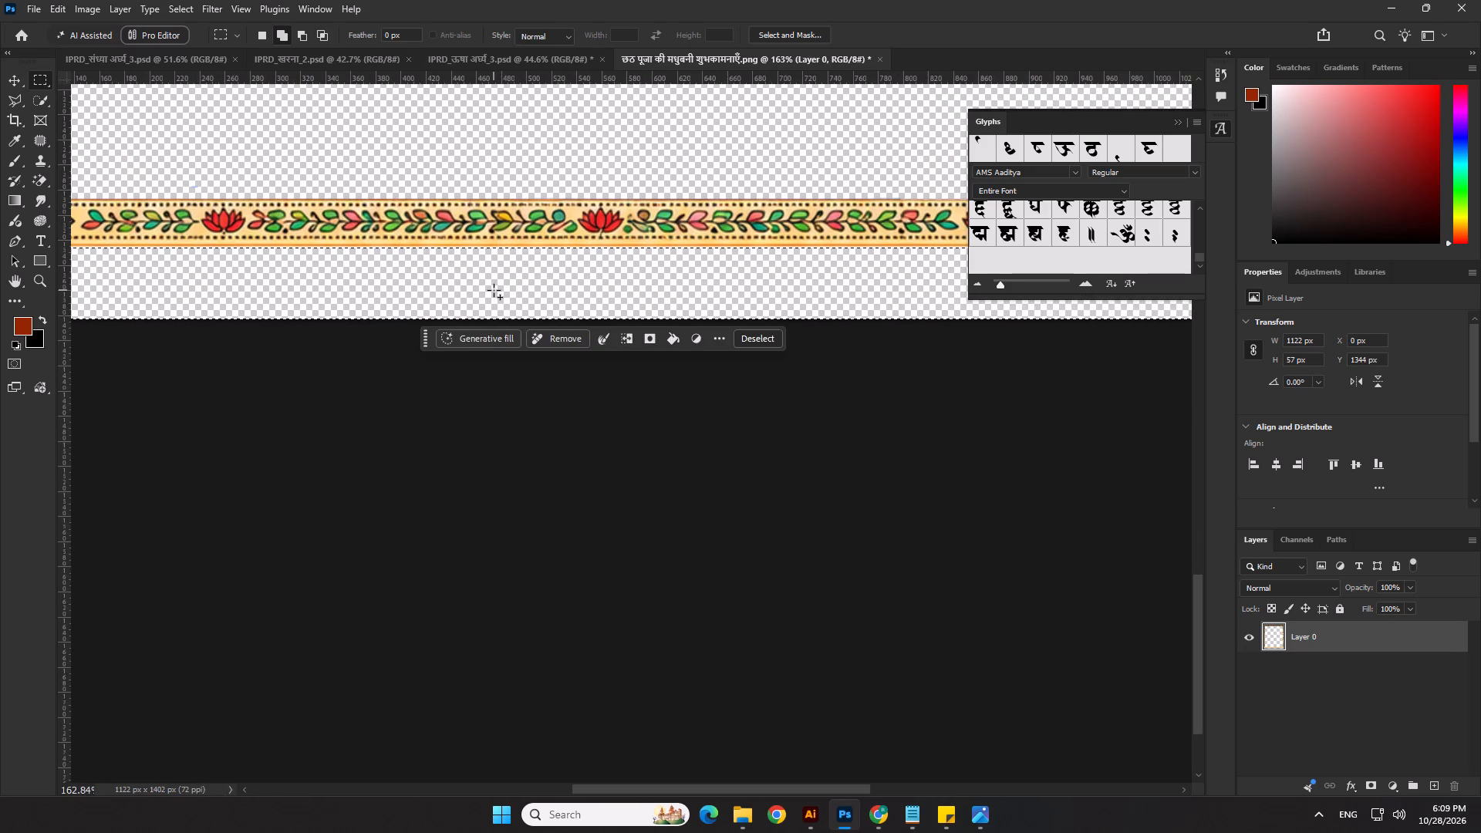
key(Down)
key(Up)
key(Delete)
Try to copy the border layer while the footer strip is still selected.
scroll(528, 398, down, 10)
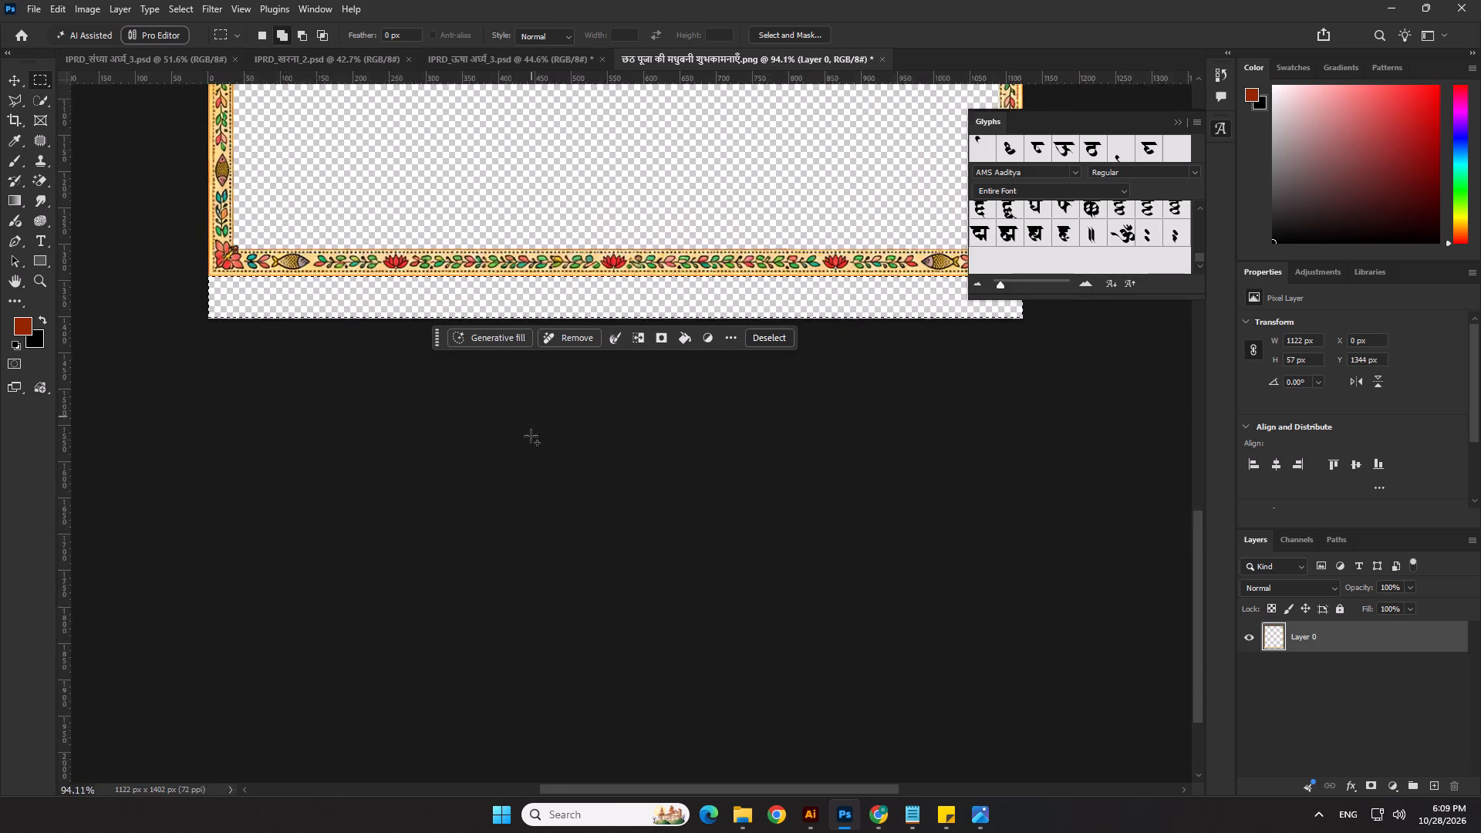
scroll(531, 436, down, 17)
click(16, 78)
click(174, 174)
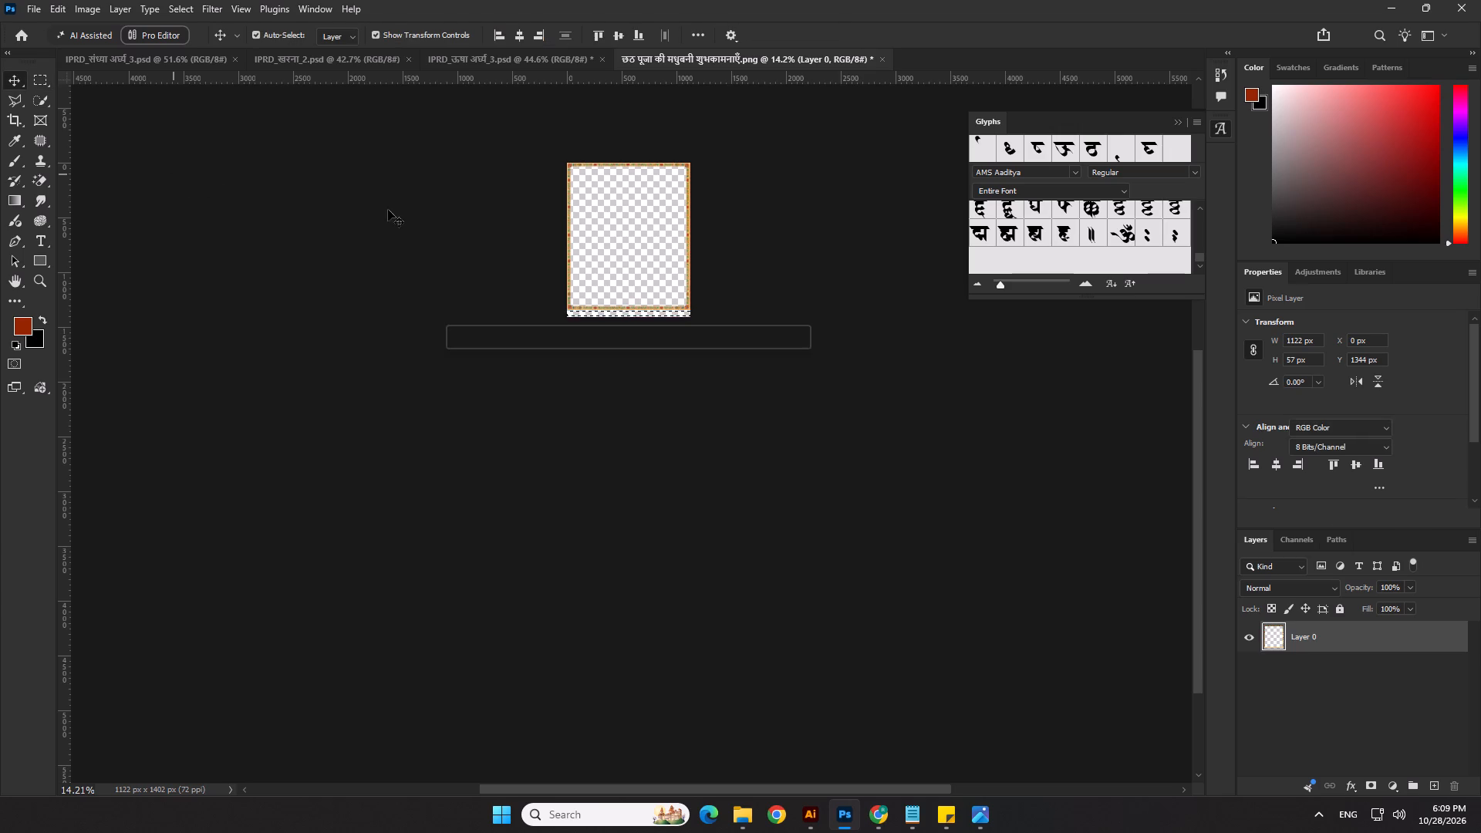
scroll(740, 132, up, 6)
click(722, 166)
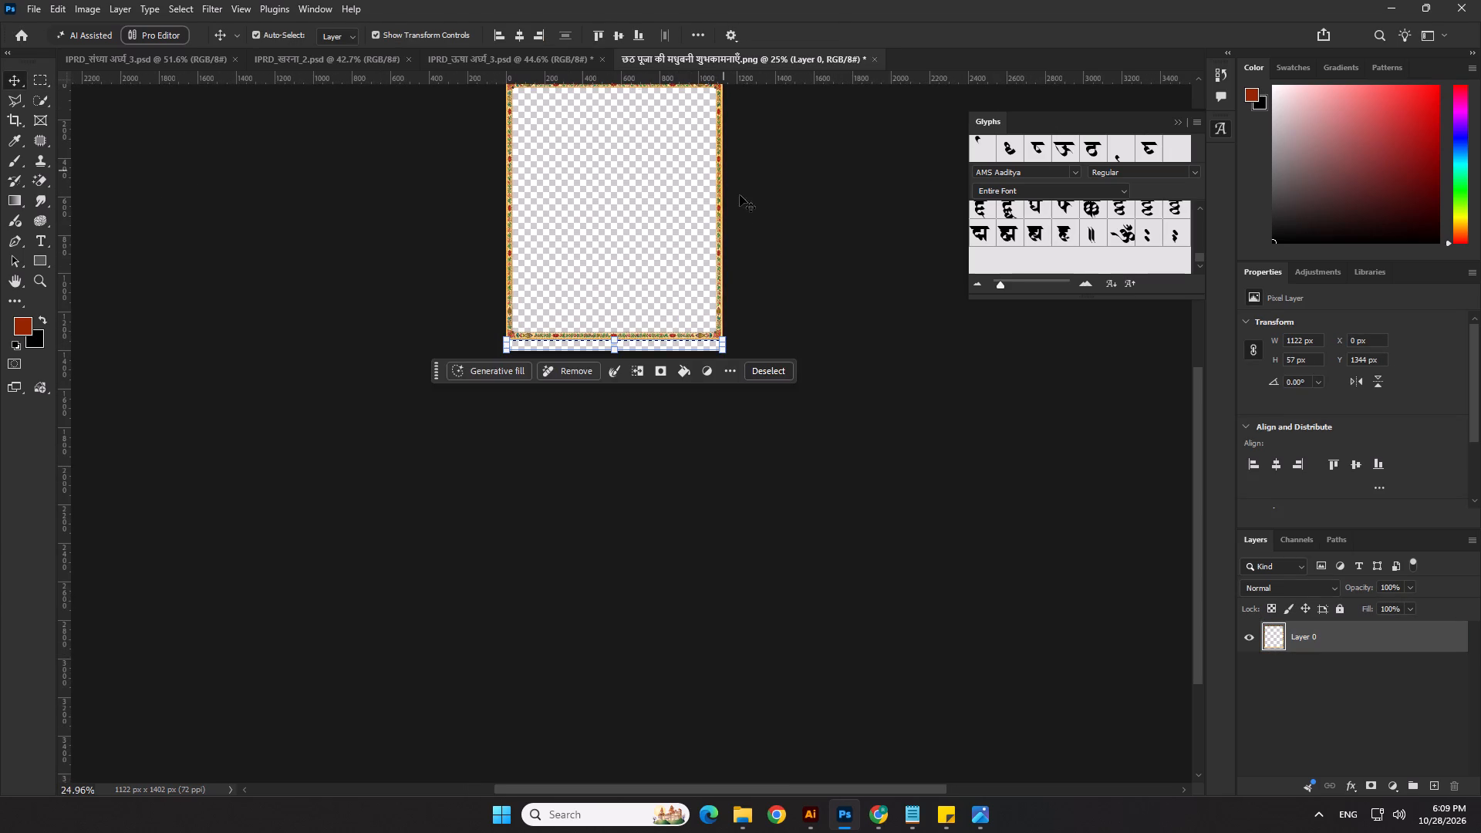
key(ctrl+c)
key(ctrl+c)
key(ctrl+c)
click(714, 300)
Deselect the emptied footer strip below the border.
click(12, 83)
click(323, 236)
click(513, 240)
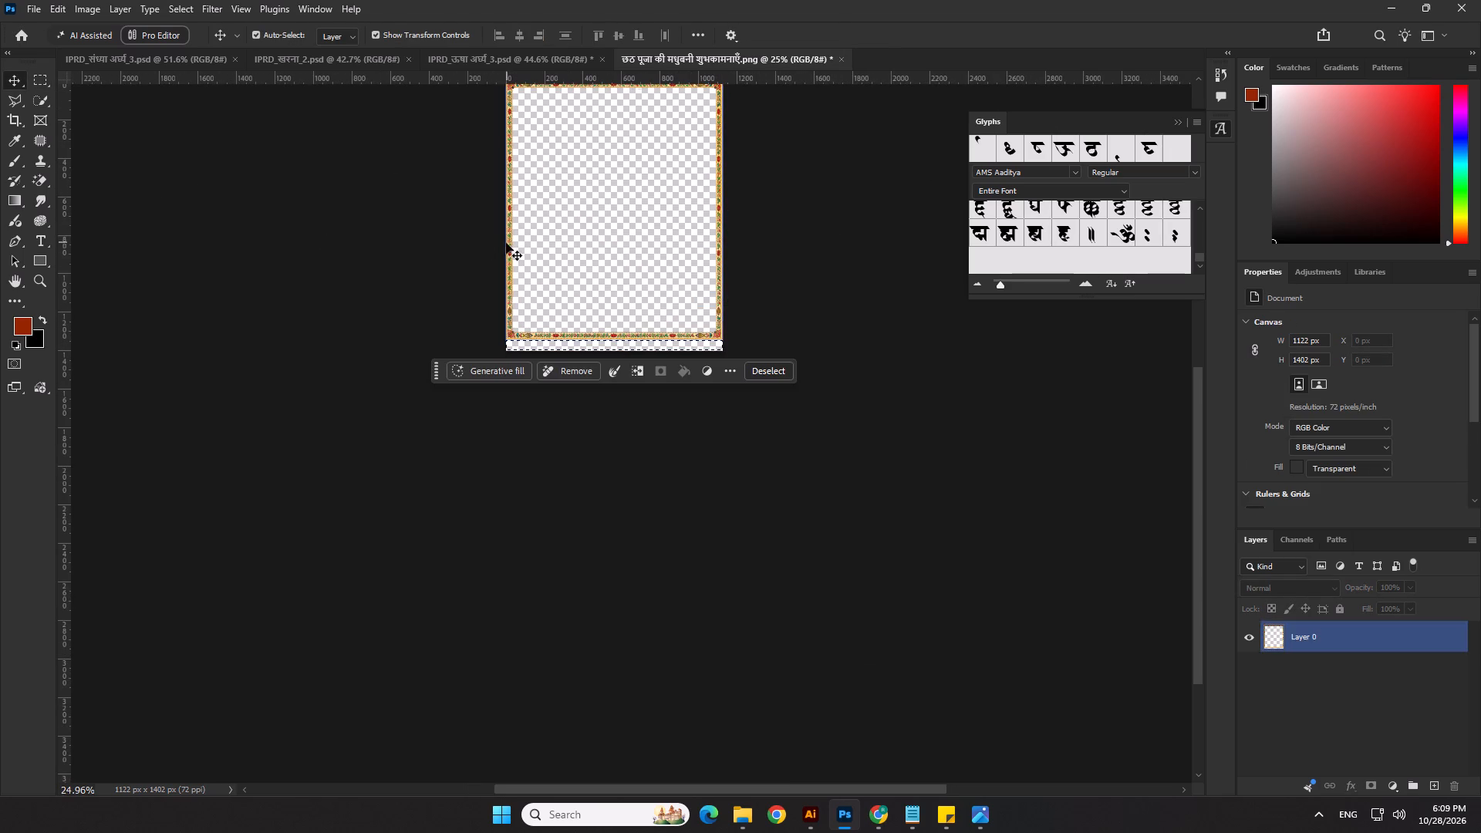
click(785, 368)
click(787, 326)
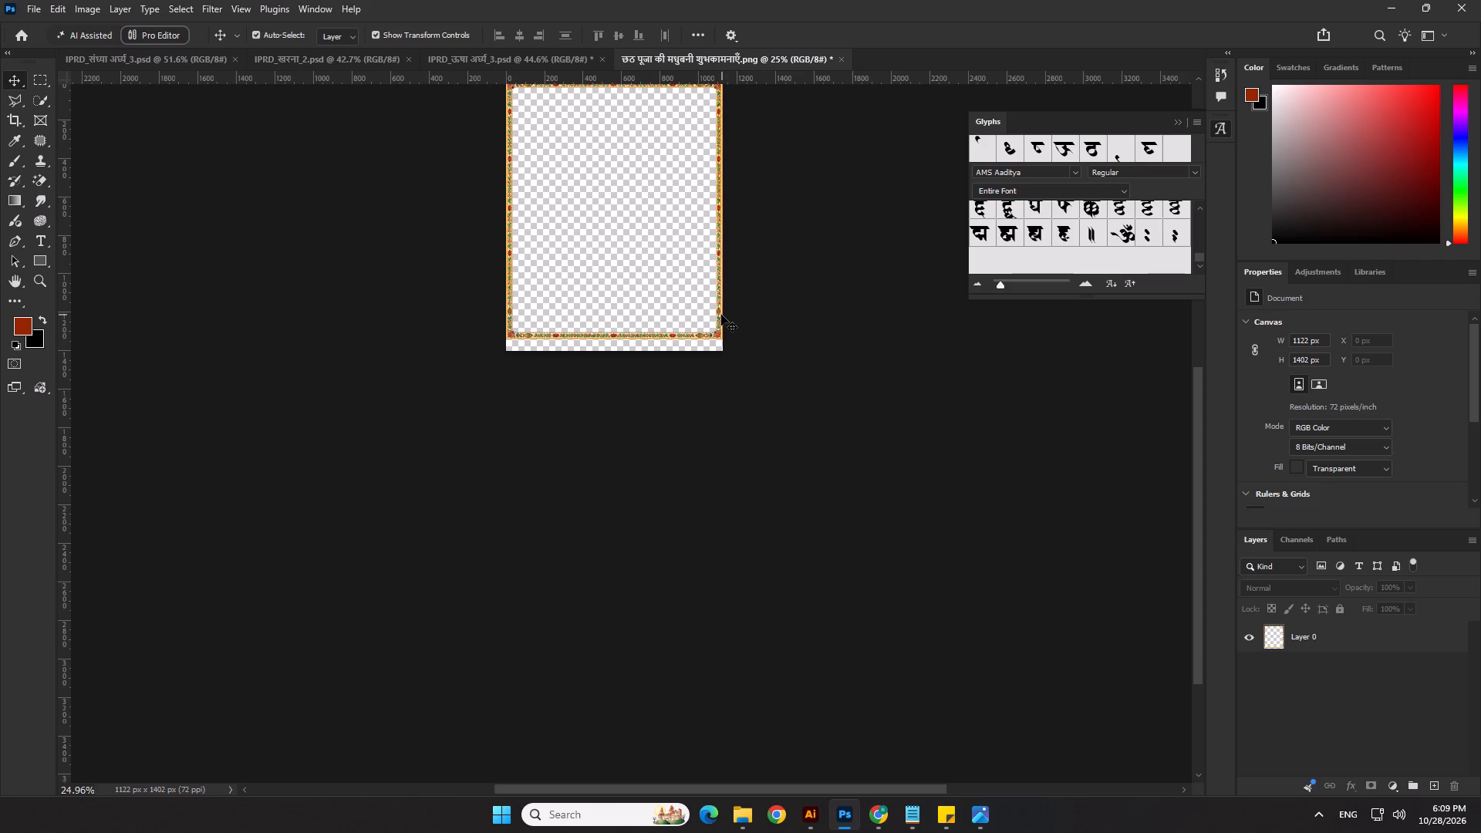
Copy the whole border layer and paste it into the IPRD_ऊषा अर्घ्य_3.psd poster.
click(720, 315)
key(ctrl+c)
key(ctrl+c)
click(478, 62)
scroll(565, 359, down, 3)
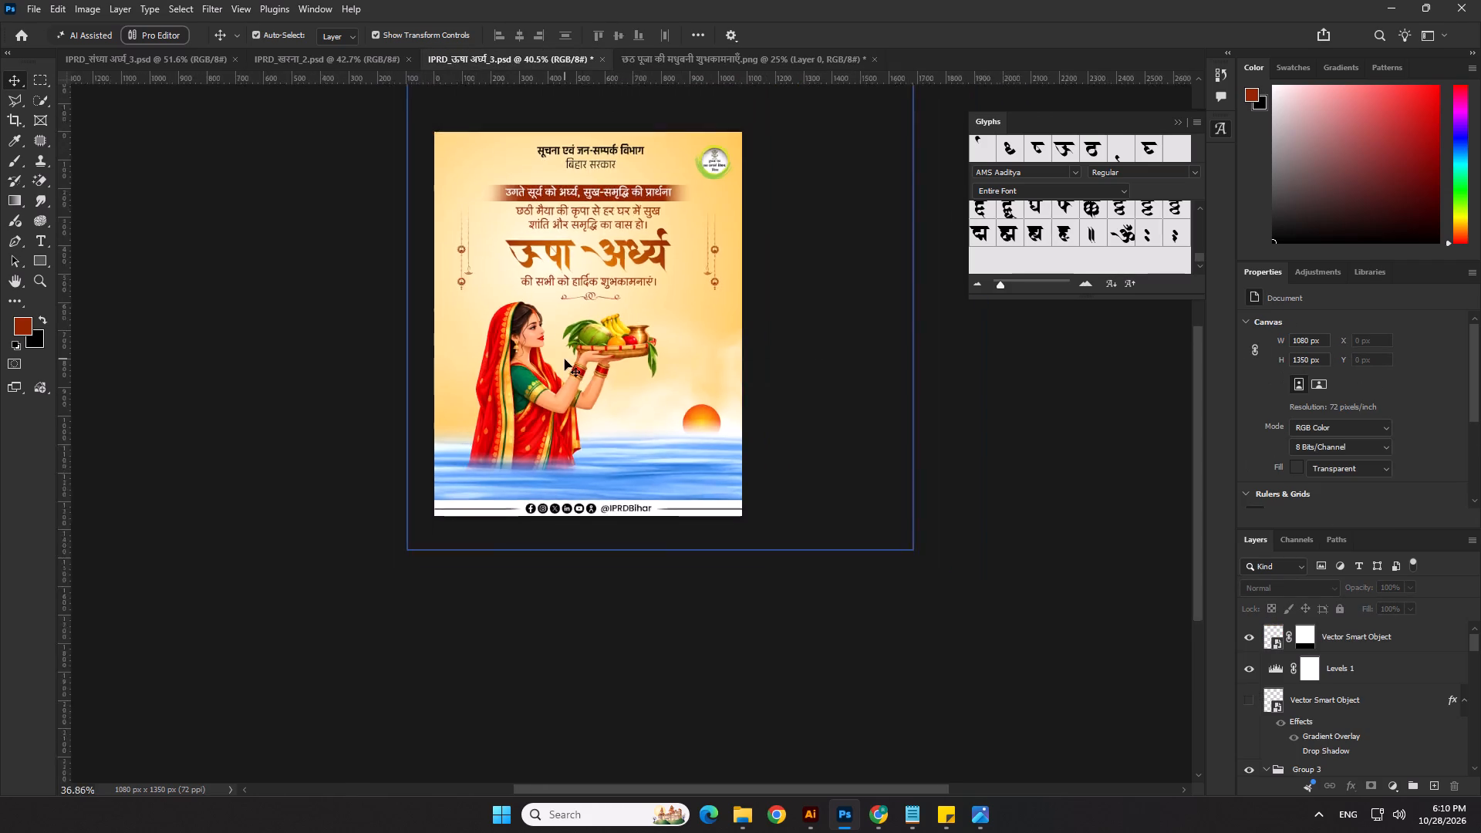
scroll(565, 359, down, 2)
key(ctrl+v)
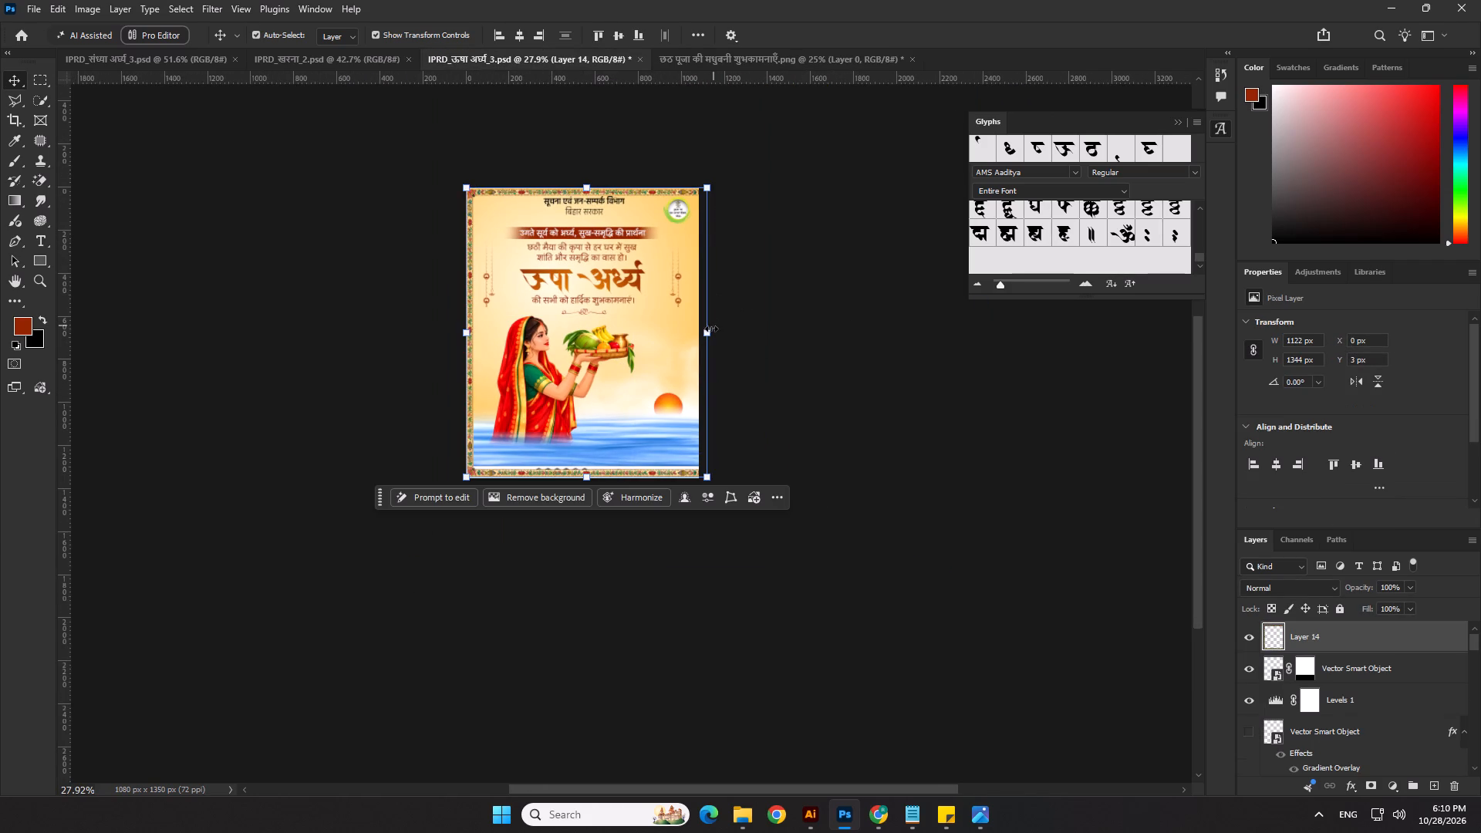
Scale the pasted border to 96.79% to fit the poster's width, and align it with the canvas's top edge.
click(710, 339)
key(Return)
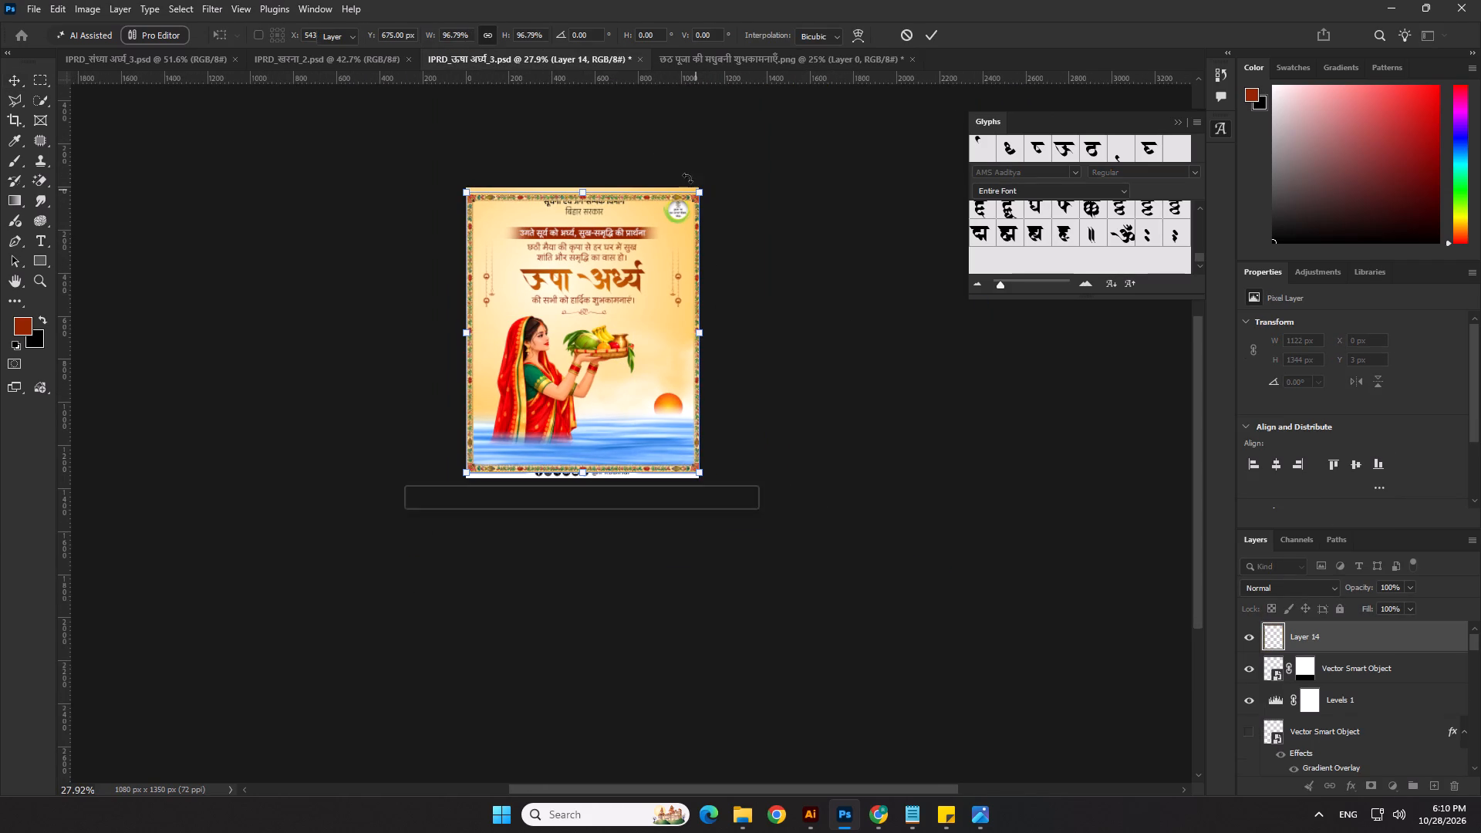
click(591, 29)
click(767, 201)
Open the main heading's Gradient Overlay settings and shift its radial gradient slightly downward on the lettering.
scroll(662, 219, up, 5)
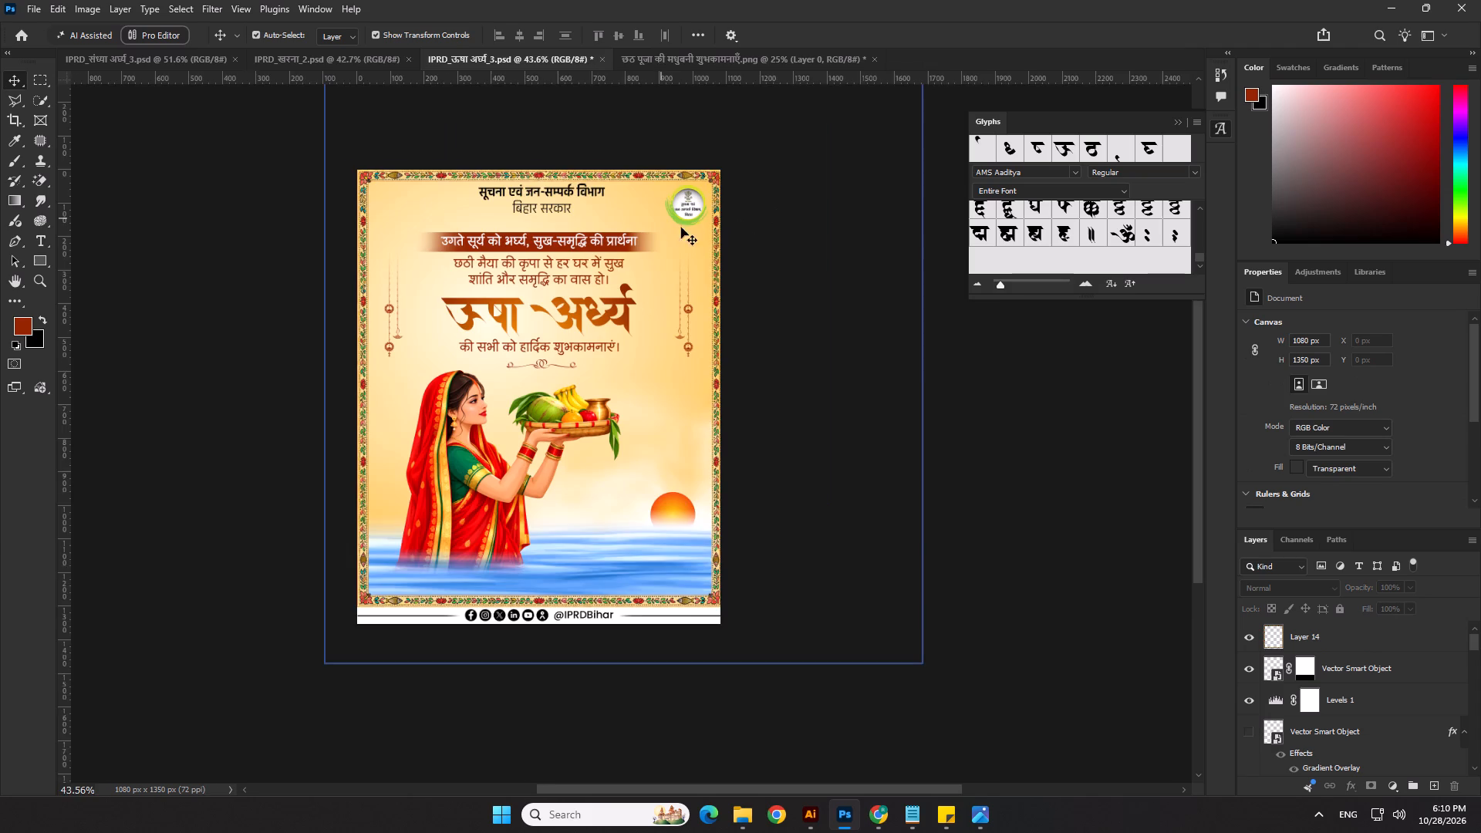
scroll(681, 228, up, 3)
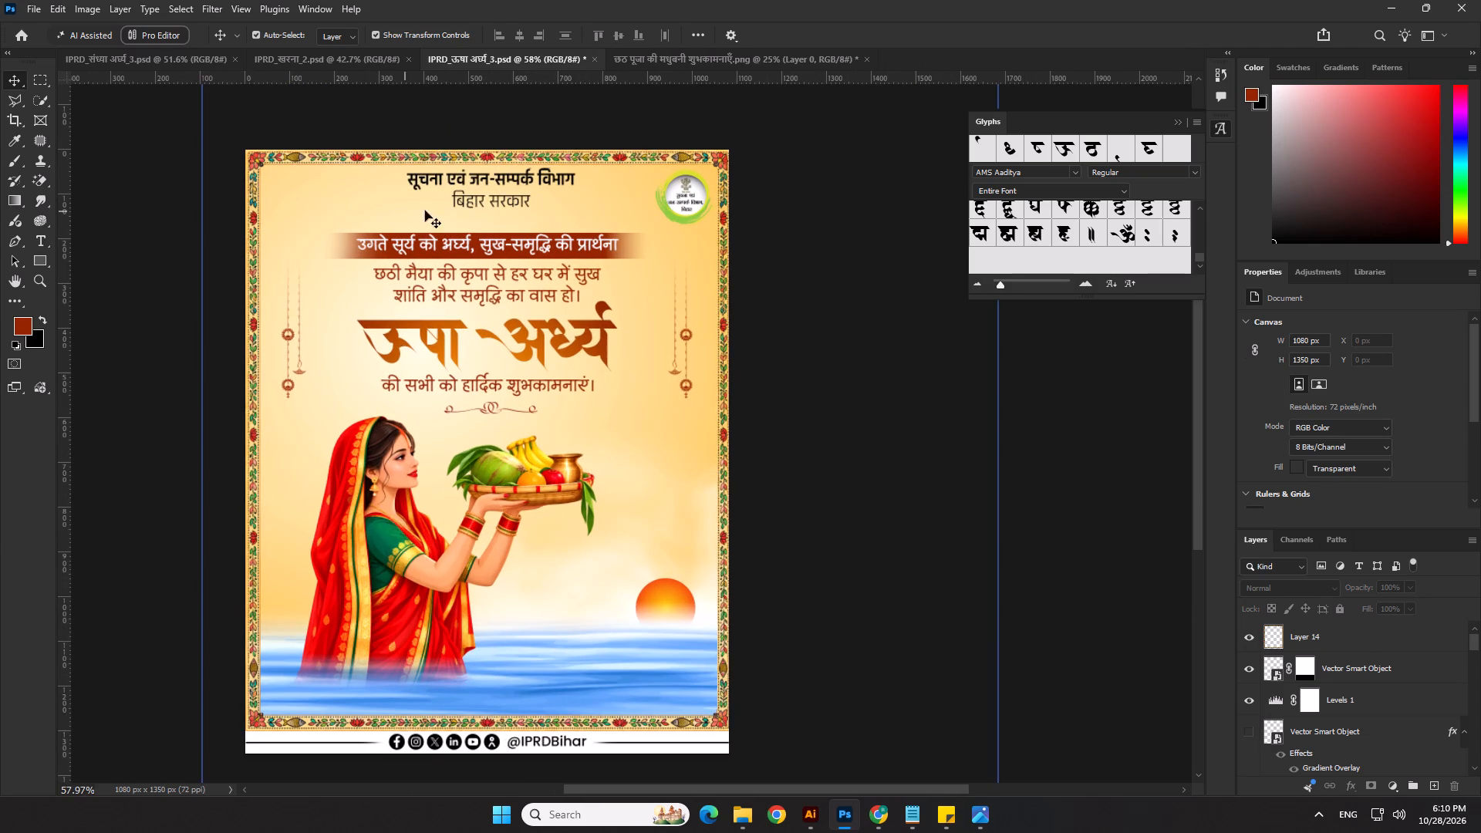
scroll(750, 214, up, 3)
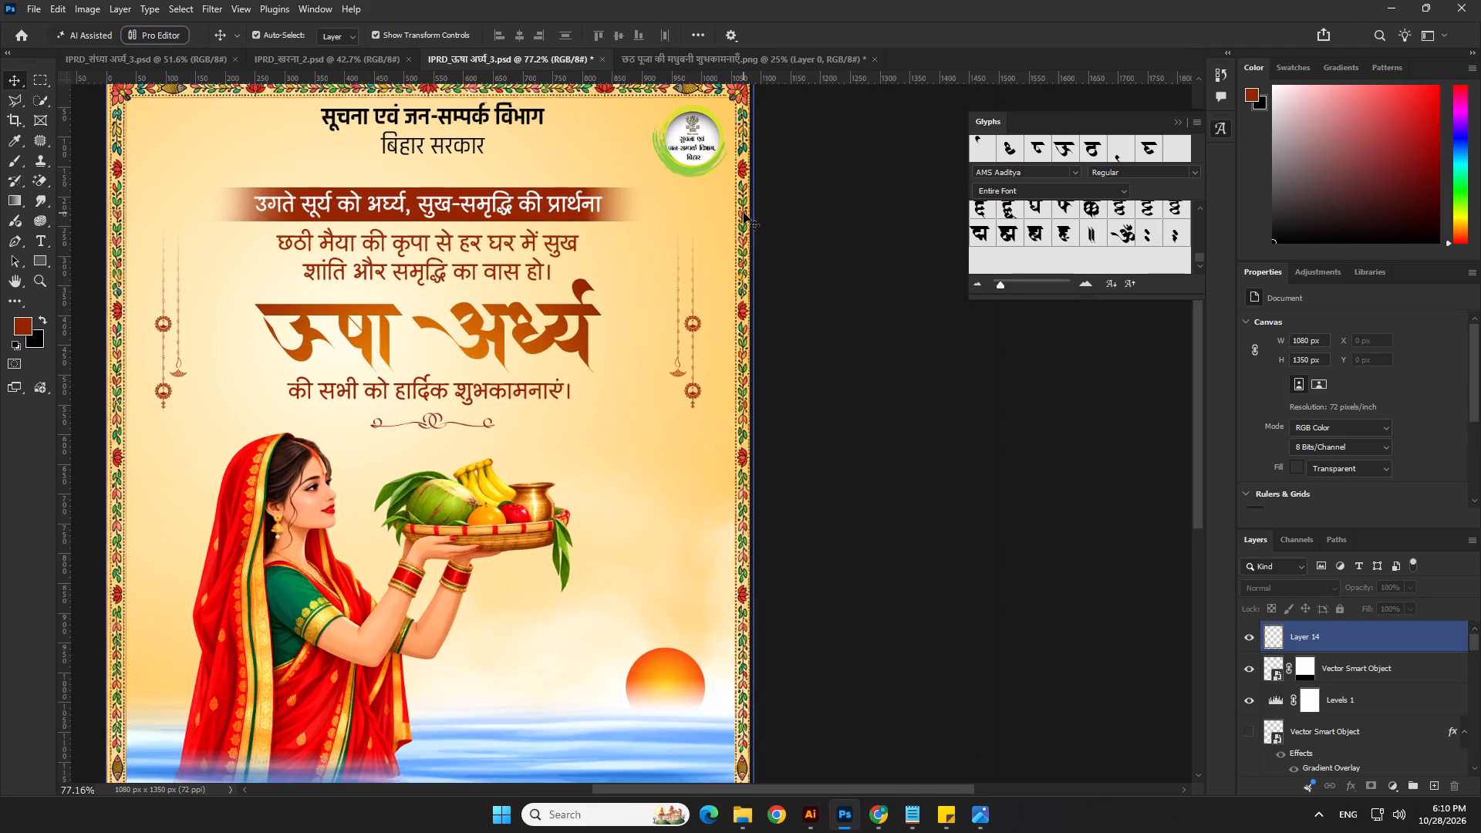
scroll(744, 213, down, 5)
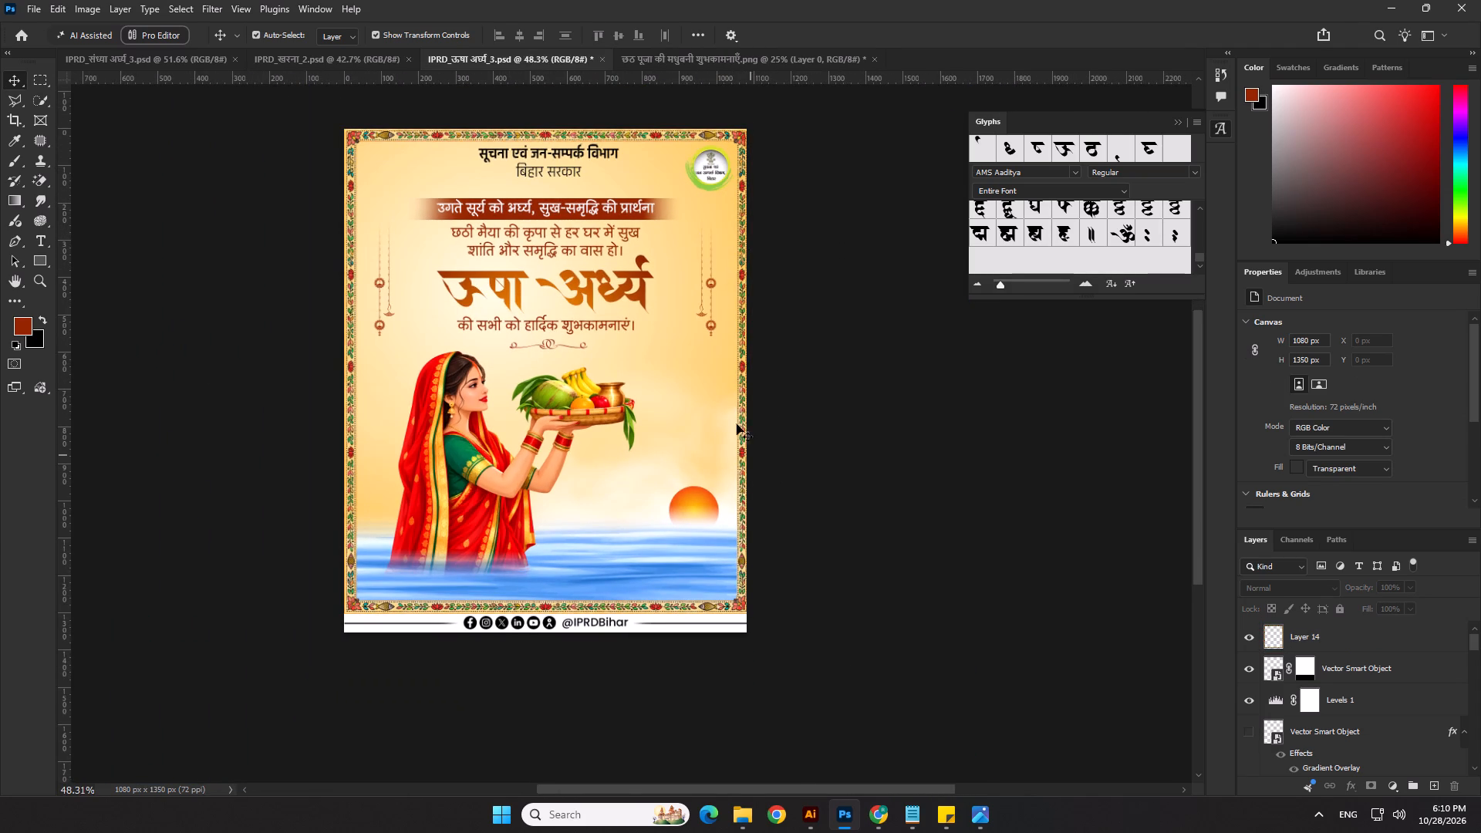
scroll(546, 295, up, 1)
click(588, 298)
double_click(1329, 759)
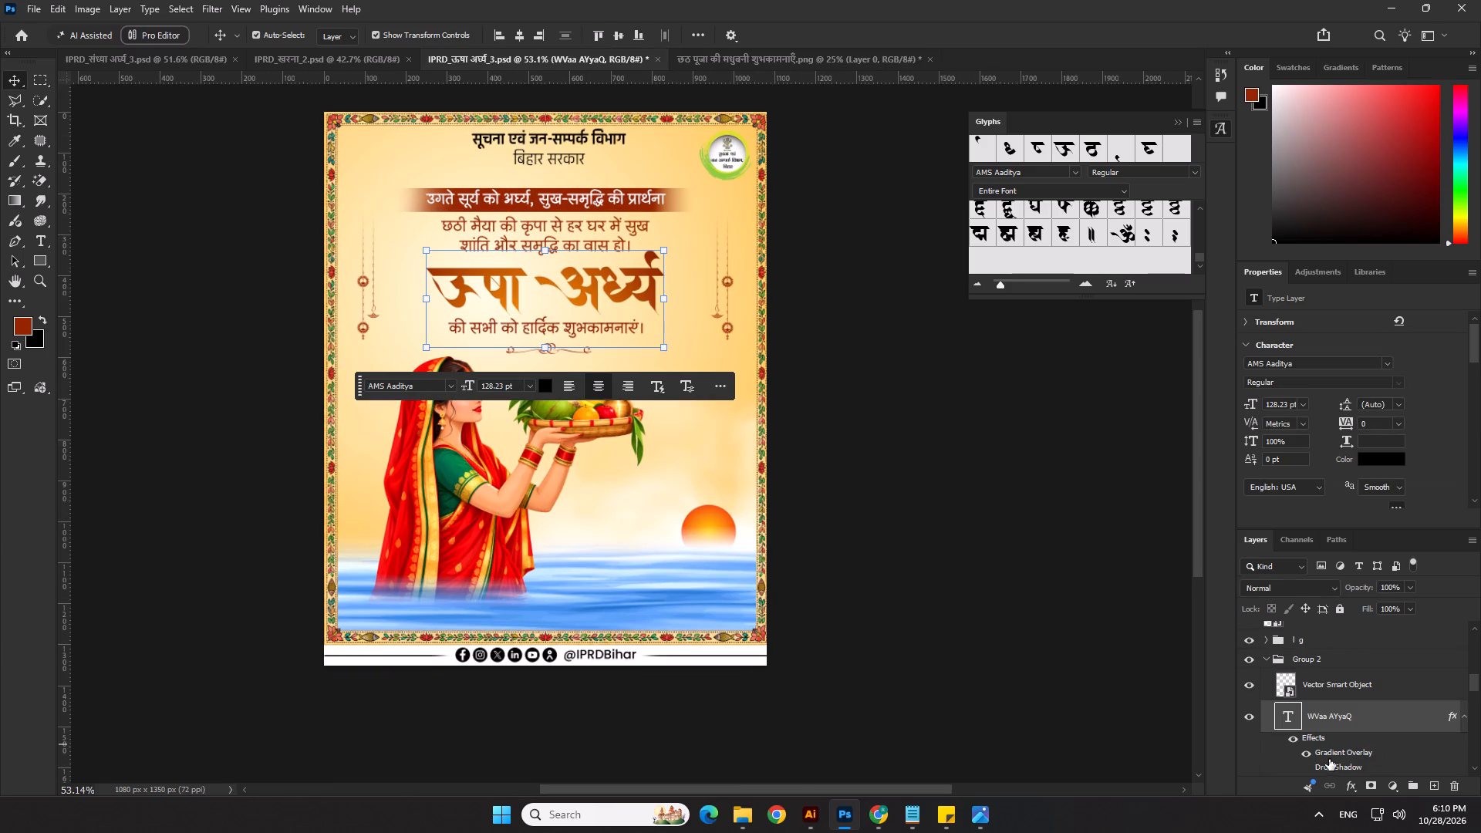
drag(585, 287, 582, 330)
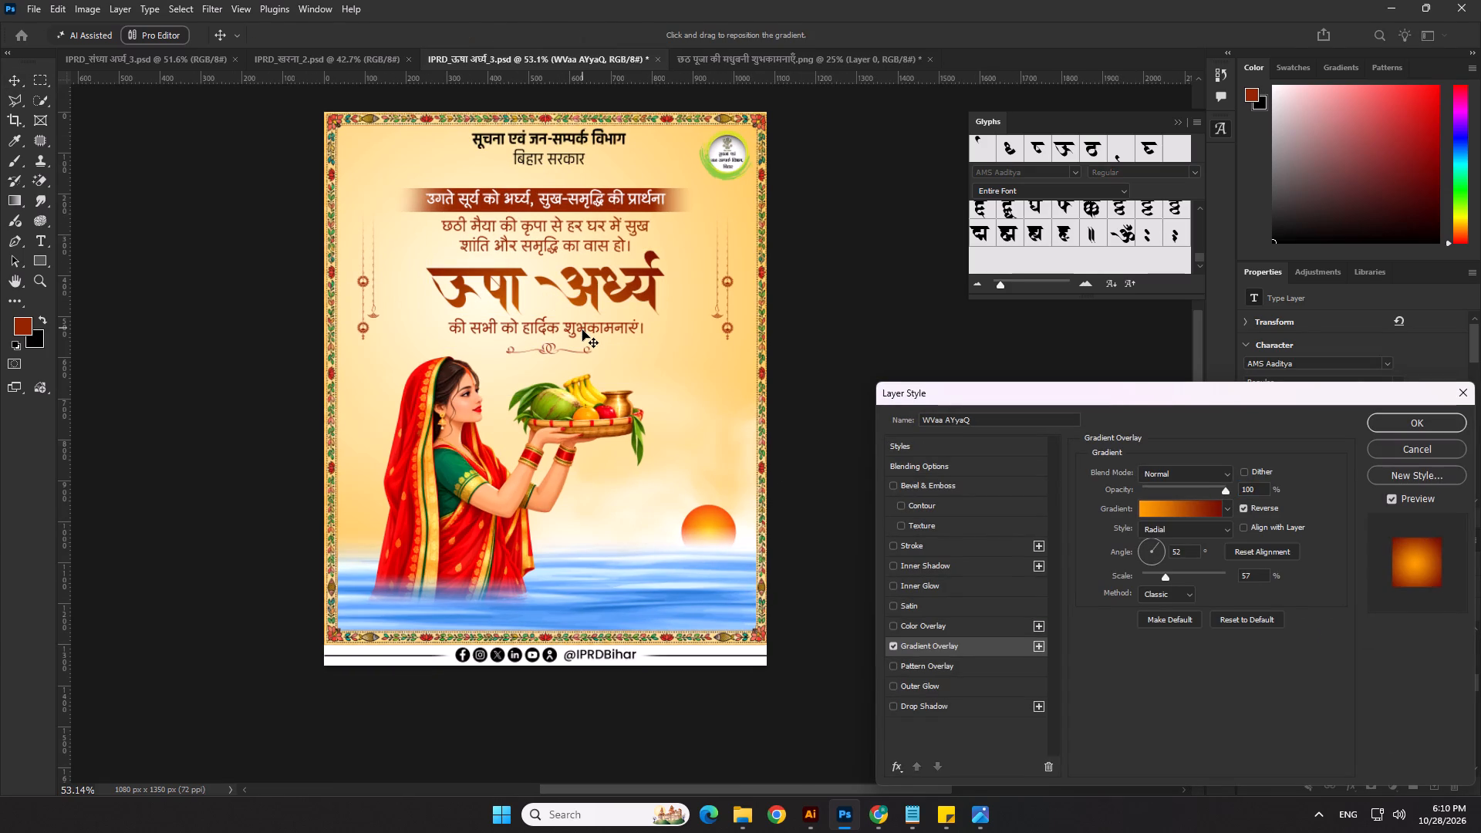
drag(582, 330, 583, 332)
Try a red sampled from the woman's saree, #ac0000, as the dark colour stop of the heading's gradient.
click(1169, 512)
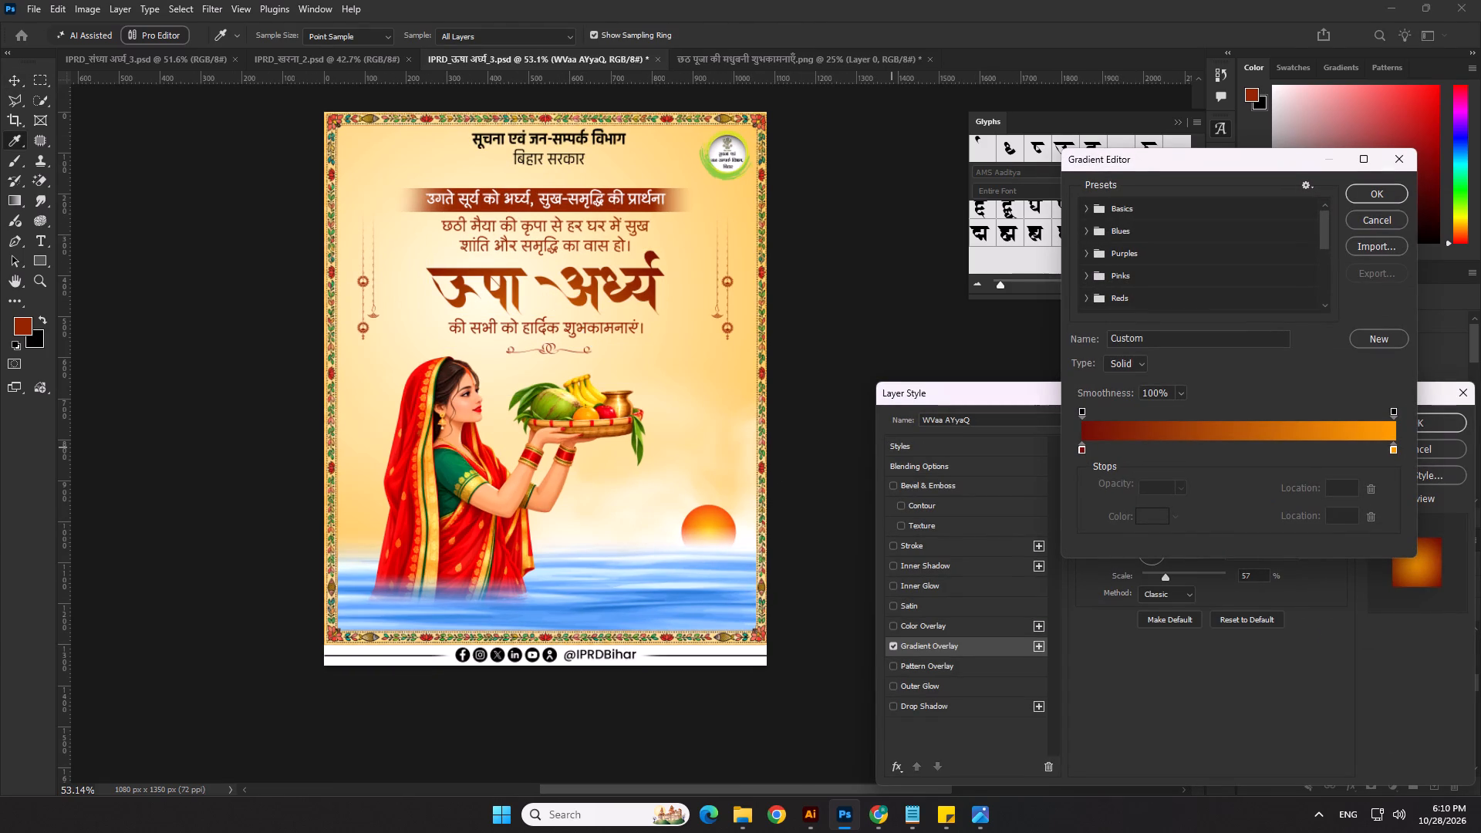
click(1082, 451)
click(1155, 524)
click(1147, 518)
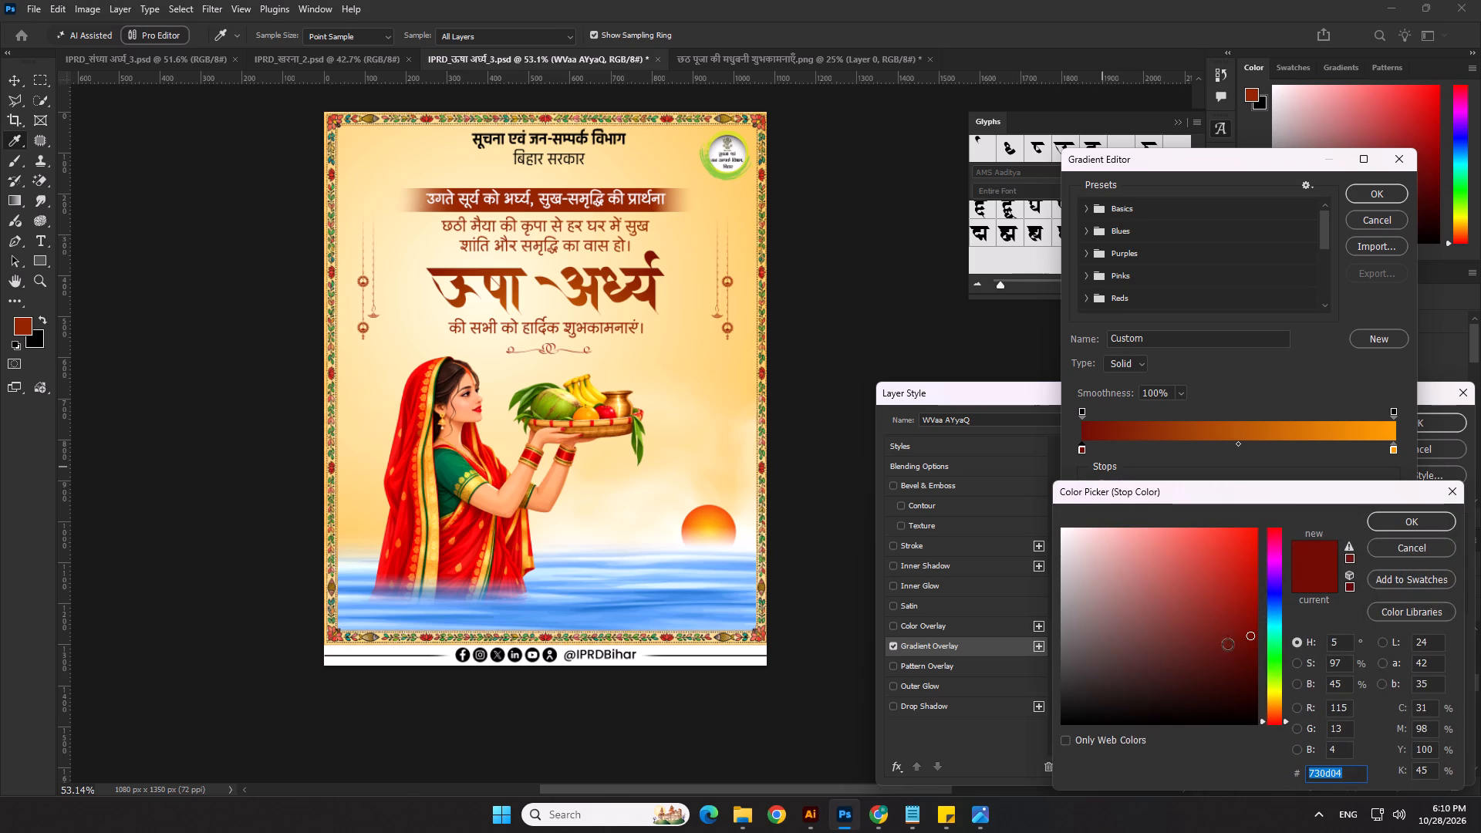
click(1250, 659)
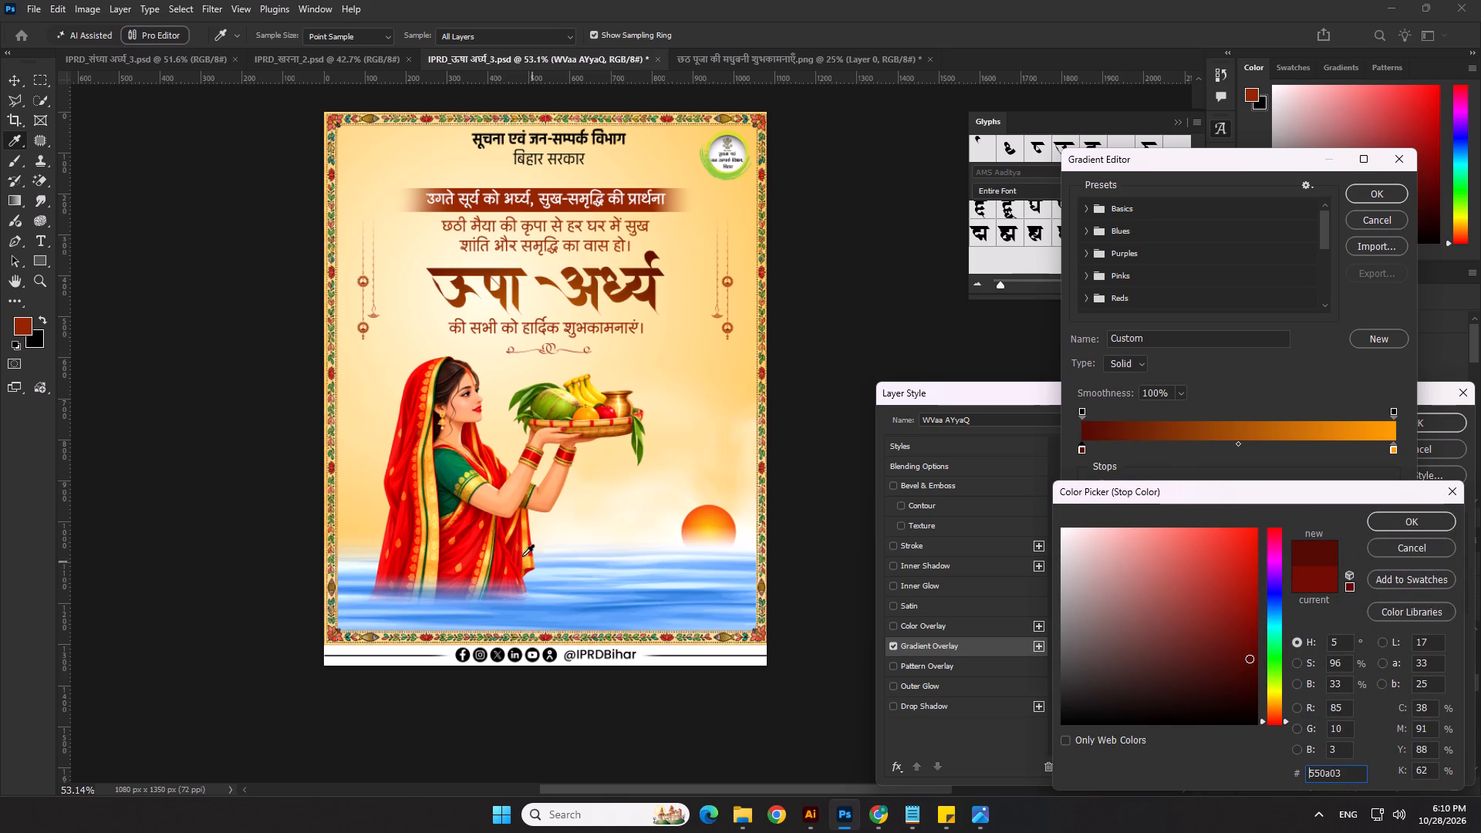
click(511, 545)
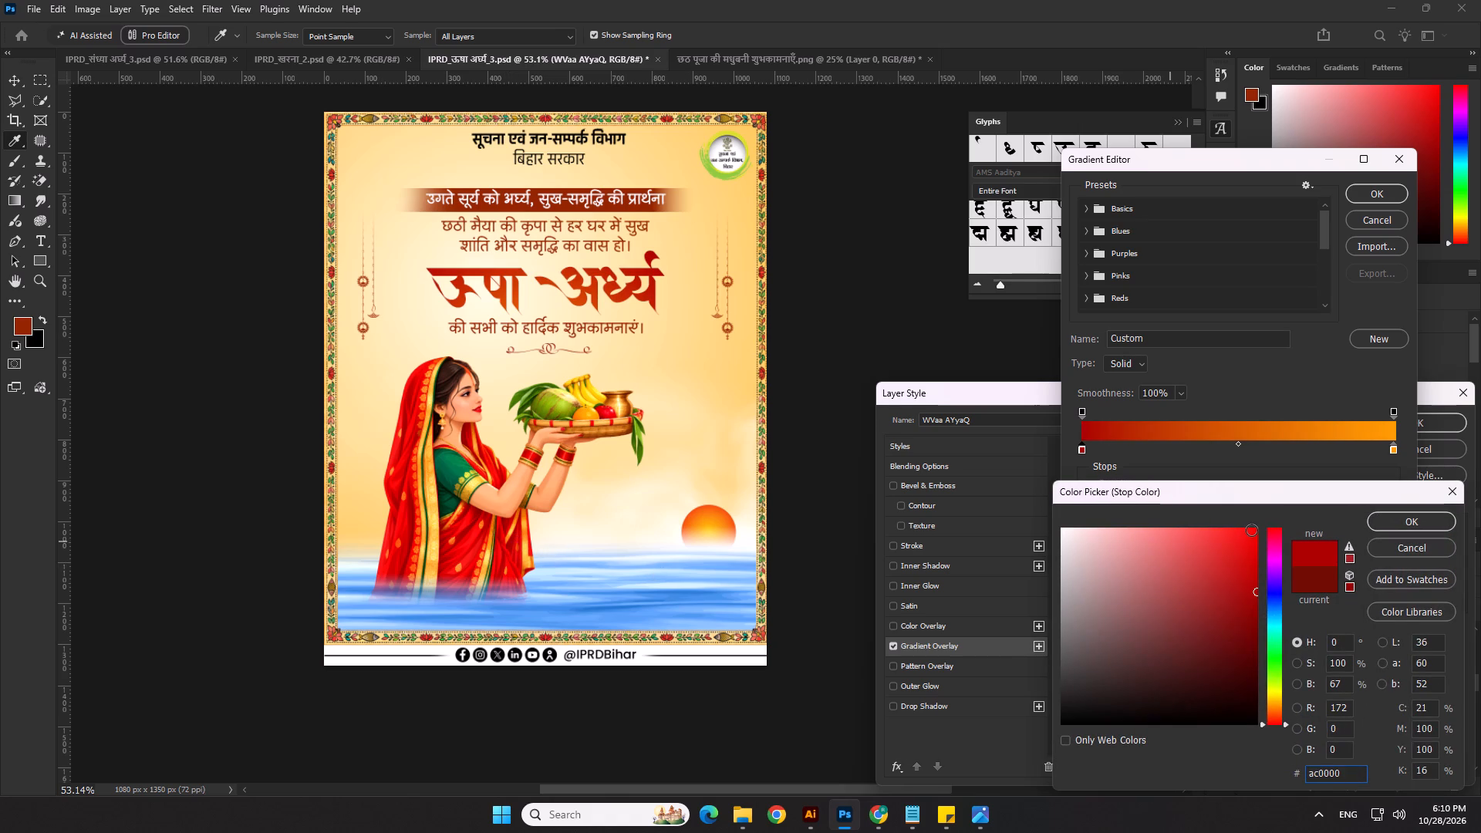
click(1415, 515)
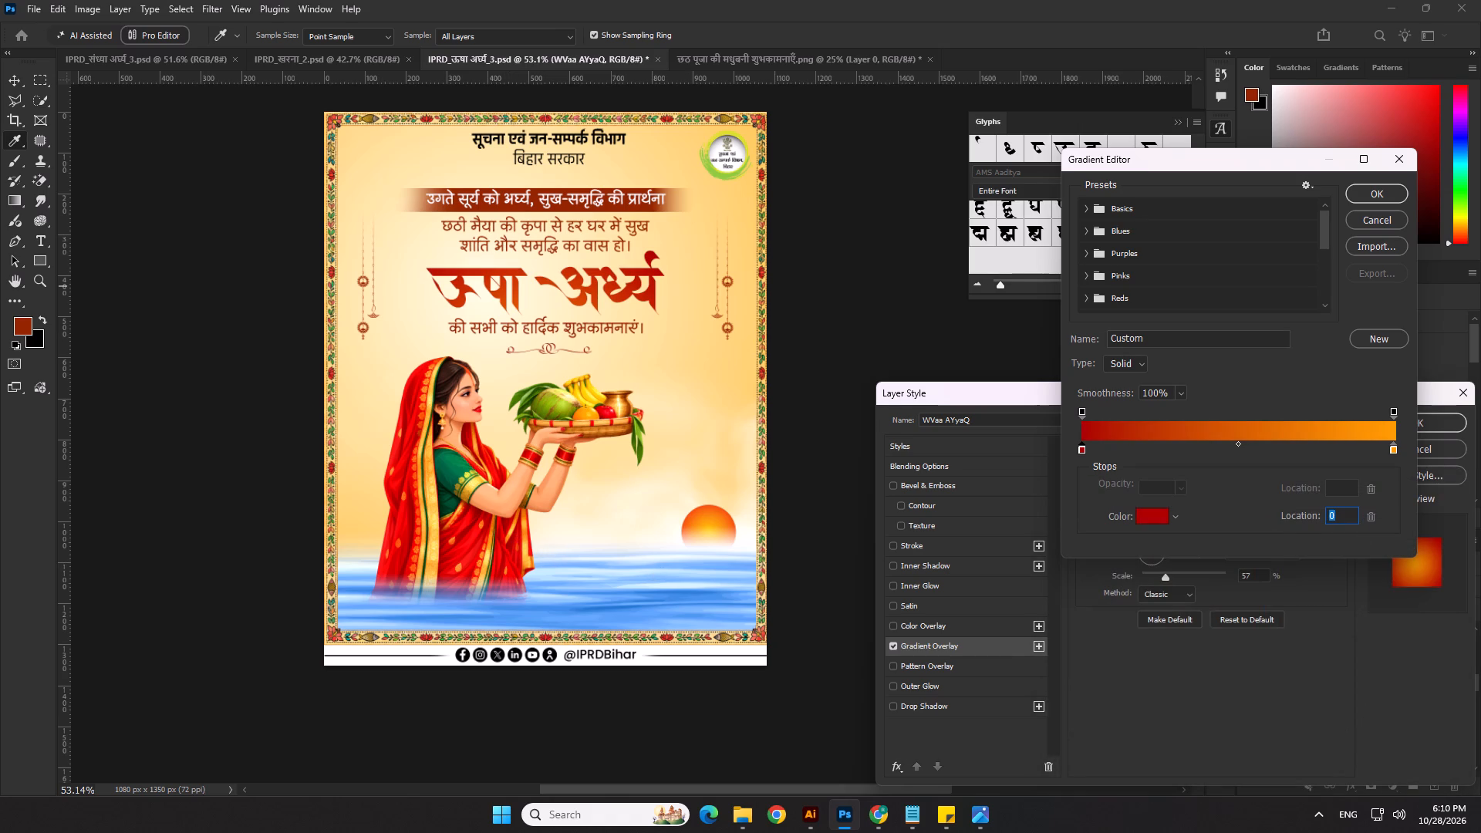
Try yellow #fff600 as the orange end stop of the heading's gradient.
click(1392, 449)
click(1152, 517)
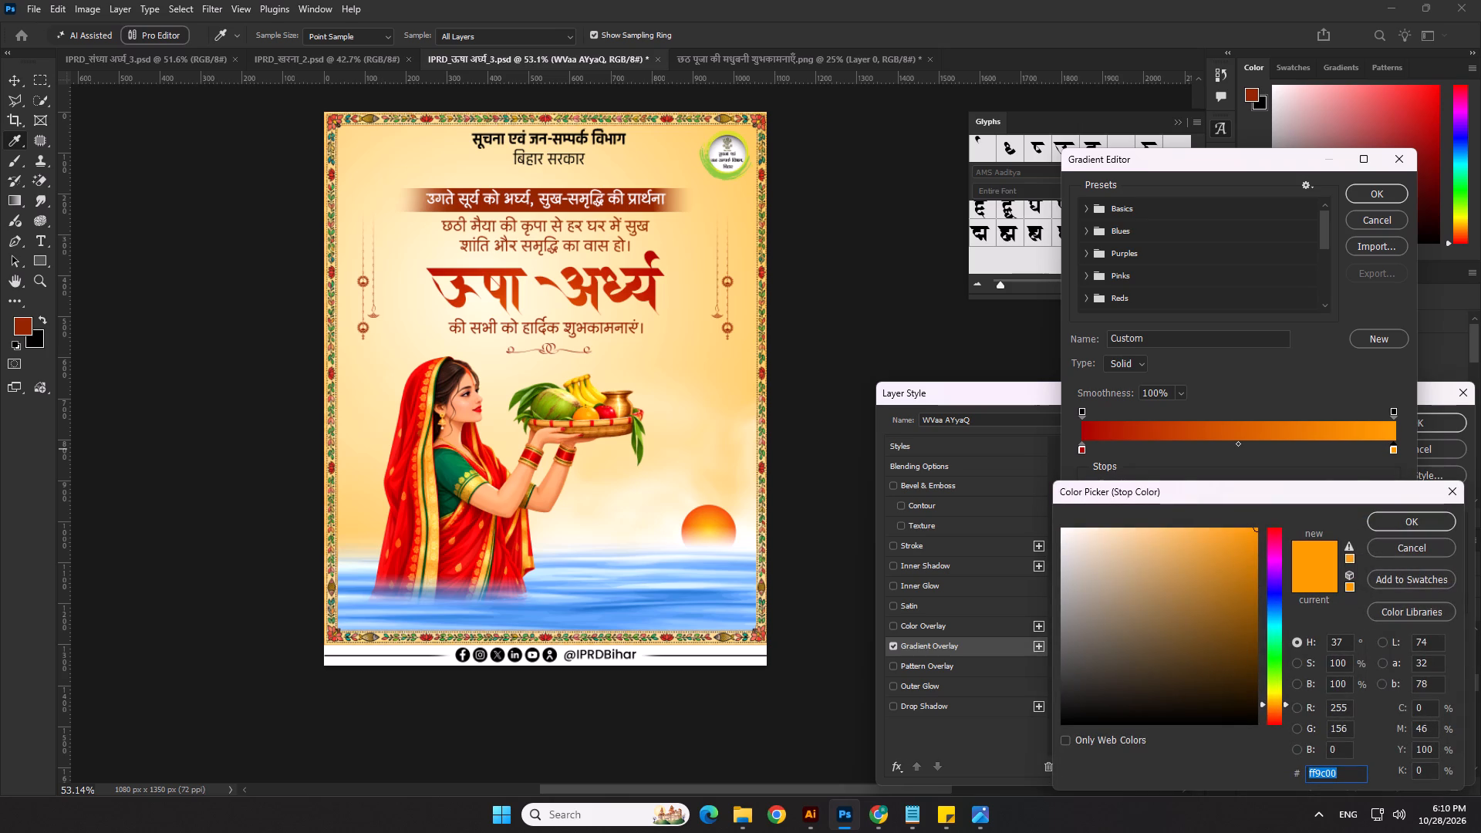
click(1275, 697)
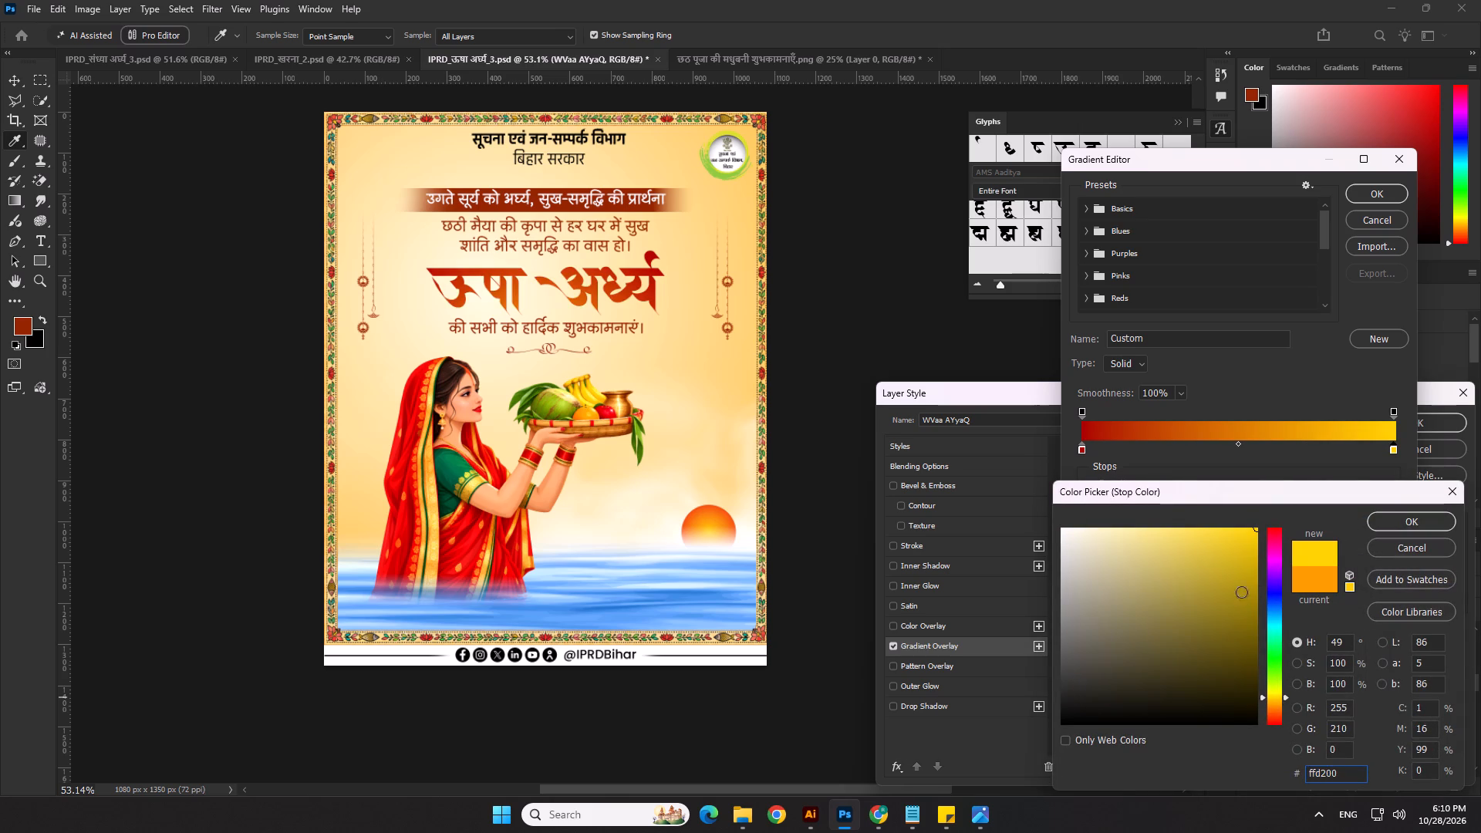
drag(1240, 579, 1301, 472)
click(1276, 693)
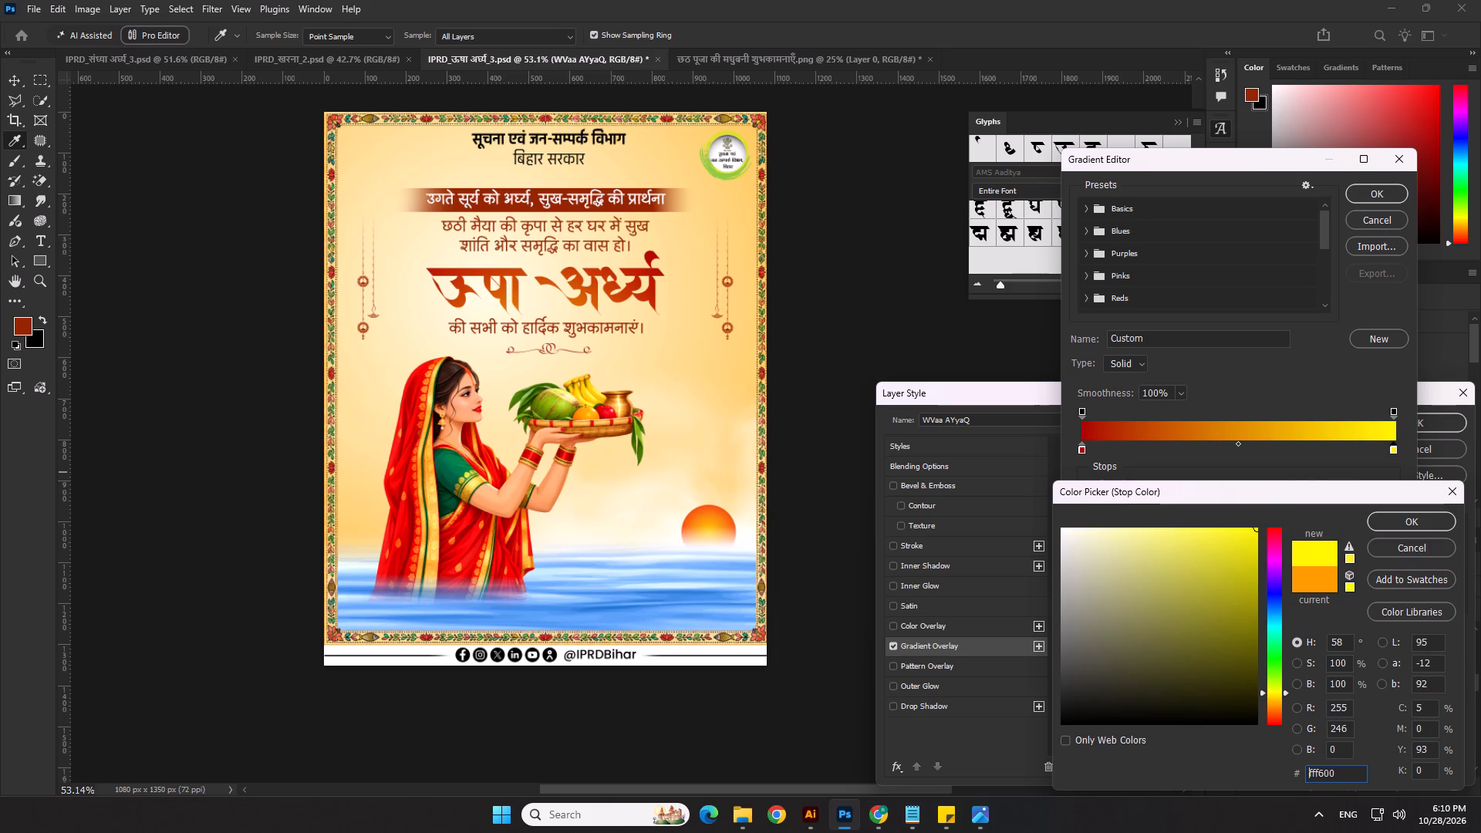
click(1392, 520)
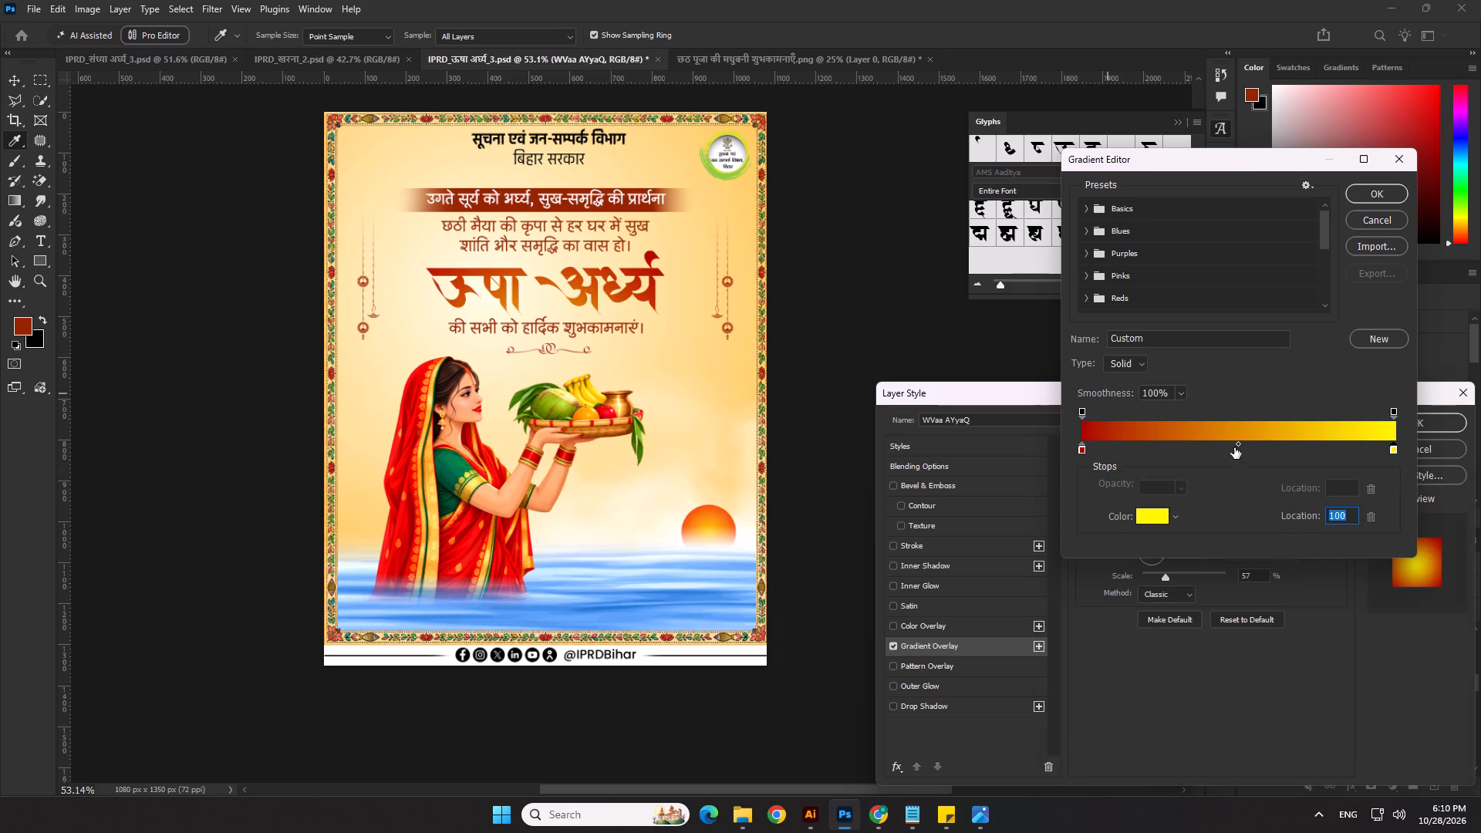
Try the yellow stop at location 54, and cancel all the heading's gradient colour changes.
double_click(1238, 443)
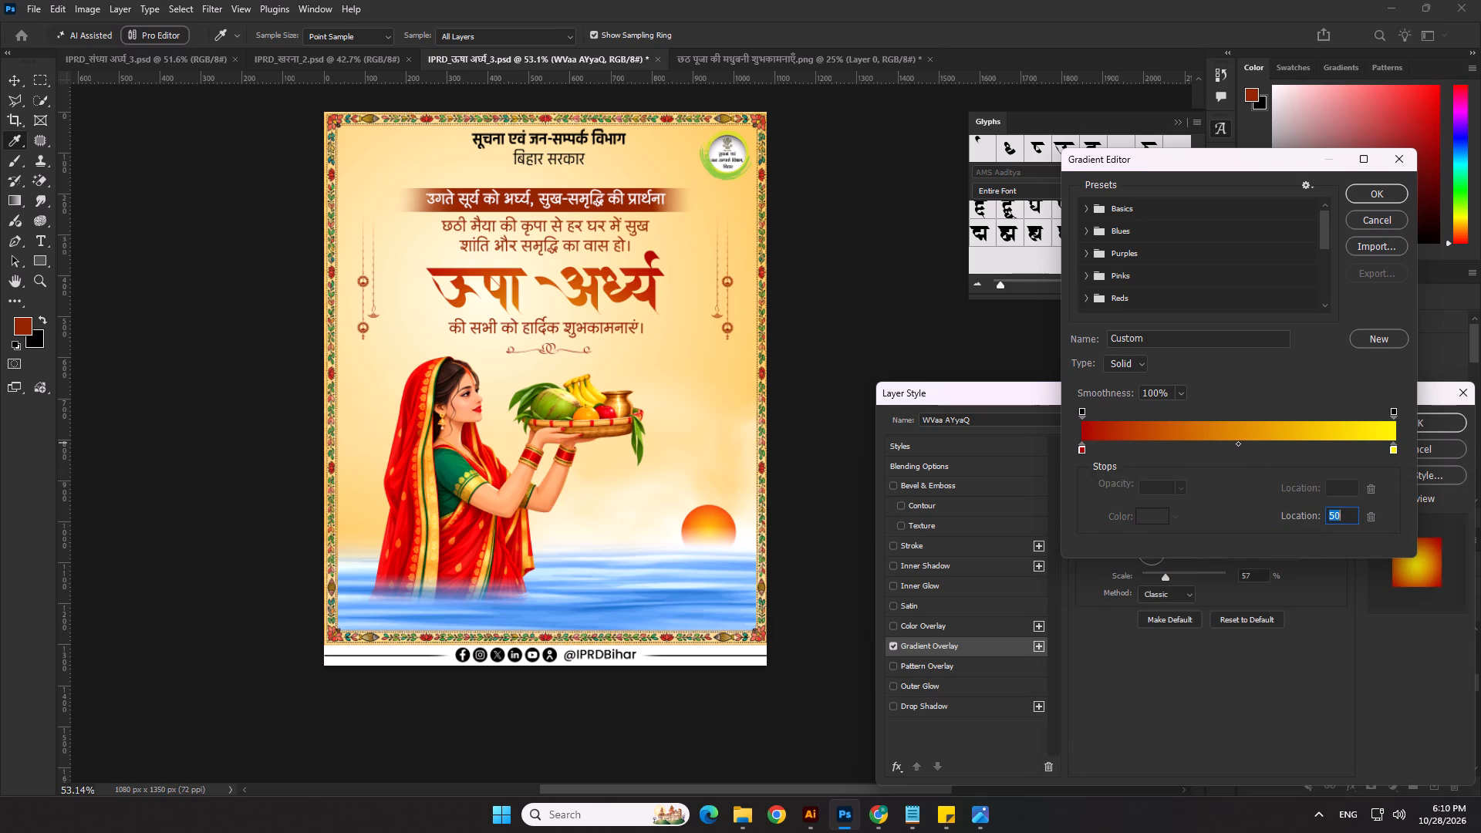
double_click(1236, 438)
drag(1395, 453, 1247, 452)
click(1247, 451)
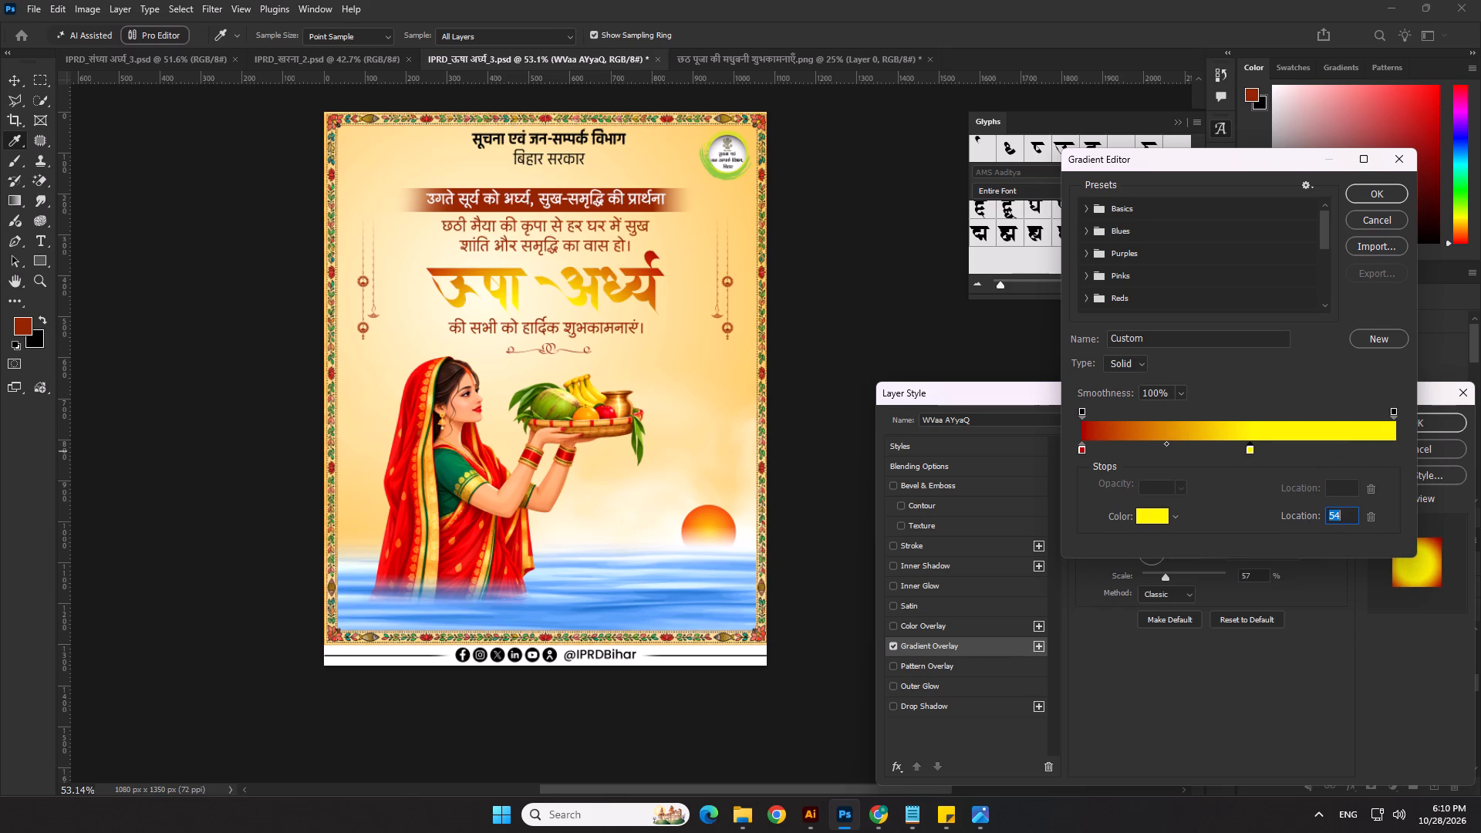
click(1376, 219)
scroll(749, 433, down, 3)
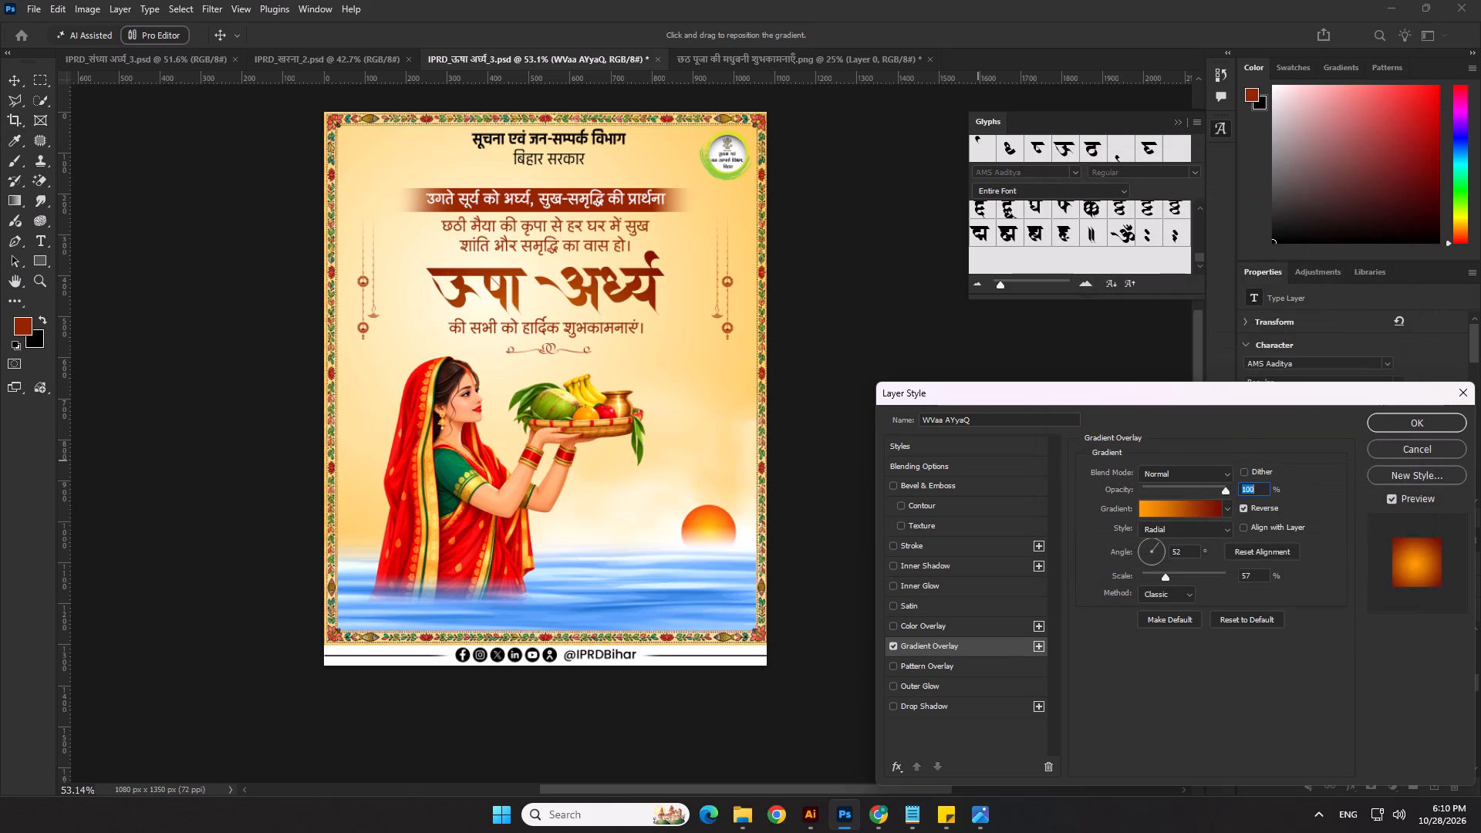
Set the dark colour stop of the heading's Gradient Overlay to red #b80000 sampled from the woman's saree, and align the heading horizontally.
click(1395, 419)
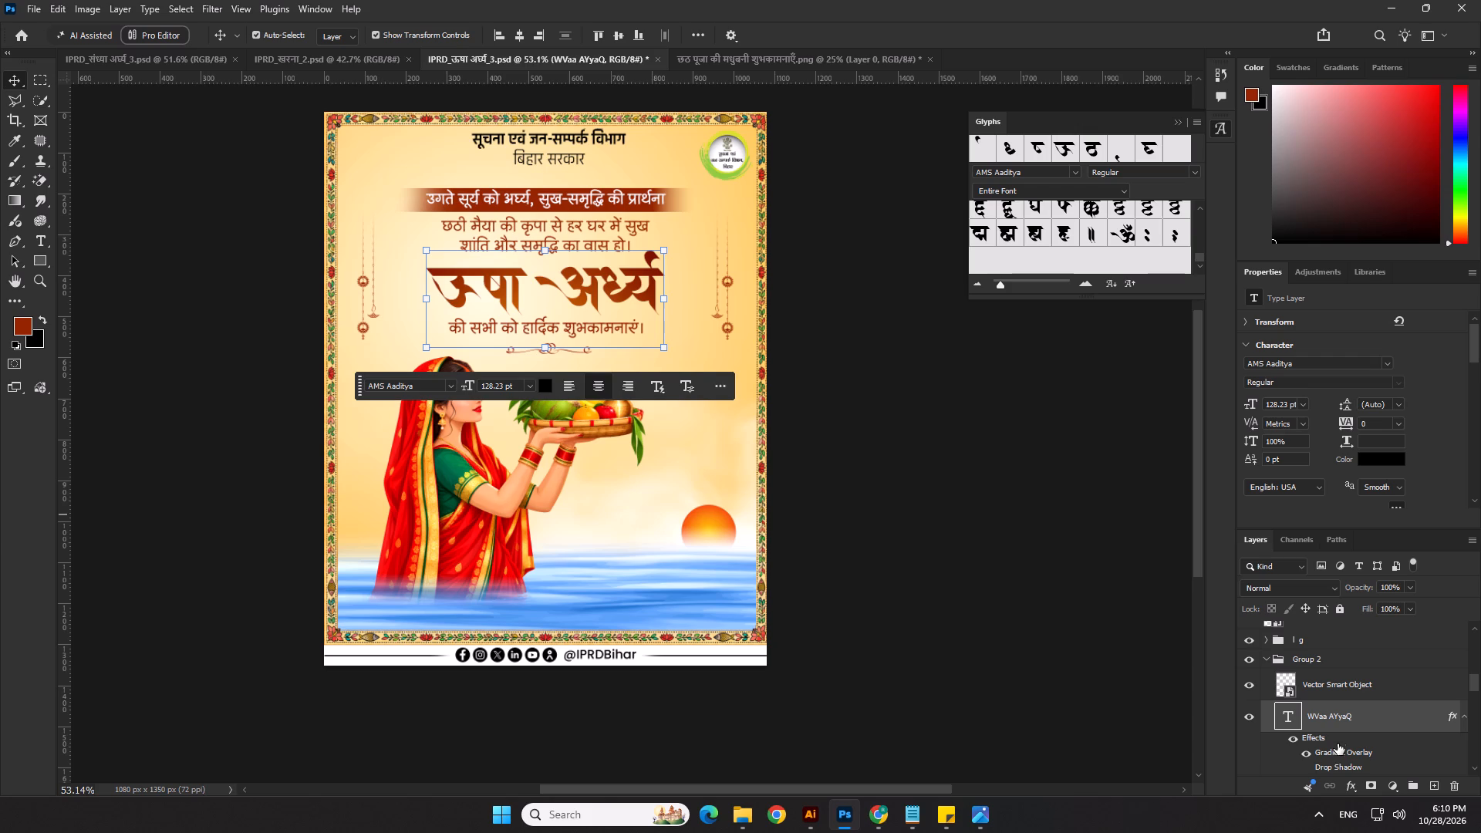
double_click(1338, 752)
click(1204, 508)
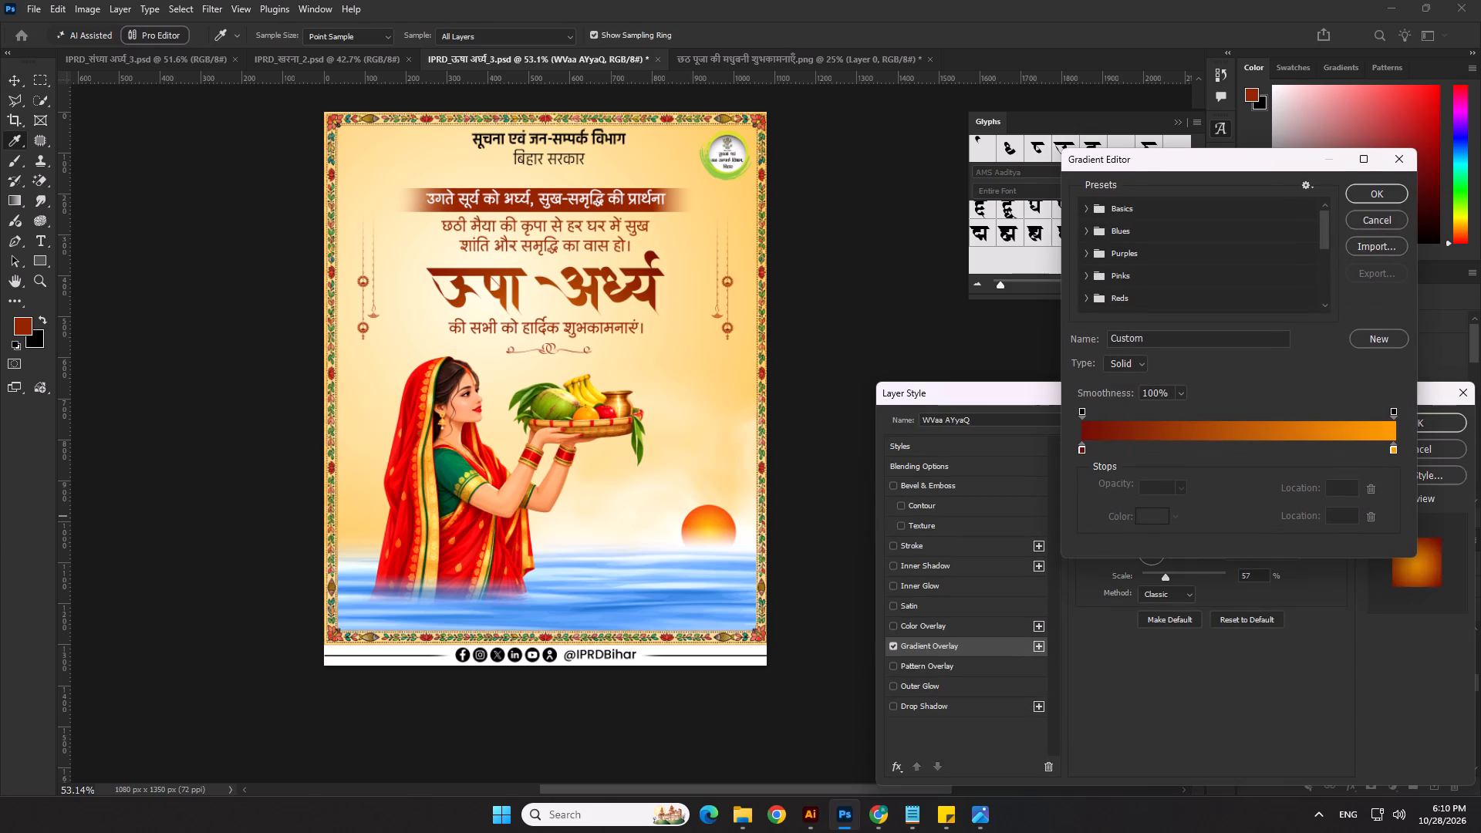
click(1081, 450)
click(1140, 511)
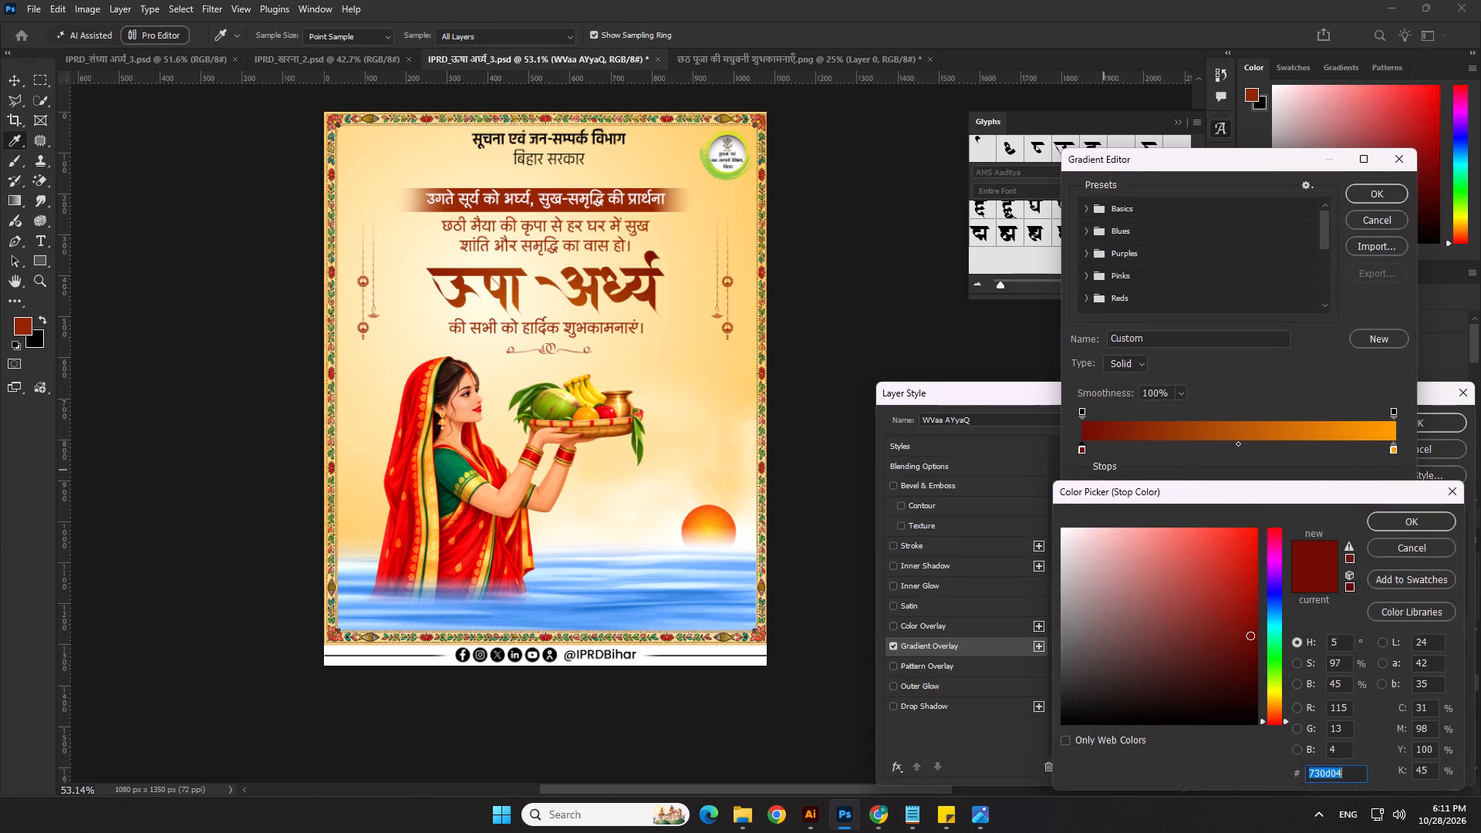
click(512, 543)
drag(1348, 775, 1338, 776)
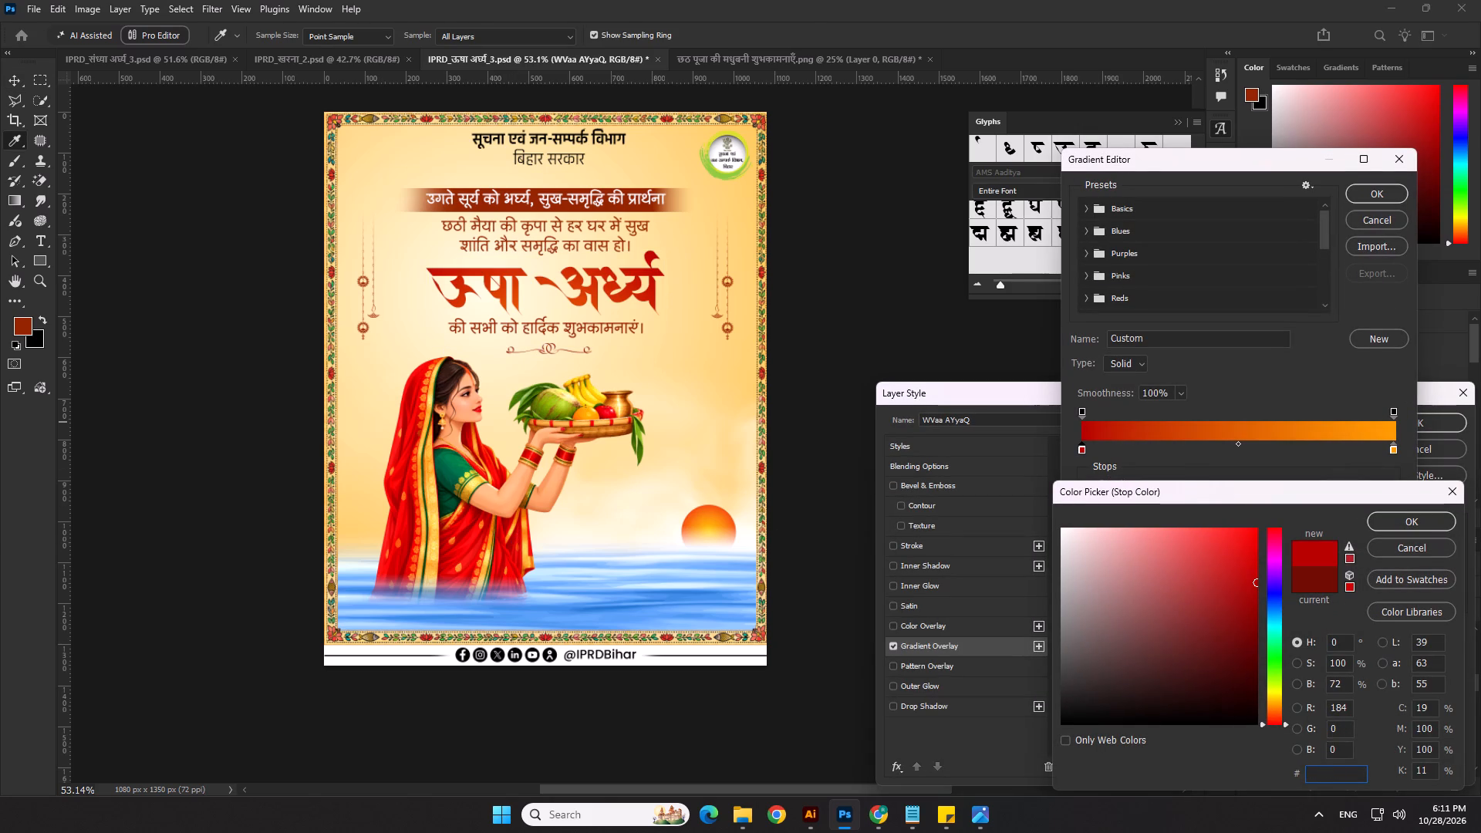
drag(1338, 776, 1171, 784)
key(ctrl+c)
key(ctrl+c)
click(1415, 512)
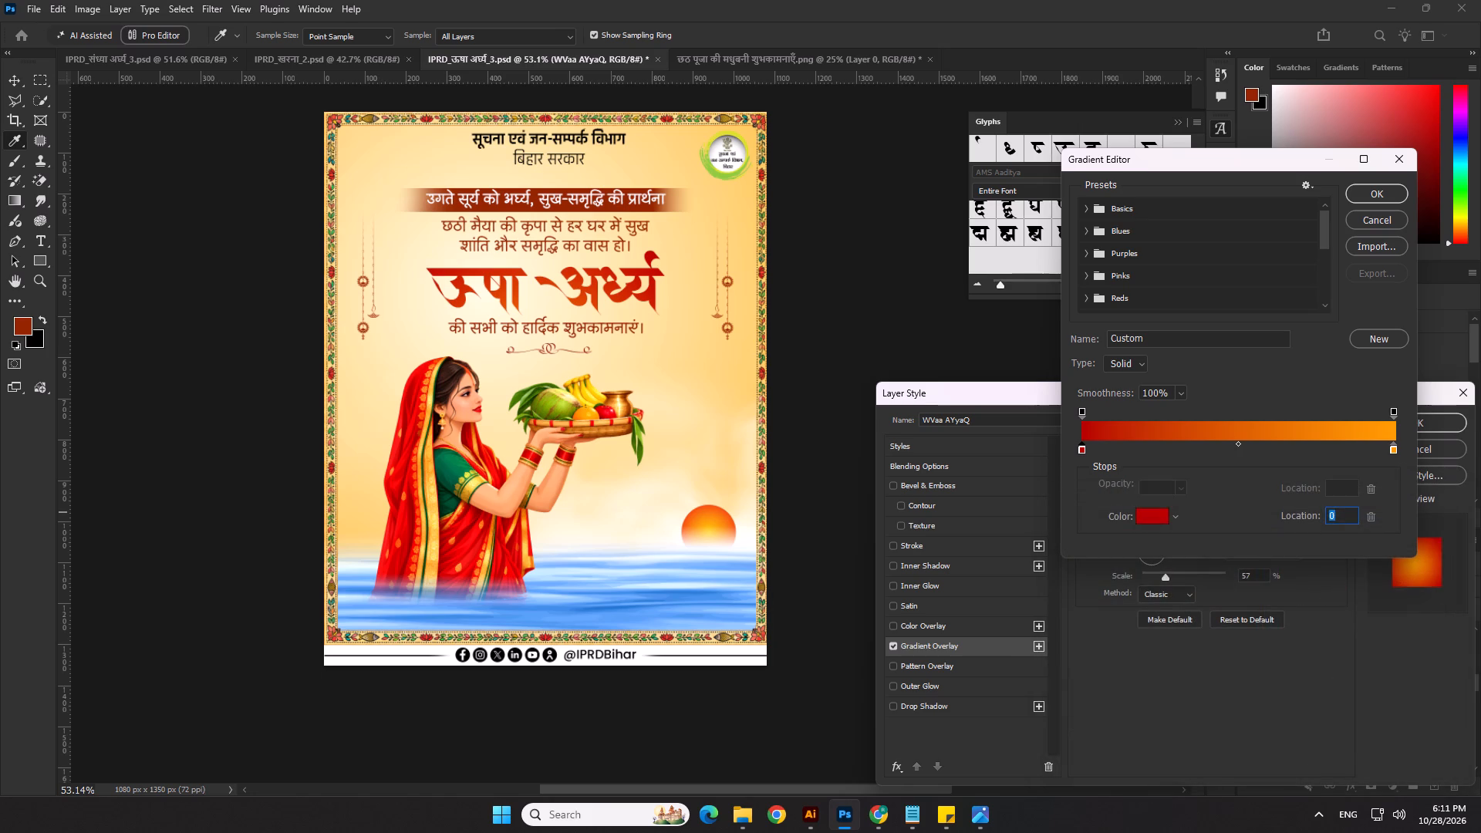
click(1387, 190)
click(1438, 426)
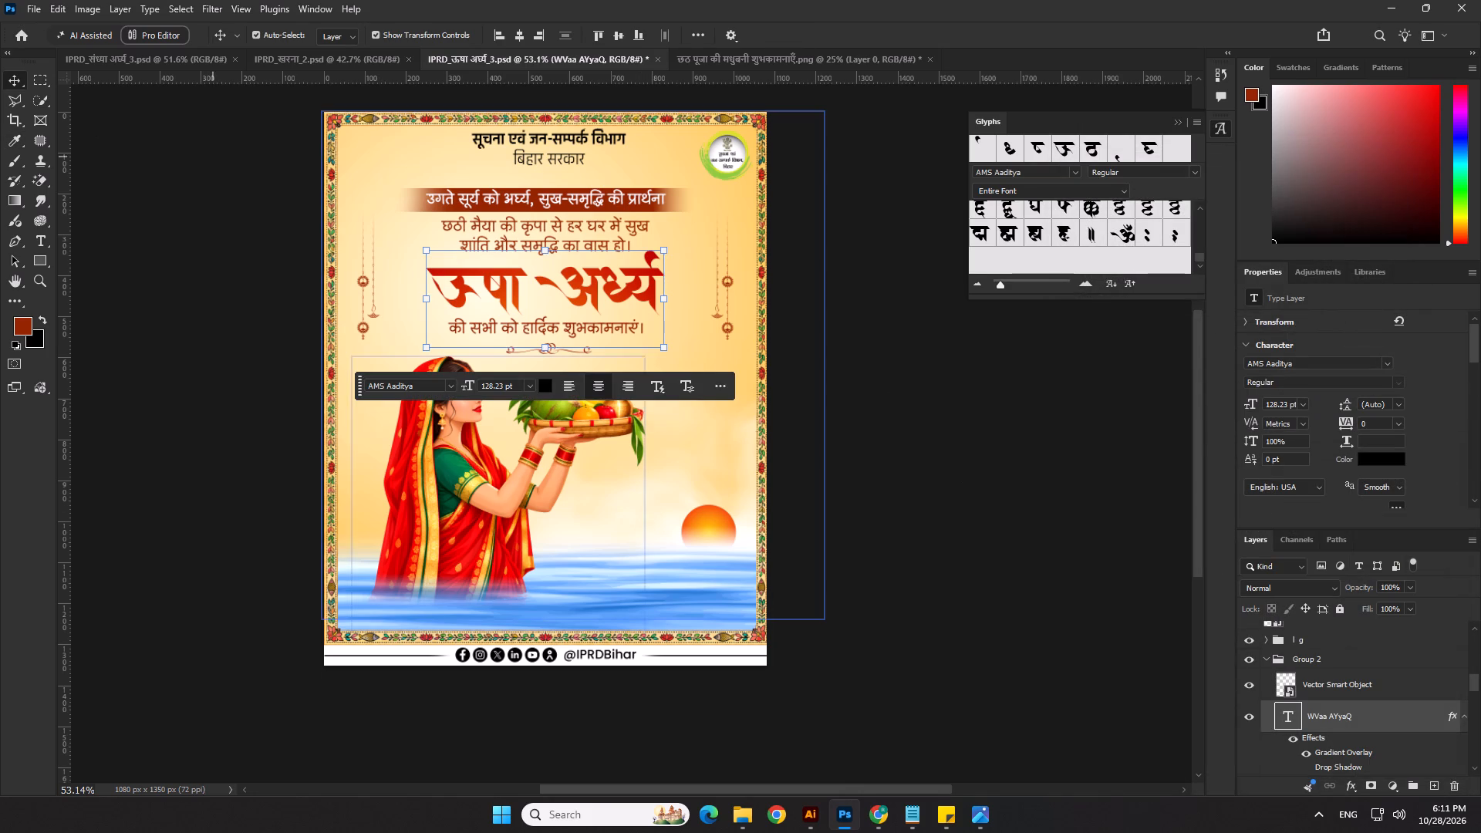
click(522, 29)
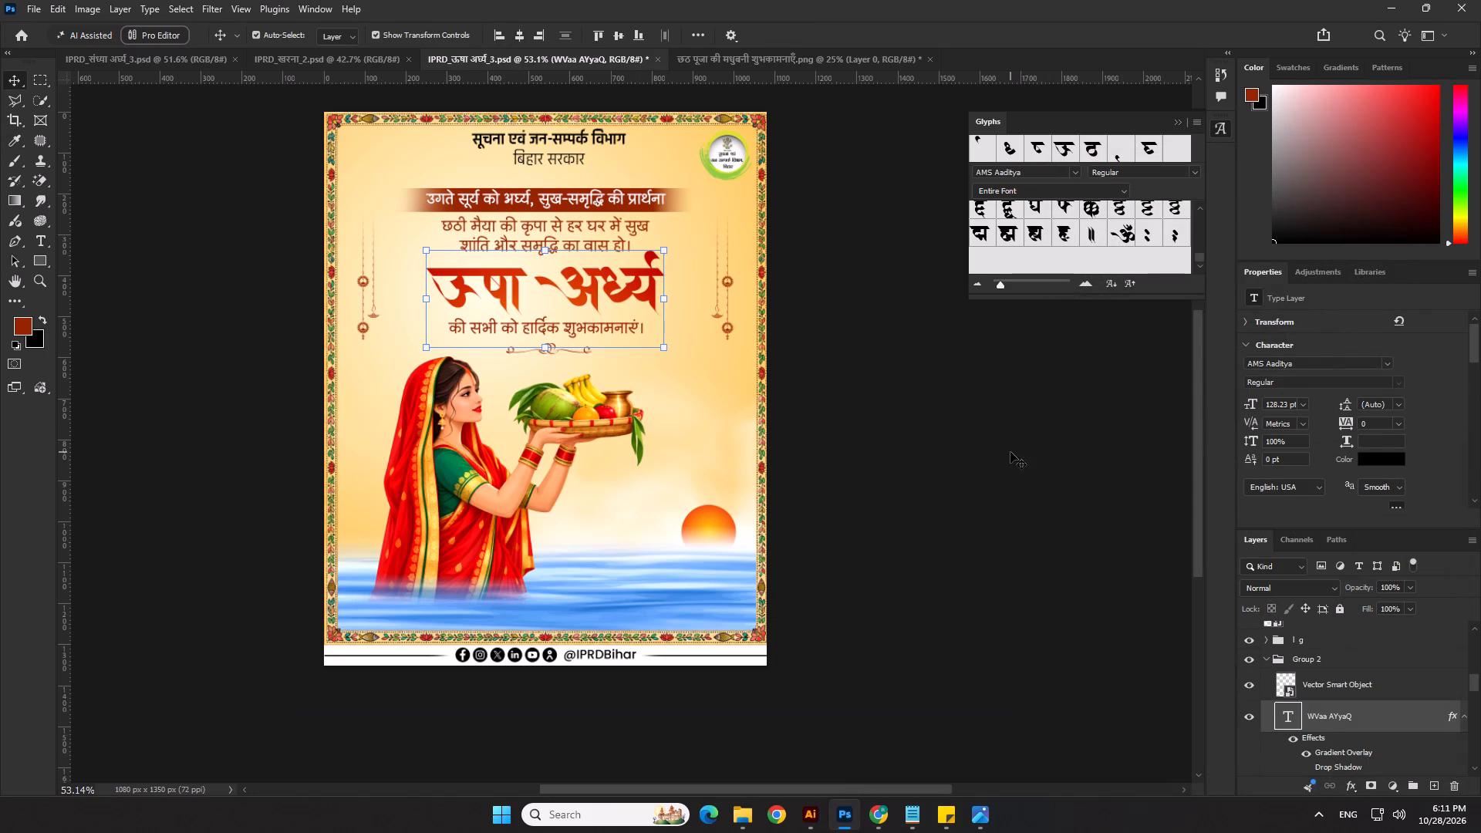
Set the fill of the banner rectangle behind the उगते सूर्य को अर्घ्य line to #b80000.
click(1010, 452)
scroll(621, 165, up, 5)
click(690, 213)
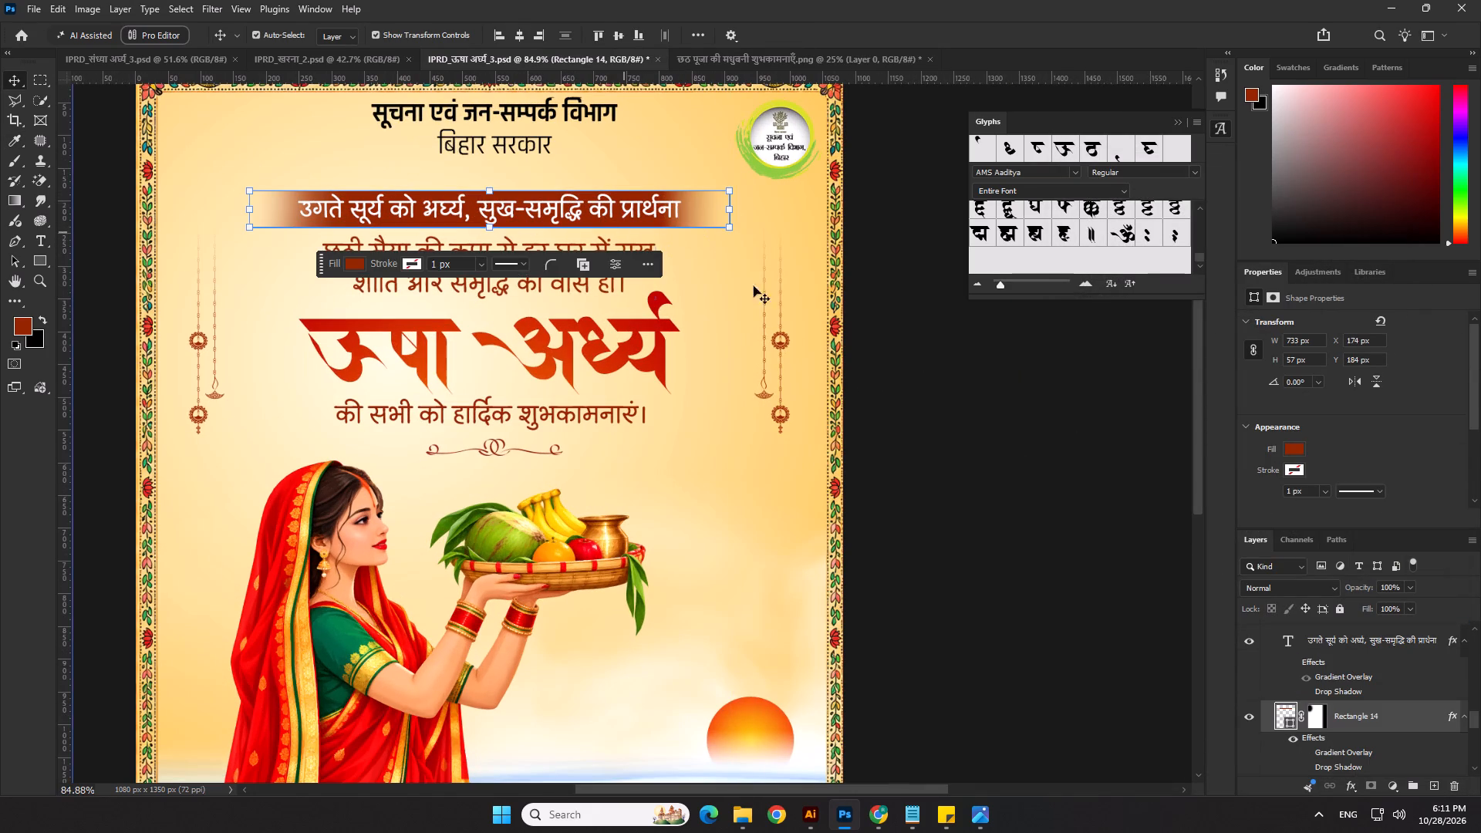
double_click(1293, 725)
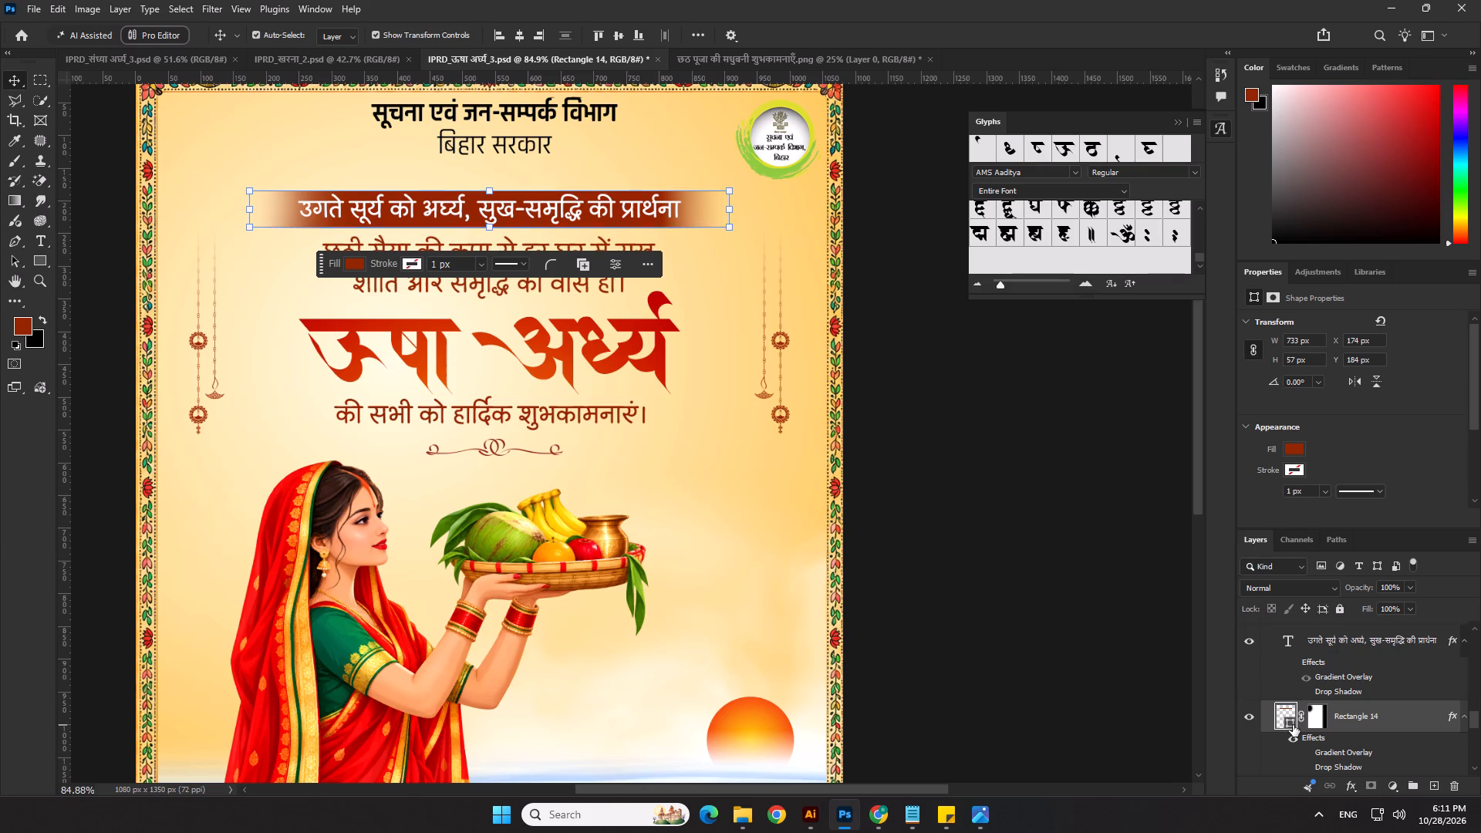
key(ctrl+v)
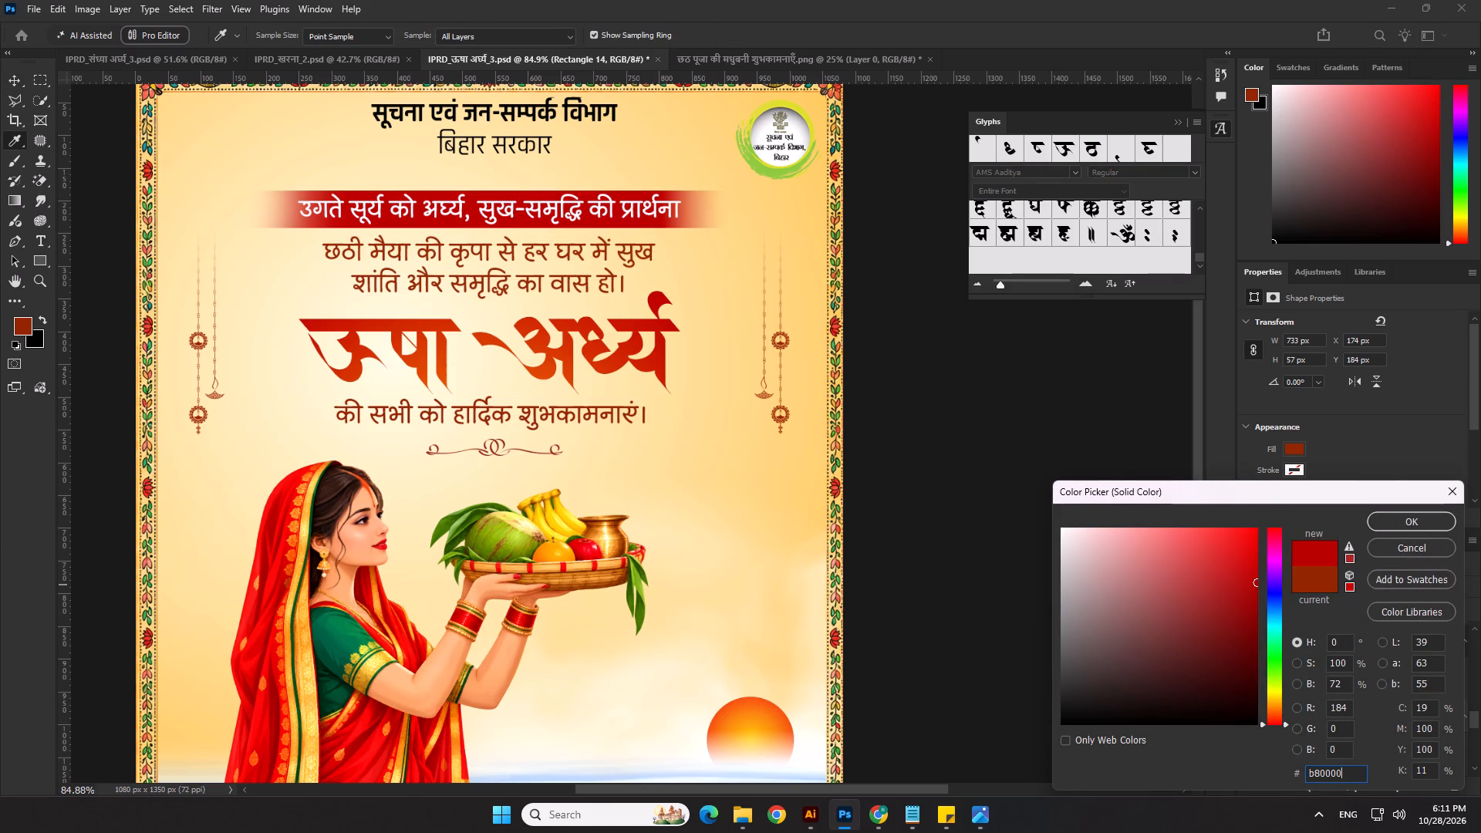
click(1412, 521)
click(1113, 504)
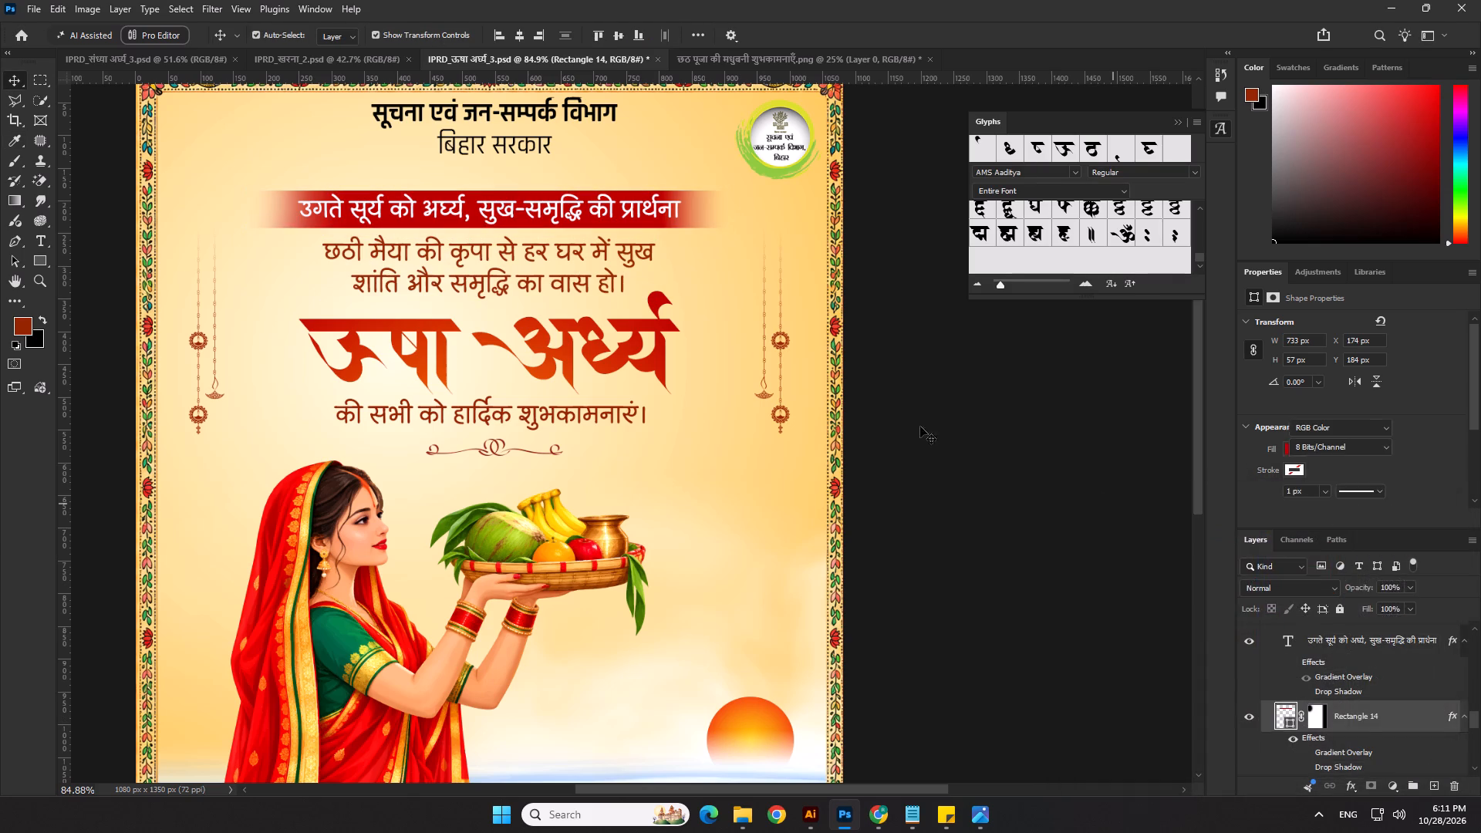
Set the text colour of the two-line छठी मैया की कृपा message to #b80000.
click(589, 282)
click(1378, 461)
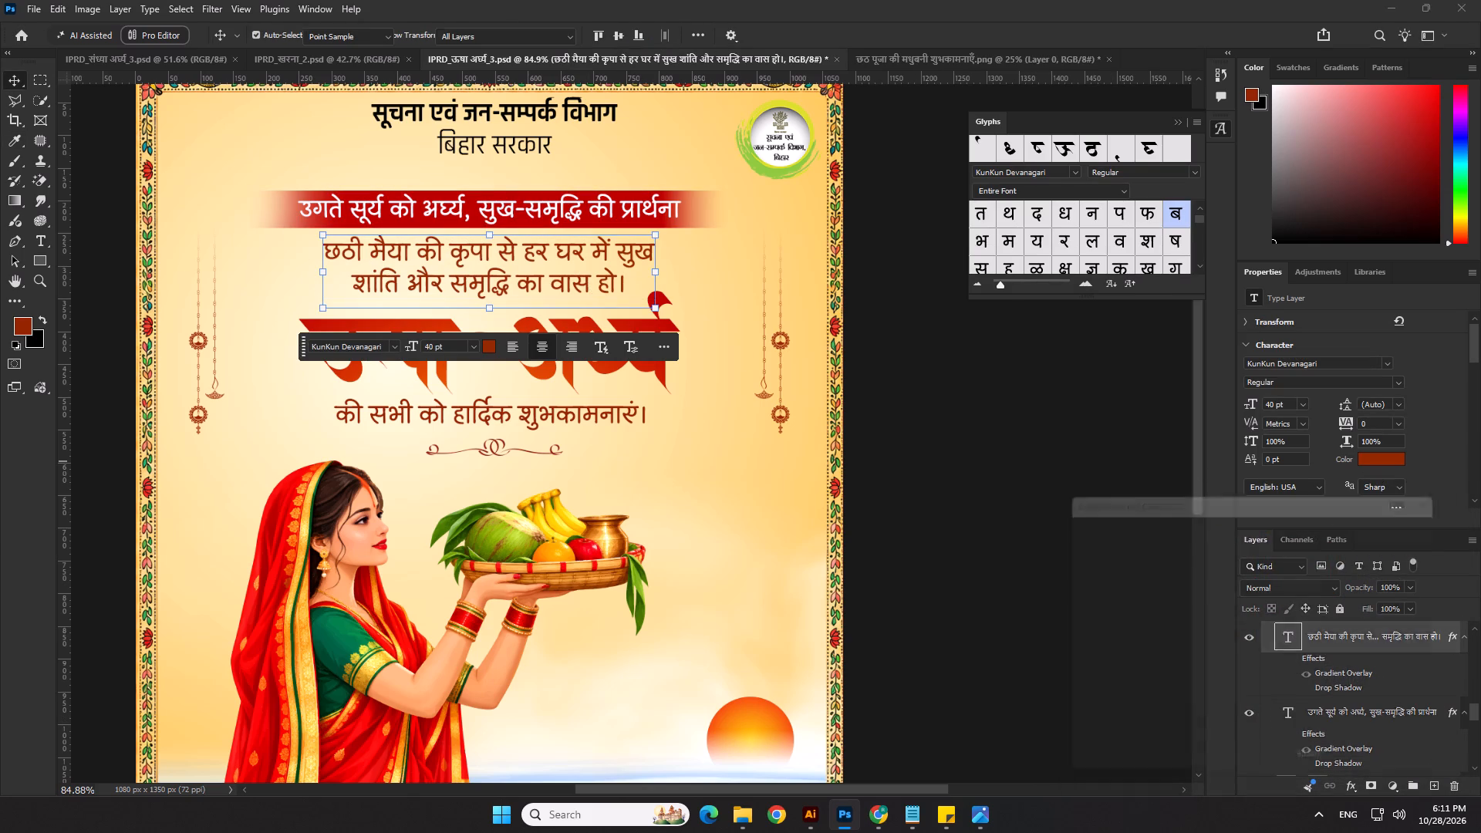
key(ctrl+v)
click(1390, 529)
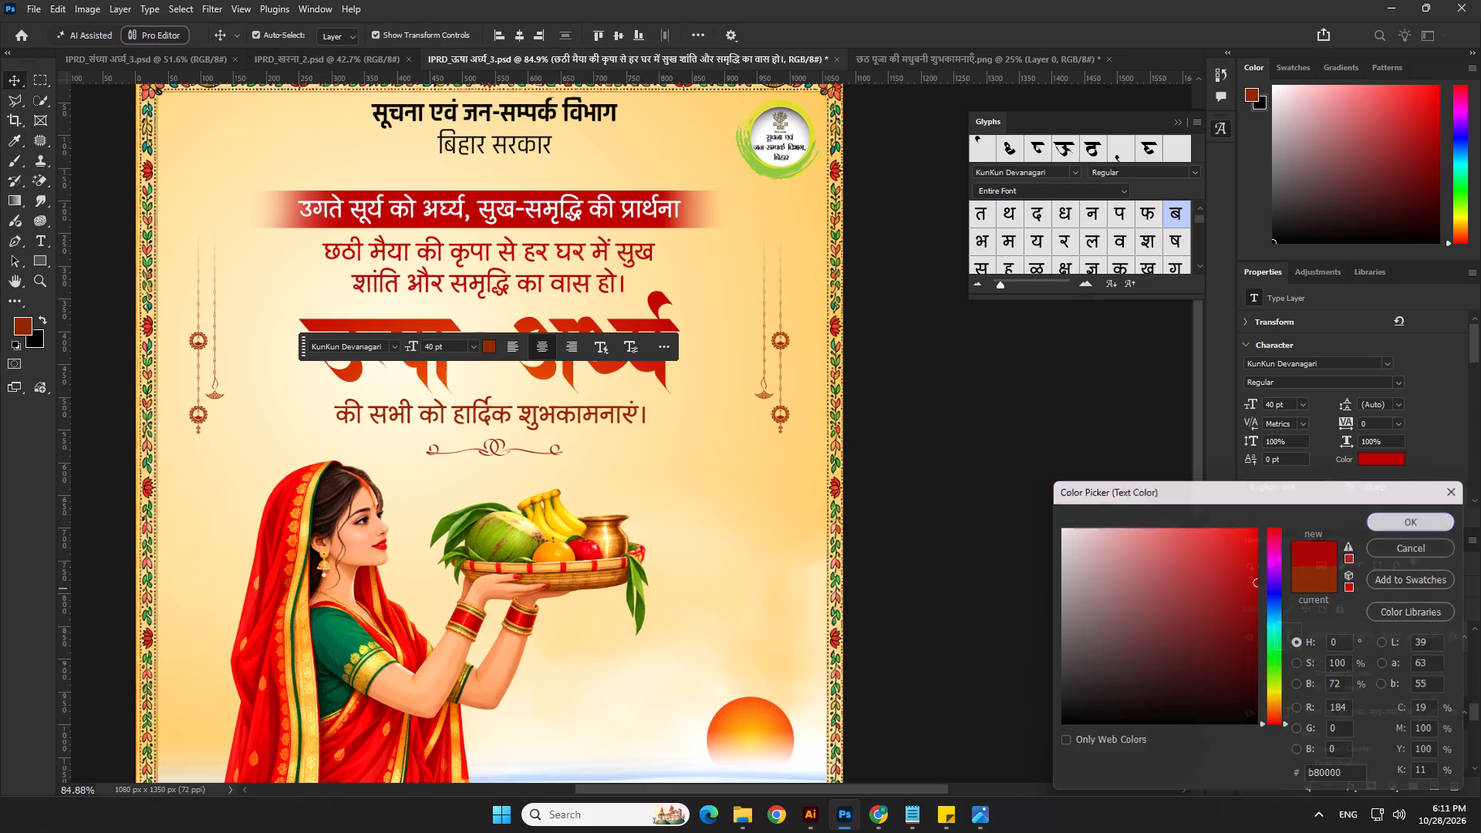
click(1001, 533)
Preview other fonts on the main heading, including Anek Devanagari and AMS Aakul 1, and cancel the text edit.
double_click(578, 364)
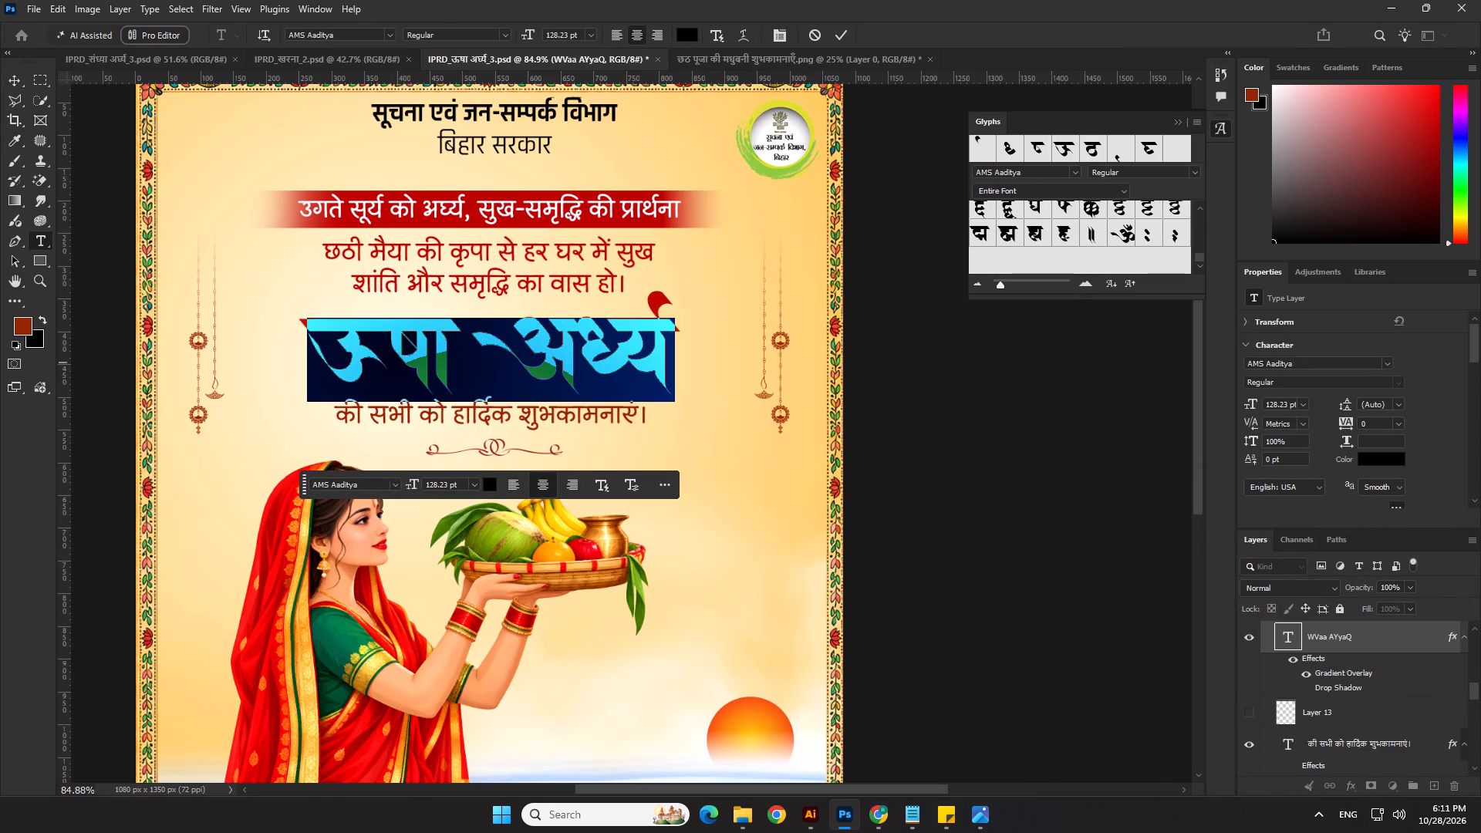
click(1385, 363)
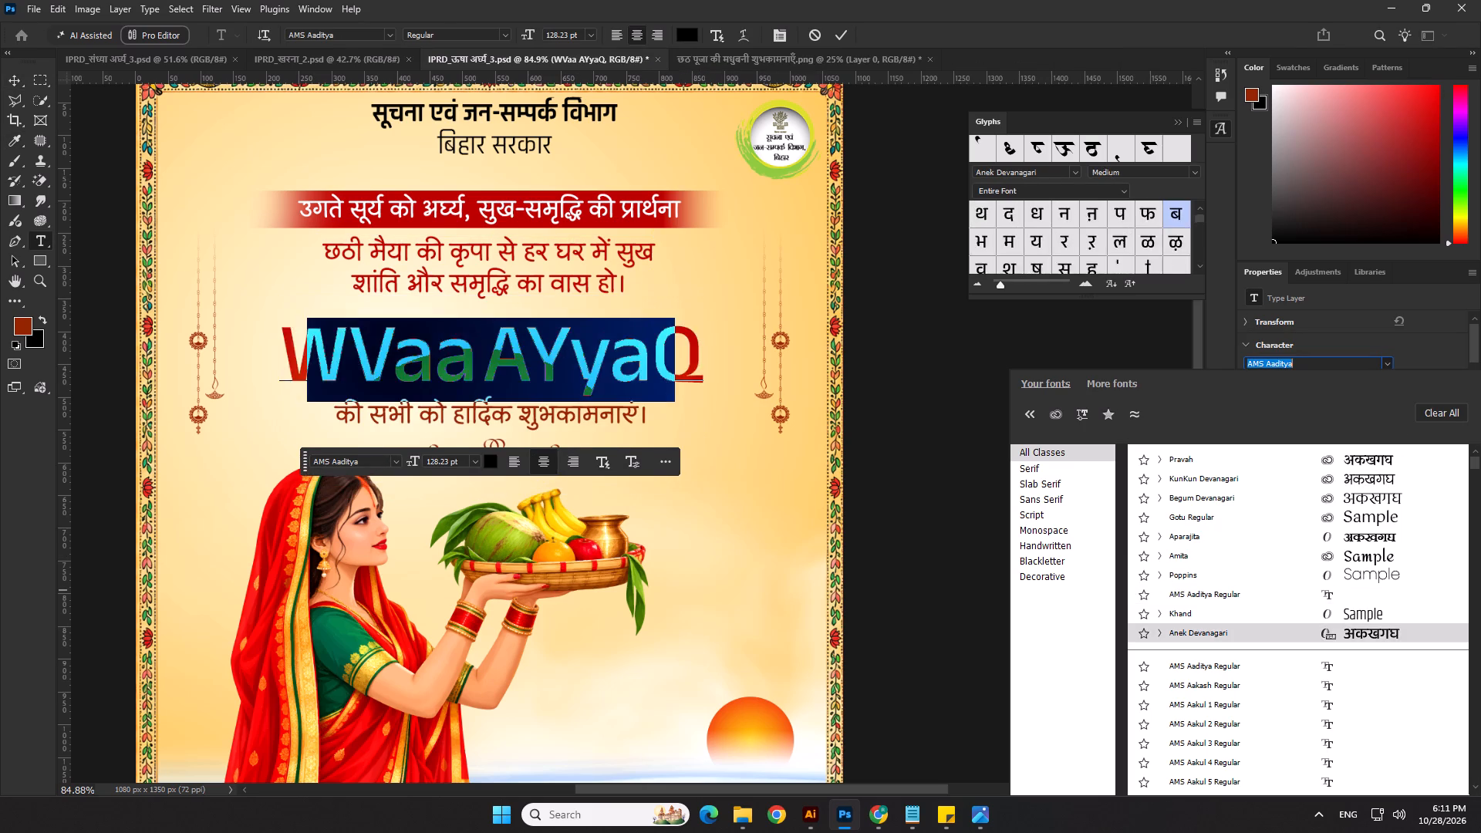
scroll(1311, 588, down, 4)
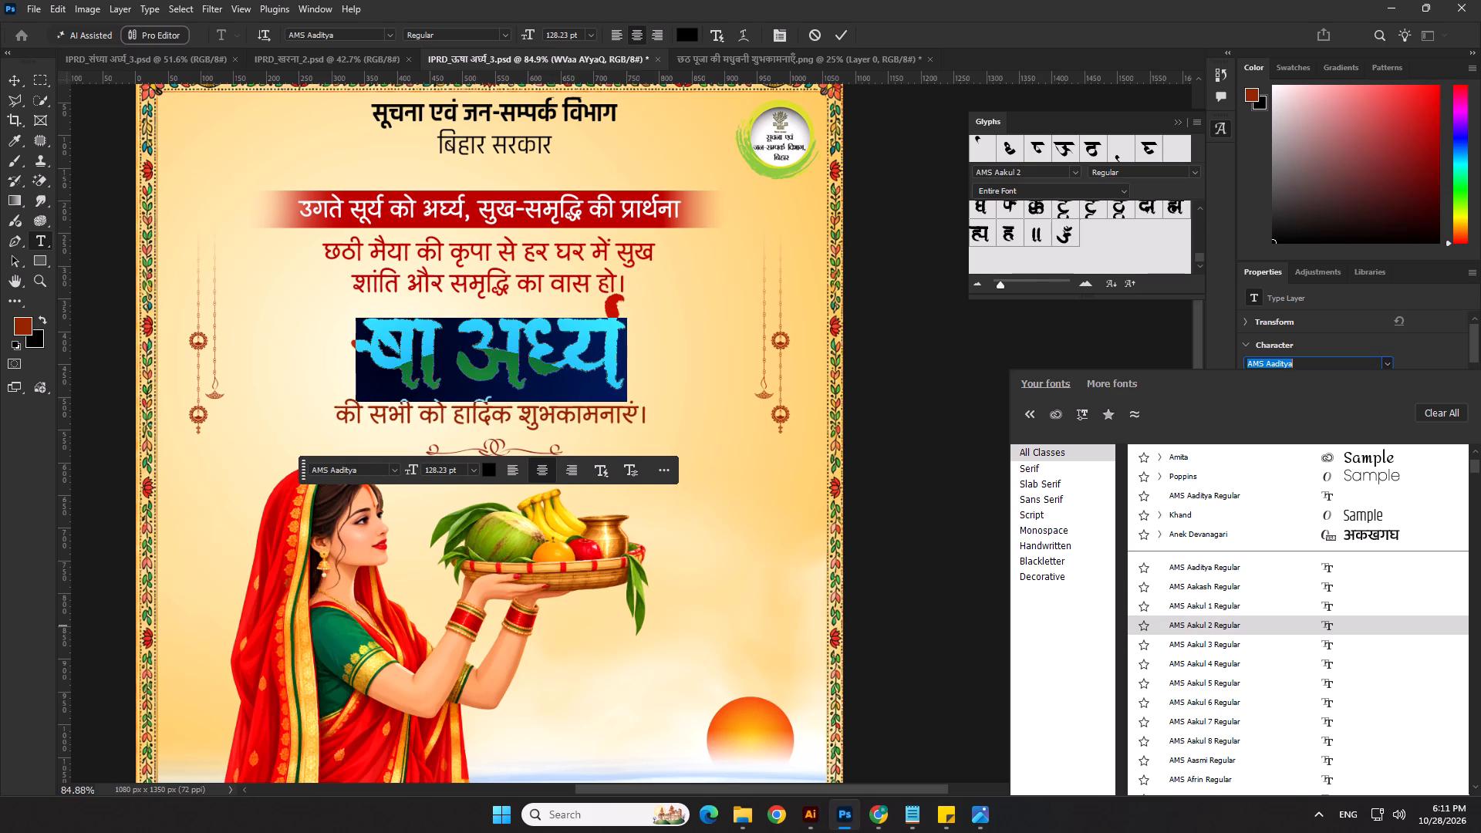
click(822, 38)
Replace the half ध glyph in the heading's second word with the half घ glyph so it reads अर्घ्य.
scroll(579, 460, up, 1)
drag(619, 354, 594, 356)
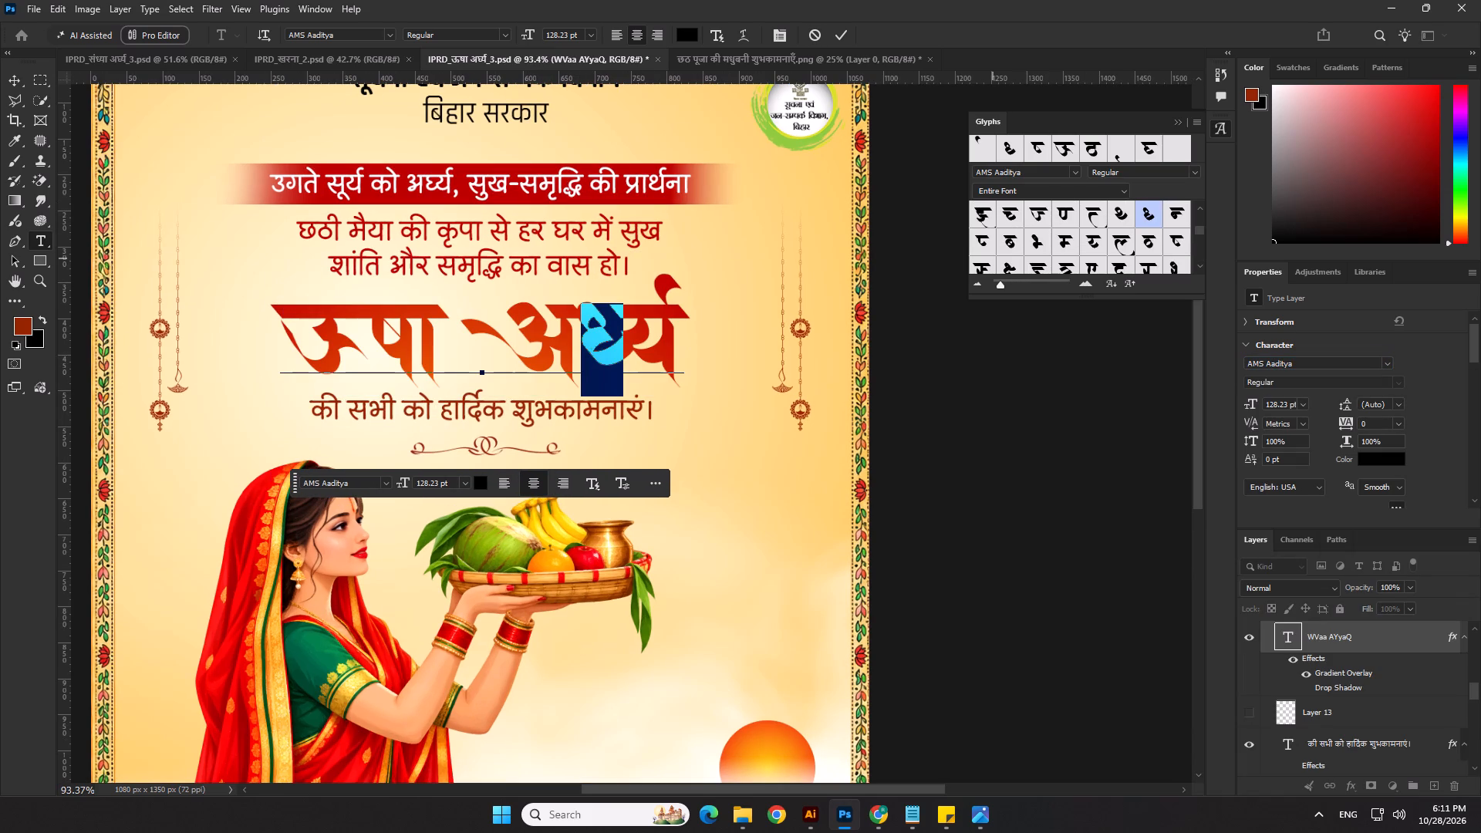
click(1146, 147)
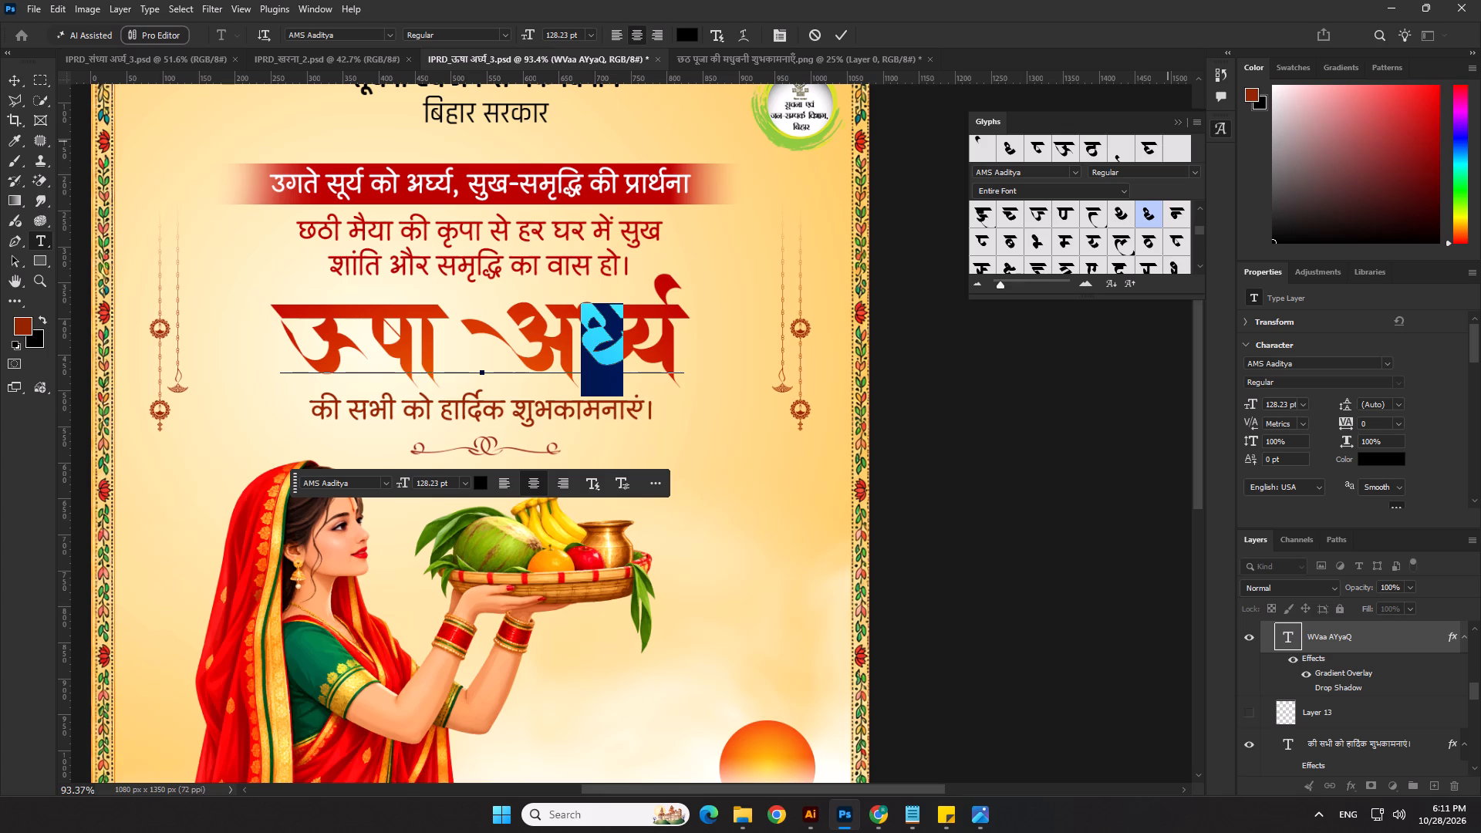
double_click(1153, 142)
click(839, 42)
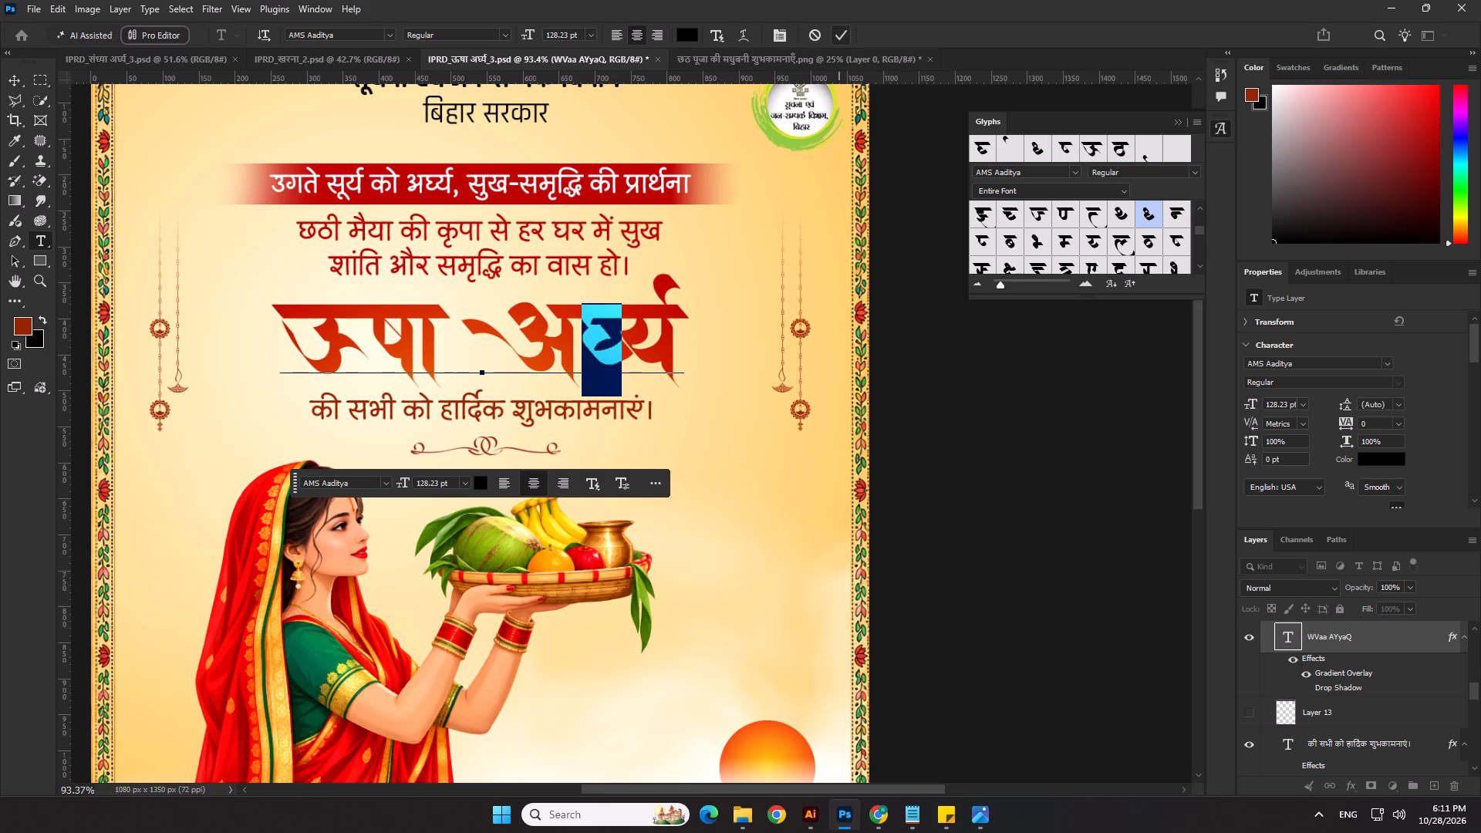
Align the corrected heading horizontally and nudge it up by one small increment.
click(987, 495)
scroll(567, 393, down, 2)
click(595, 349)
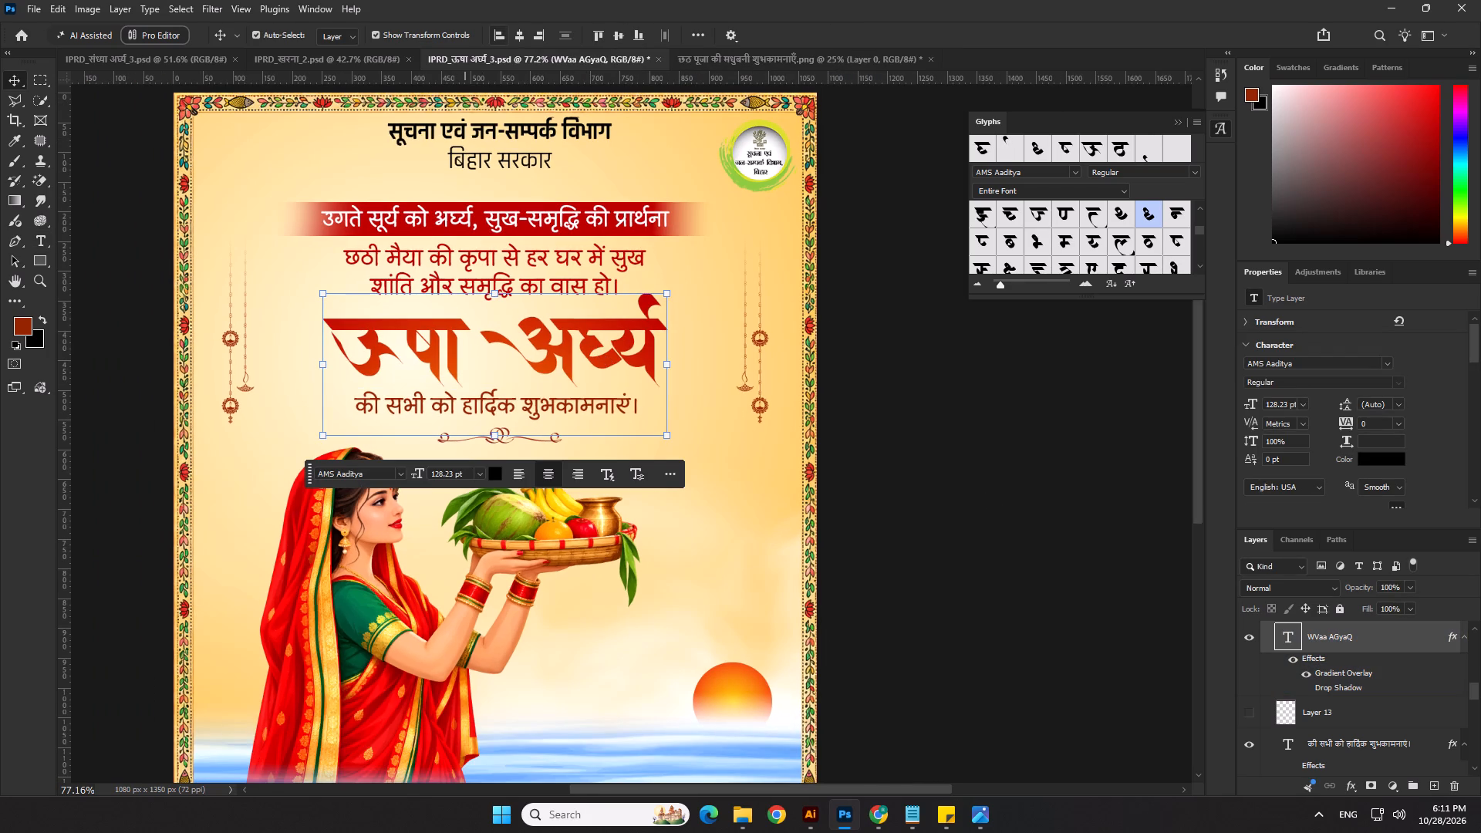
click(526, 35)
key(Up)
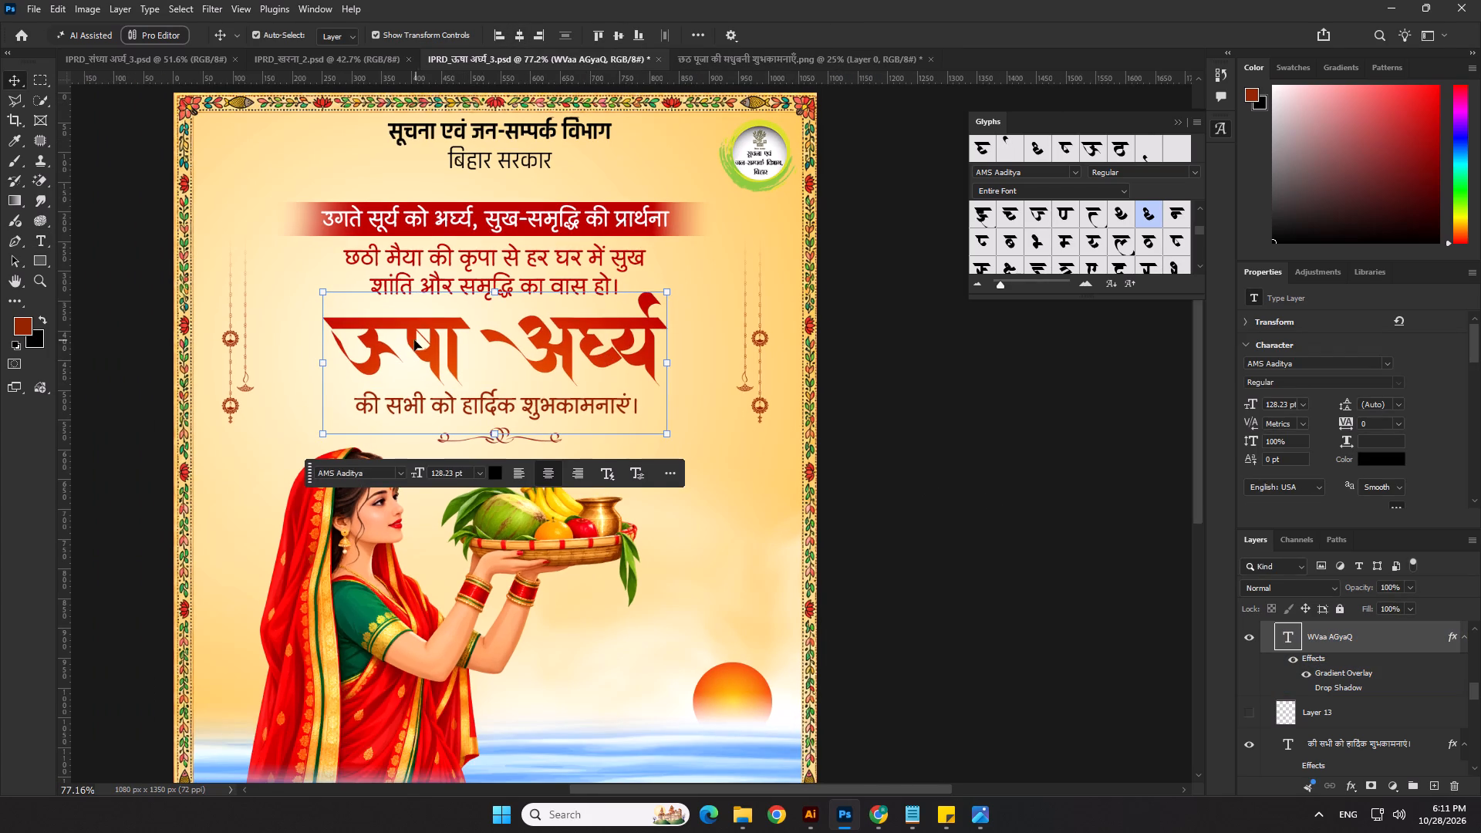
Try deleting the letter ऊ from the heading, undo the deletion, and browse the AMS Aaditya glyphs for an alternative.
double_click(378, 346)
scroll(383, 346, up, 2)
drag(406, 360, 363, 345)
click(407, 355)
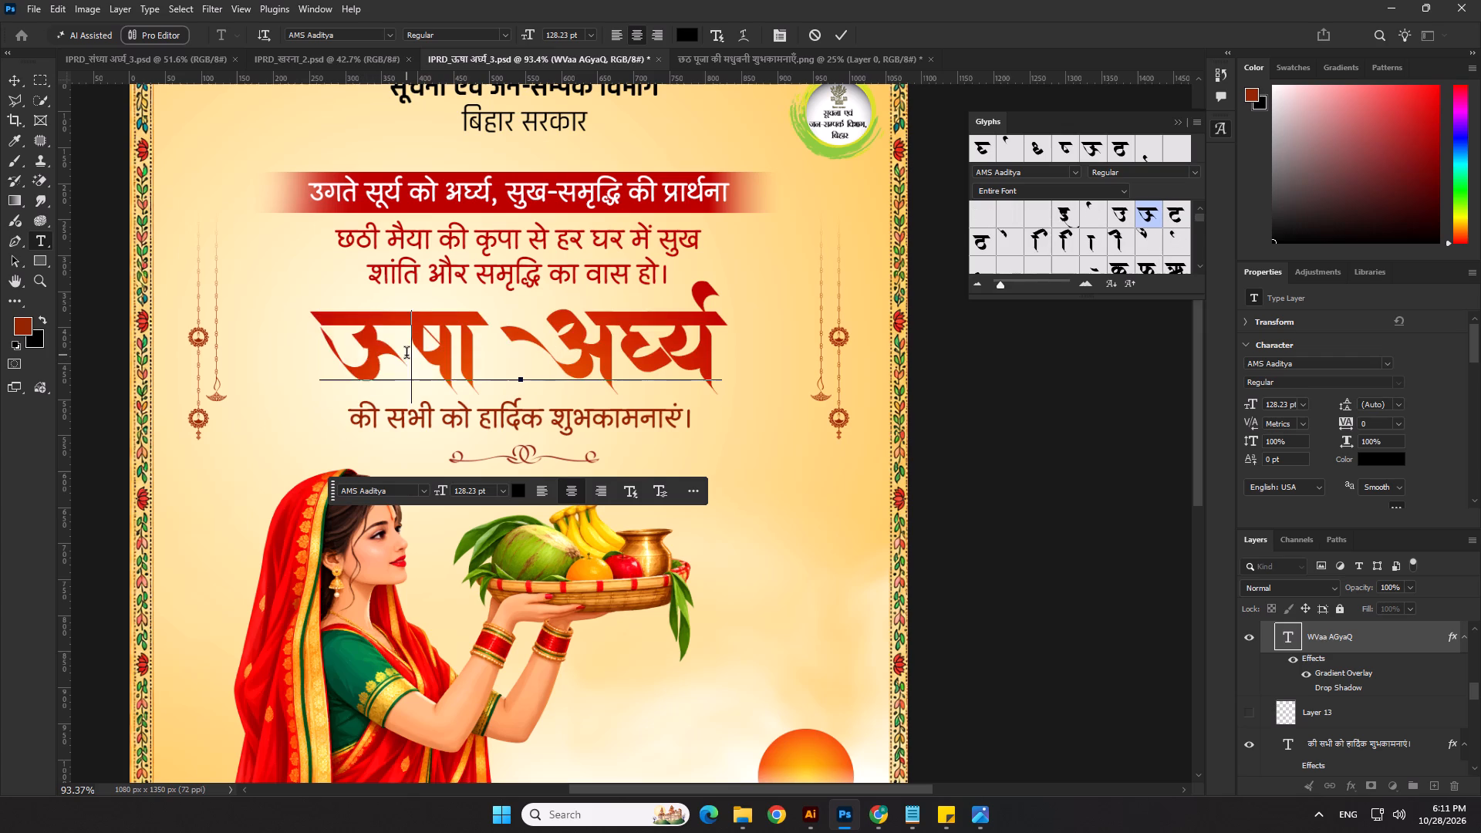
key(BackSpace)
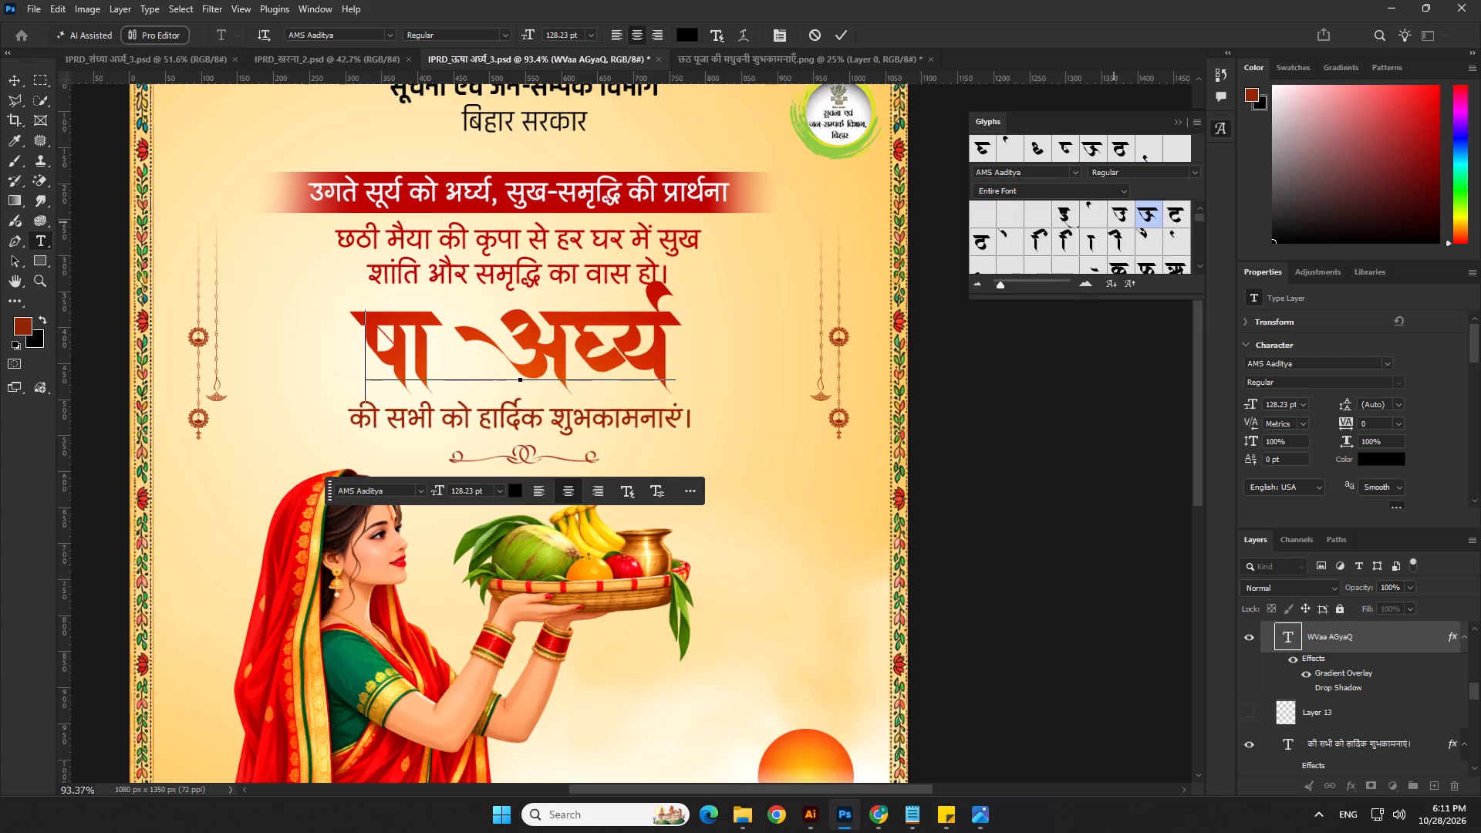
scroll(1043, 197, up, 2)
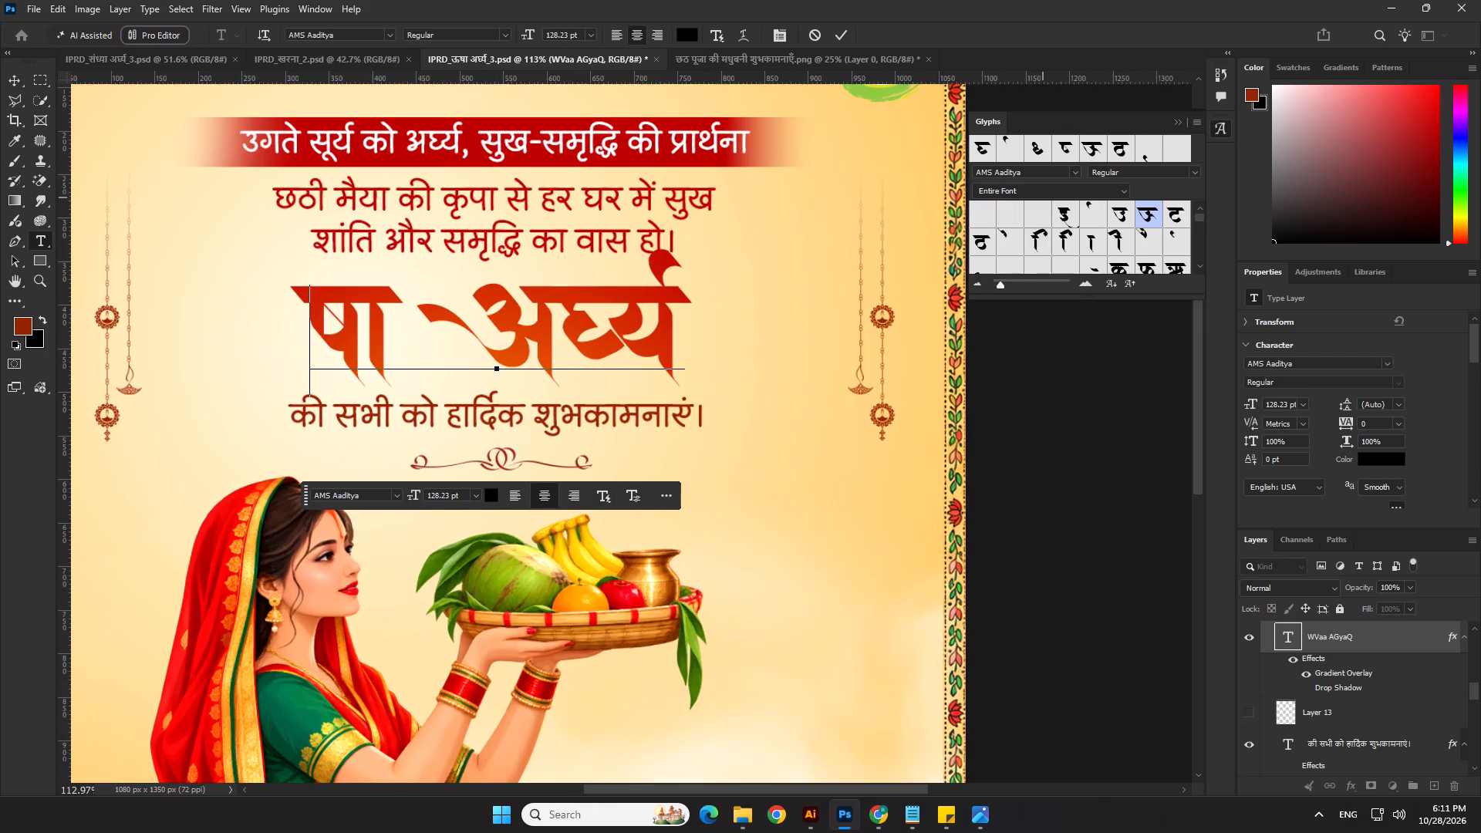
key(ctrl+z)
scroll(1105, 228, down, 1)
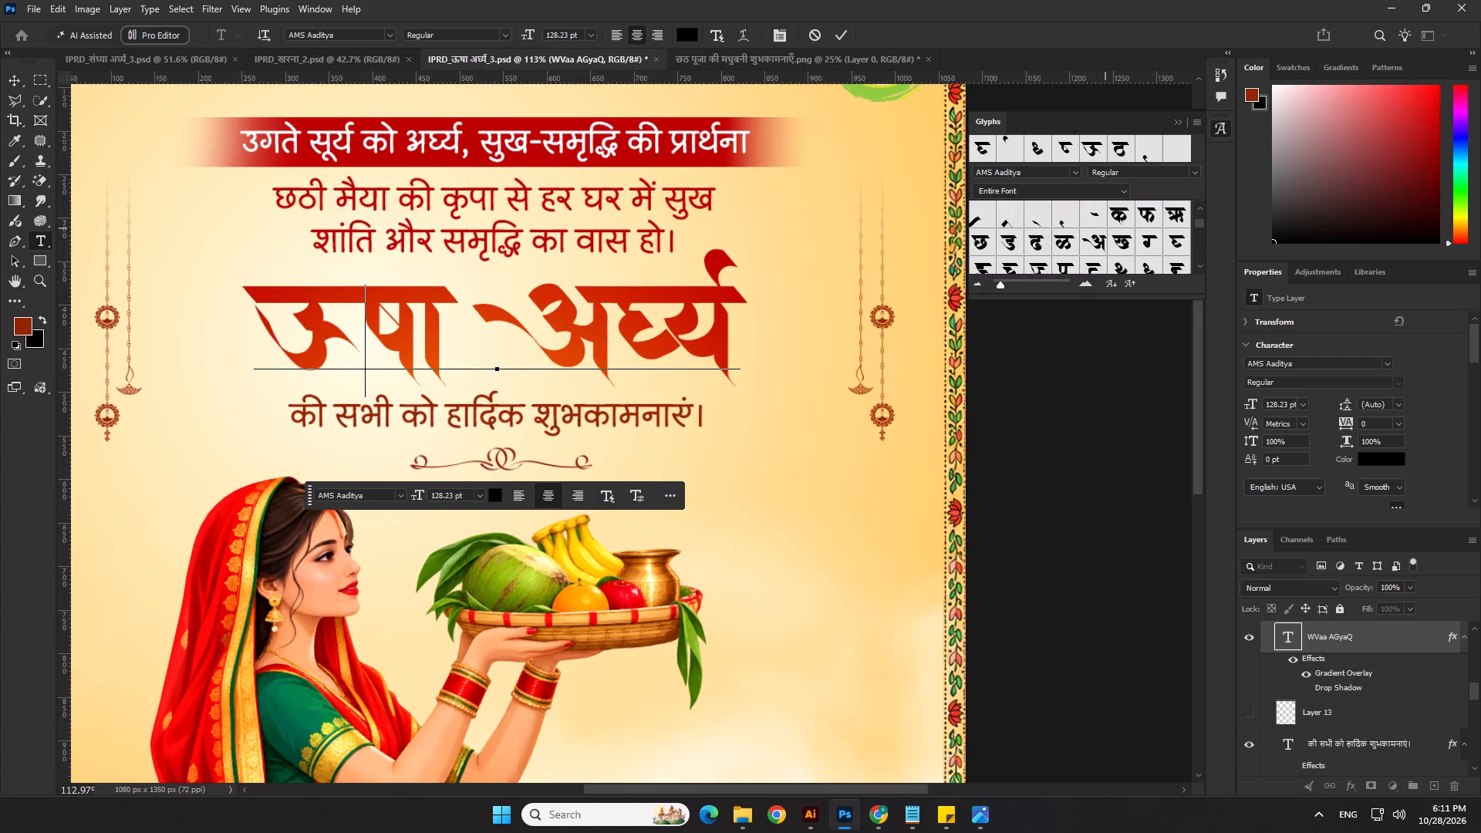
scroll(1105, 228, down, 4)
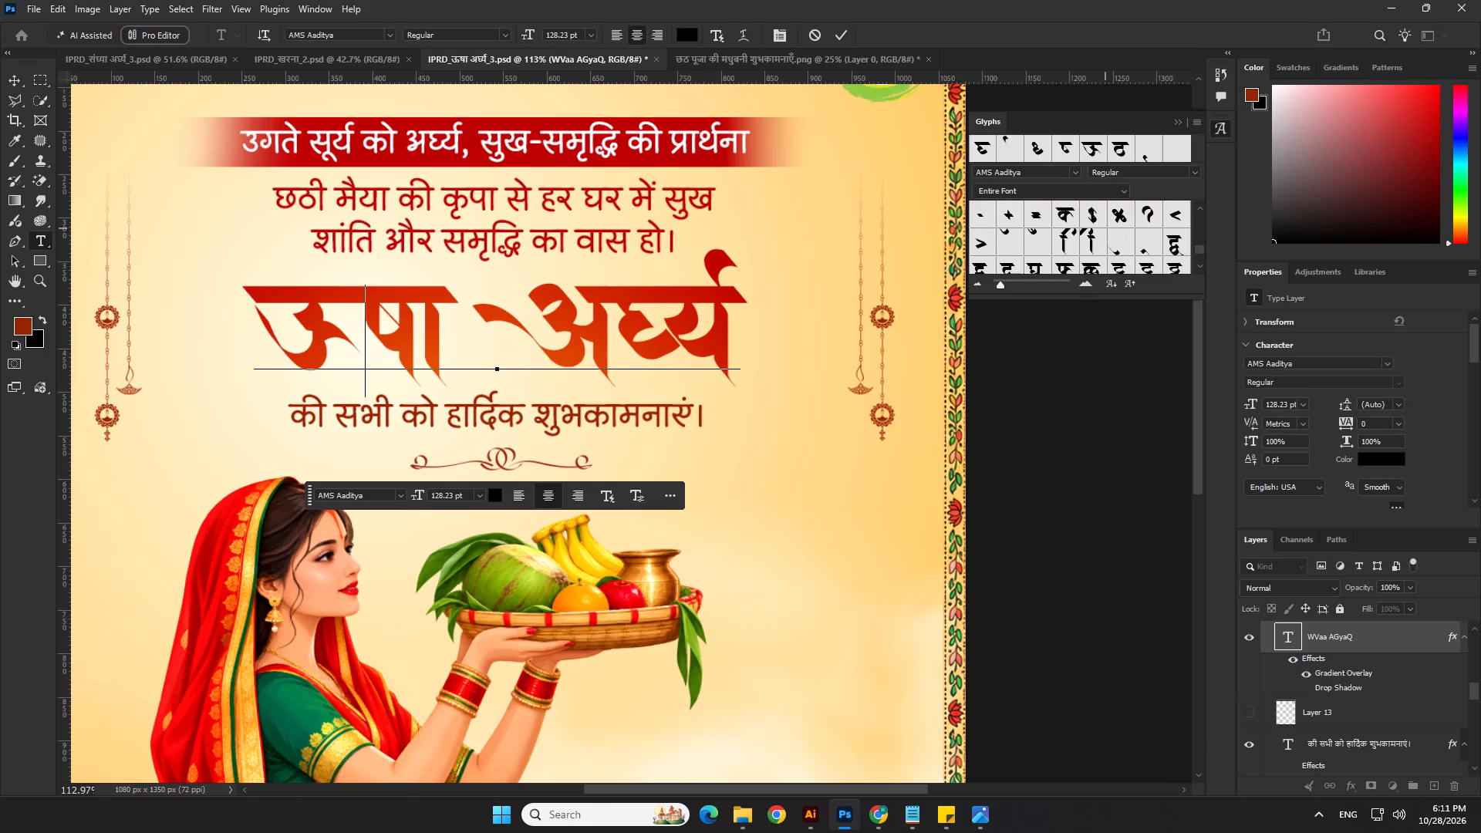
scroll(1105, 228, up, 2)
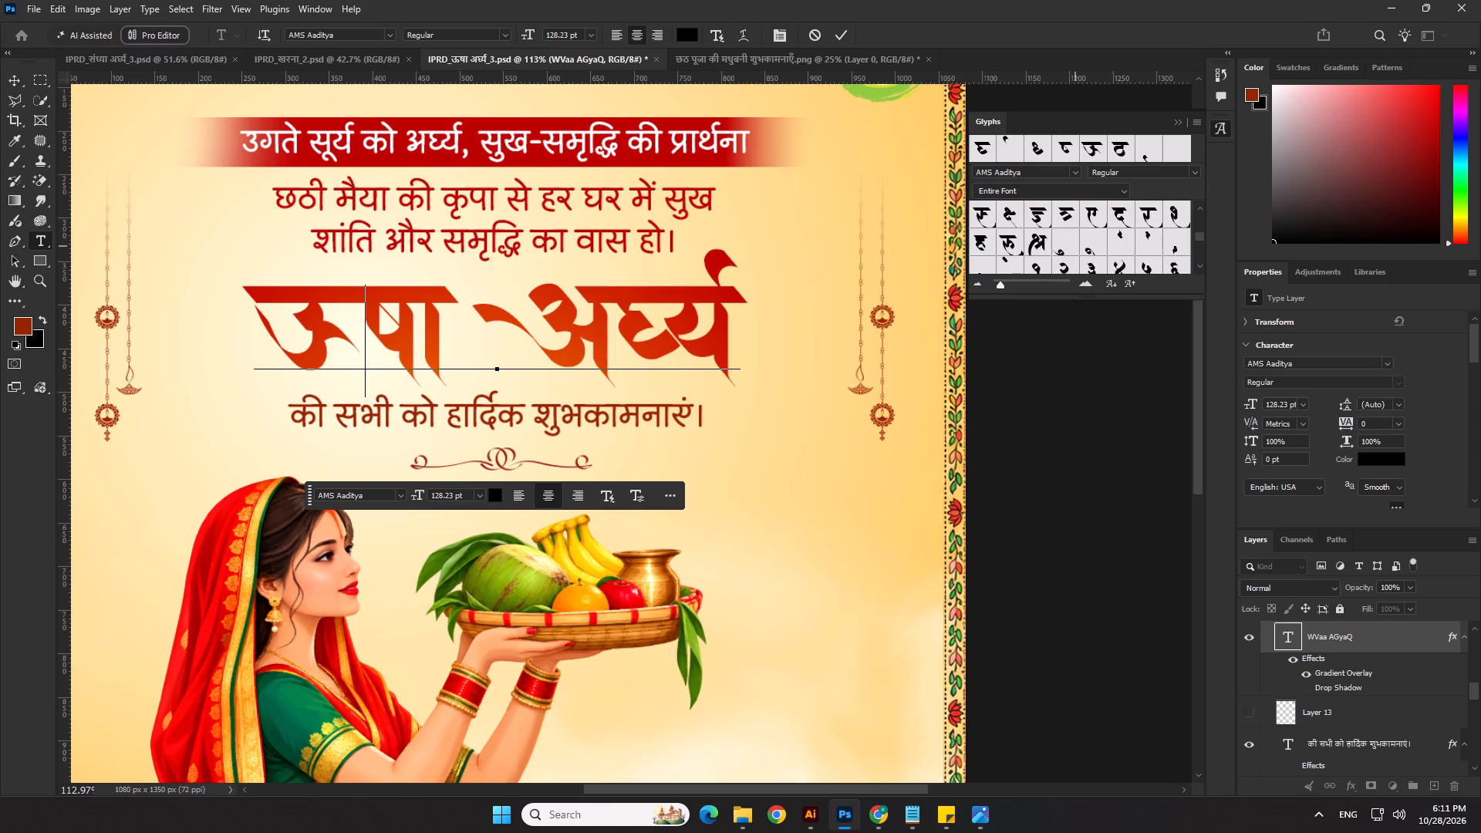
Delete the whole first word ऊषा from the heading, leaving अर्घ्य in place.
click(381, 349)
click(389, 348)
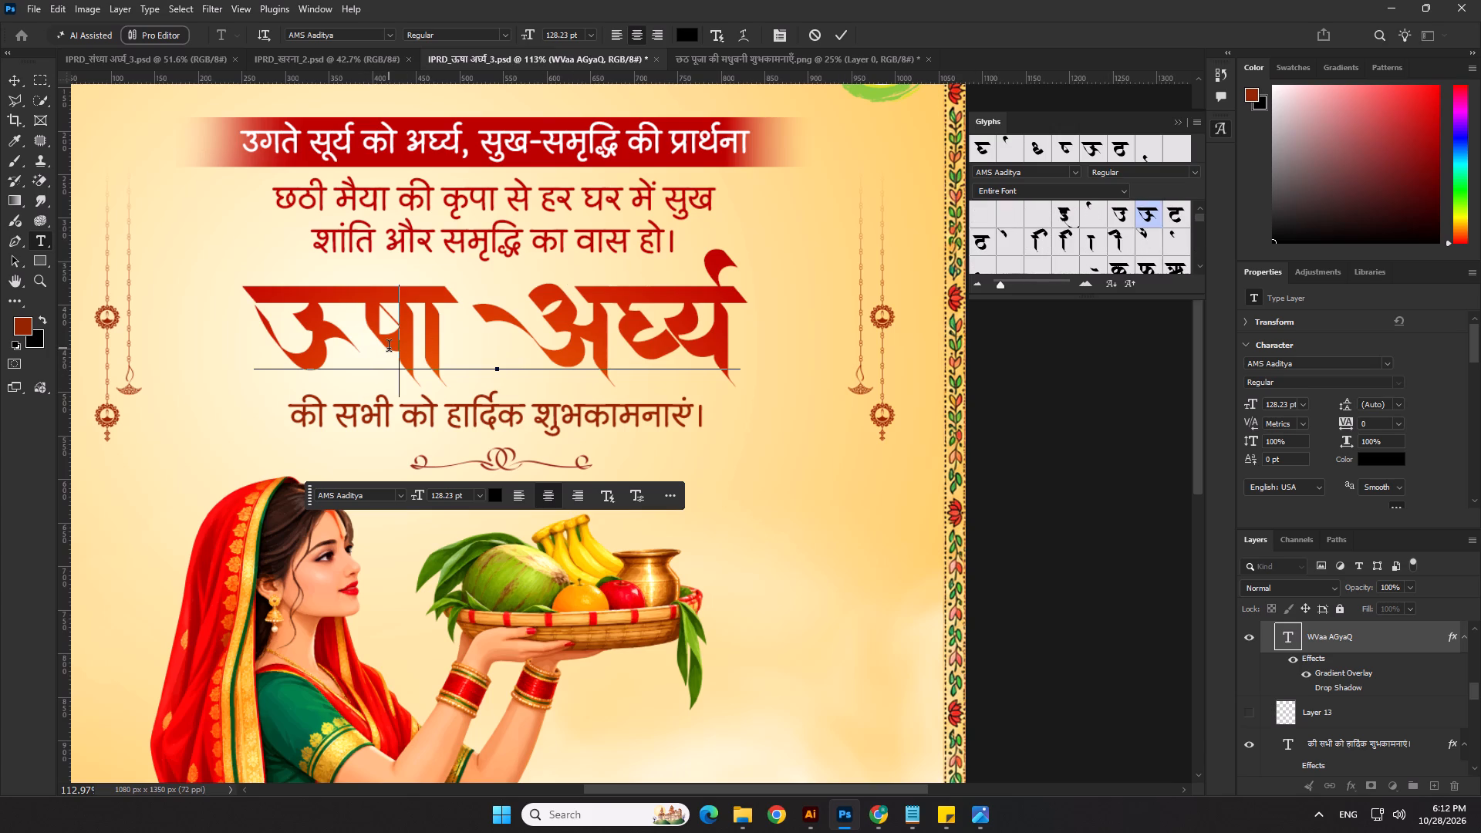
key(BackSpace)
key(BackSpace)
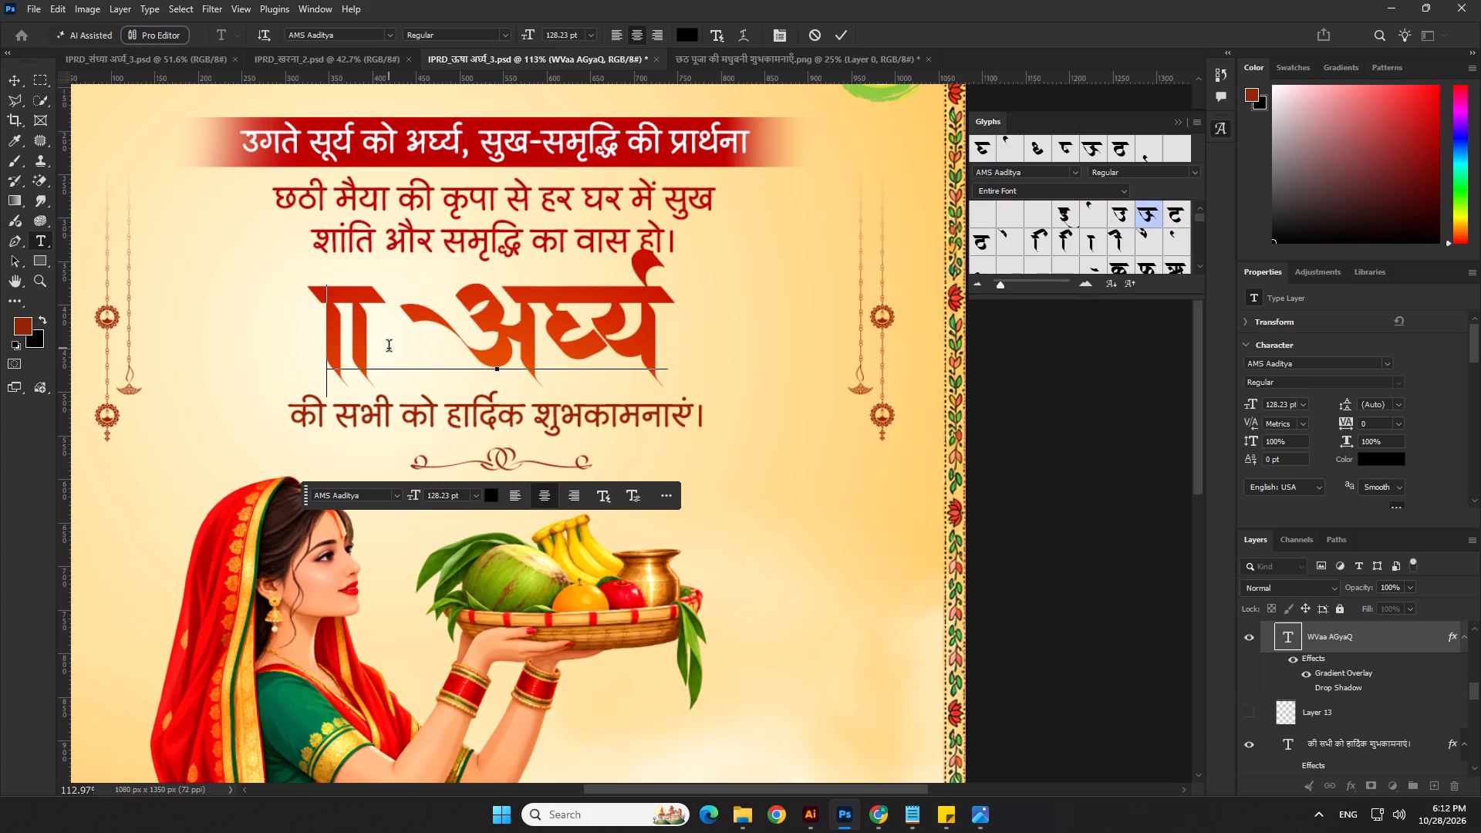
key(Delete)
key(Delete)
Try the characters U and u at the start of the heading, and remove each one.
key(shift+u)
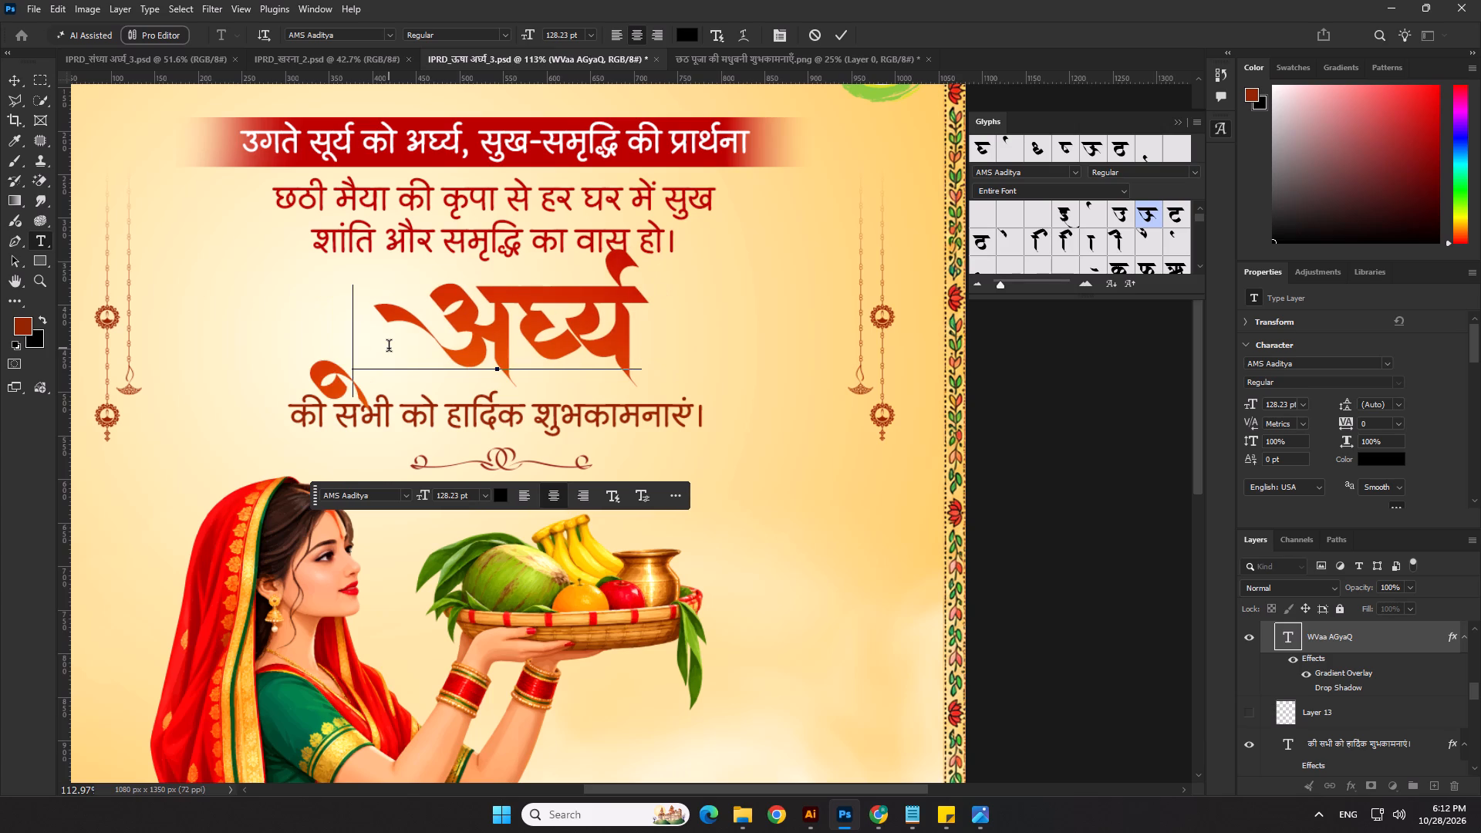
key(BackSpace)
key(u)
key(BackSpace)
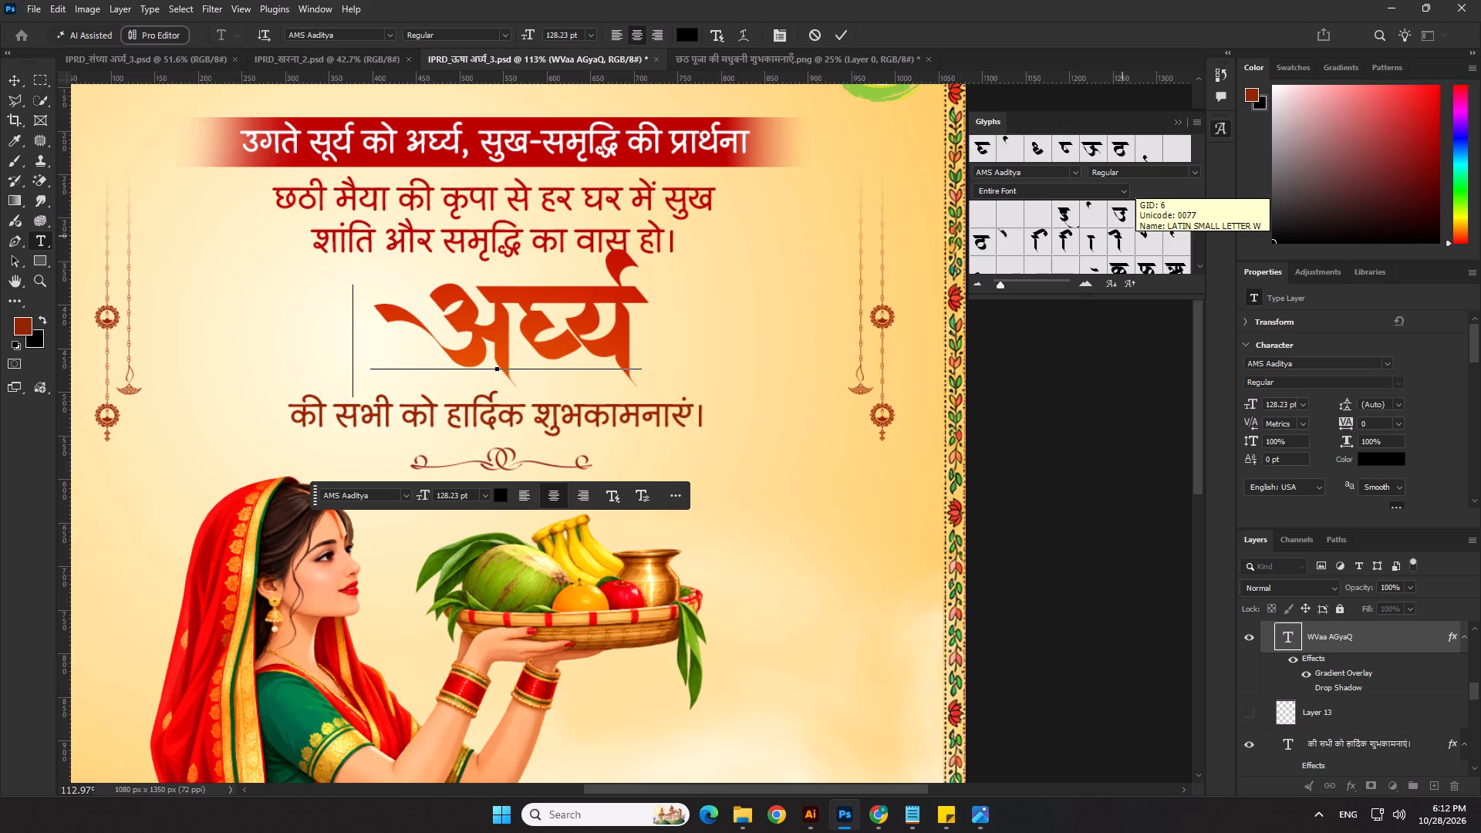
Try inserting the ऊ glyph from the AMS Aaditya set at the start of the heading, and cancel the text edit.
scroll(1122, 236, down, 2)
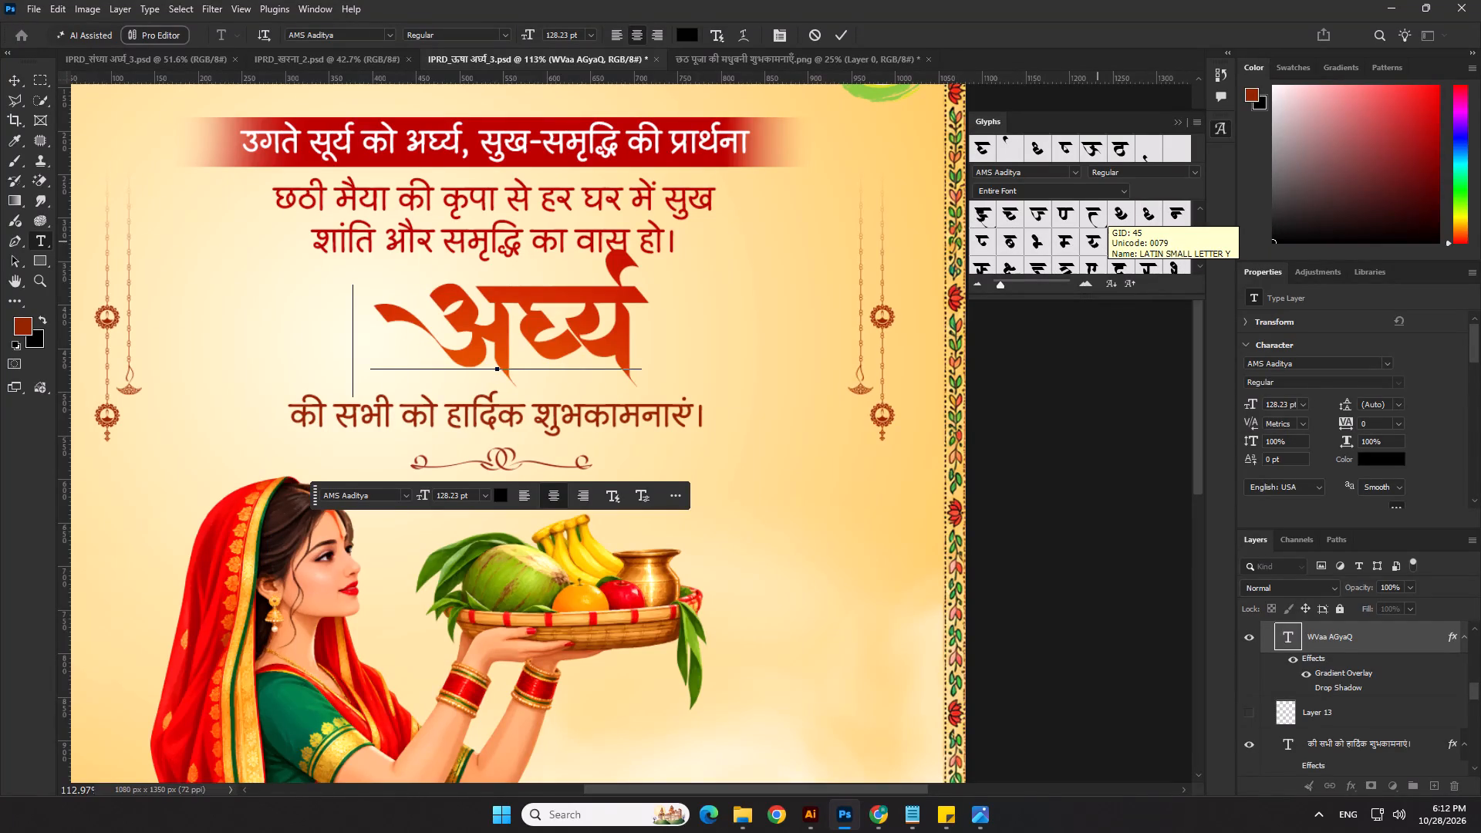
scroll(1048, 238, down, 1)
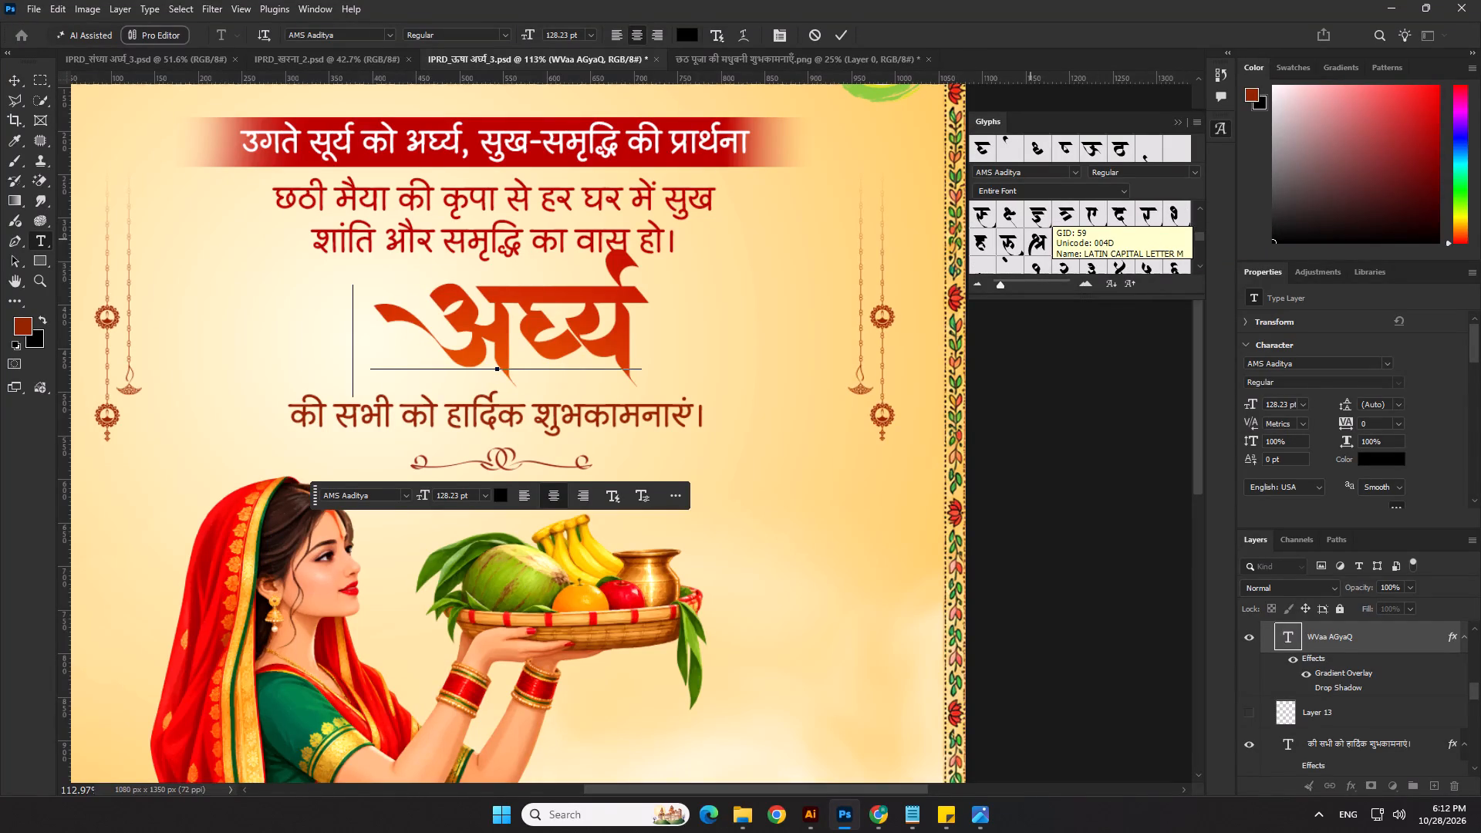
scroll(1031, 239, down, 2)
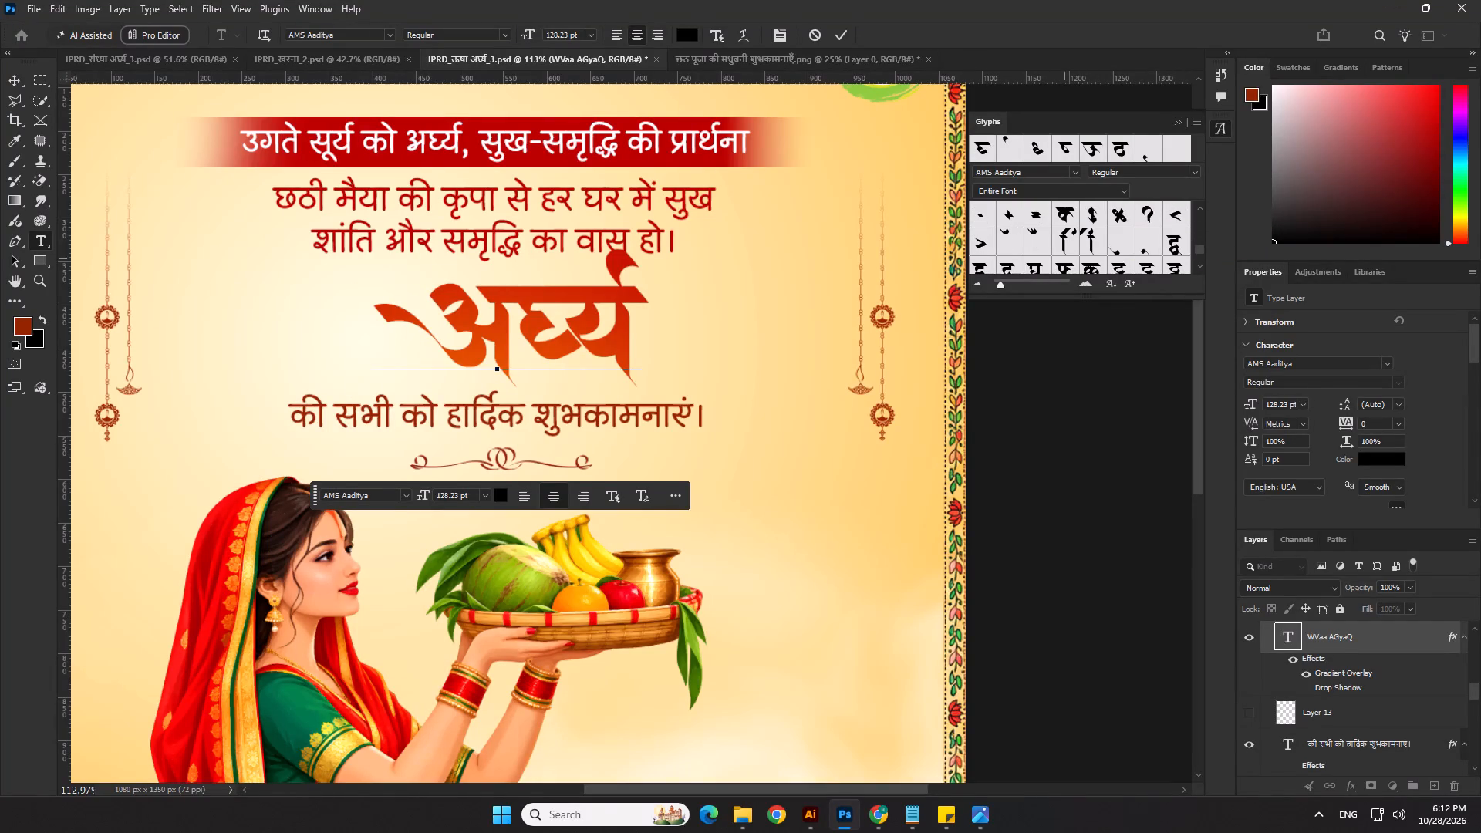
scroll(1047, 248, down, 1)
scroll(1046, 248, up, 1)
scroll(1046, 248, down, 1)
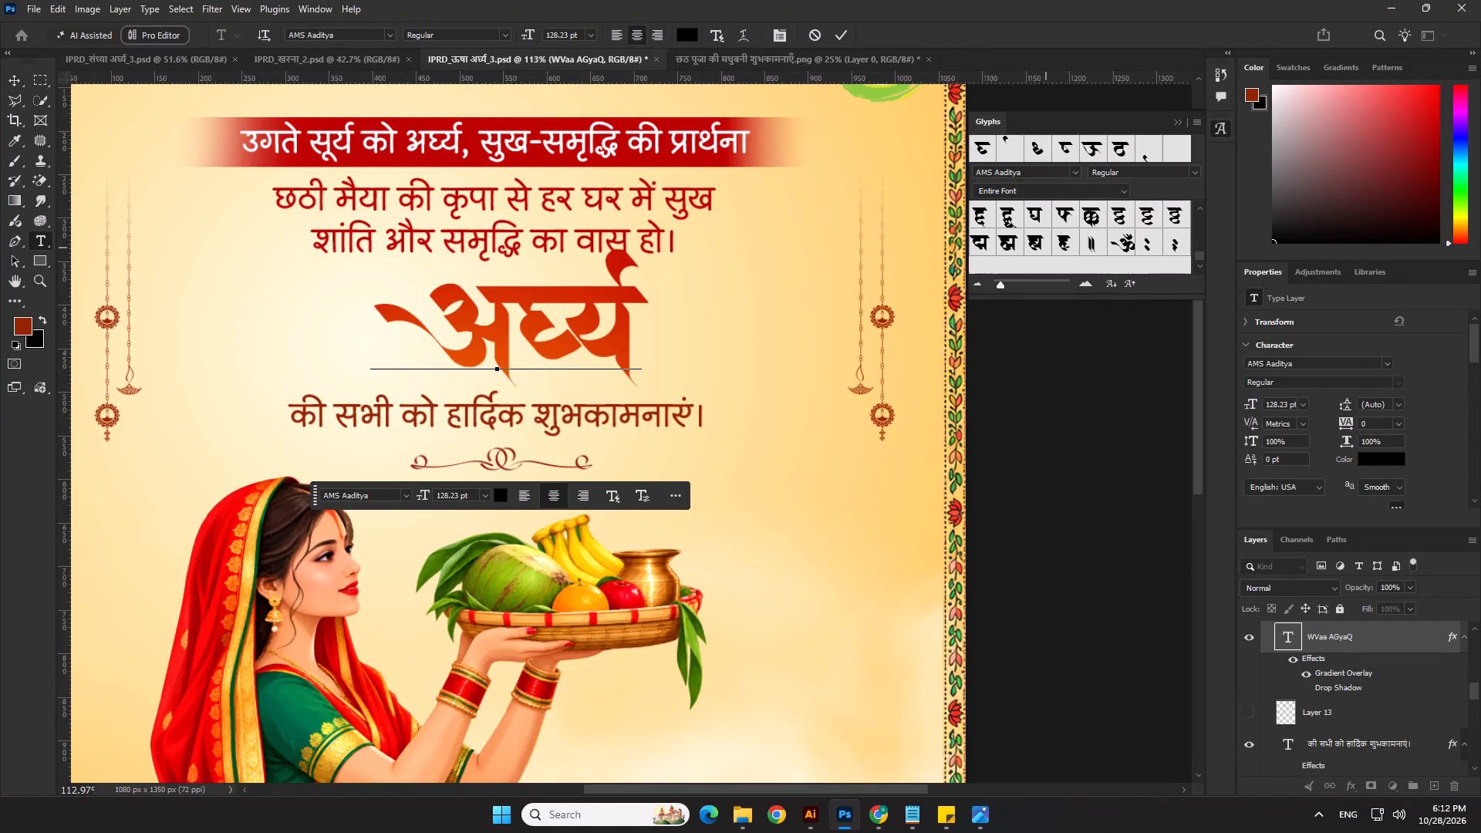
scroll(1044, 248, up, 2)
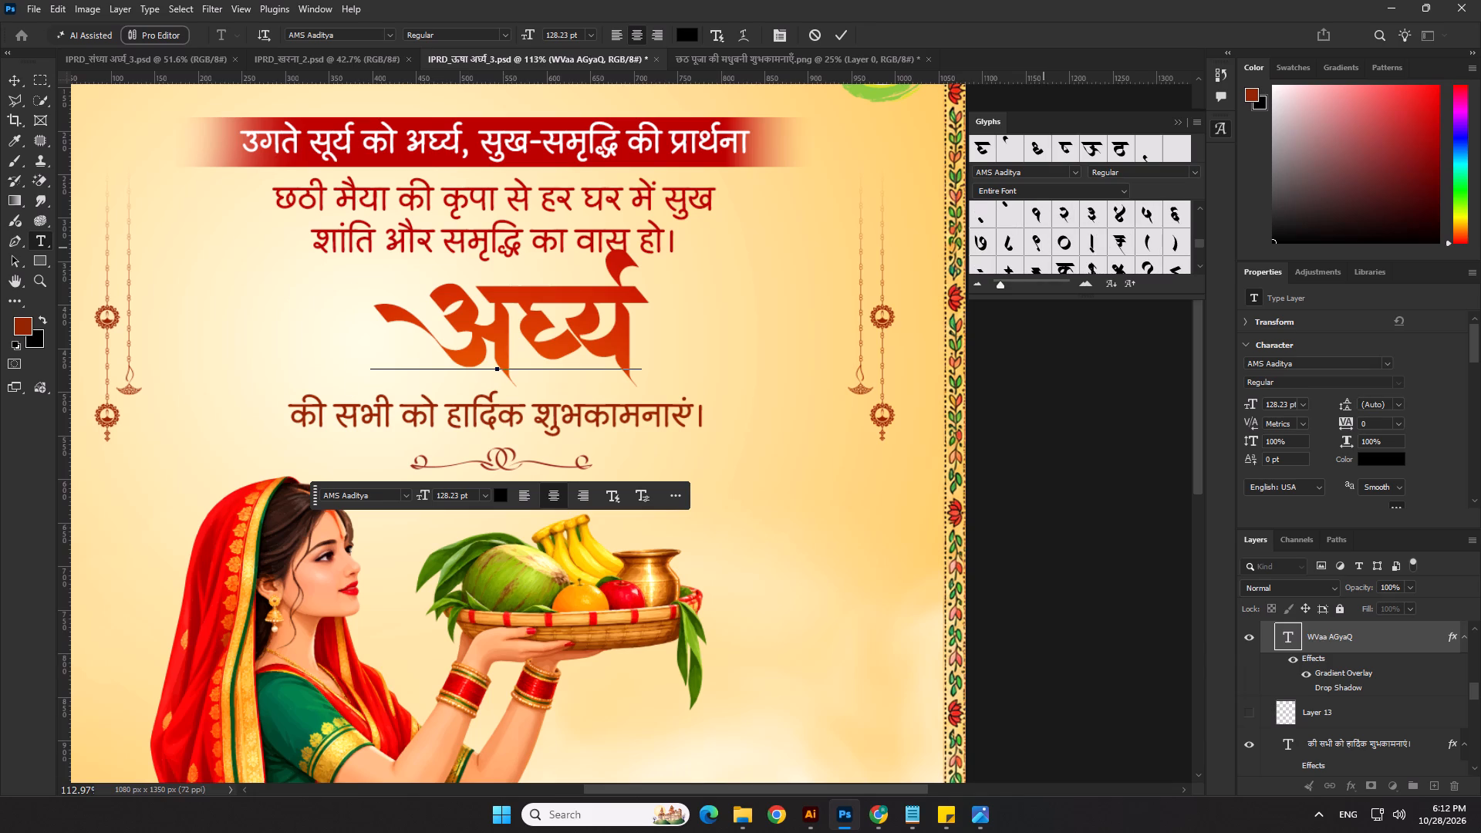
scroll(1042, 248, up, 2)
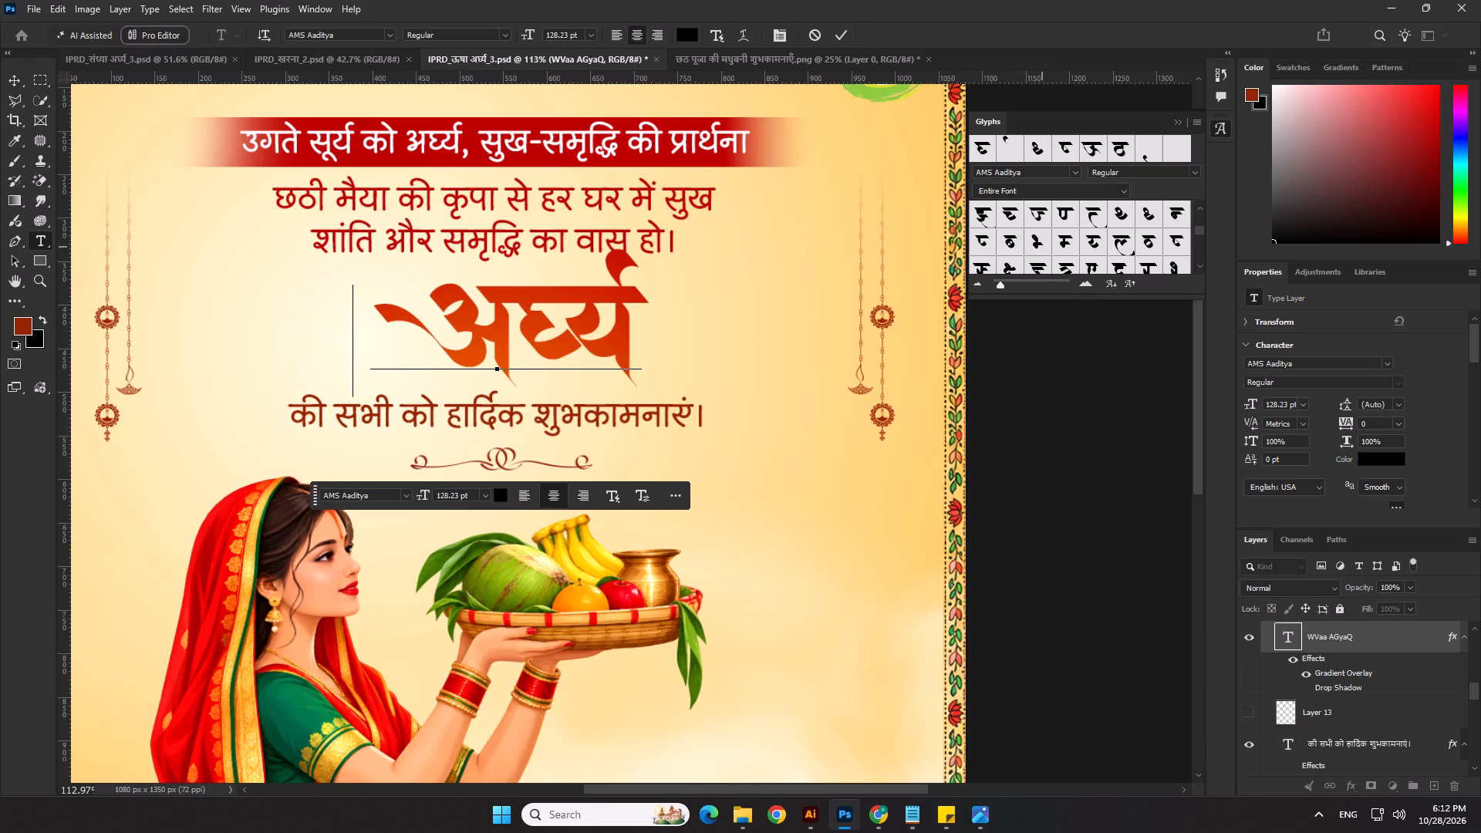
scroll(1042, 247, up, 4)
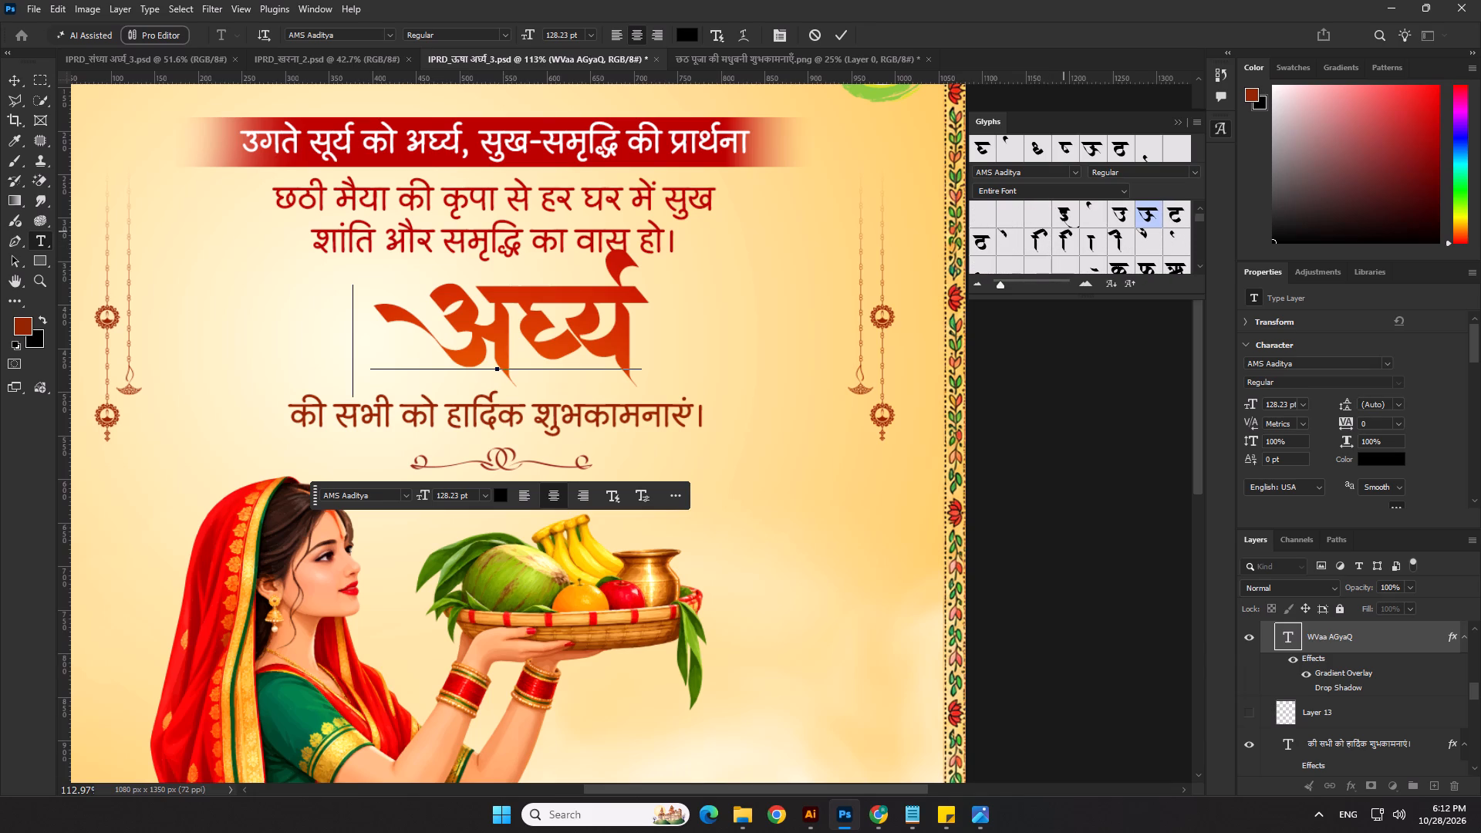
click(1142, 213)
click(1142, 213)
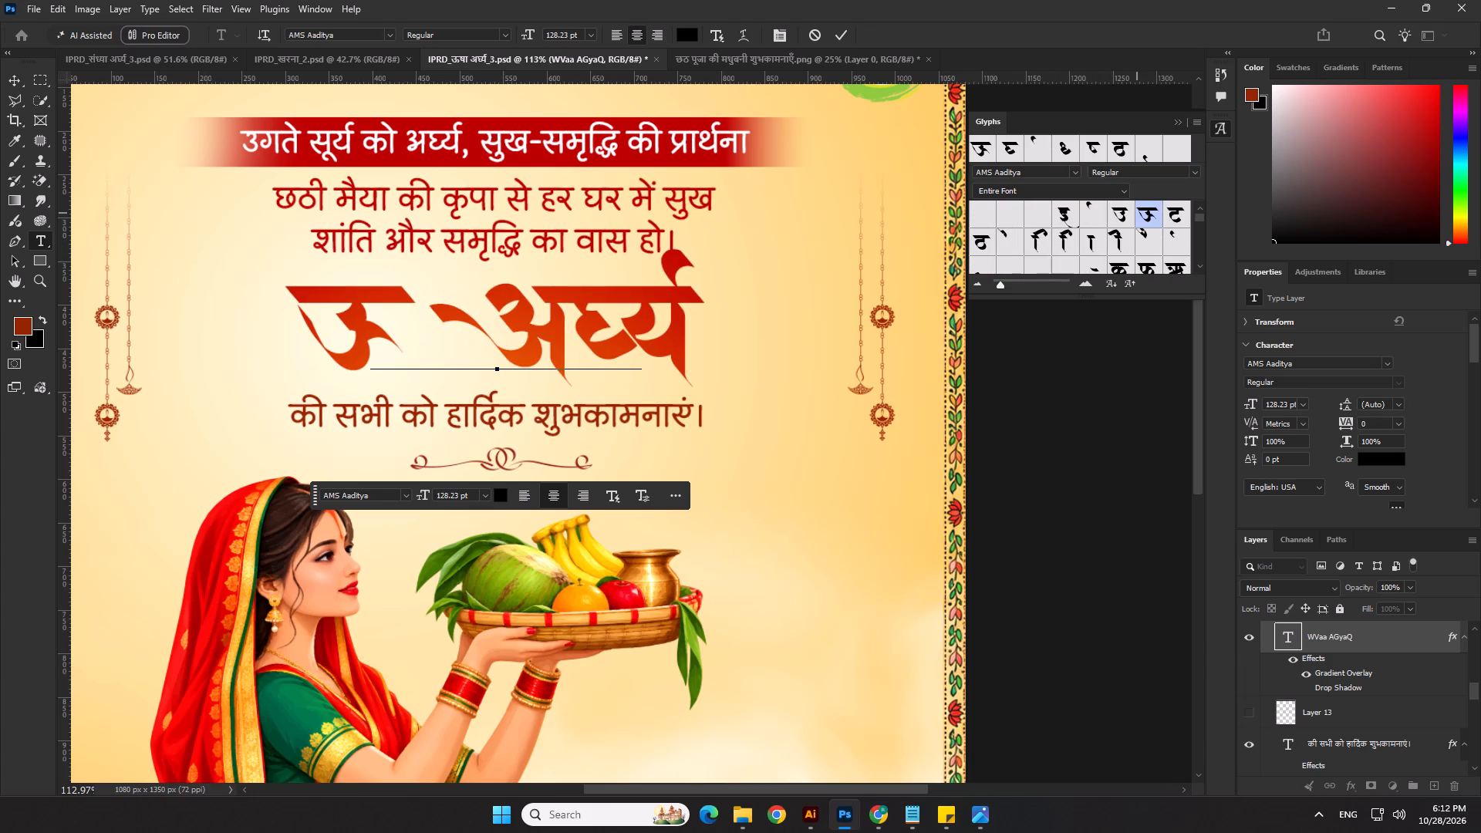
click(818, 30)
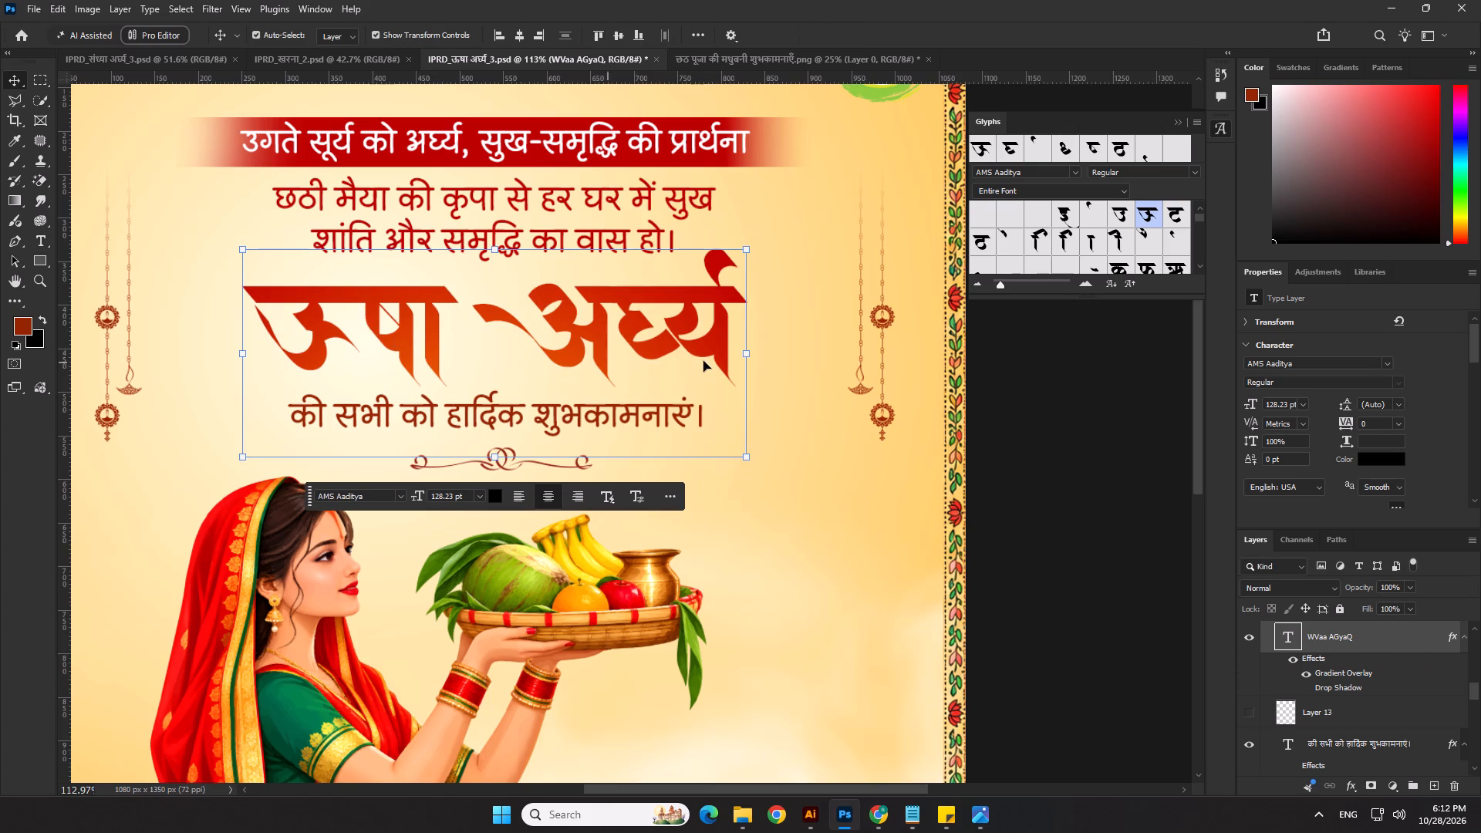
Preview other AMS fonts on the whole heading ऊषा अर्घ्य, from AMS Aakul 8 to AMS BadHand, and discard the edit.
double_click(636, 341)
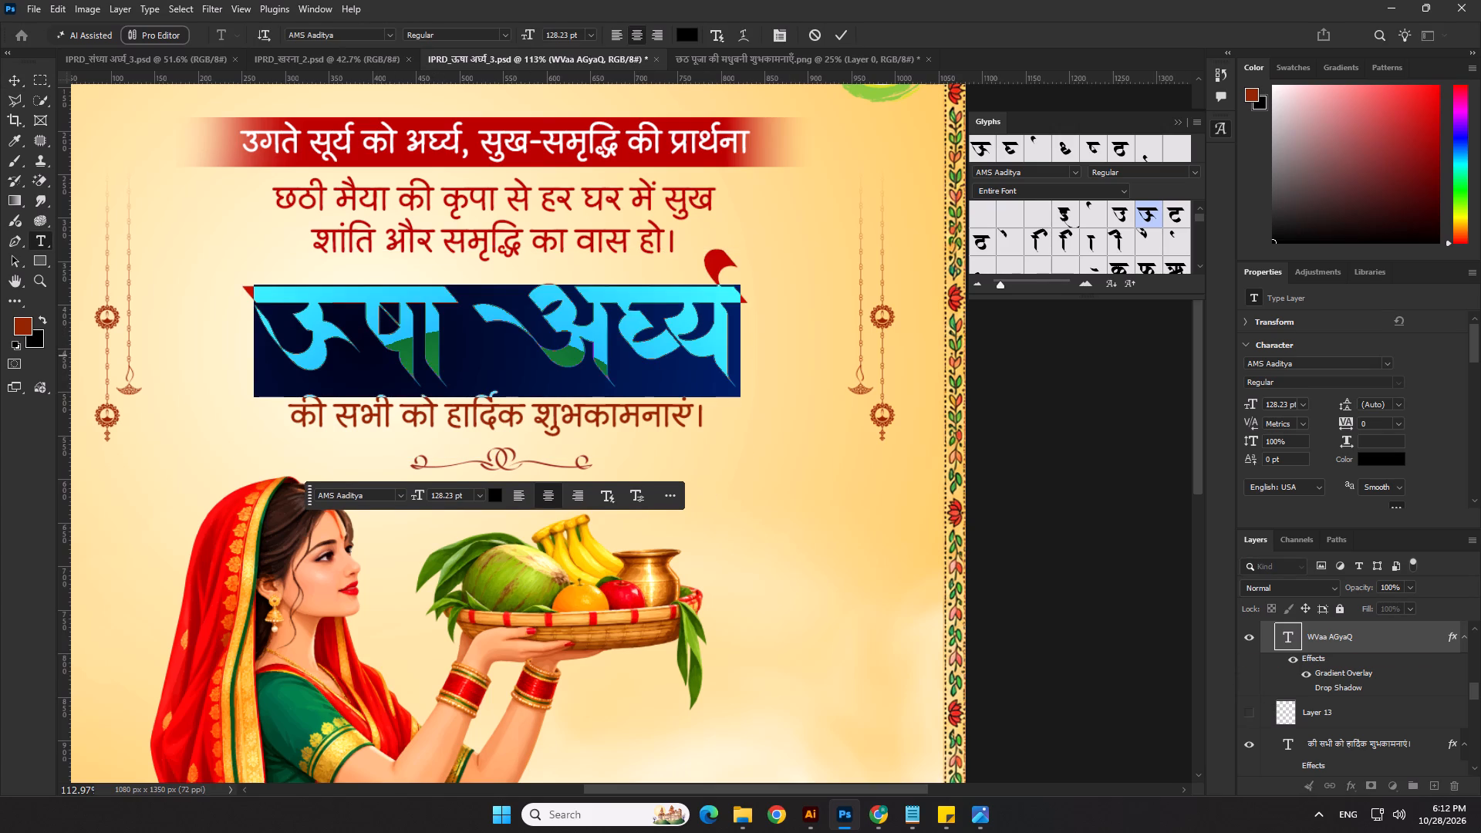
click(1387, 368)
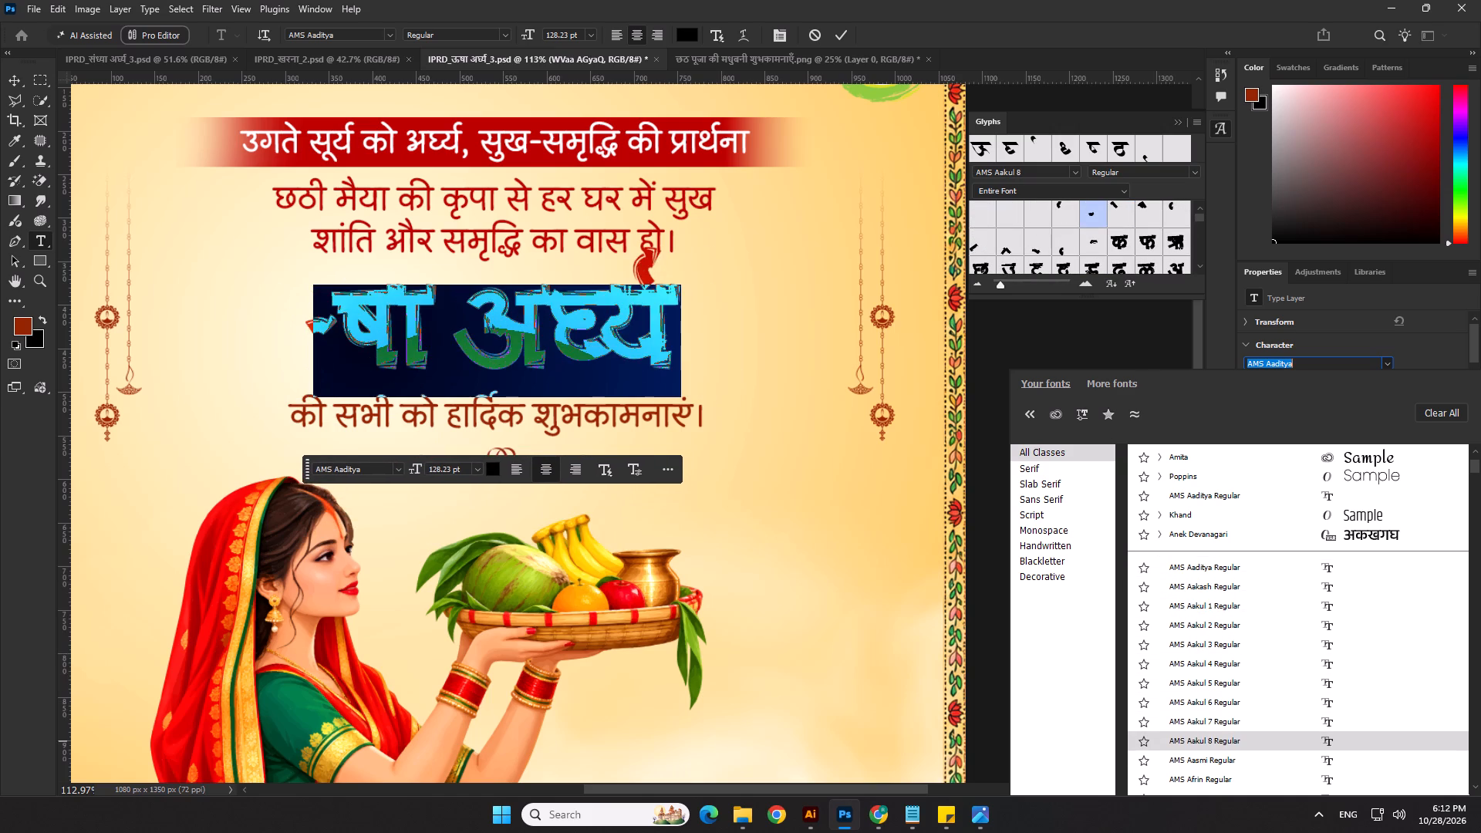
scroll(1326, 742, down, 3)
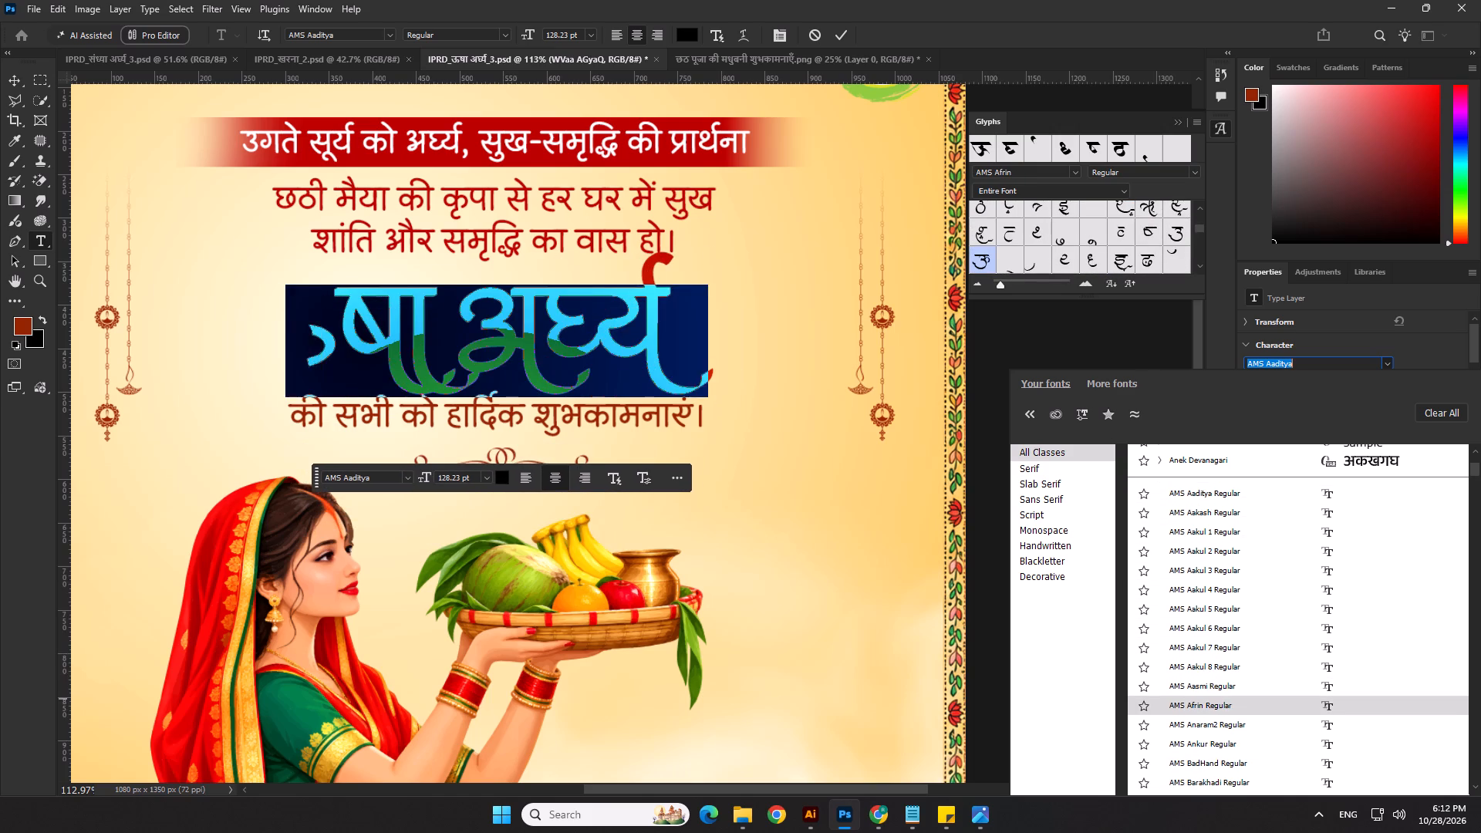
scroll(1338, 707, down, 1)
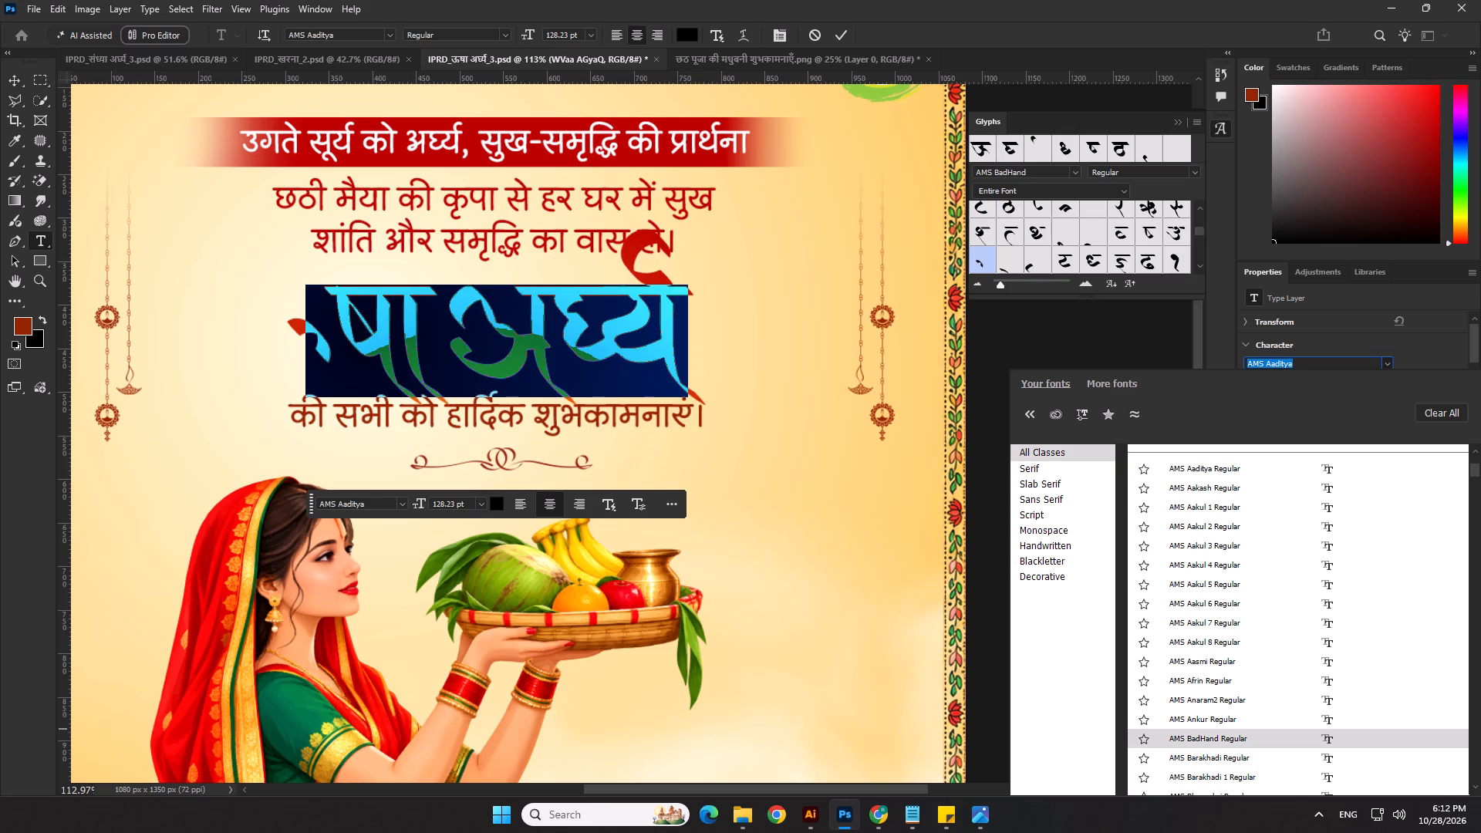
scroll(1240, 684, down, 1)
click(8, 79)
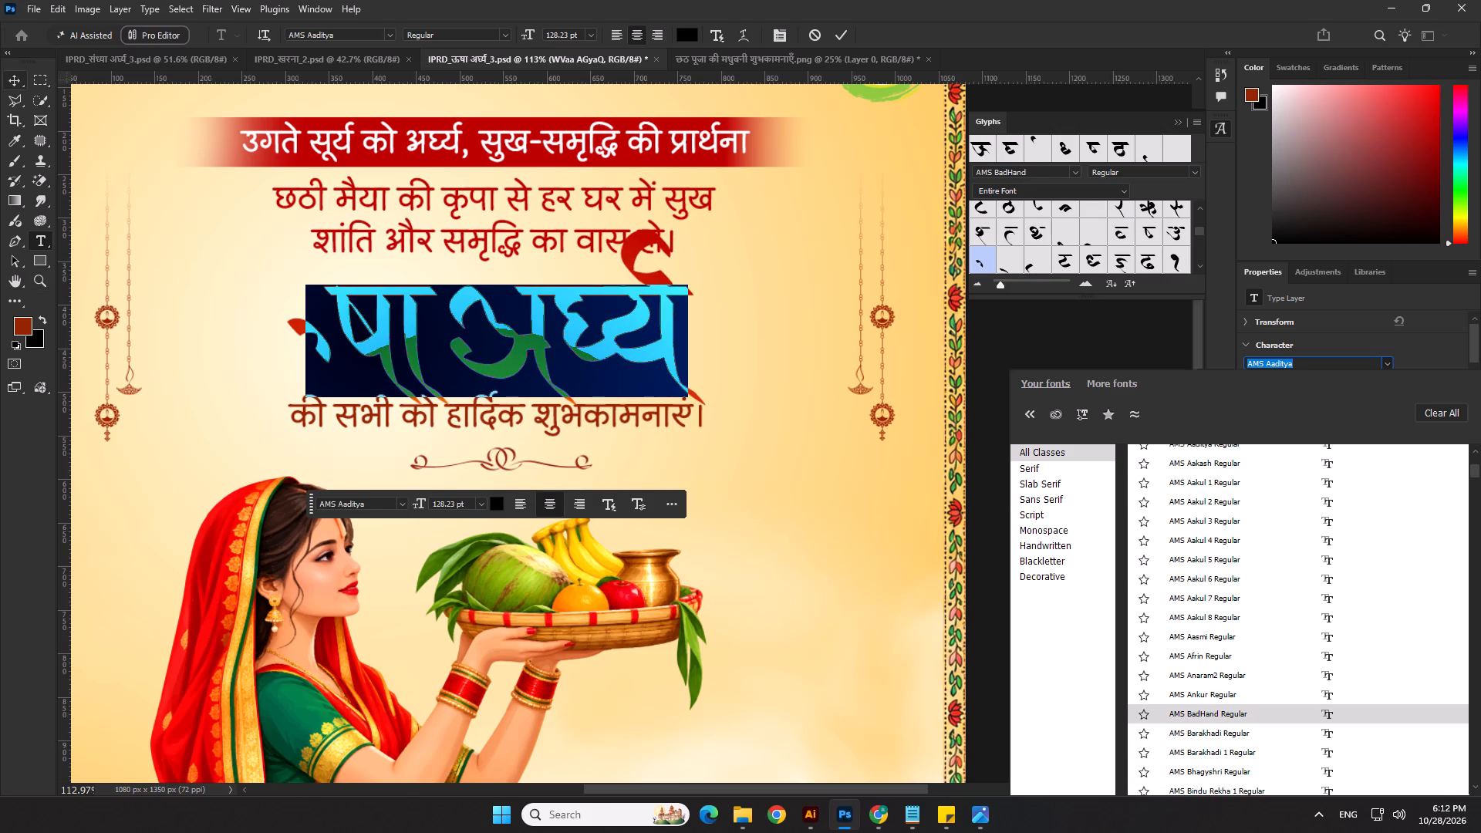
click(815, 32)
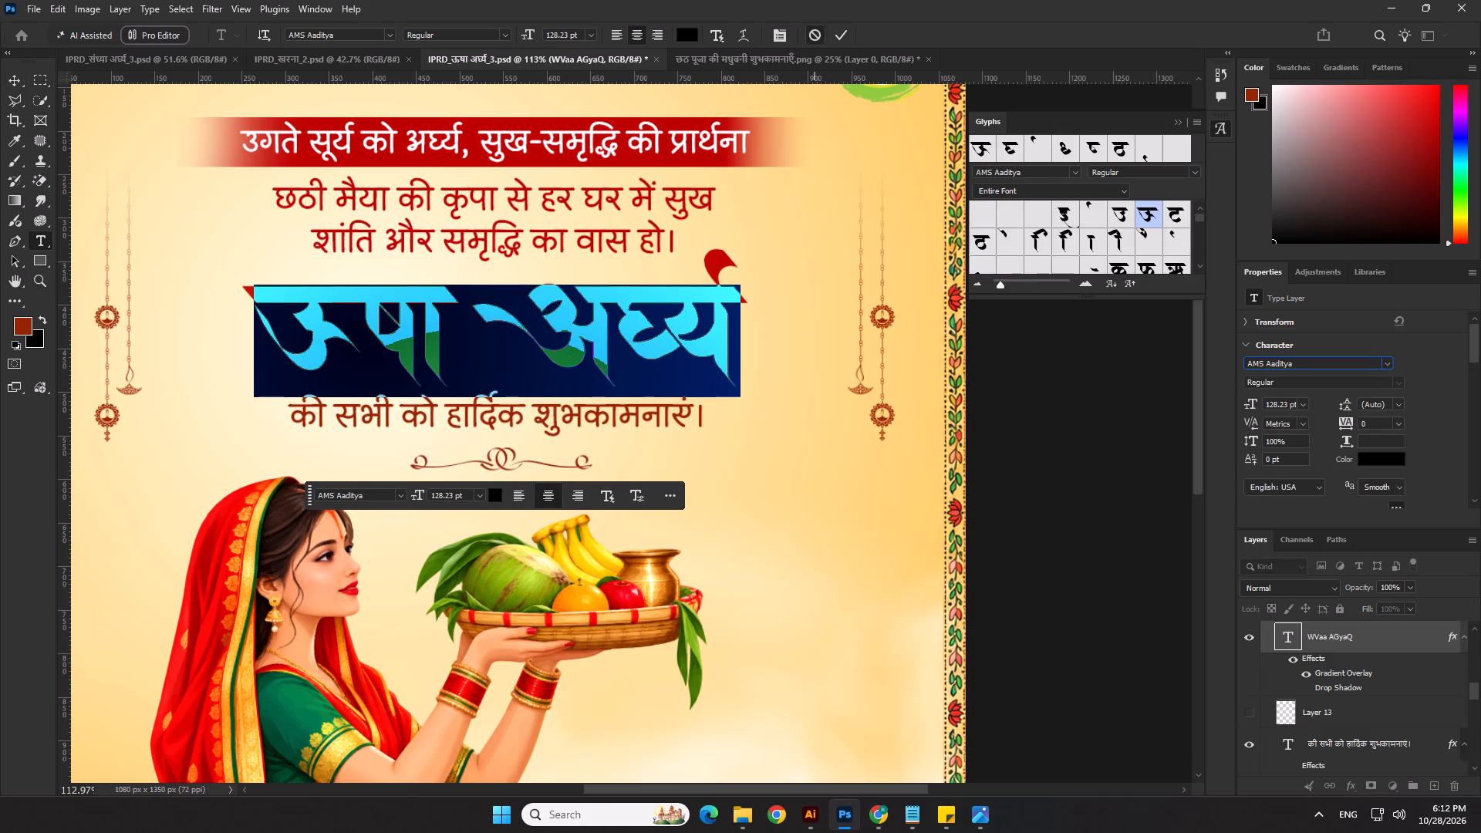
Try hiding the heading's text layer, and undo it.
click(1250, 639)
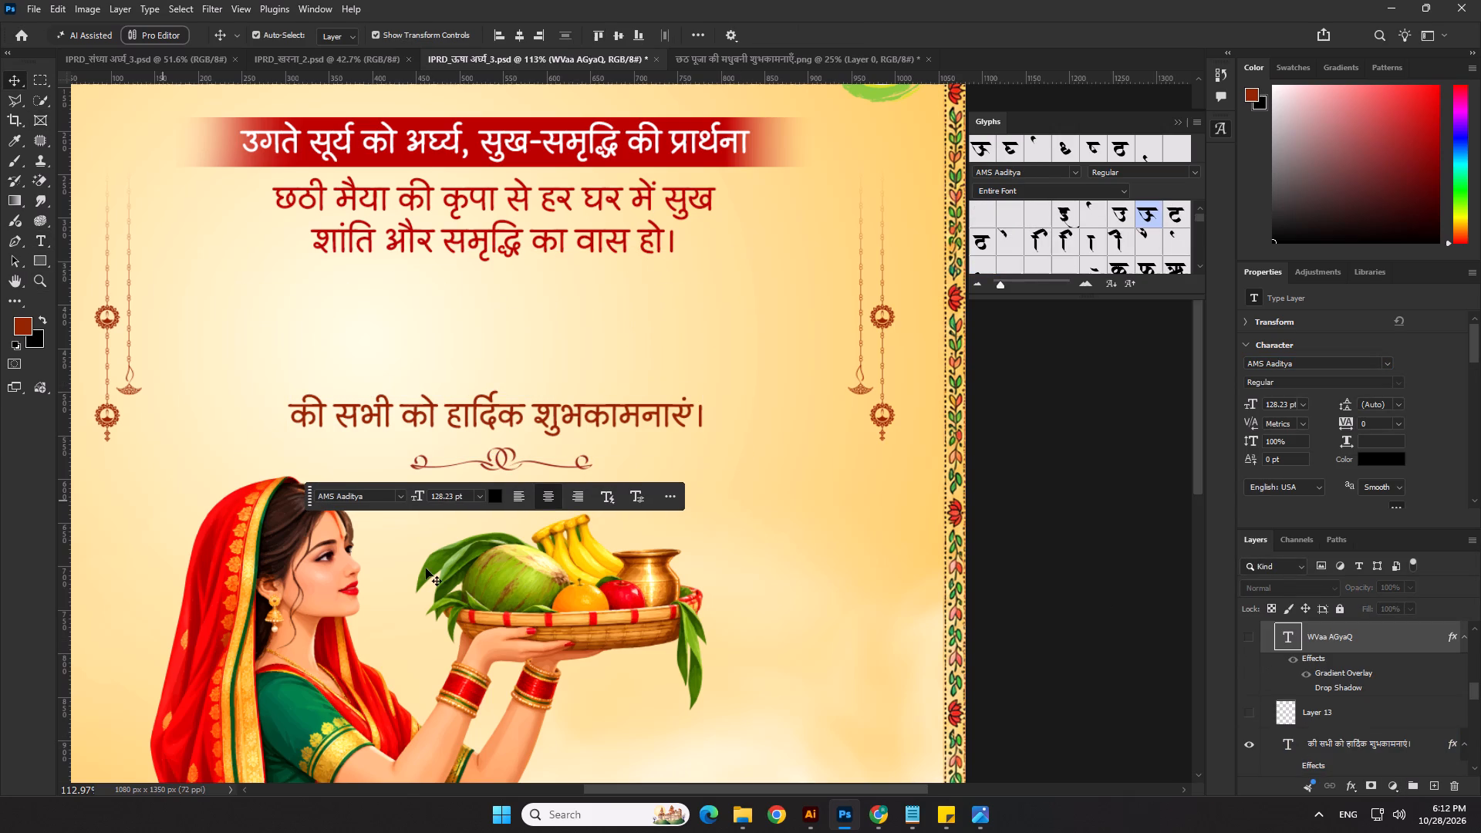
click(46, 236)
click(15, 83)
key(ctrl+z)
Change the font of the whole heading ऊषा अर्घ्य to AMS Aakash Regular.
double_click(534, 326)
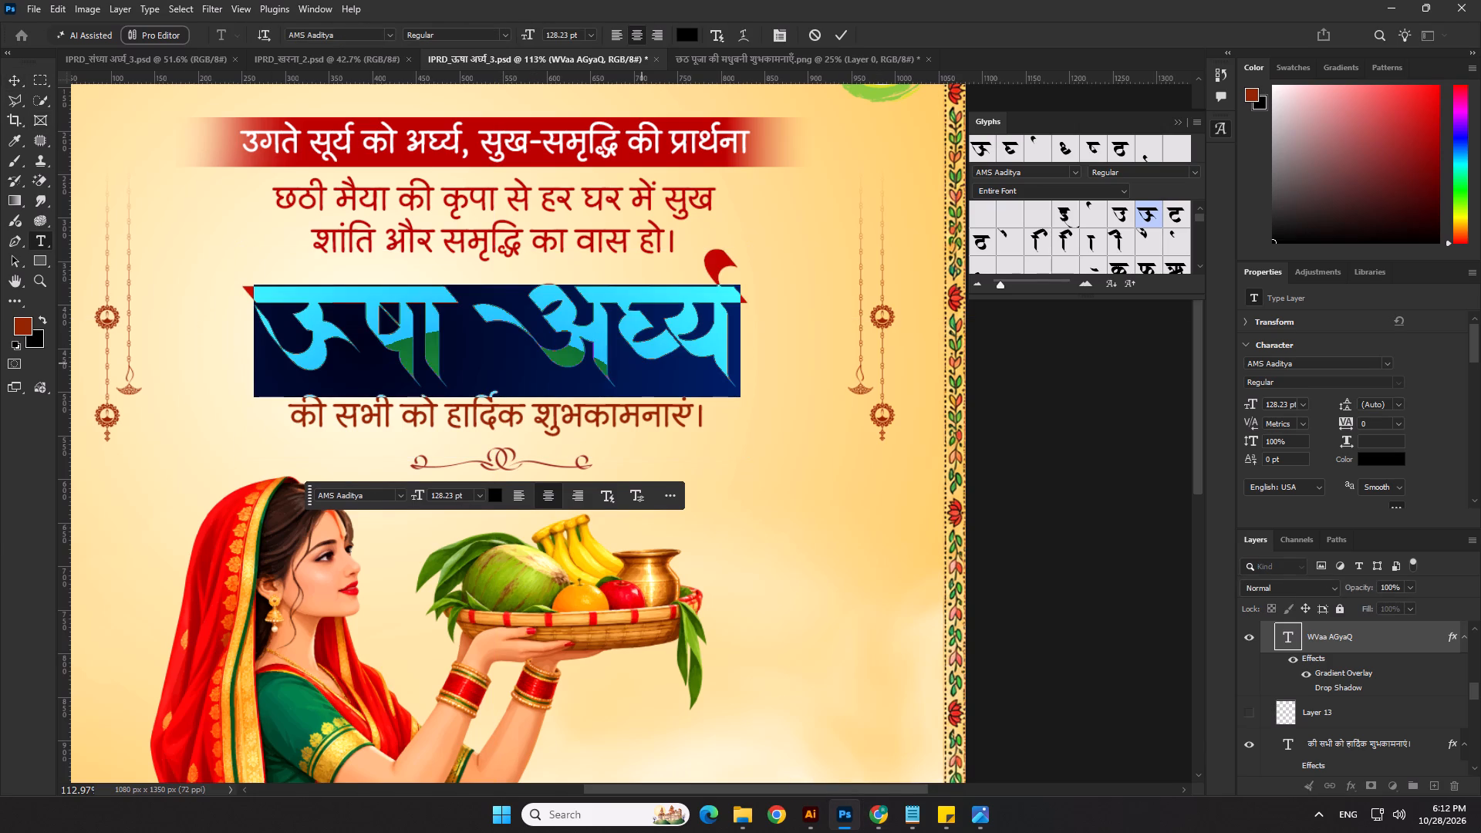
click(1390, 363)
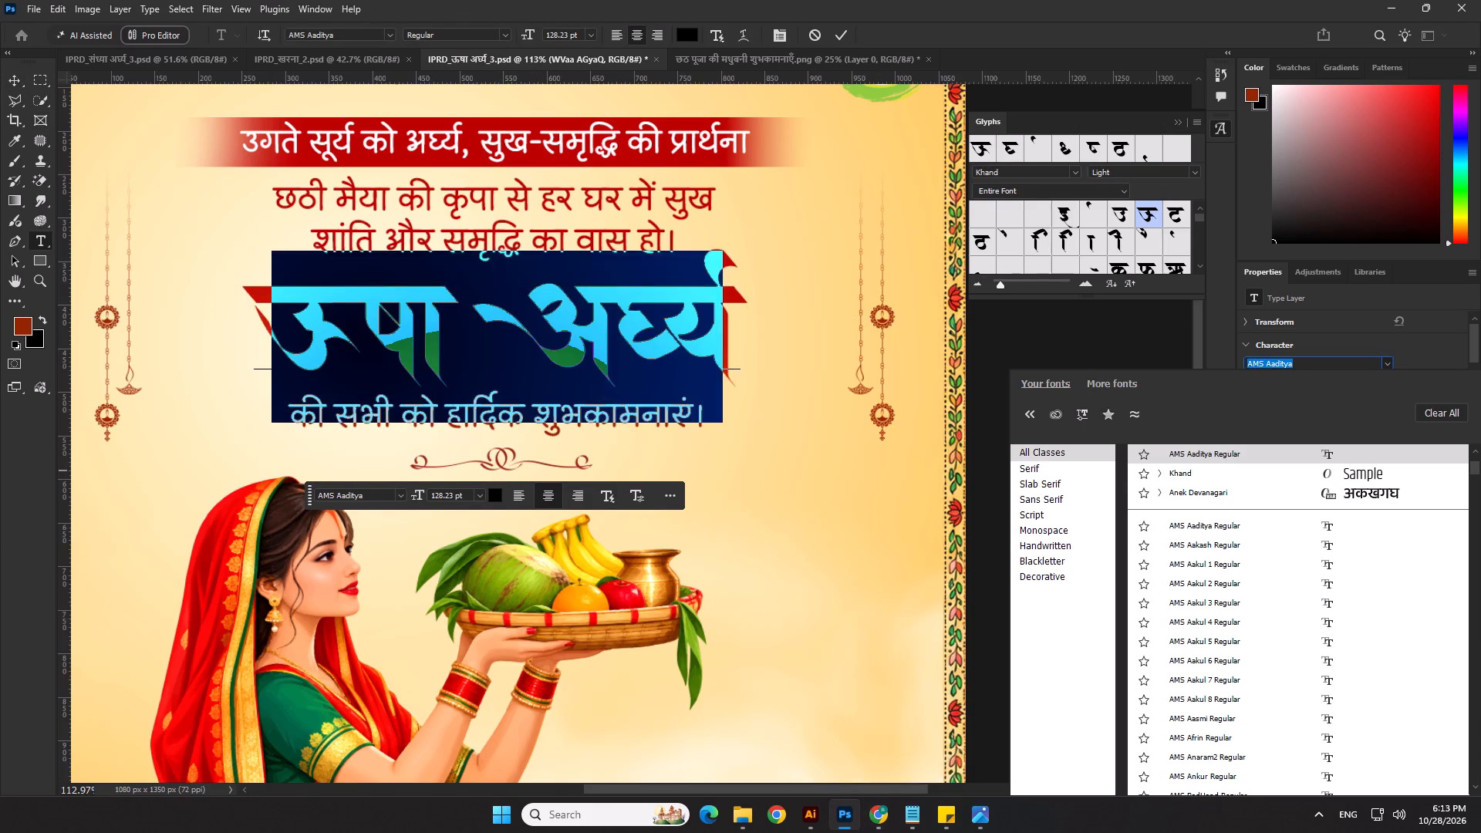
click(1334, 548)
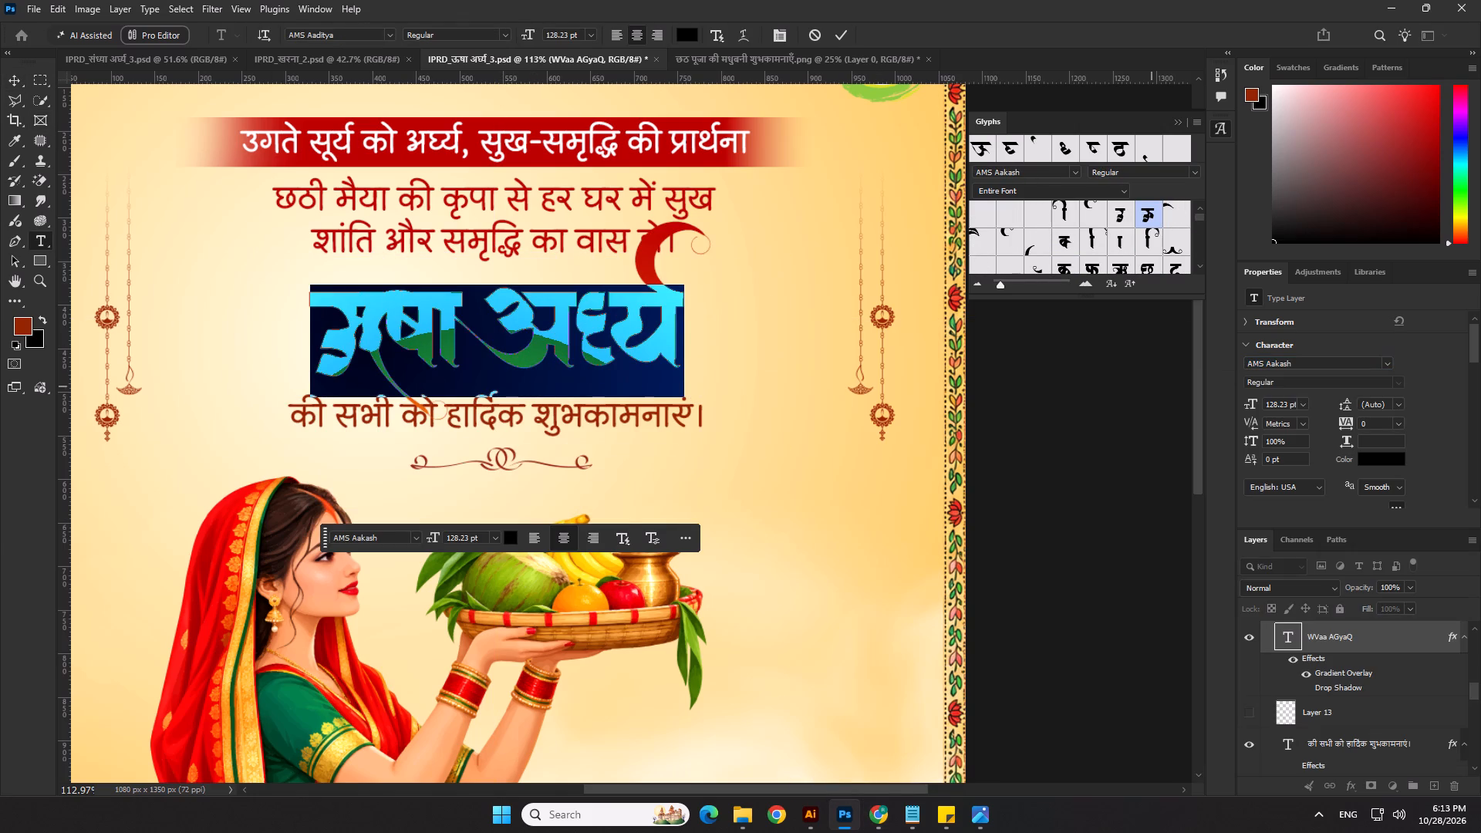
click(841, 37)
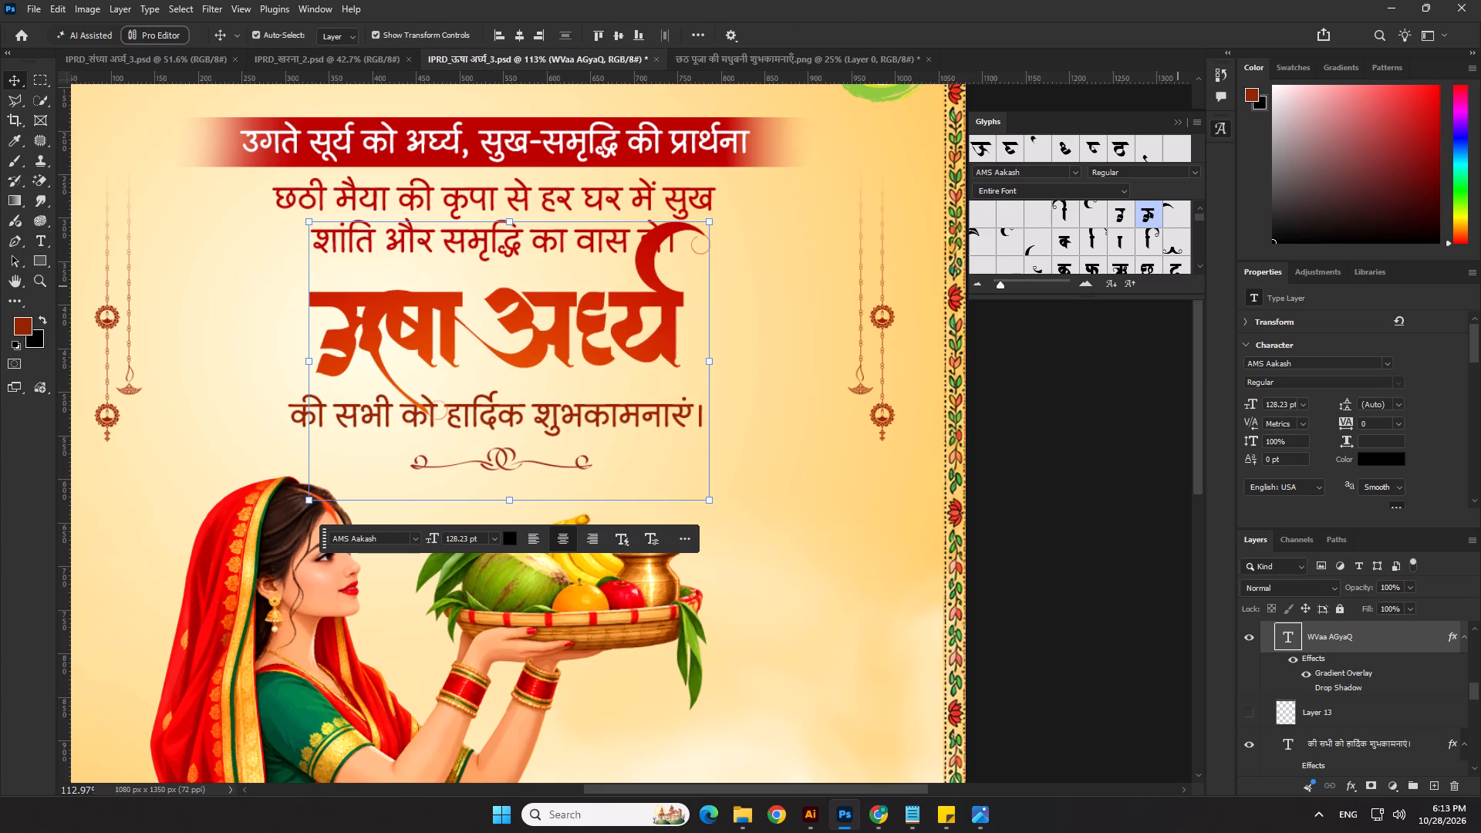
Select the letter अ in the heading and examine the AMS Aakash glyphs for an alternative form without the overlapping stroke.
double_click(567, 318)
drag(568, 346, 508, 335)
scroll(1127, 256, down, 3)
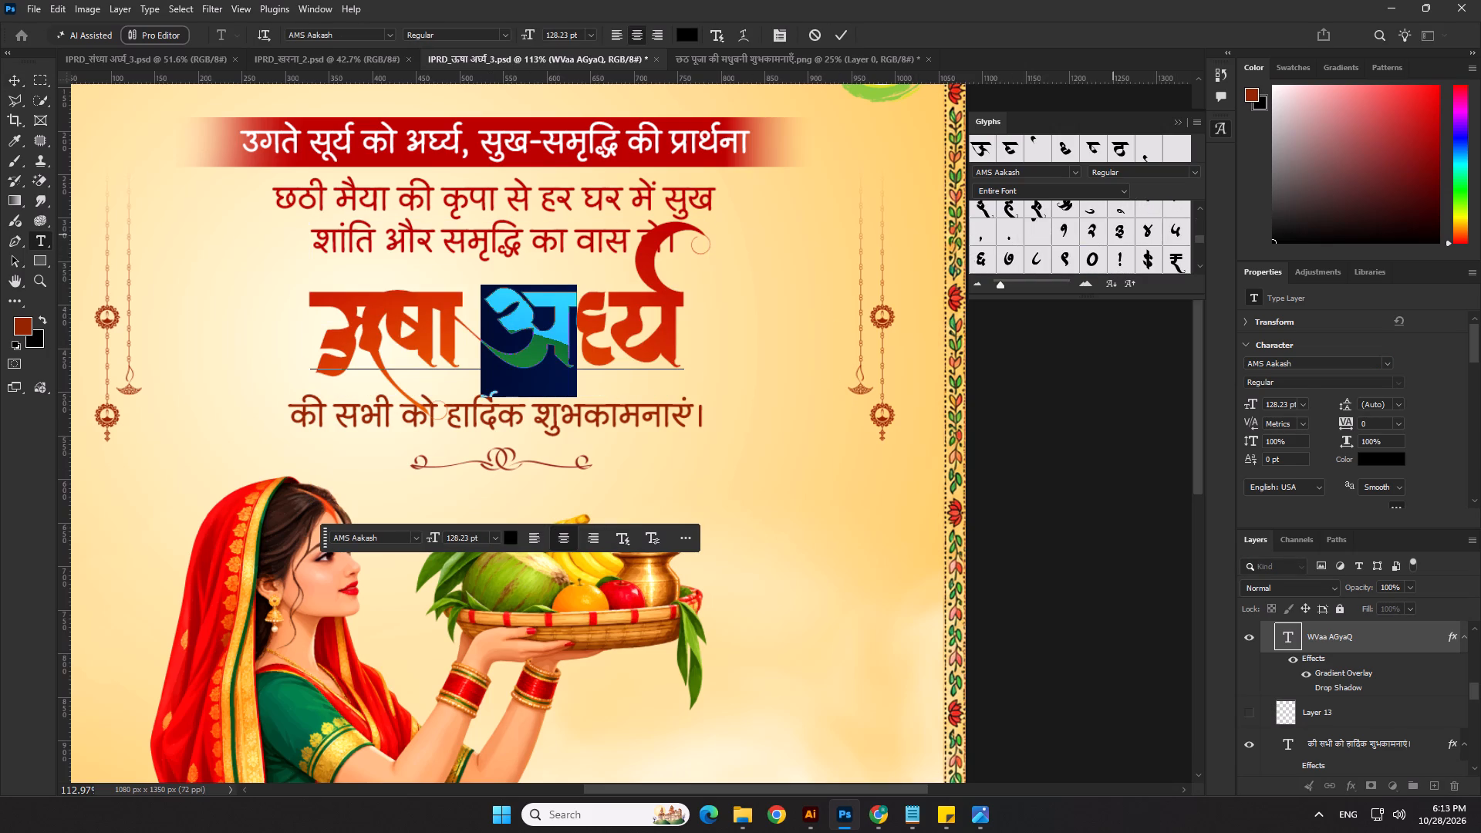
scroll(1113, 234, down, 2)
scroll(1112, 234, up, 4)
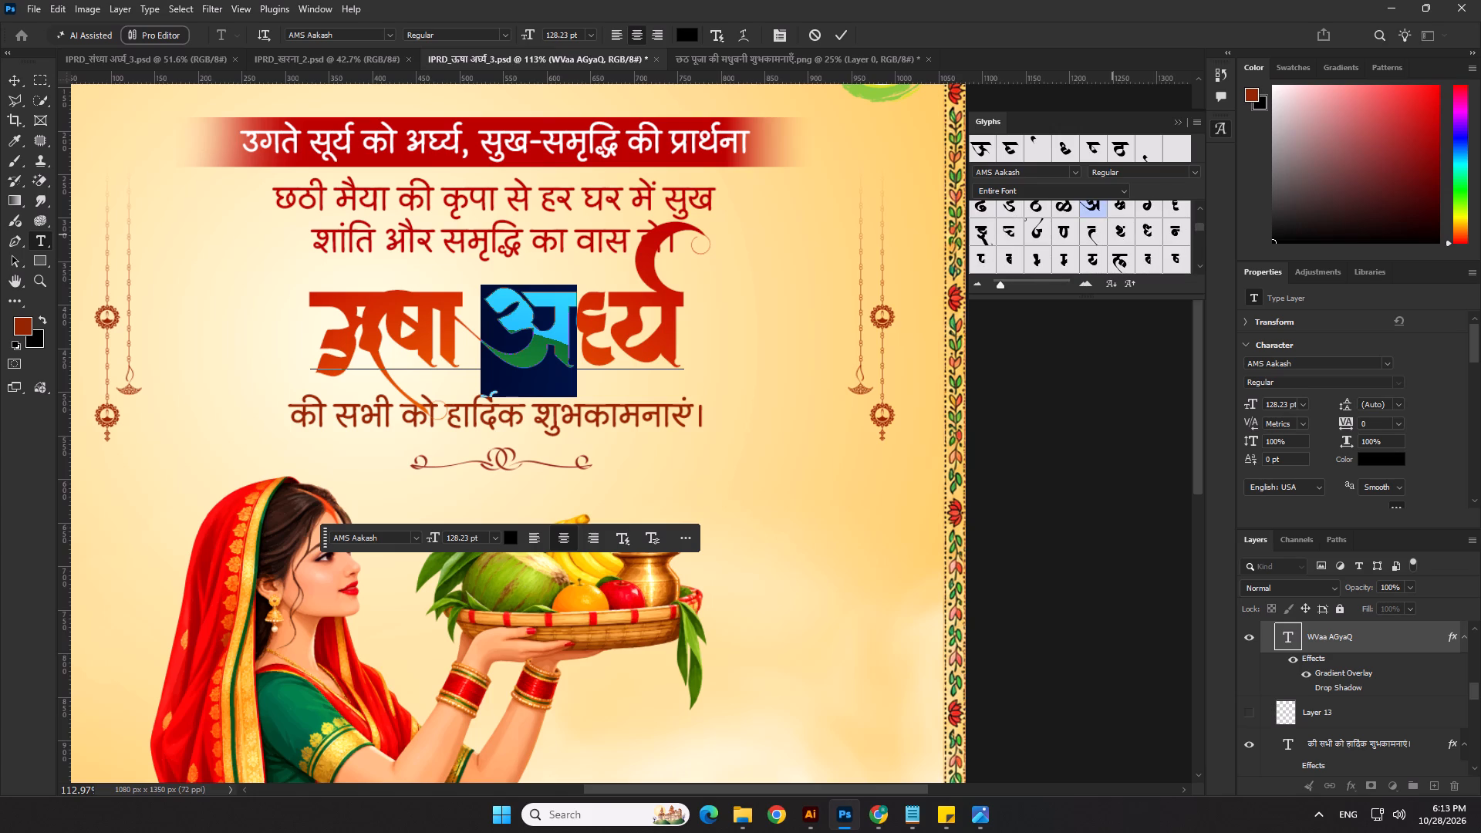
scroll(1112, 234, up, 2)
scroll(1112, 234, down, 1)
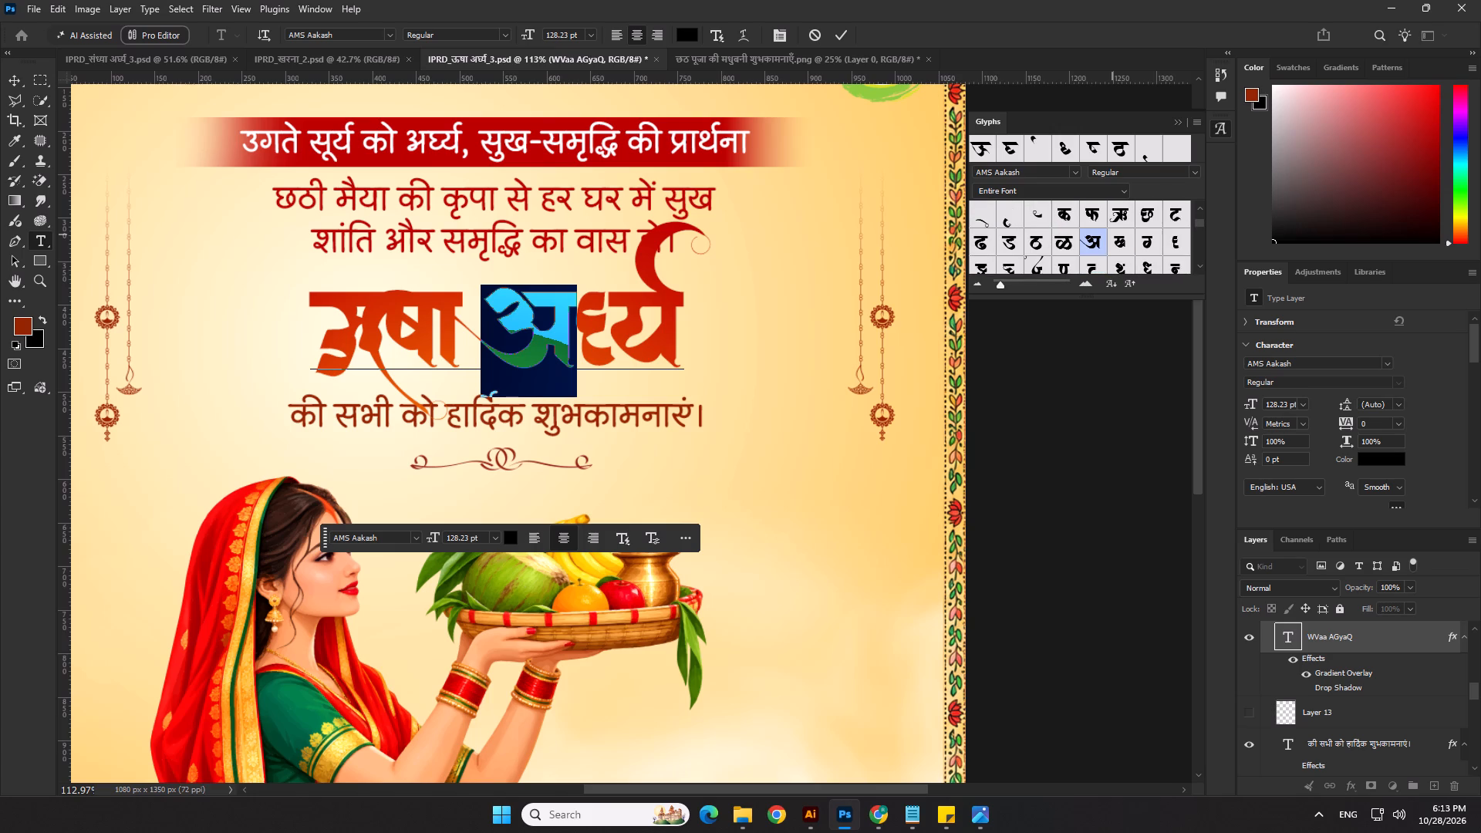
scroll(1024, 254, down, 2)
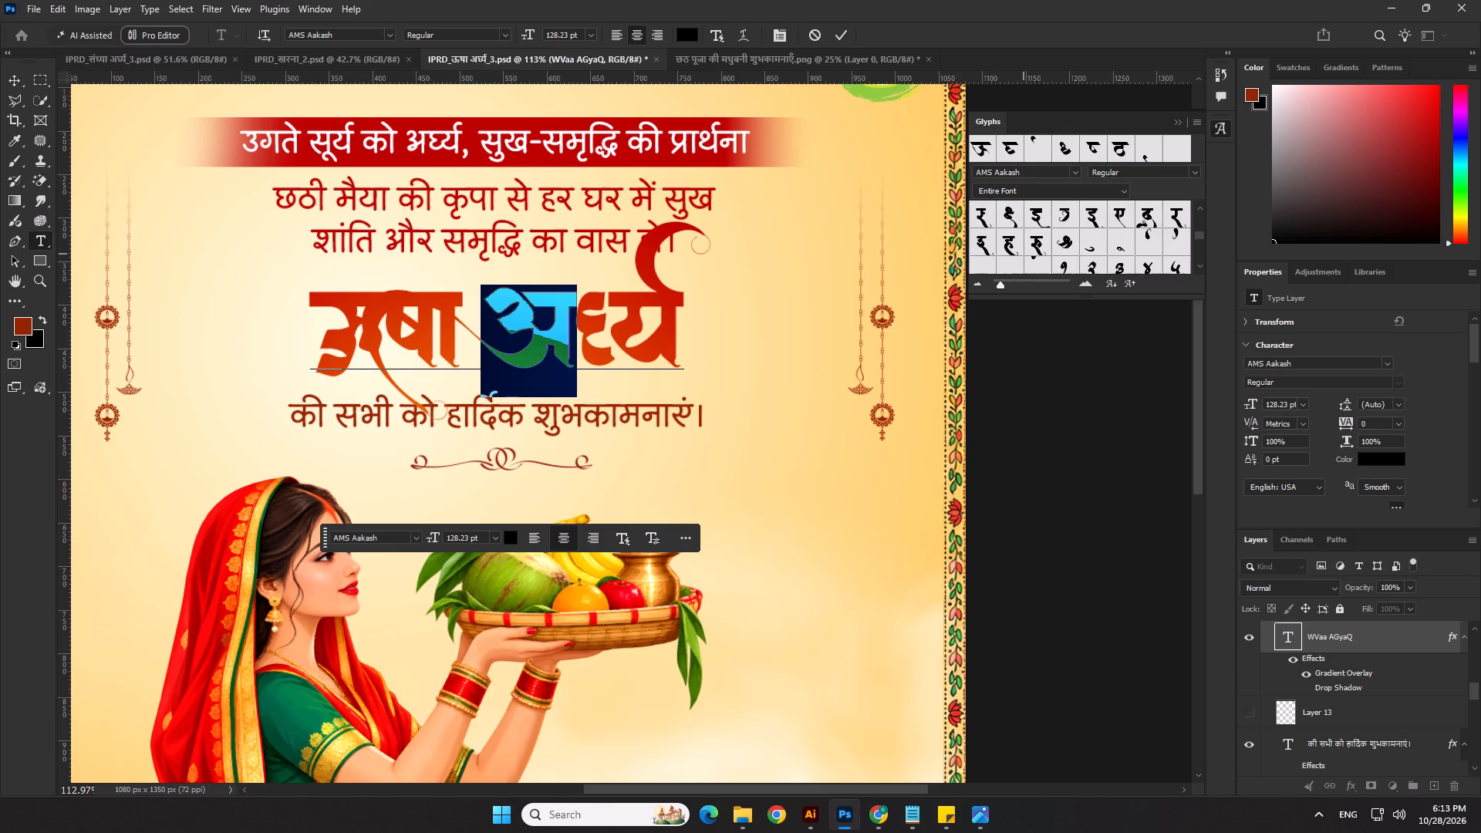
scroll(1047, 251, down, 2)
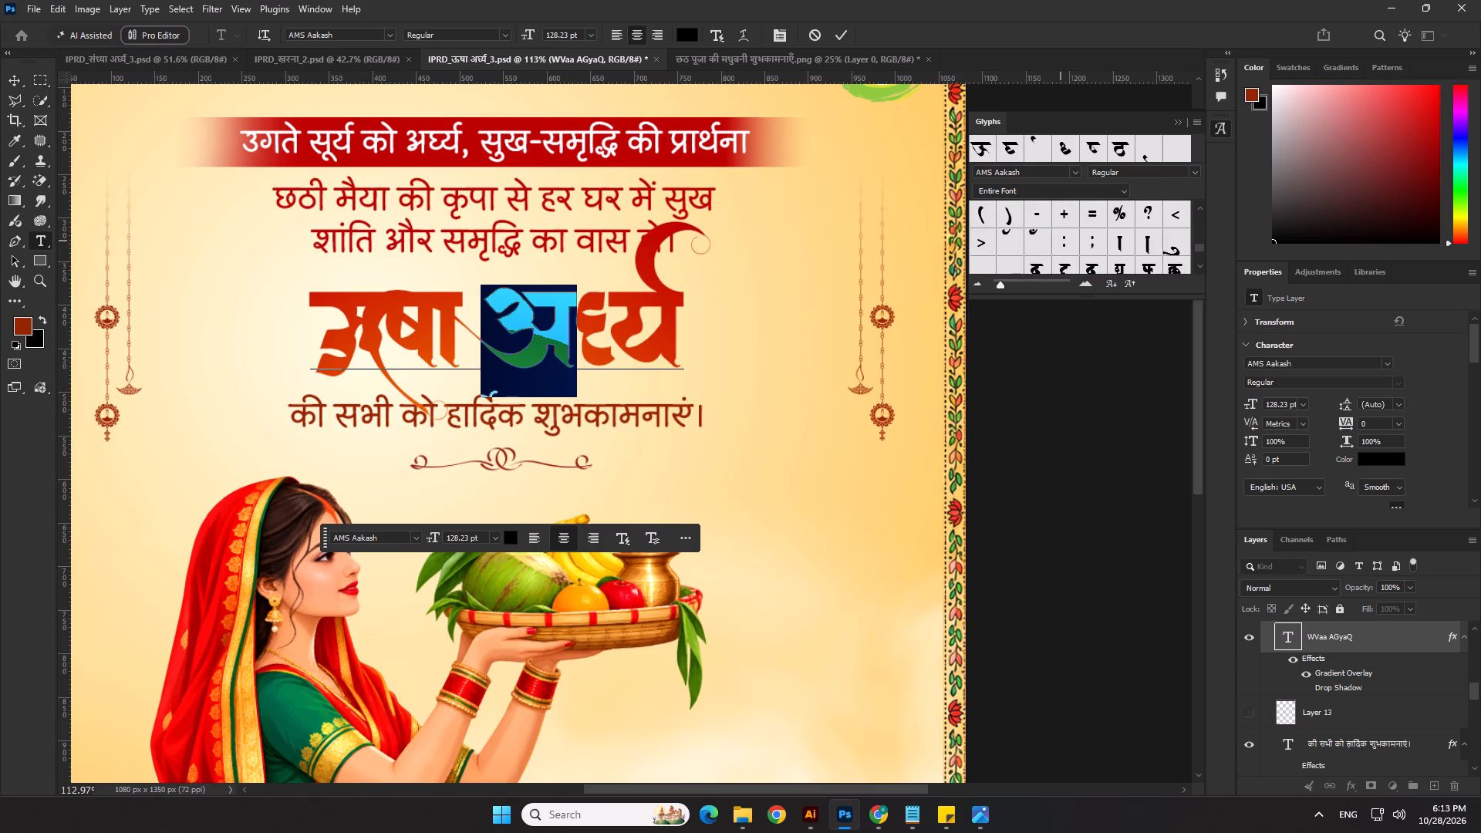
scroll(1061, 241, down, 1)
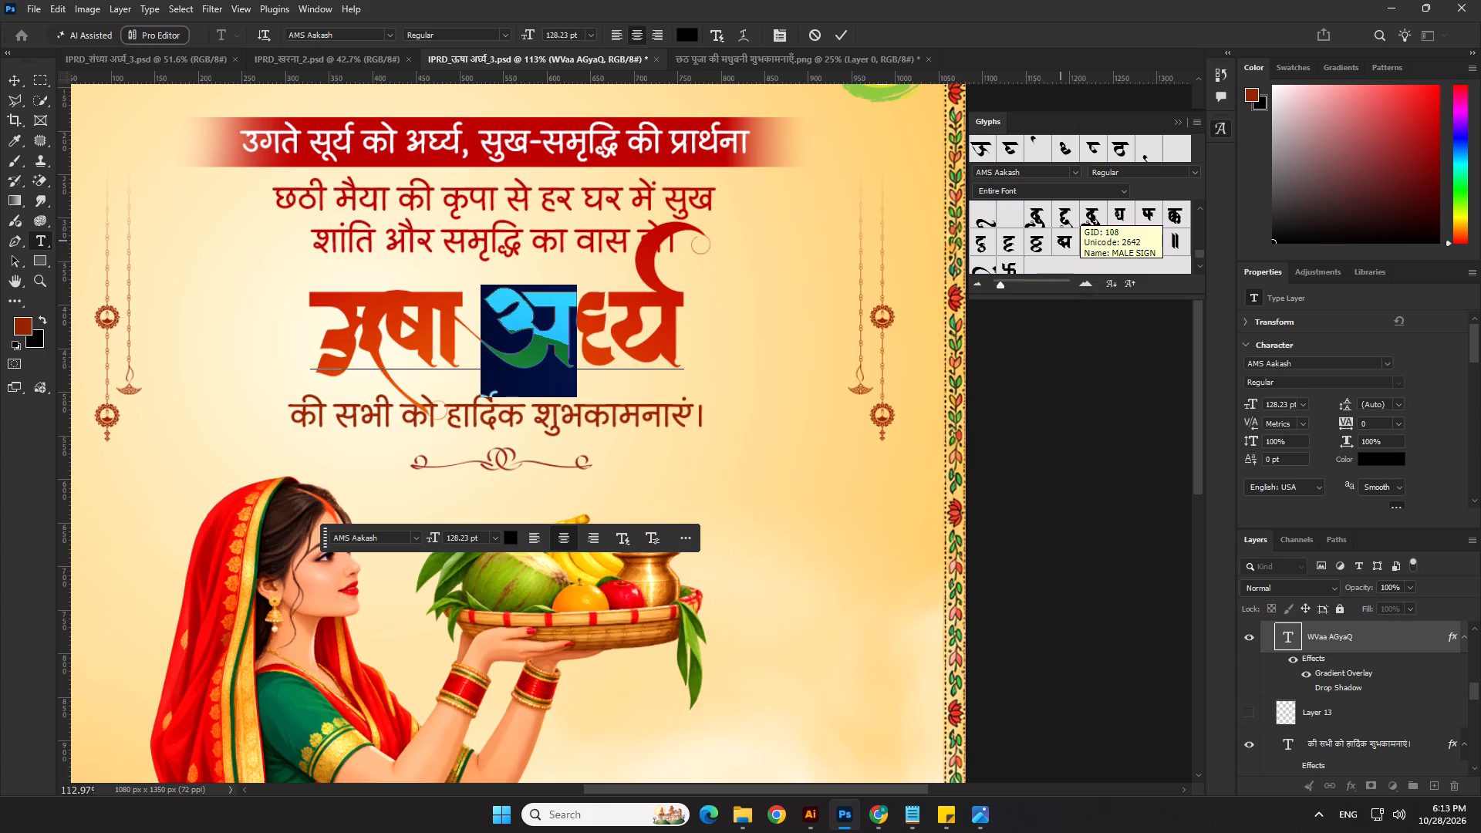
scroll(1061, 241, down, 2)
scroll(1061, 241, up, 1)
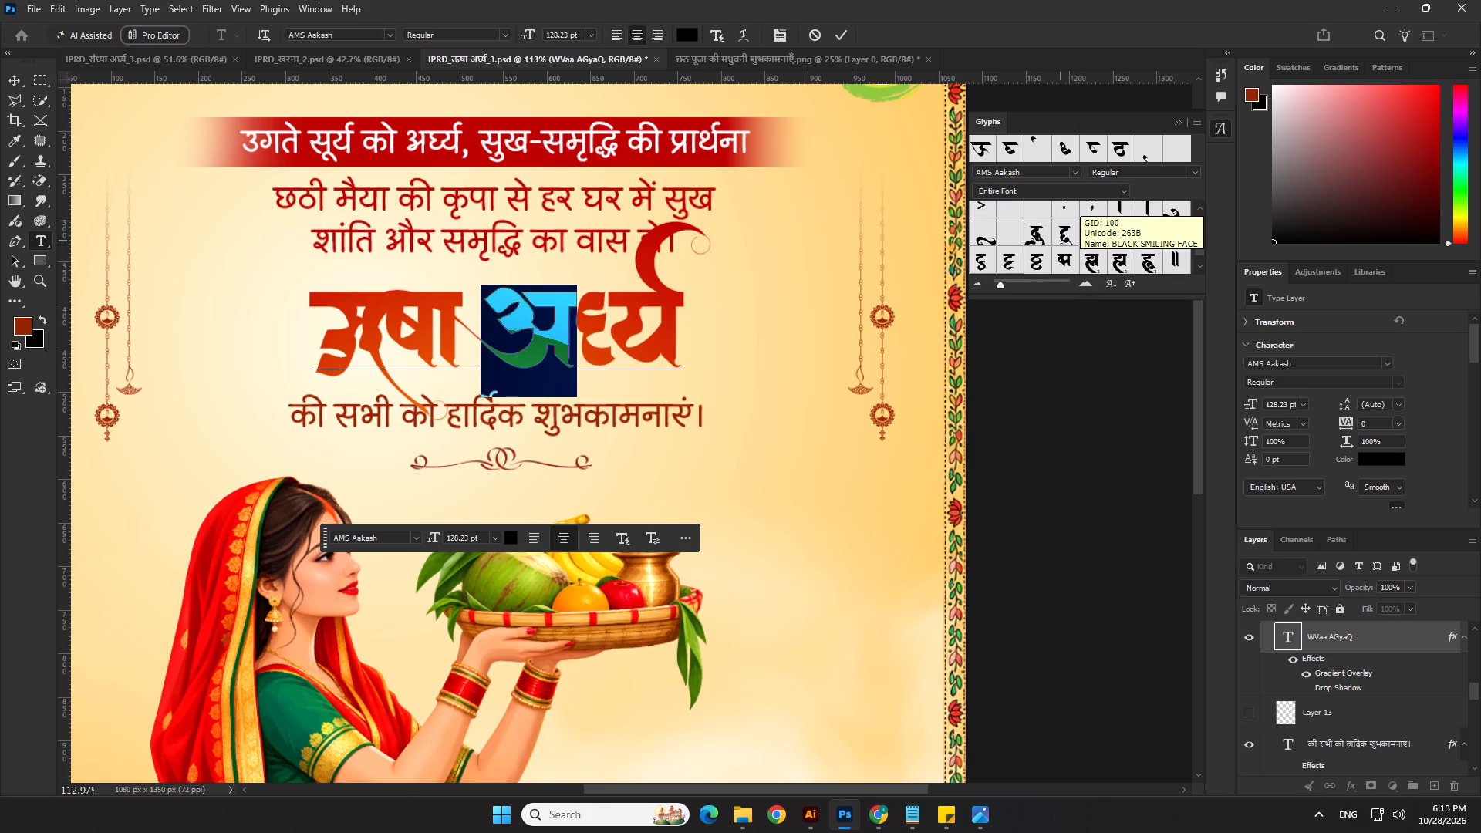
scroll(1061, 241, up, 1)
key(Up)
scroll(1086, 248, up, 3)
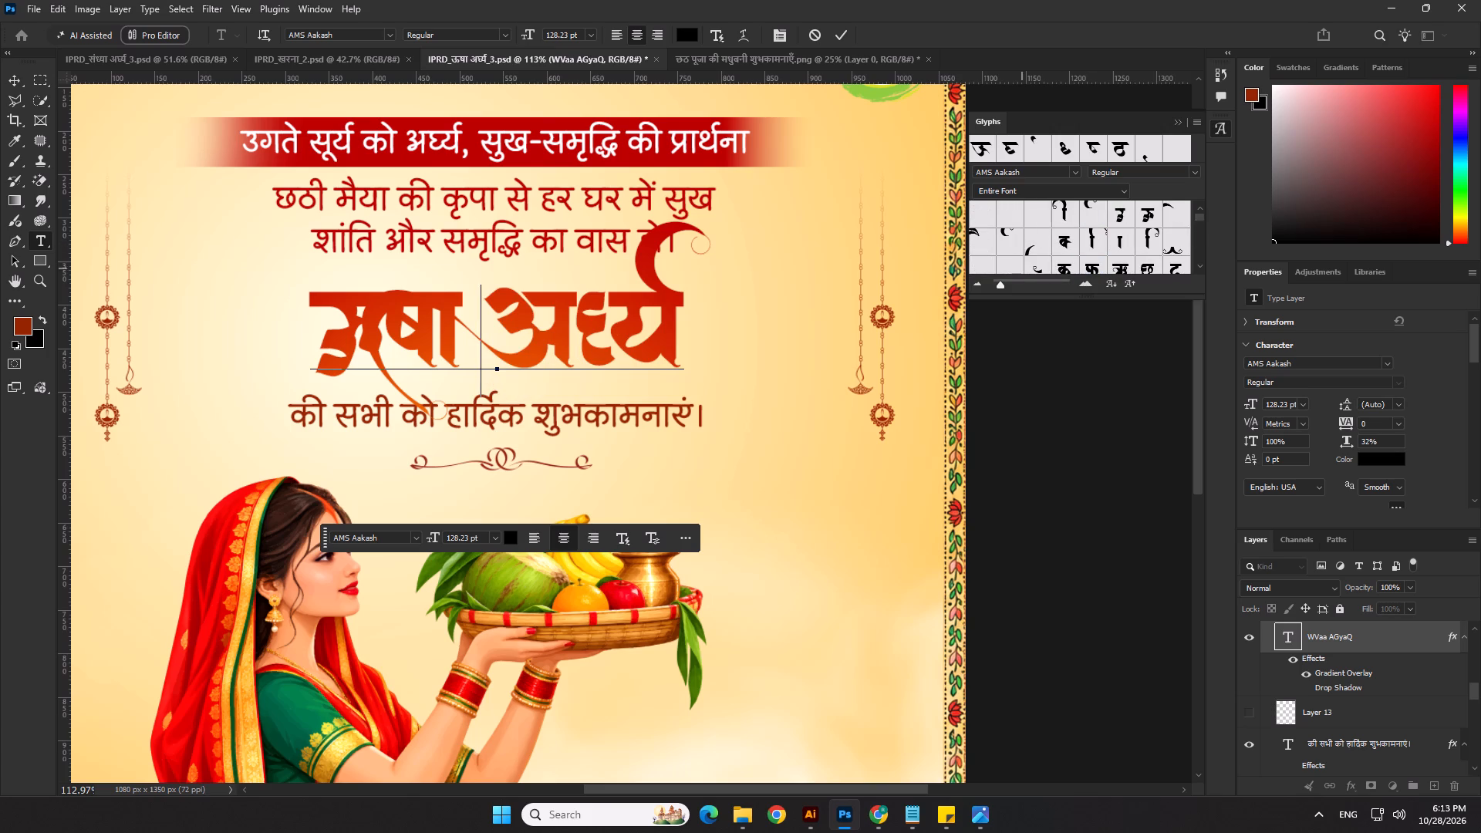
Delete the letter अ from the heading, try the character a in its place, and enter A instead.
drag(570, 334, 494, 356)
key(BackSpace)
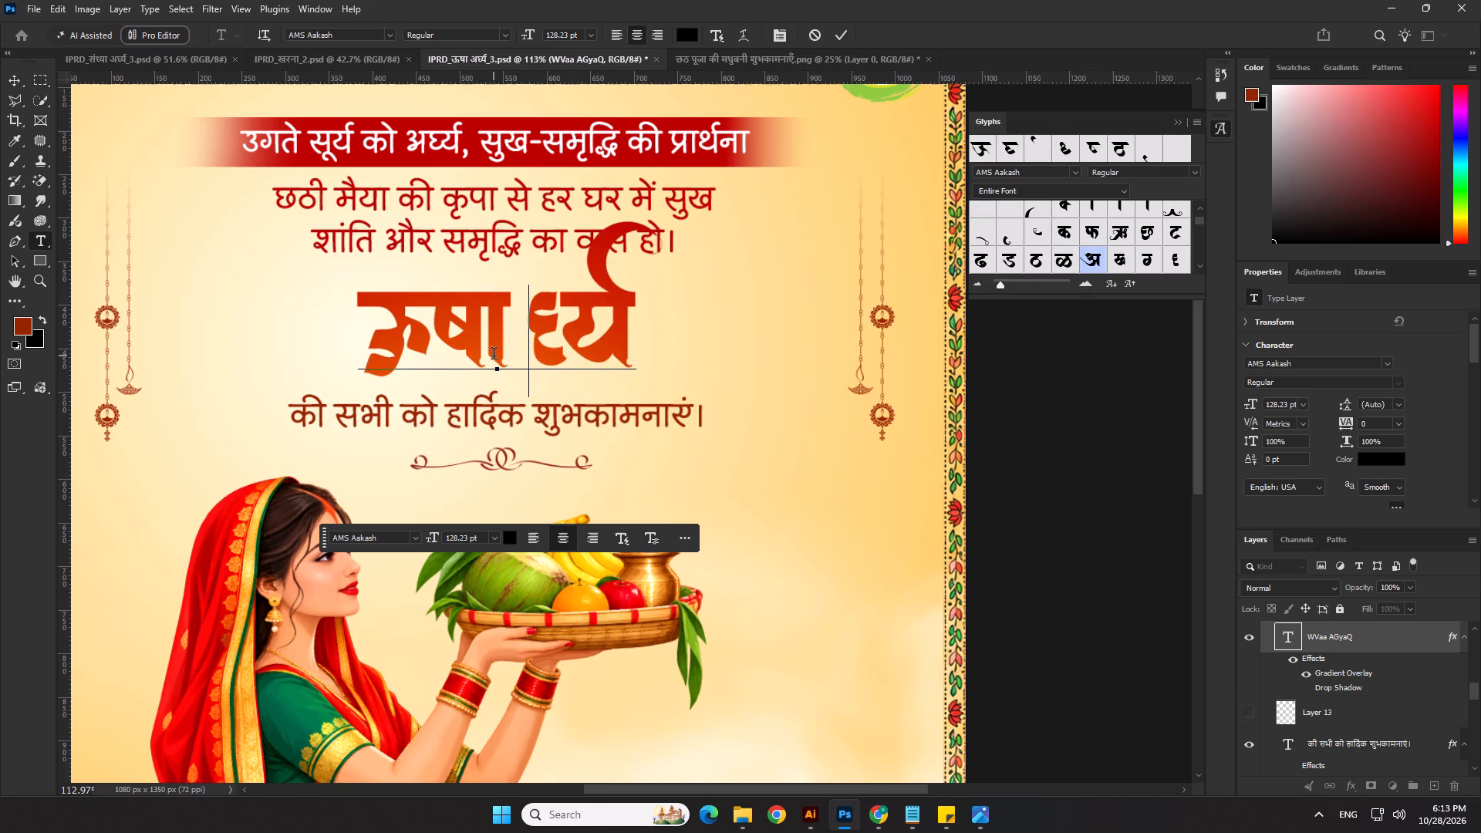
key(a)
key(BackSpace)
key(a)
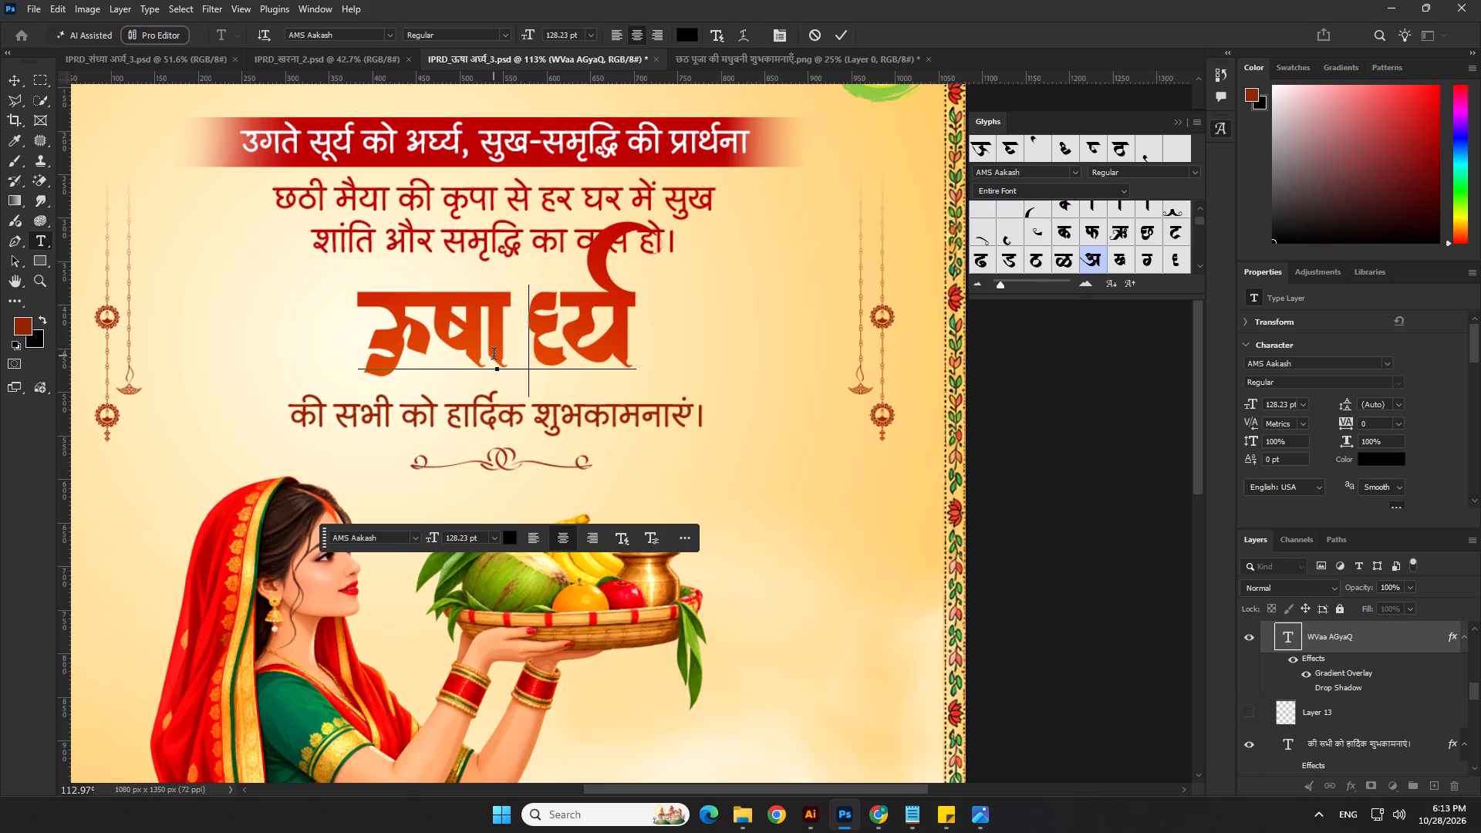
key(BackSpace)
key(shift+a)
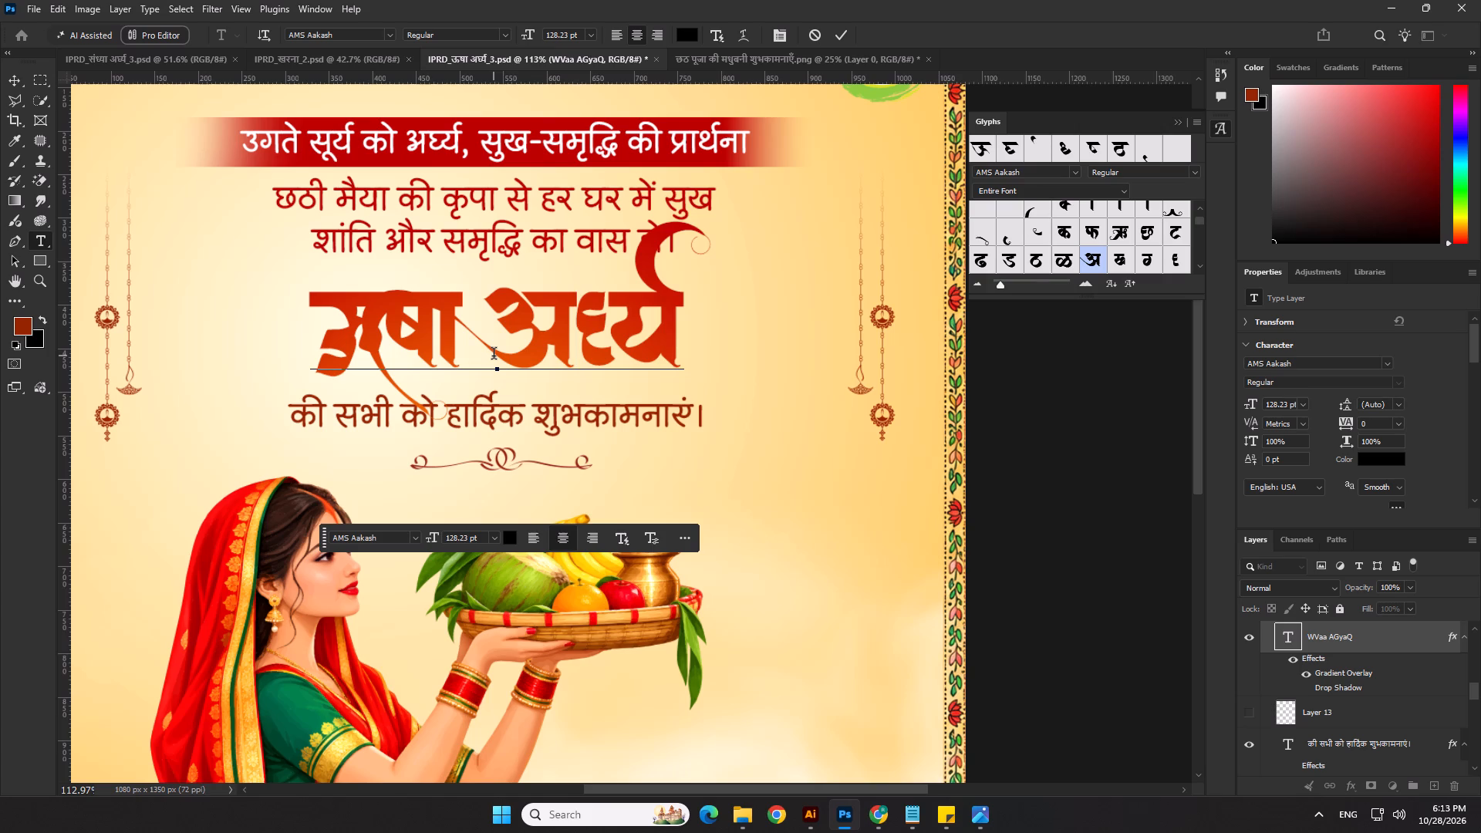
Cut the word अर्घ्य and the space before it from the heading, leaving only ऊषा in the text layer.
drag(489, 349, 721, 333)
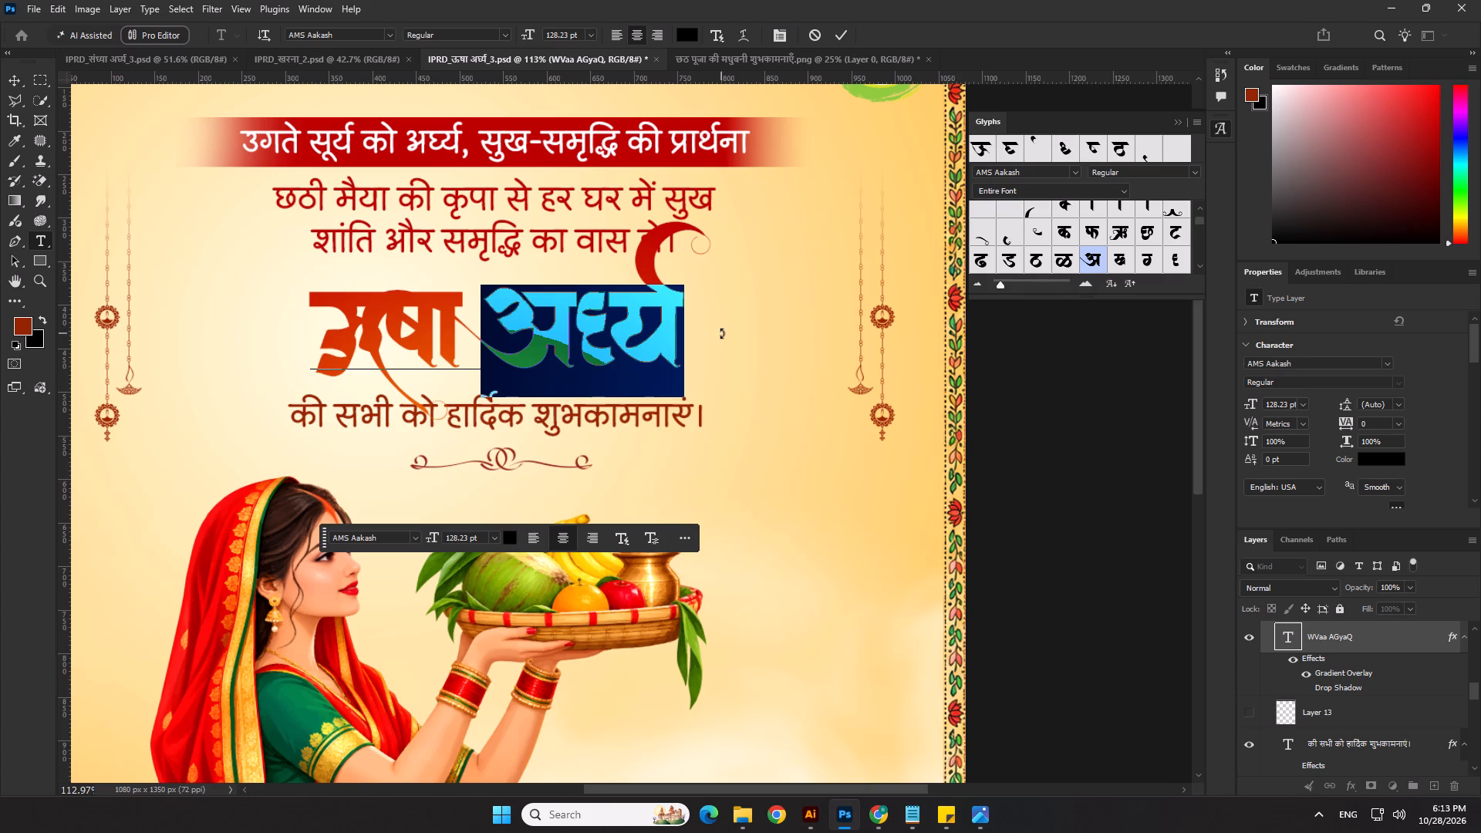
key(ctrl+x)
key(BackSpace)
click(841, 30)
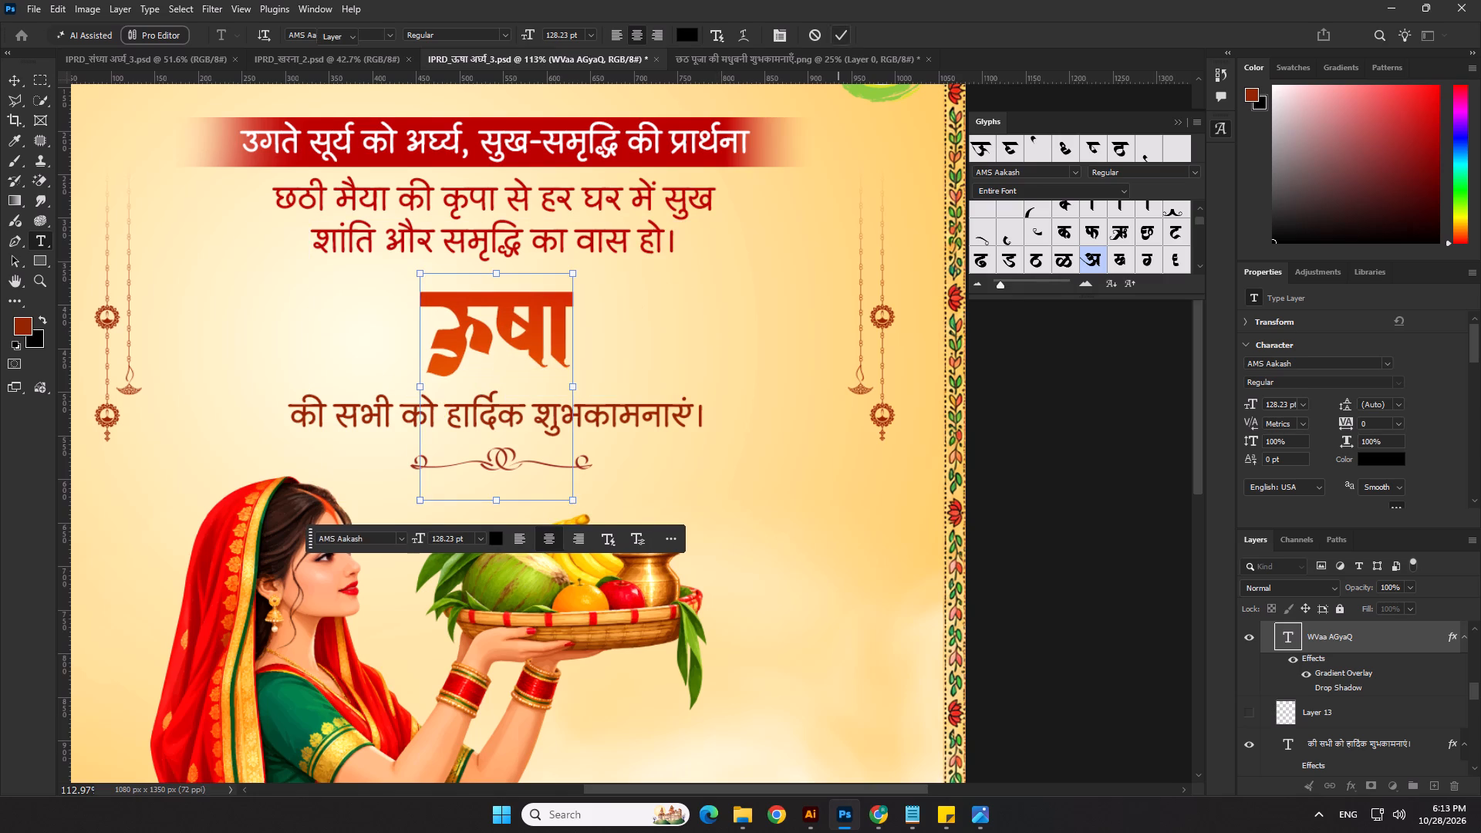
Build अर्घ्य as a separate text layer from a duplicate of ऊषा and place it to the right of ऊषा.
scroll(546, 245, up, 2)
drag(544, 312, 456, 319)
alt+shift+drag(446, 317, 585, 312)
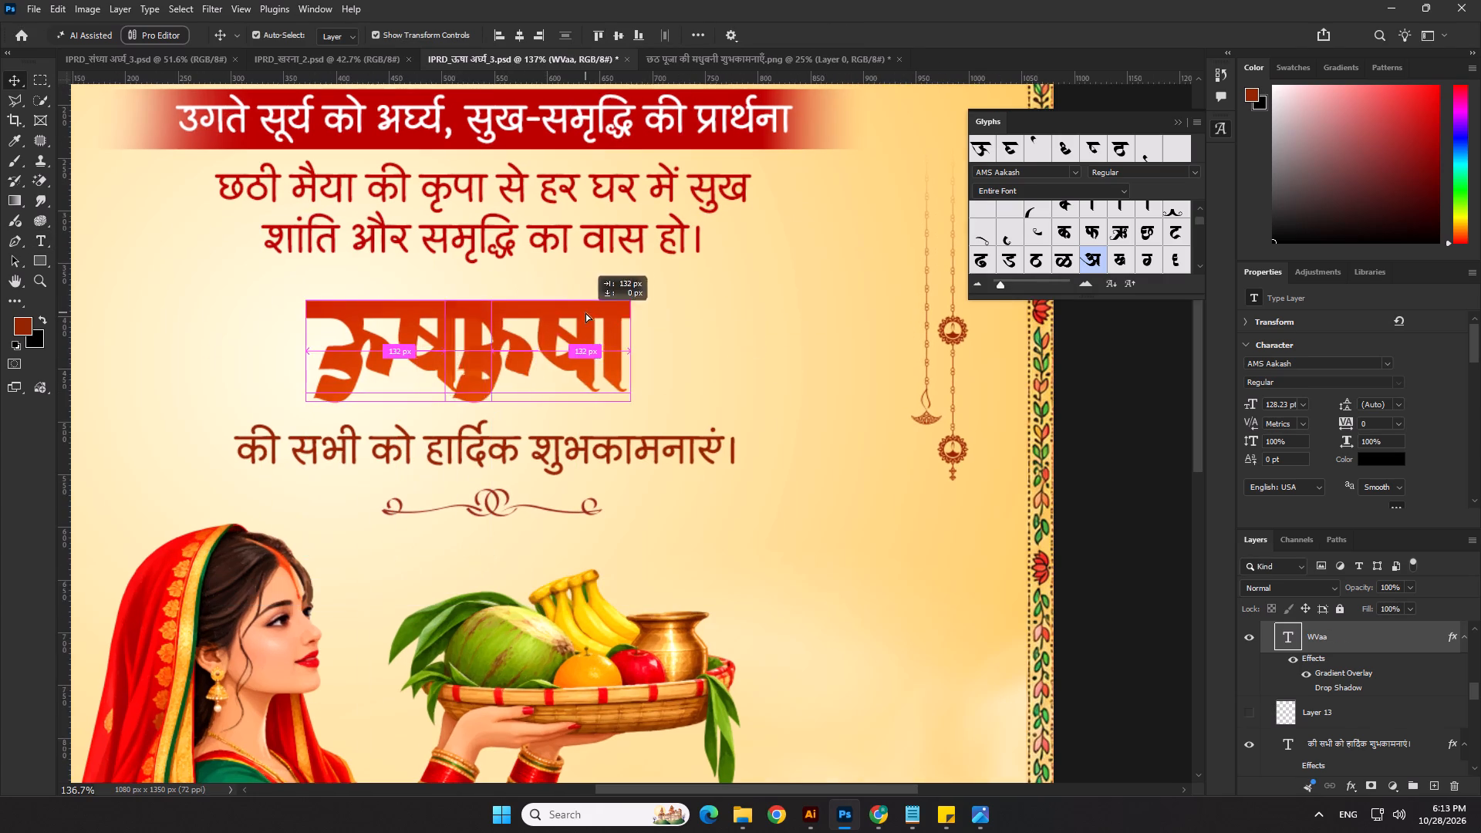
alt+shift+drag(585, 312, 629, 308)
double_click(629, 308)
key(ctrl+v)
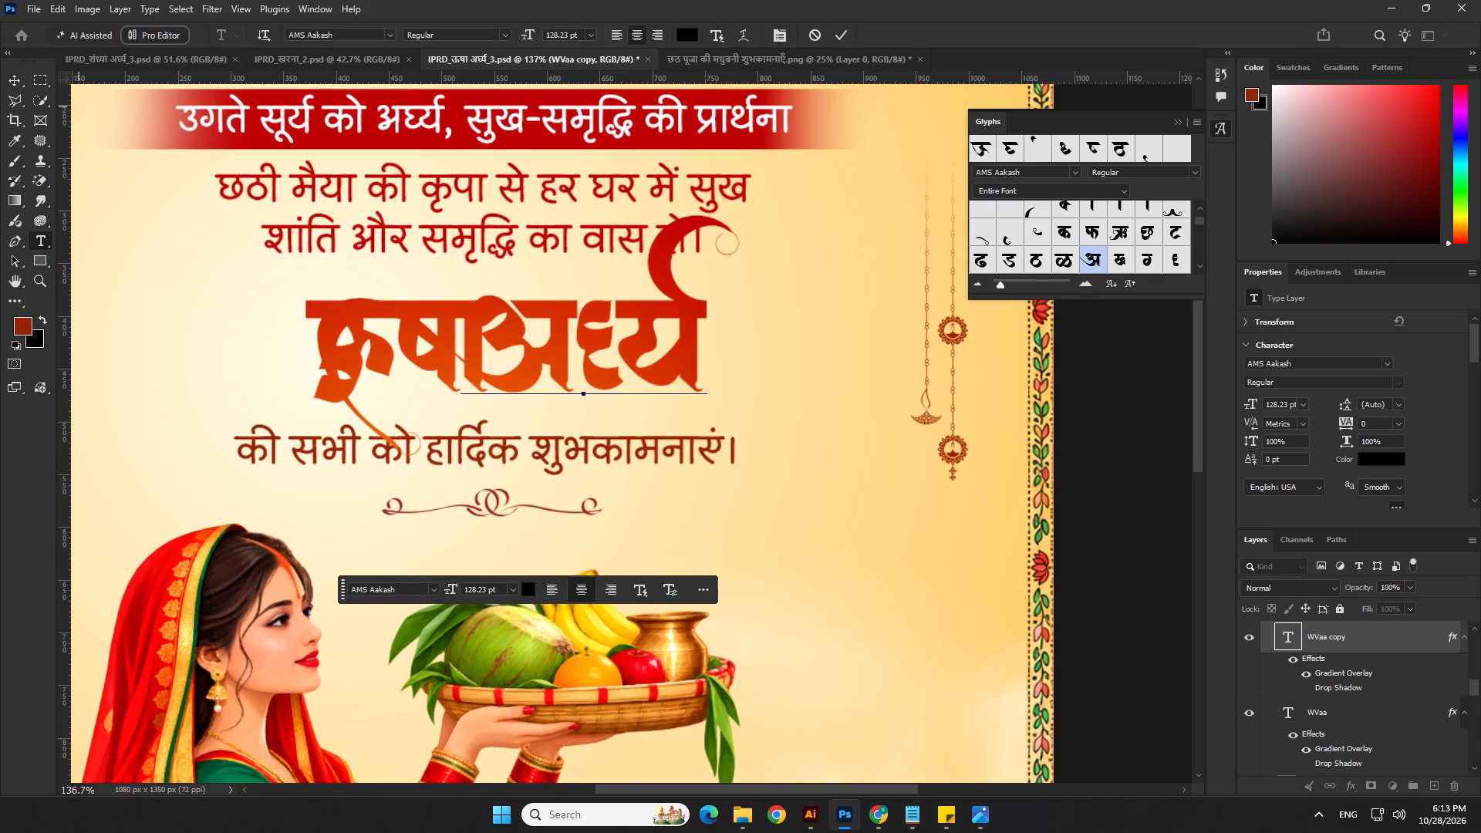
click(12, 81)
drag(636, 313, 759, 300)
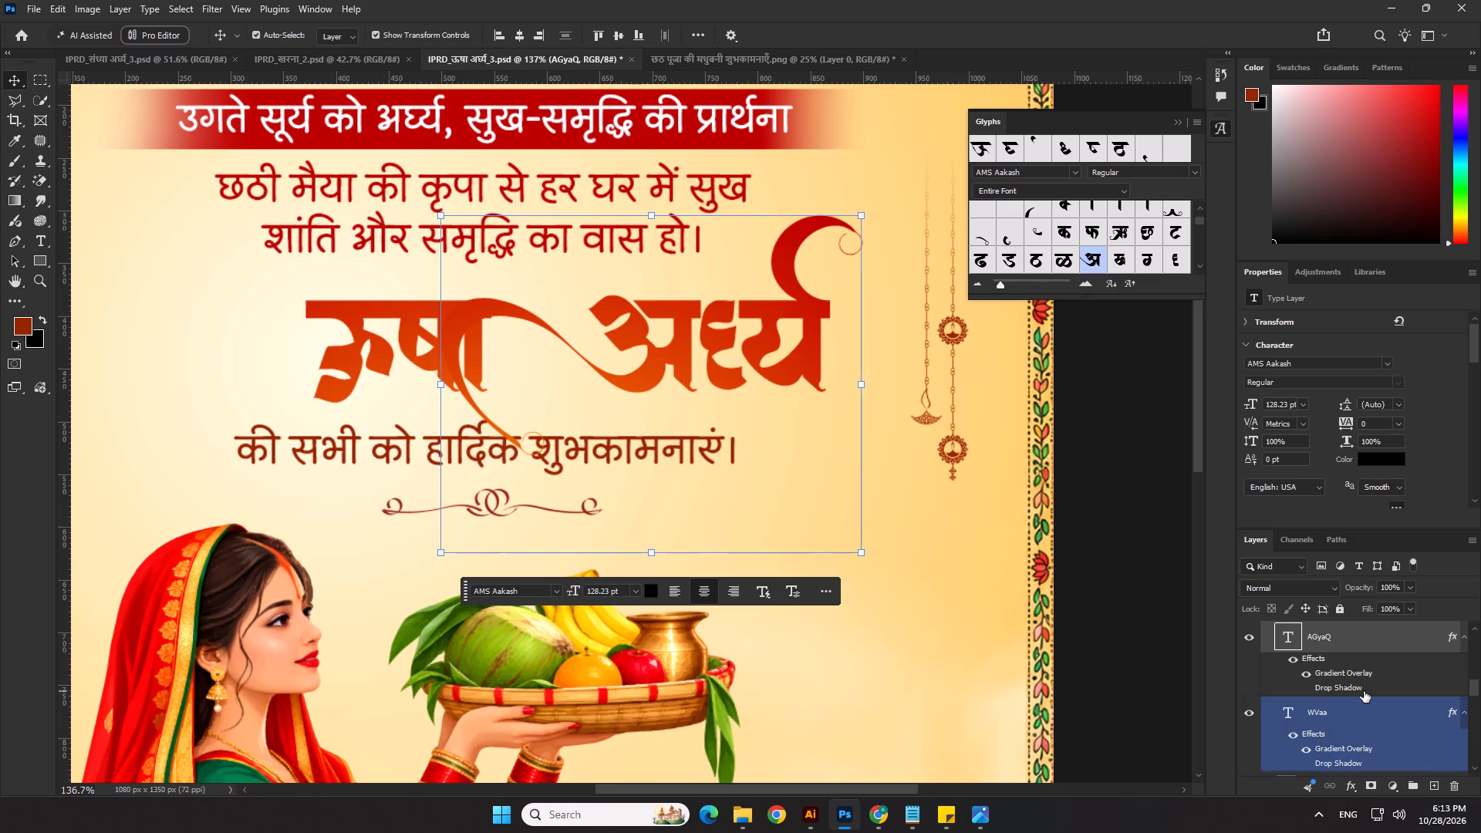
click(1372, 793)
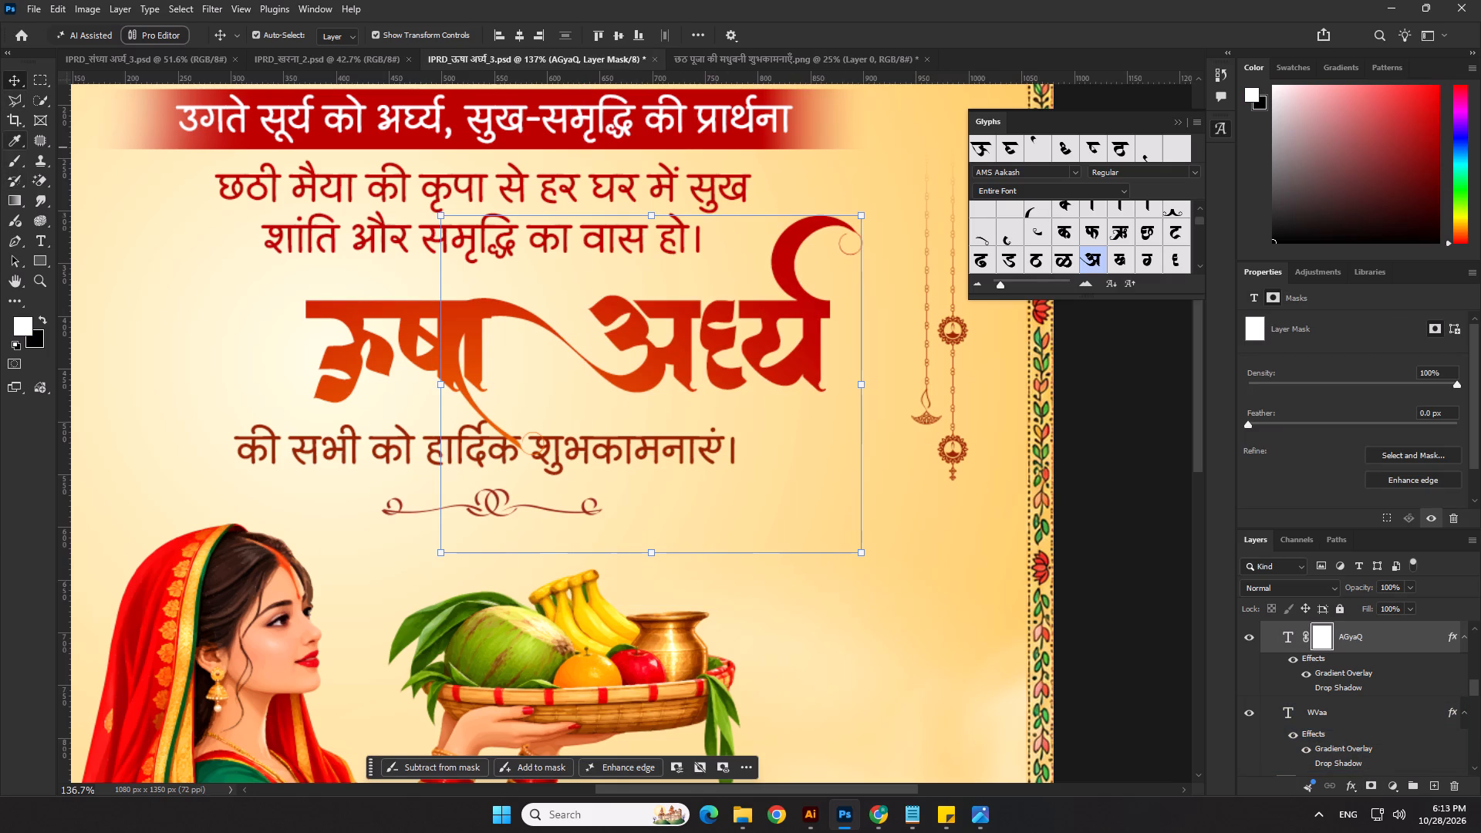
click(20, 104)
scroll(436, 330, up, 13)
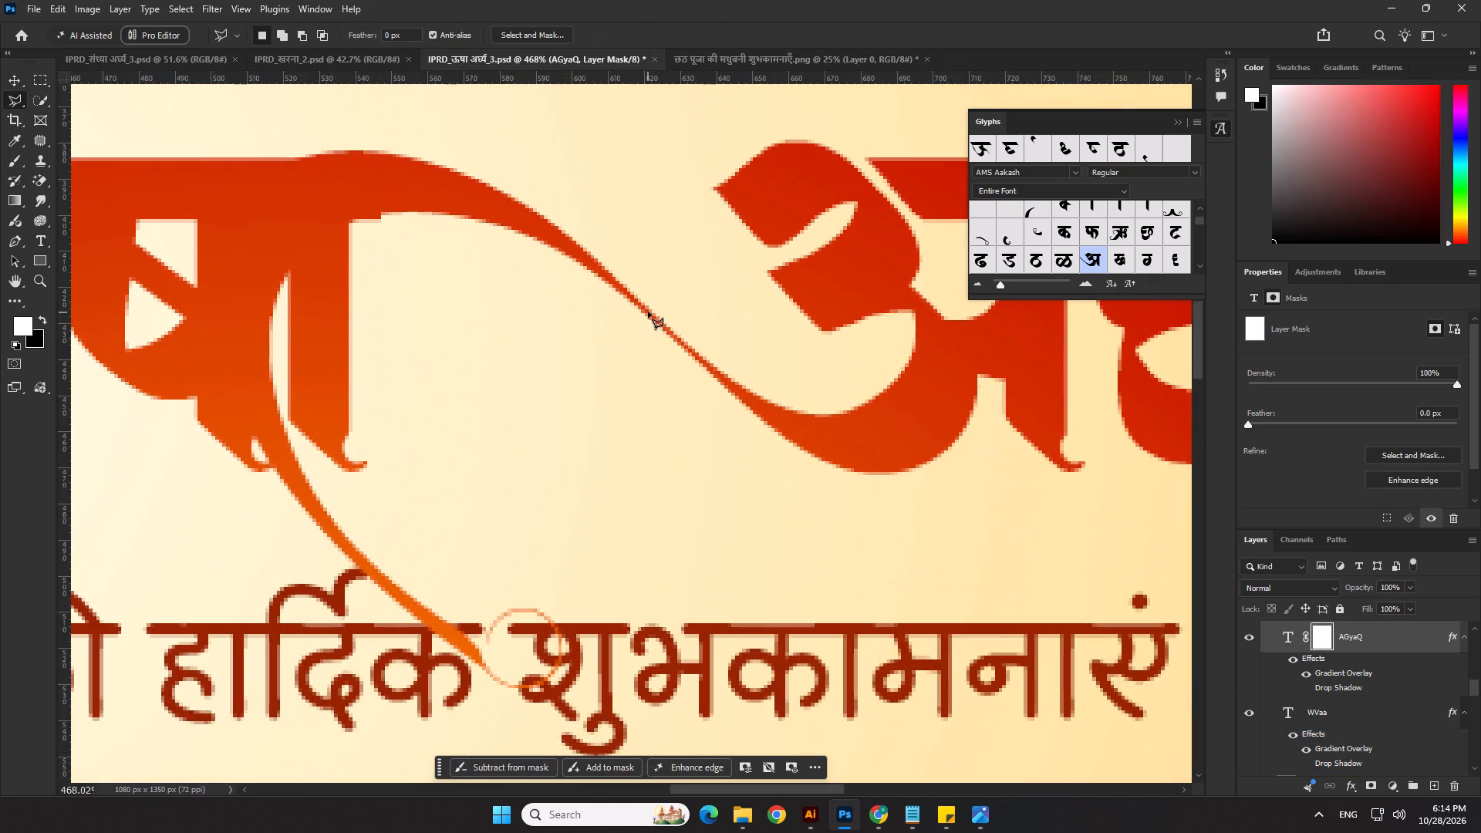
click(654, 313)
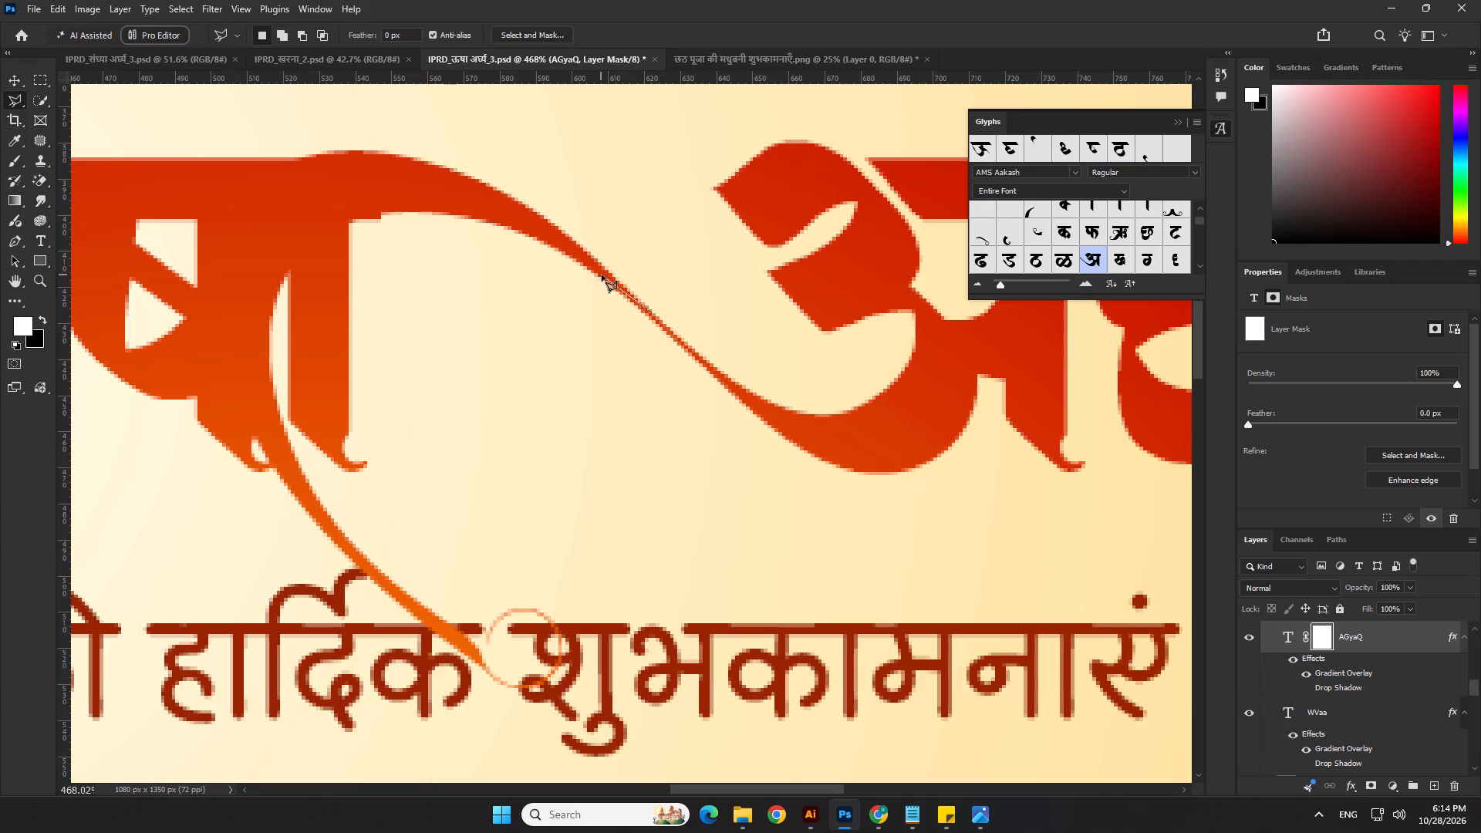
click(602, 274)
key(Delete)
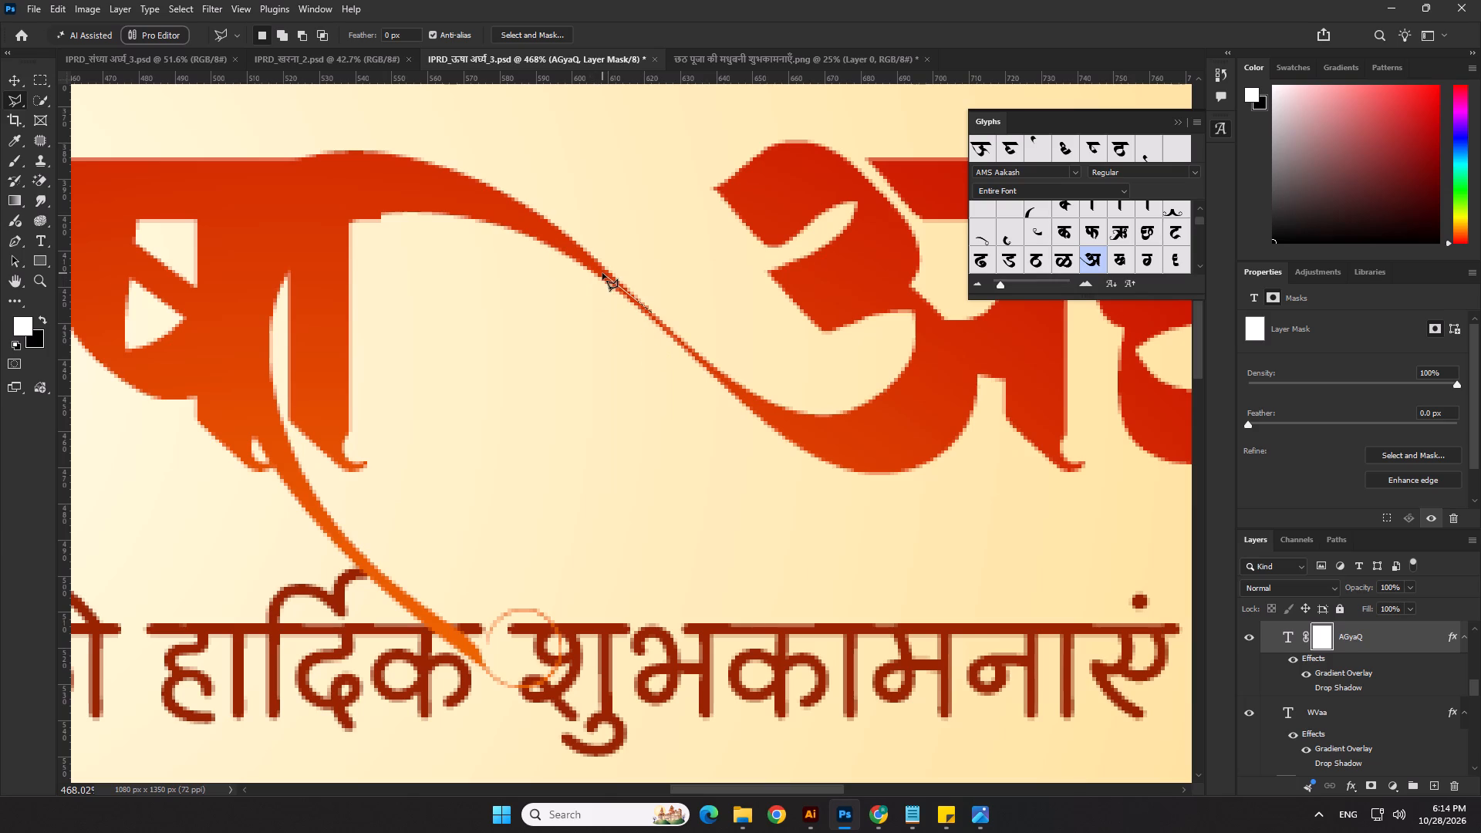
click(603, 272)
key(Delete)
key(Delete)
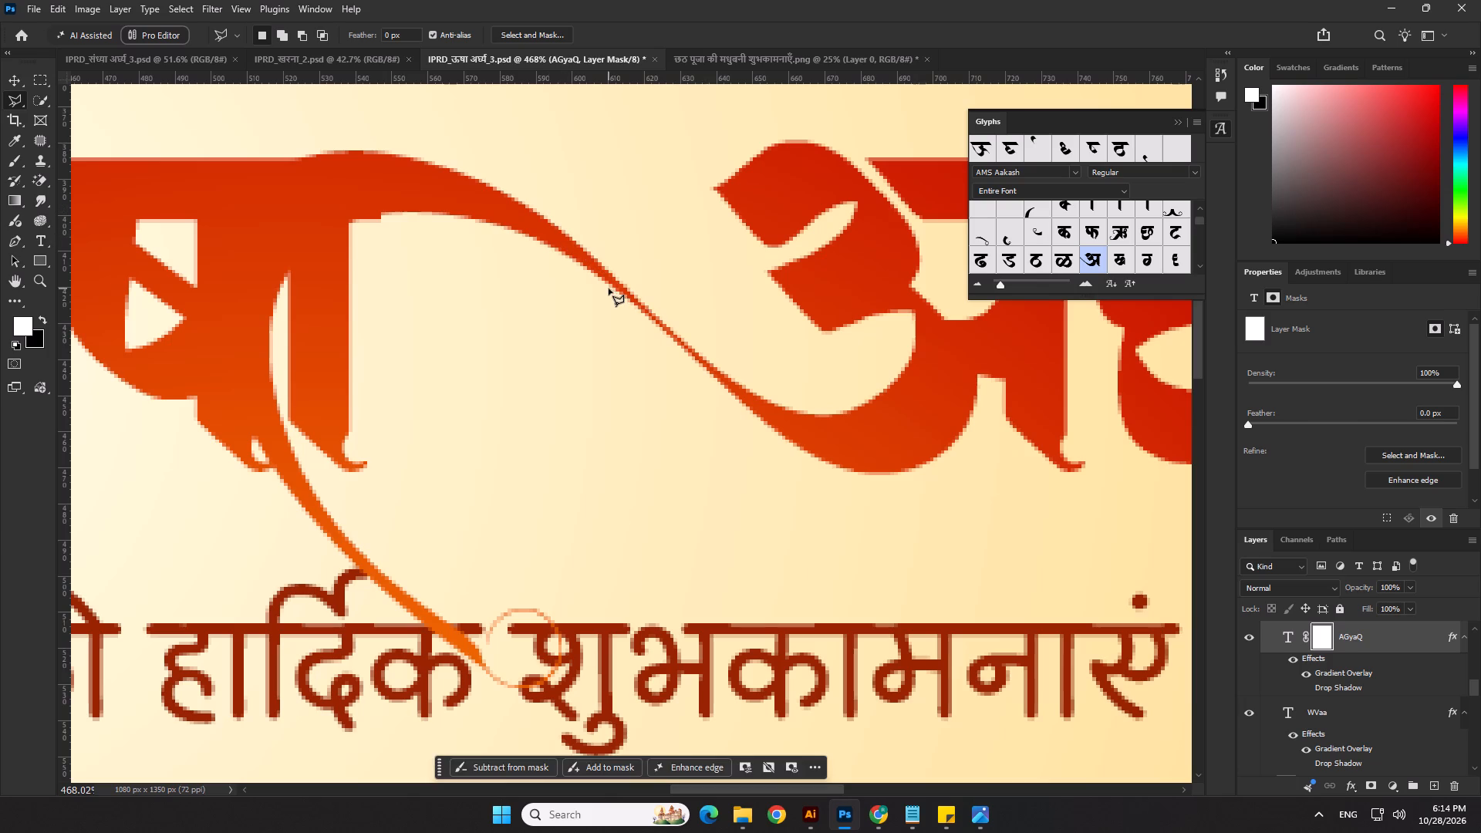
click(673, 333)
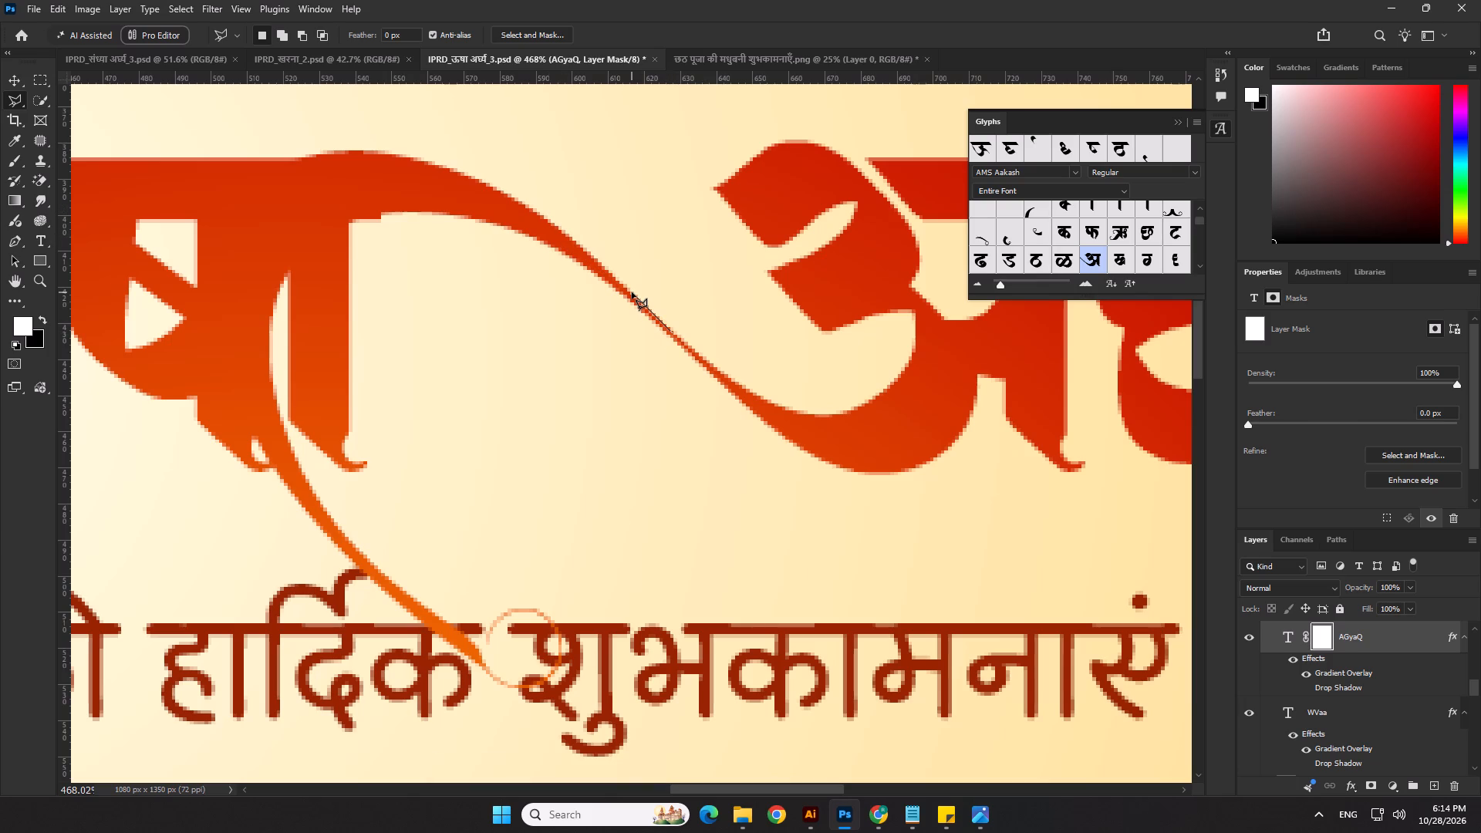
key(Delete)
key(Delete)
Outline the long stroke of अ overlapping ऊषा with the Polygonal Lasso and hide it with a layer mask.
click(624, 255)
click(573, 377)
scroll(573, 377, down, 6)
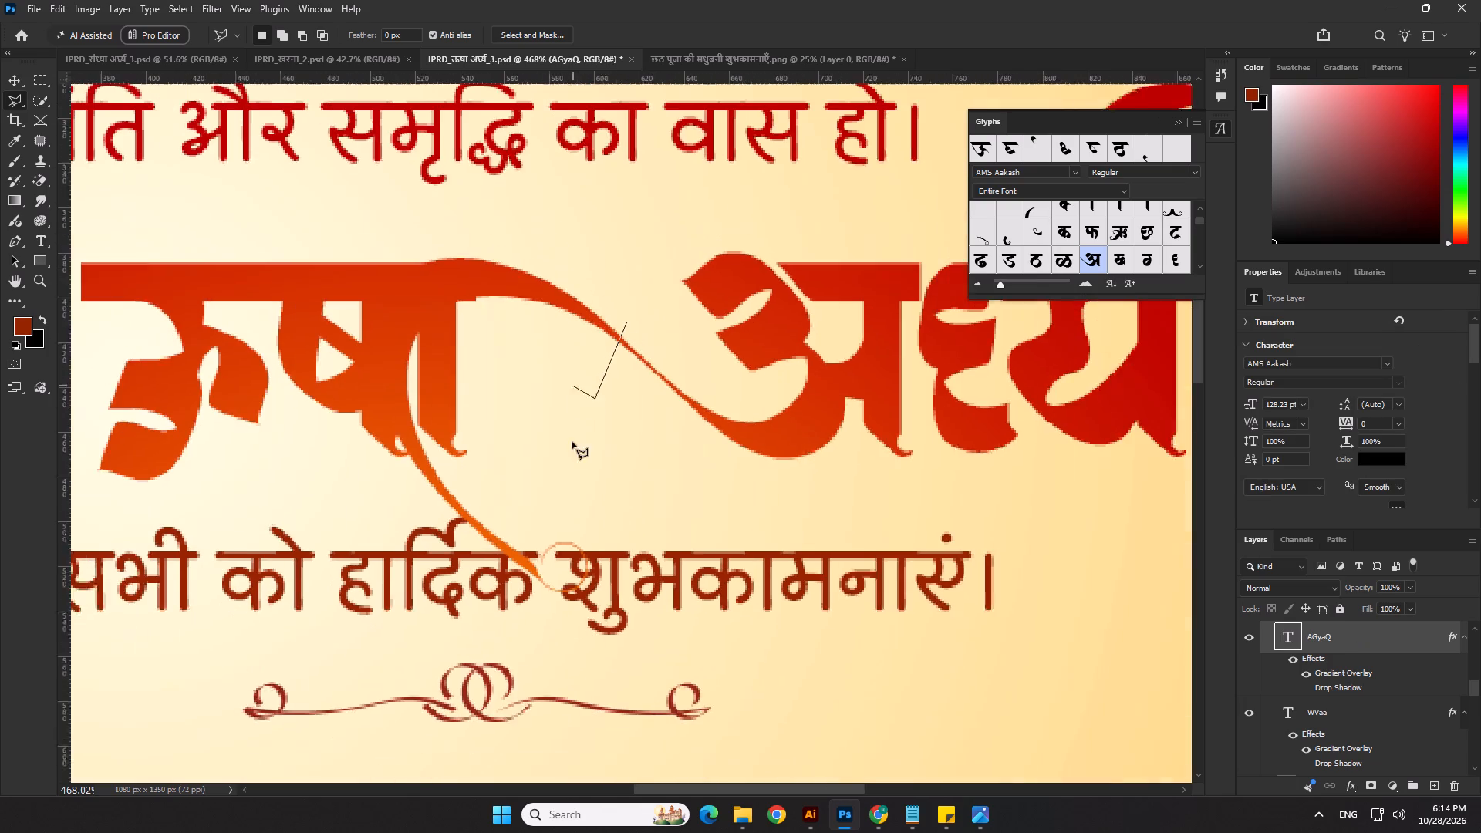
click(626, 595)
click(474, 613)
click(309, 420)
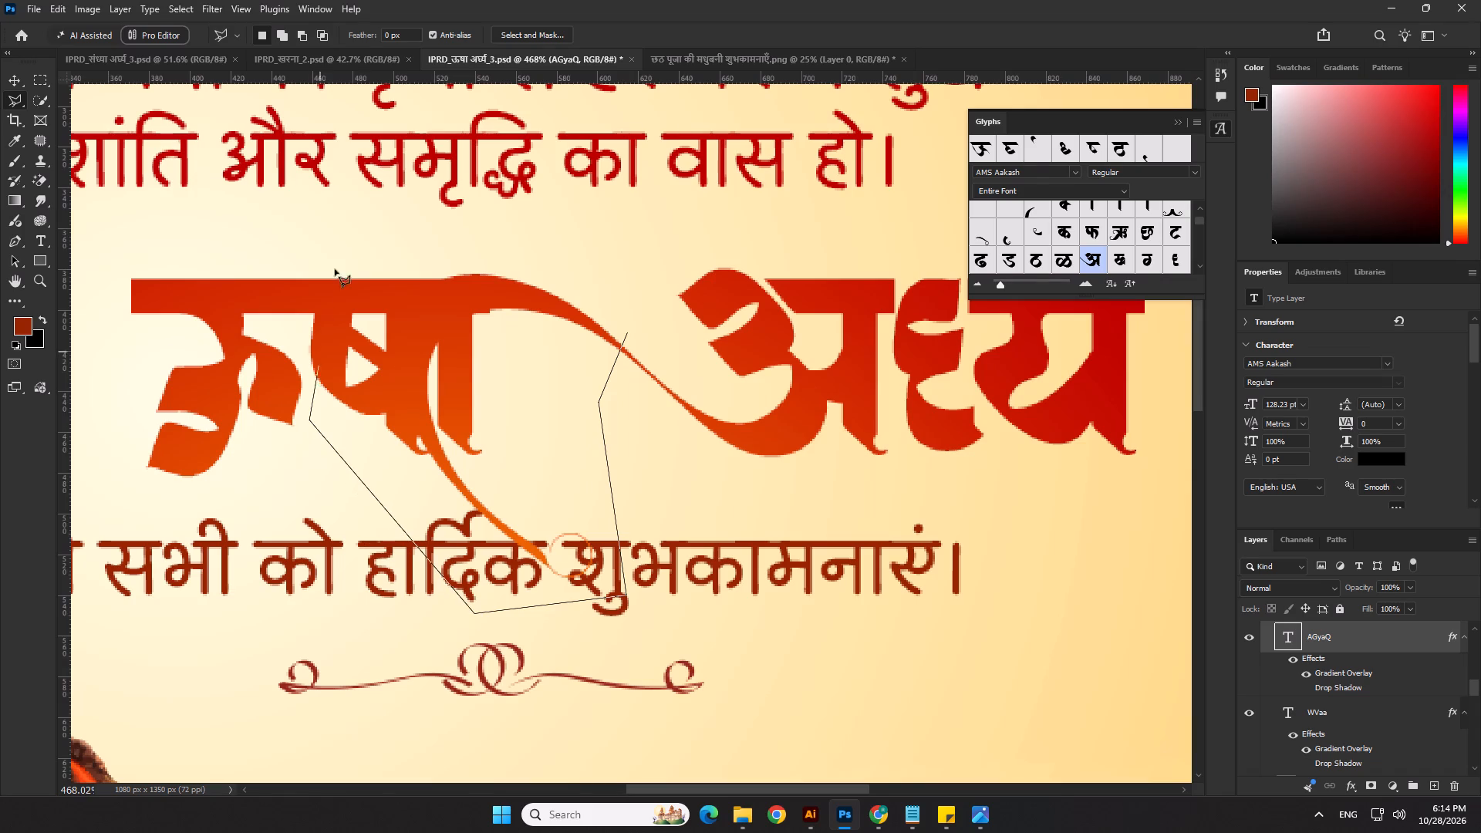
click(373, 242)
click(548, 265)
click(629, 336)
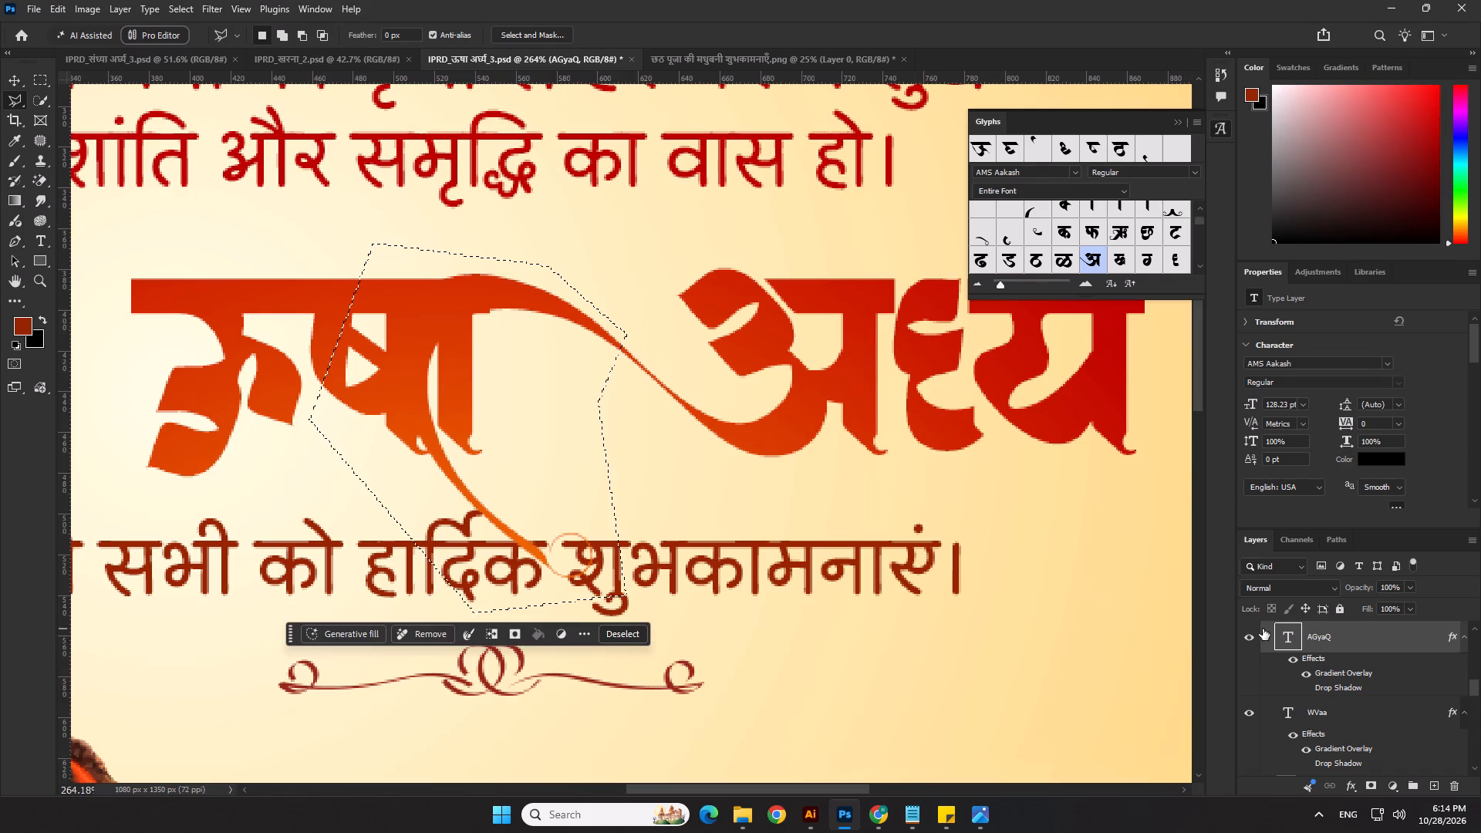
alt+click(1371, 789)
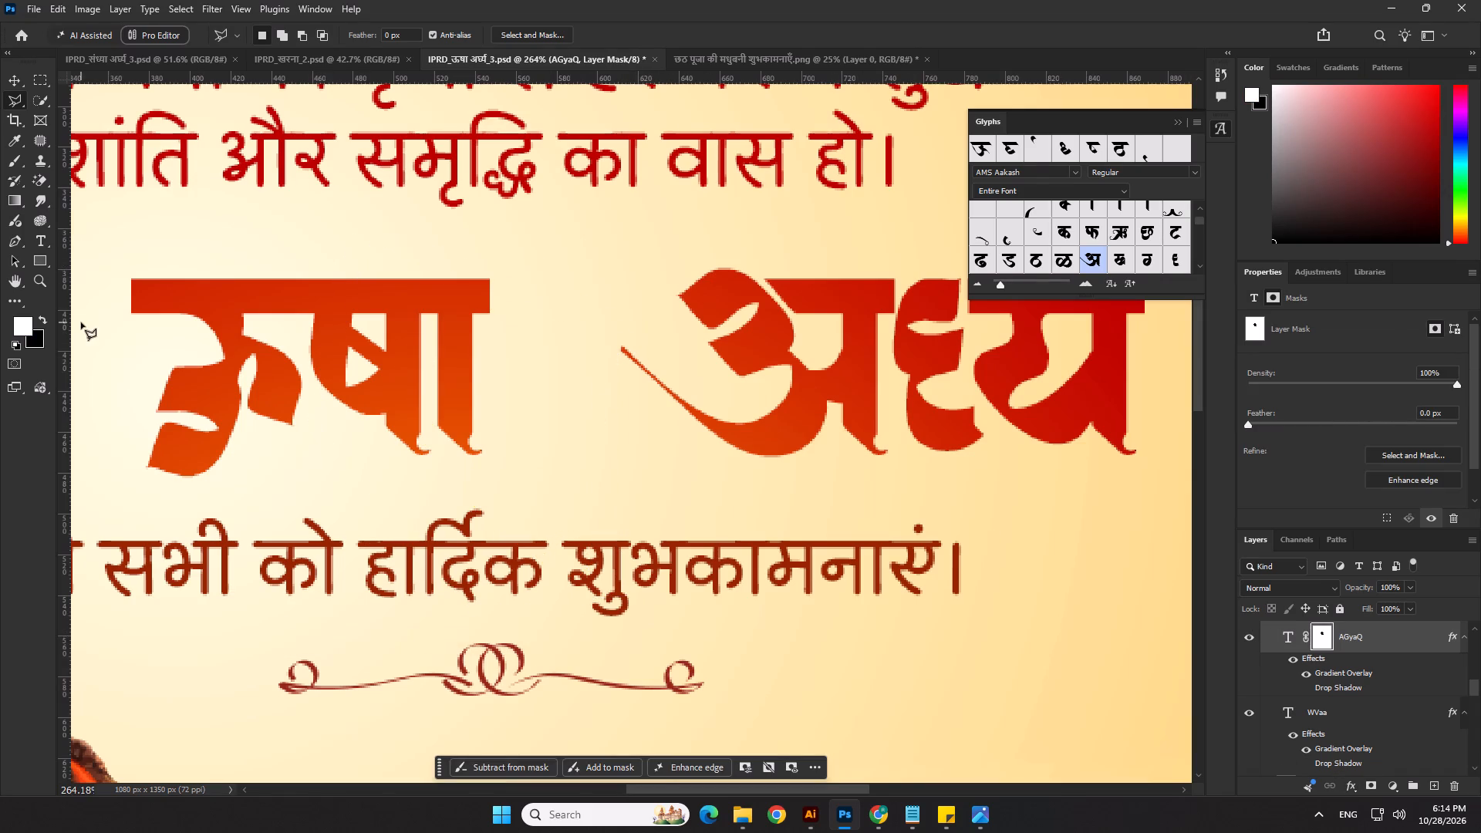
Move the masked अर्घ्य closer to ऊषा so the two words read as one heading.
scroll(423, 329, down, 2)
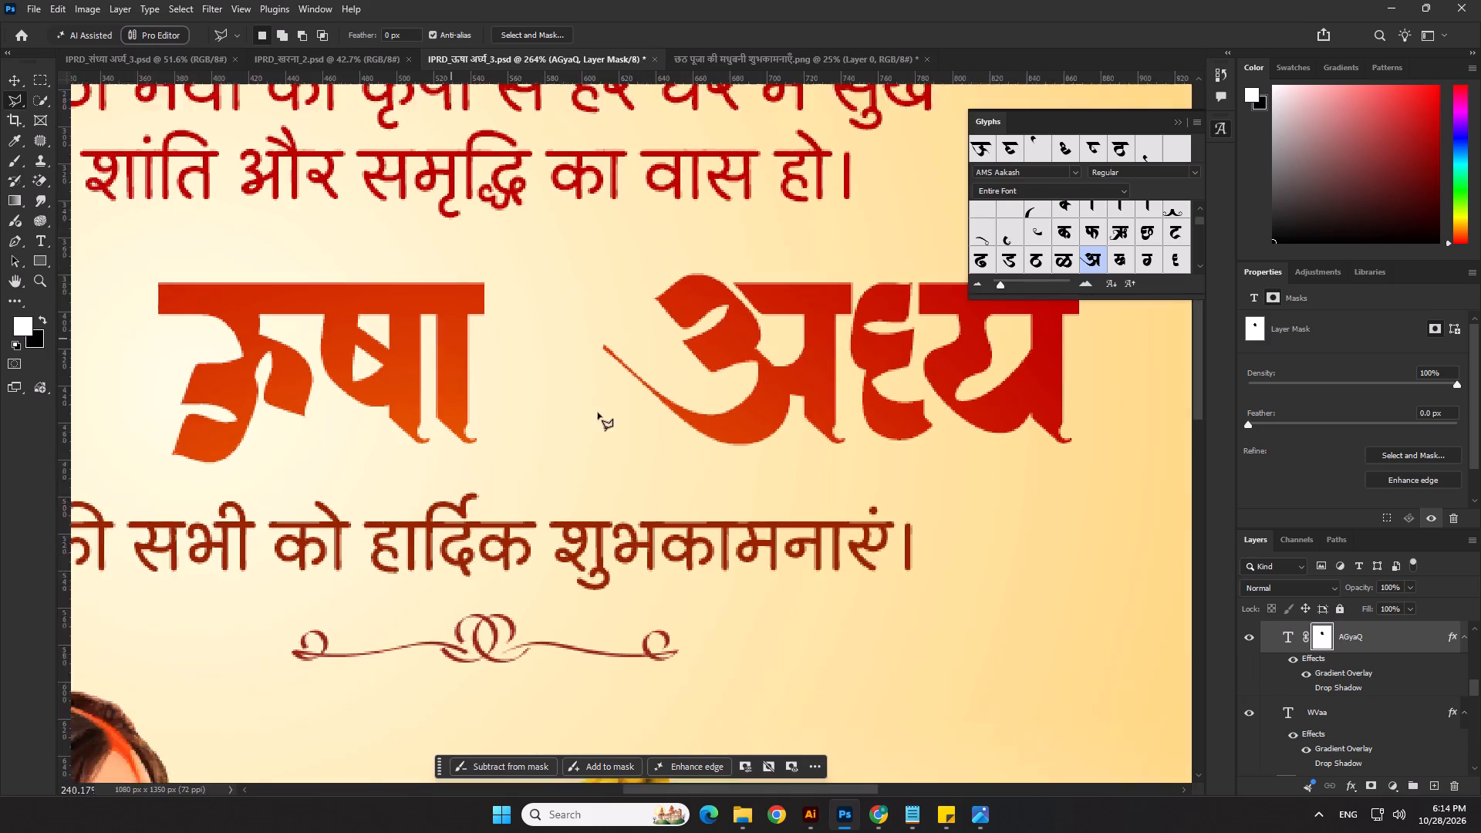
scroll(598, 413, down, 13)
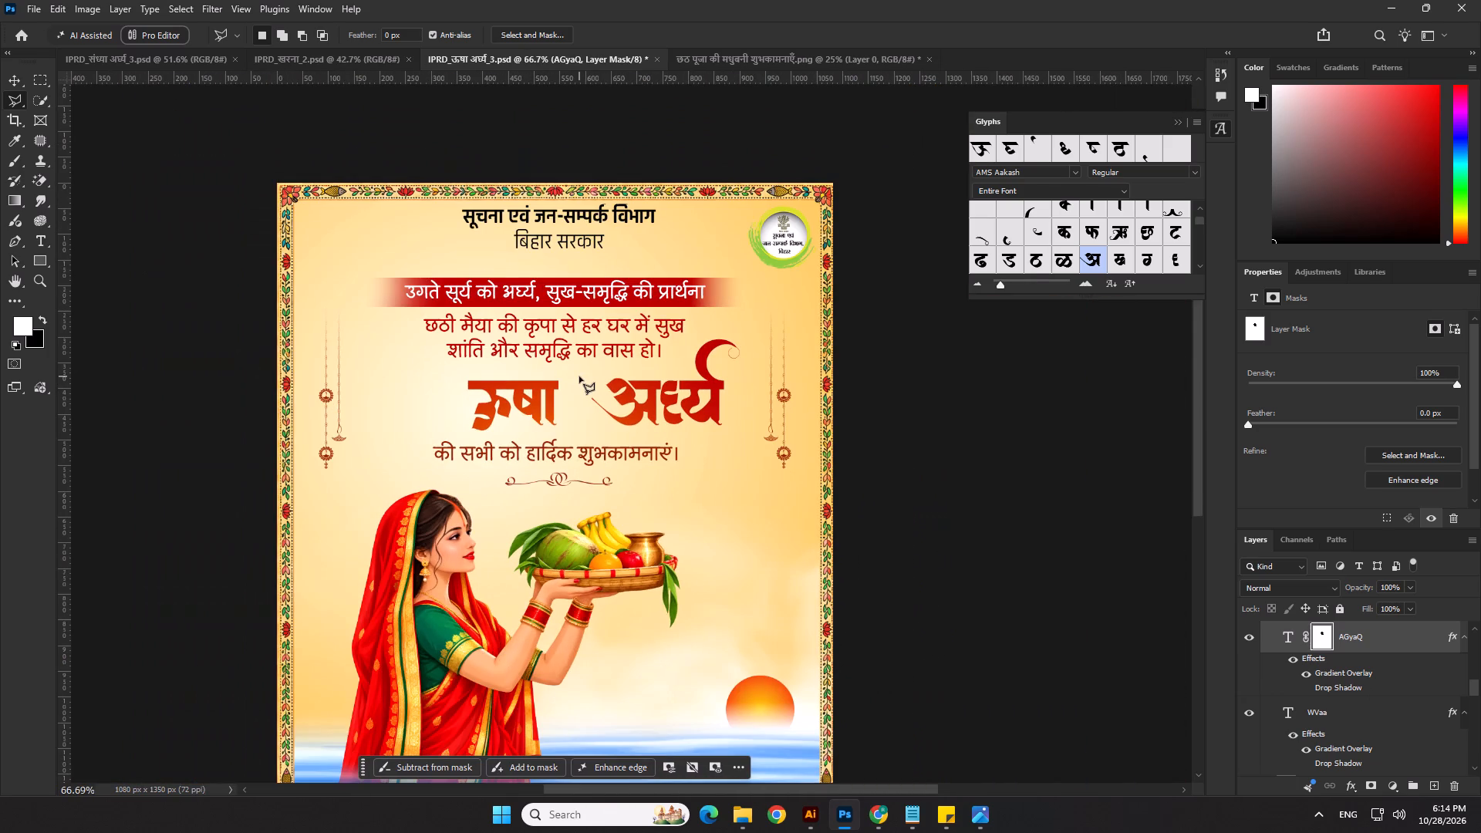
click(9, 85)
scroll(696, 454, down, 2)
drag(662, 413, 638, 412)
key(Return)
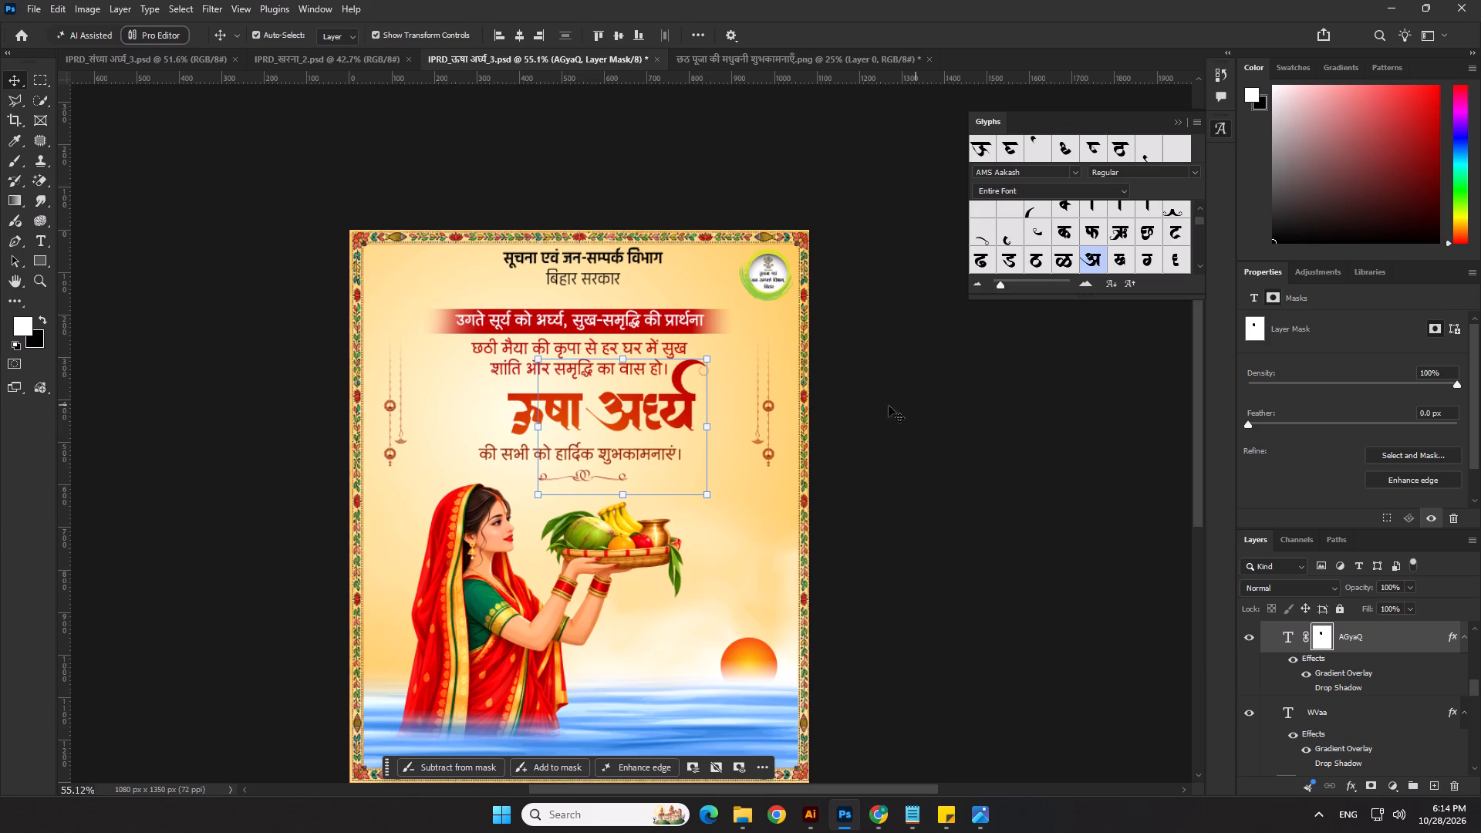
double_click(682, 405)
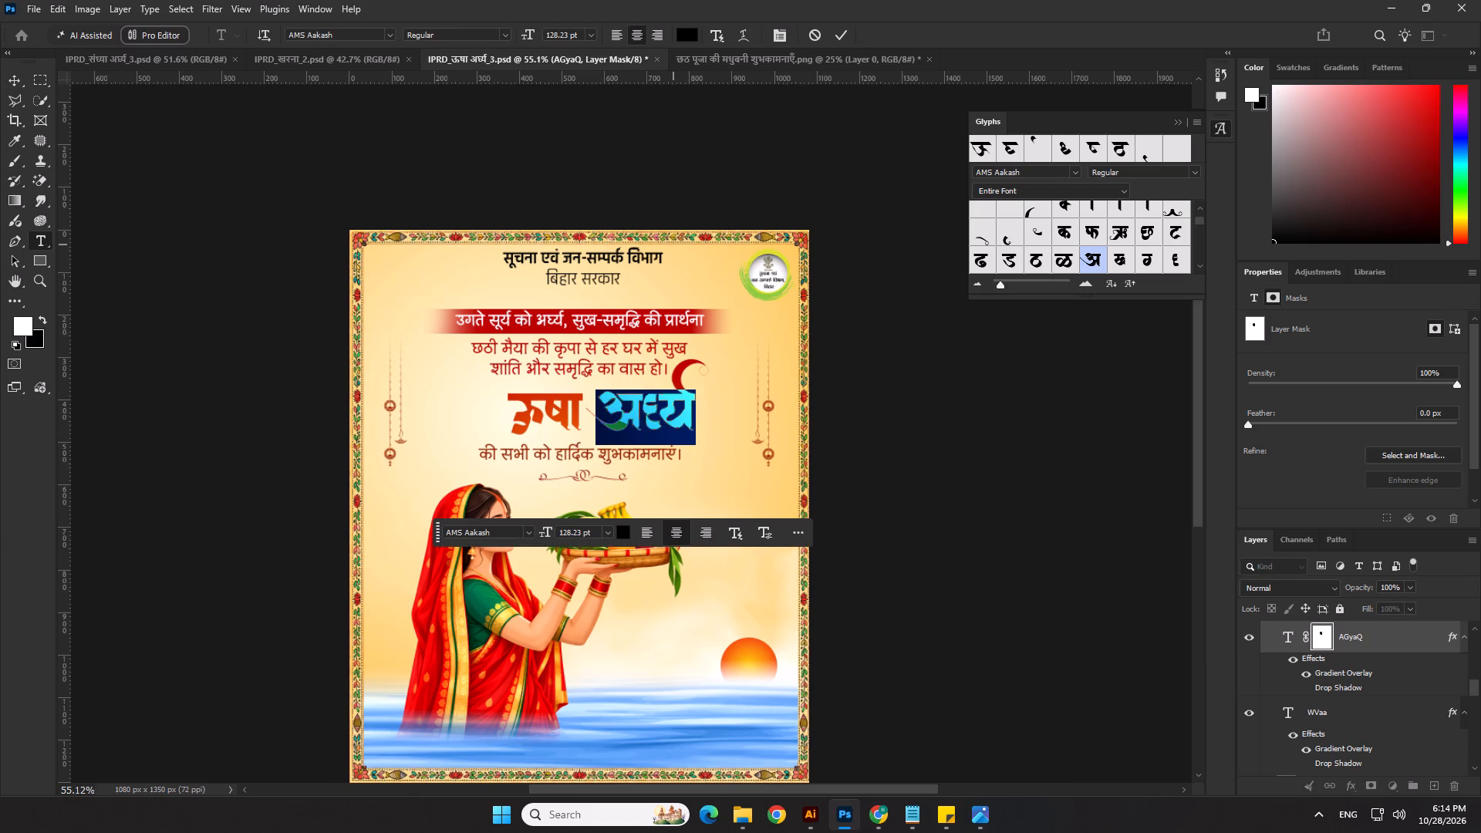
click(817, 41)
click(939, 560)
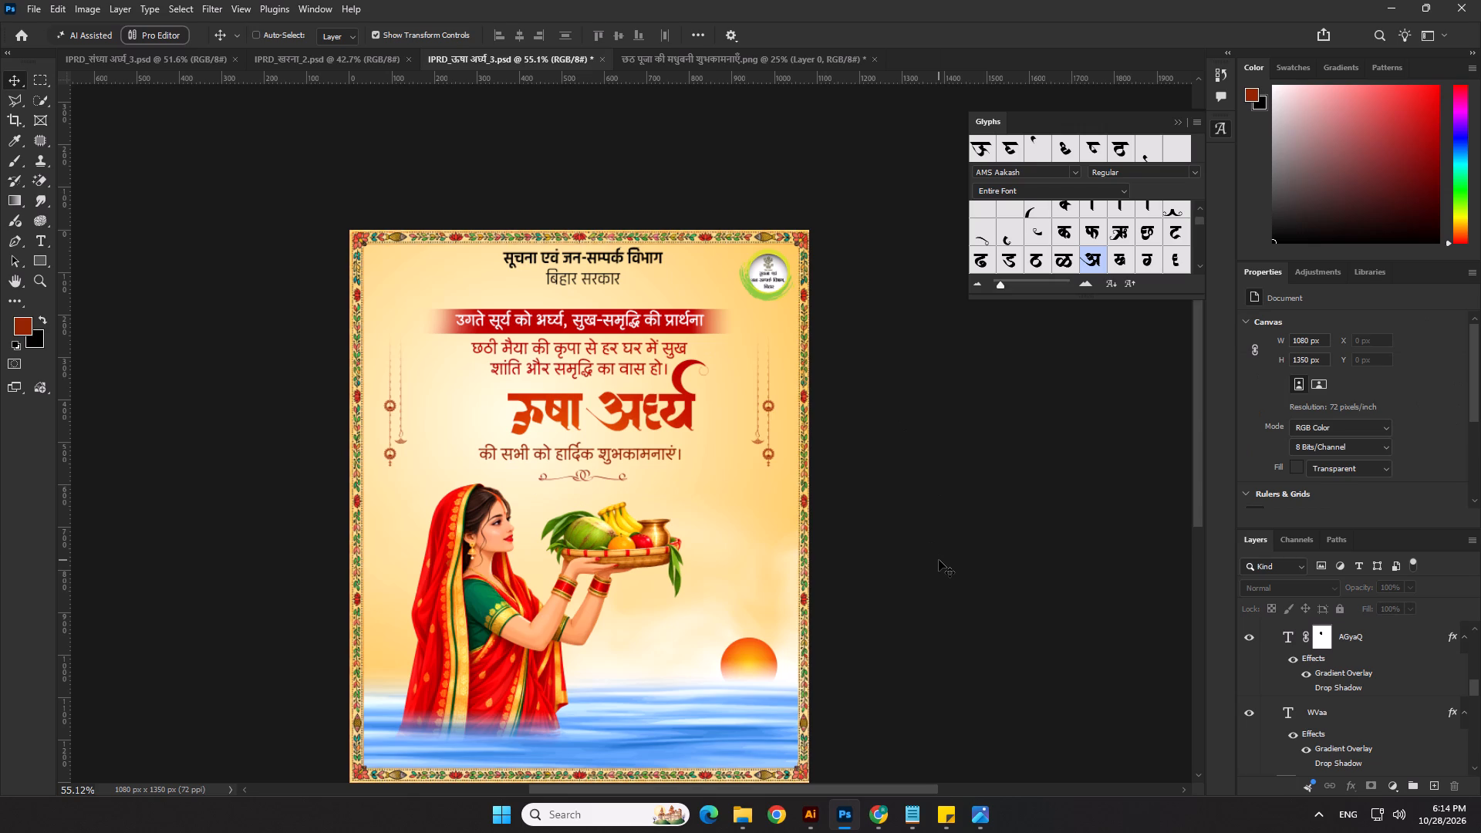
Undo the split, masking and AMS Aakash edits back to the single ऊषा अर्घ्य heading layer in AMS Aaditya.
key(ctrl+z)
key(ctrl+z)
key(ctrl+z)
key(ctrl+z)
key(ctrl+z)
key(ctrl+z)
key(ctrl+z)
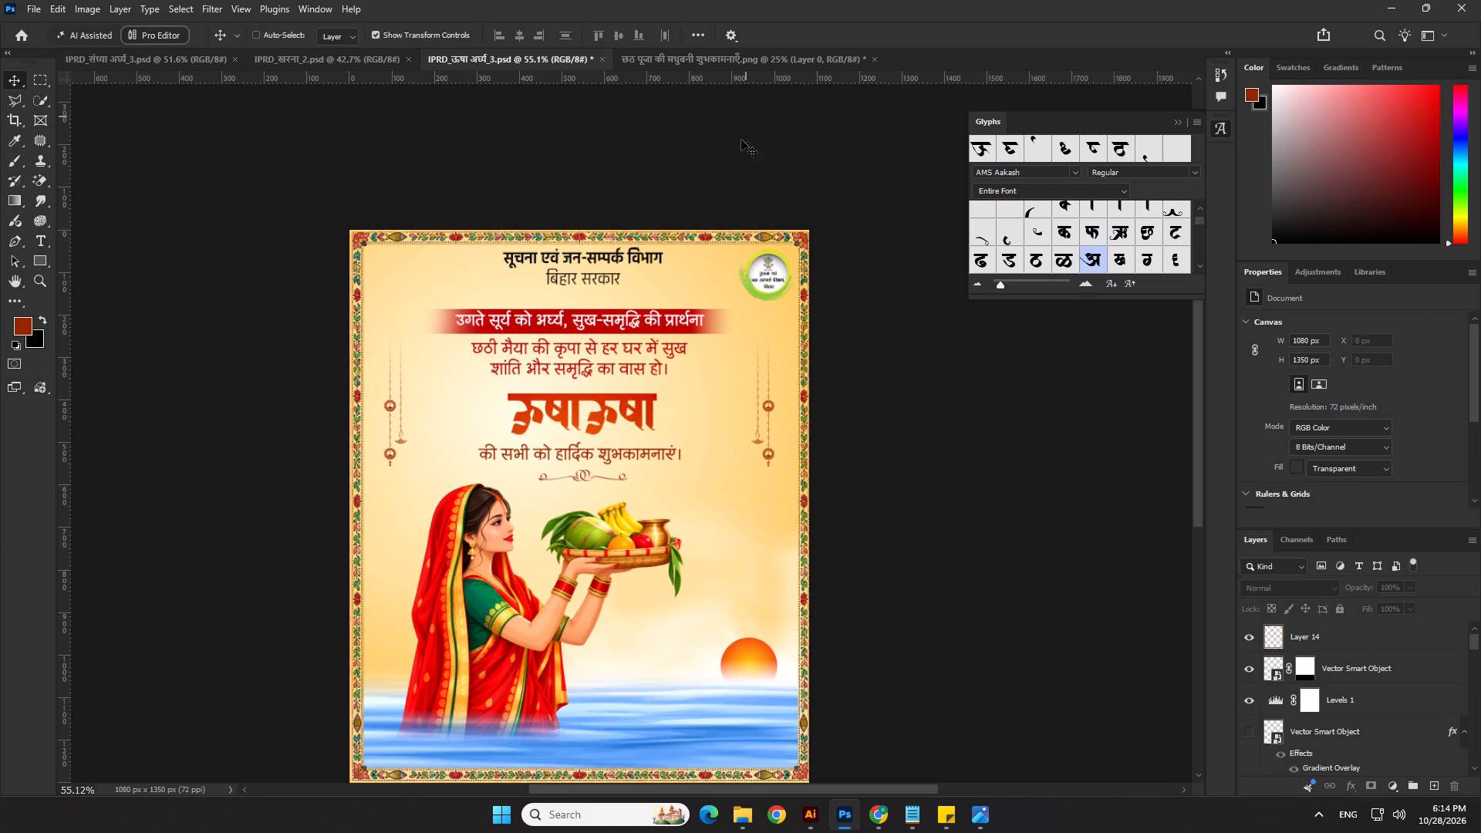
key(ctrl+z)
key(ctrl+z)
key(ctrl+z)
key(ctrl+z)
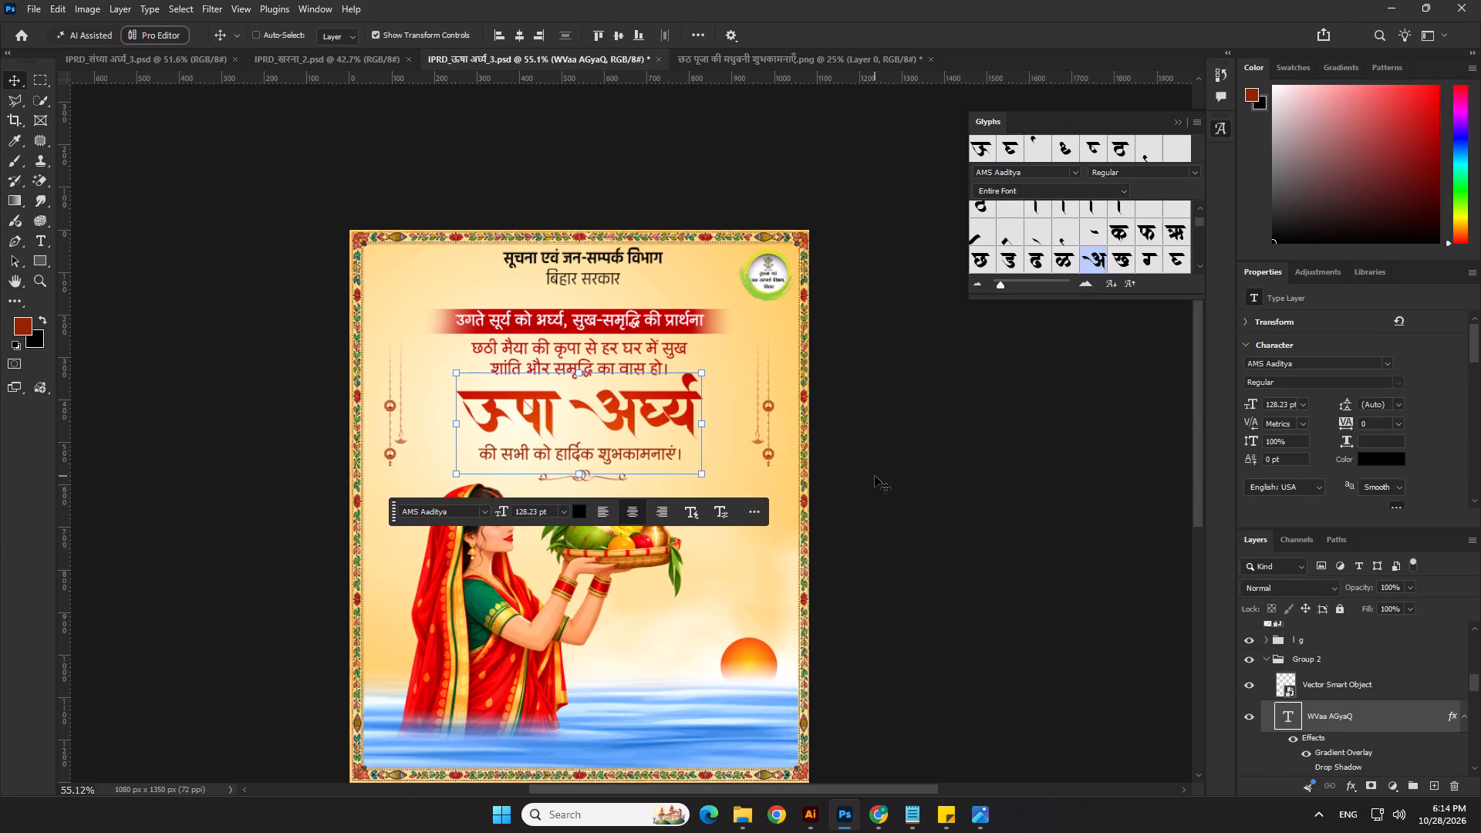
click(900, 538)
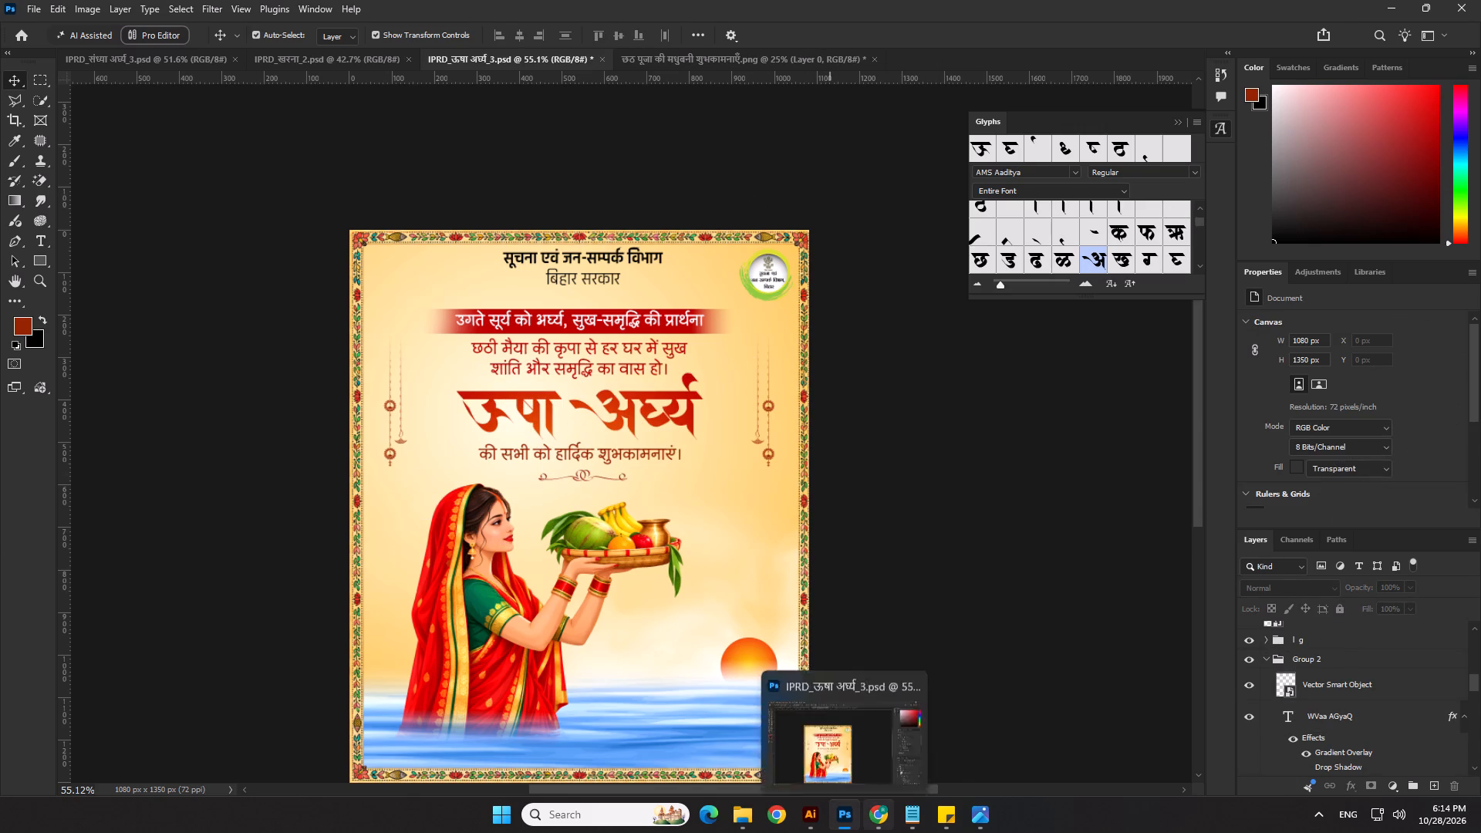
Copy ऊषा अर्घ्य from the Chhath text in Notepad and paste it as a new text layer on the Photoshop poster.
click(909, 819)
click(68, 539)
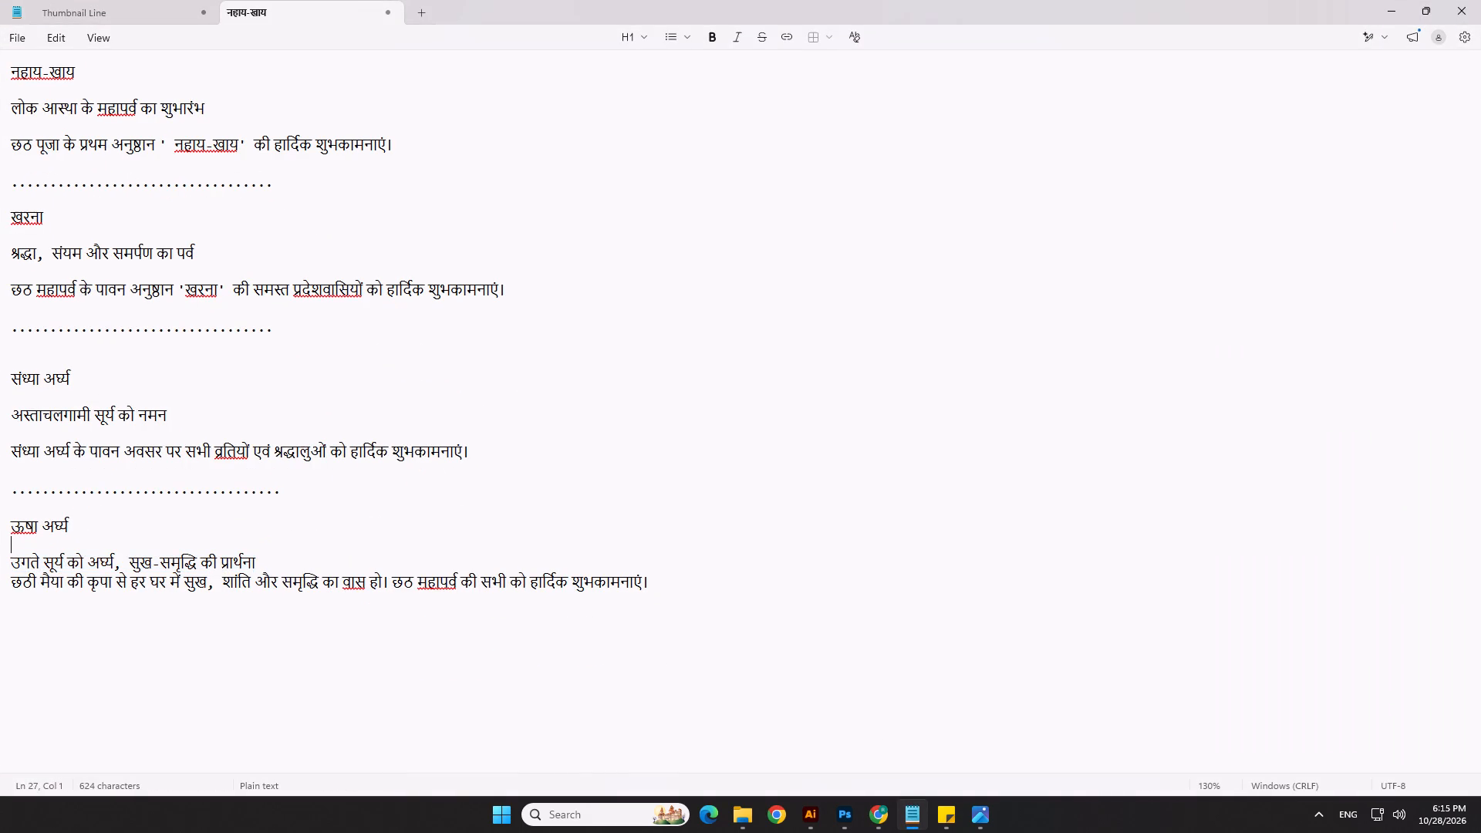
drag(73, 526, 0, 533)
key(ctrl+c)
key(ctrl+c)
key(alt+Tab)
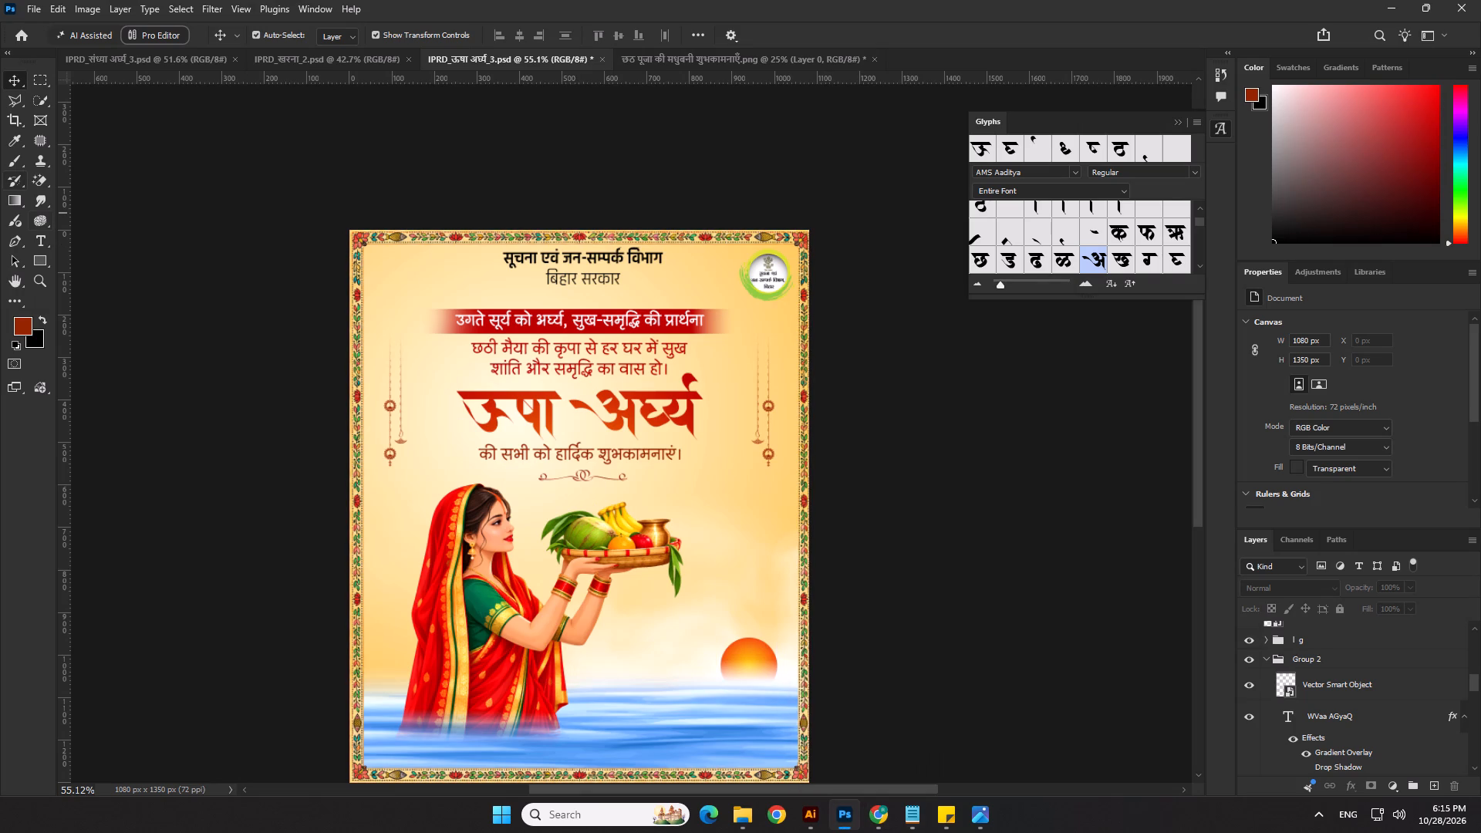
click(42, 241)
click(508, 570)
key(ctrl+v)
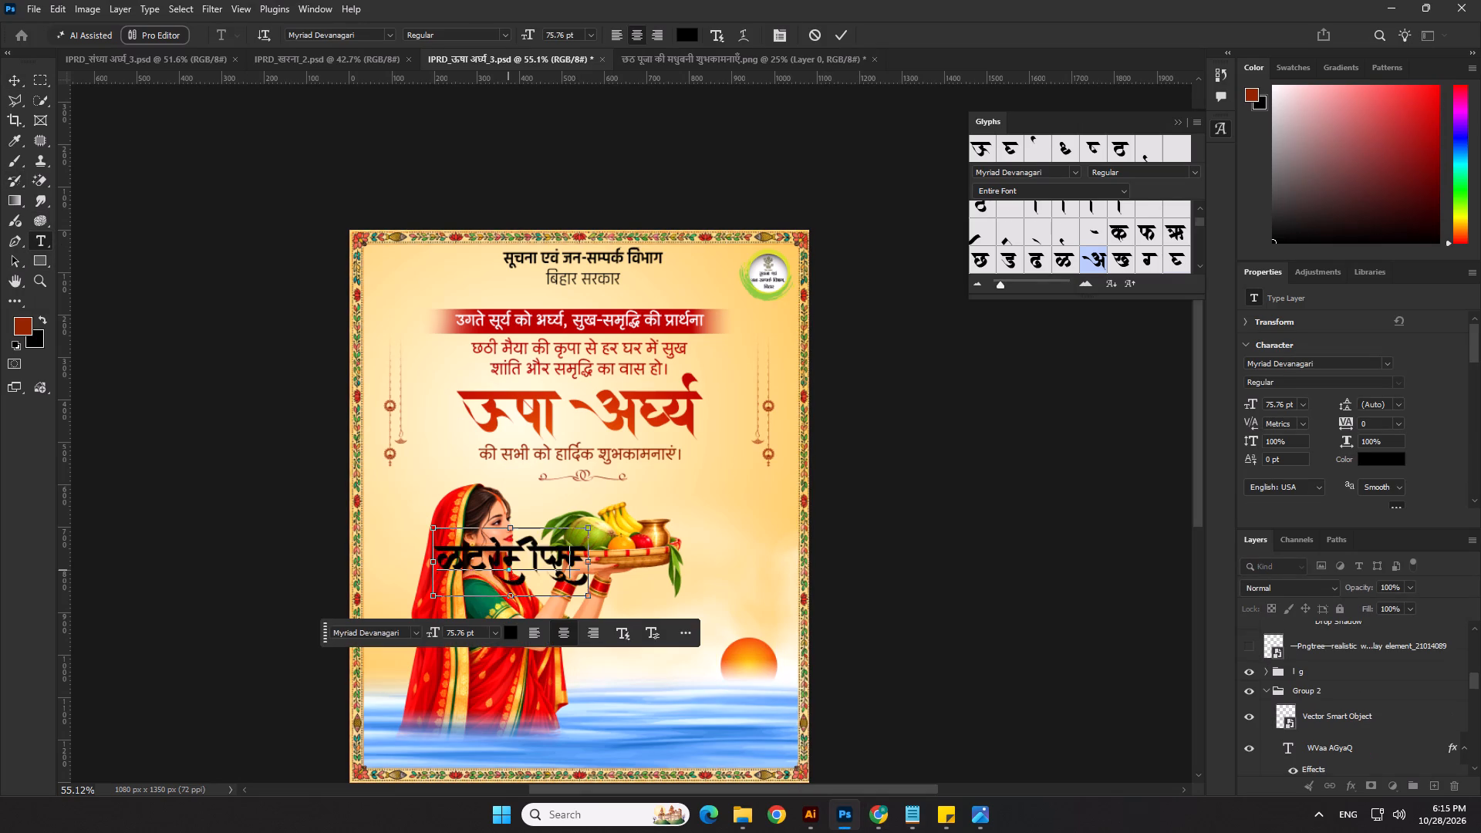
Change the font of the pasted ऊषा अर्घ्य text to Laila Bold.
key(ctrl+a)
click(1298, 364)
text(laila)
click(1381, 536)
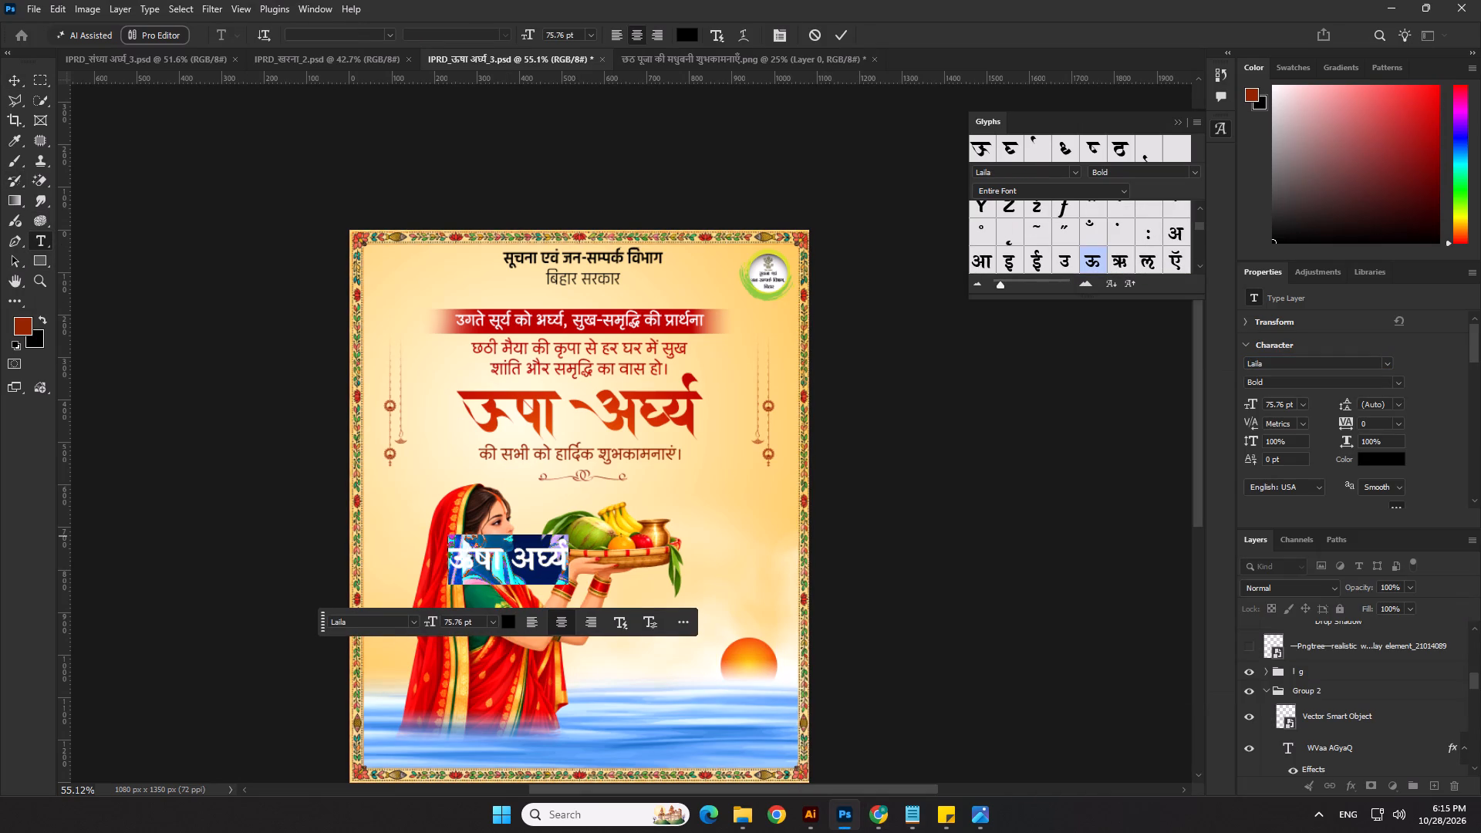
Enlarge the new ऊषा अर्घ्य text to about 176 pt and position it over the old heading.
click(12, 89)
drag(508, 531, 508, 528)
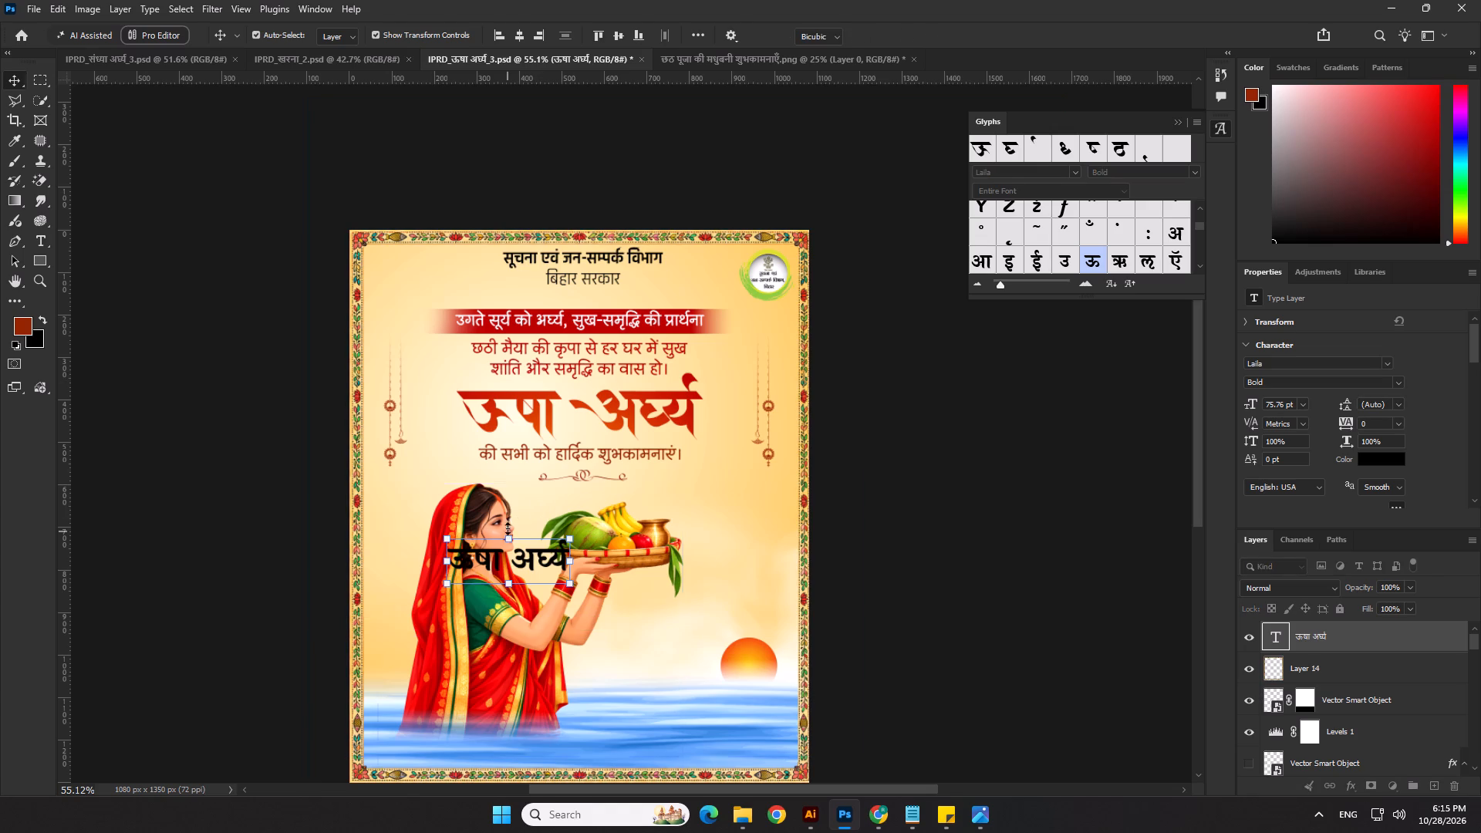
drag(508, 528, 518, 455)
drag(536, 489, 599, 392)
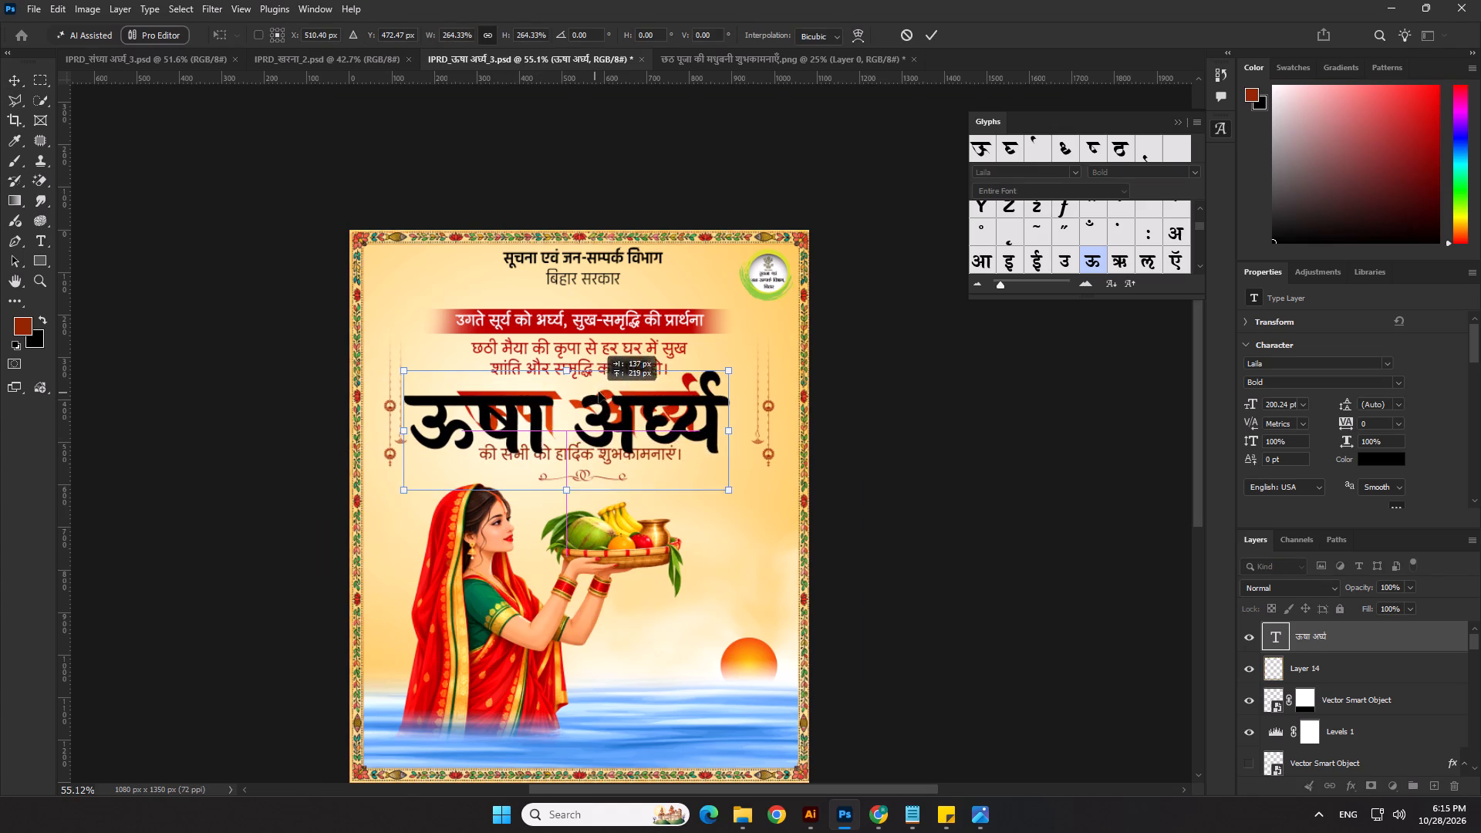
drag(599, 392, 604, 390)
scroll(655, 421, up, 4)
drag(773, 429, 713, 430)
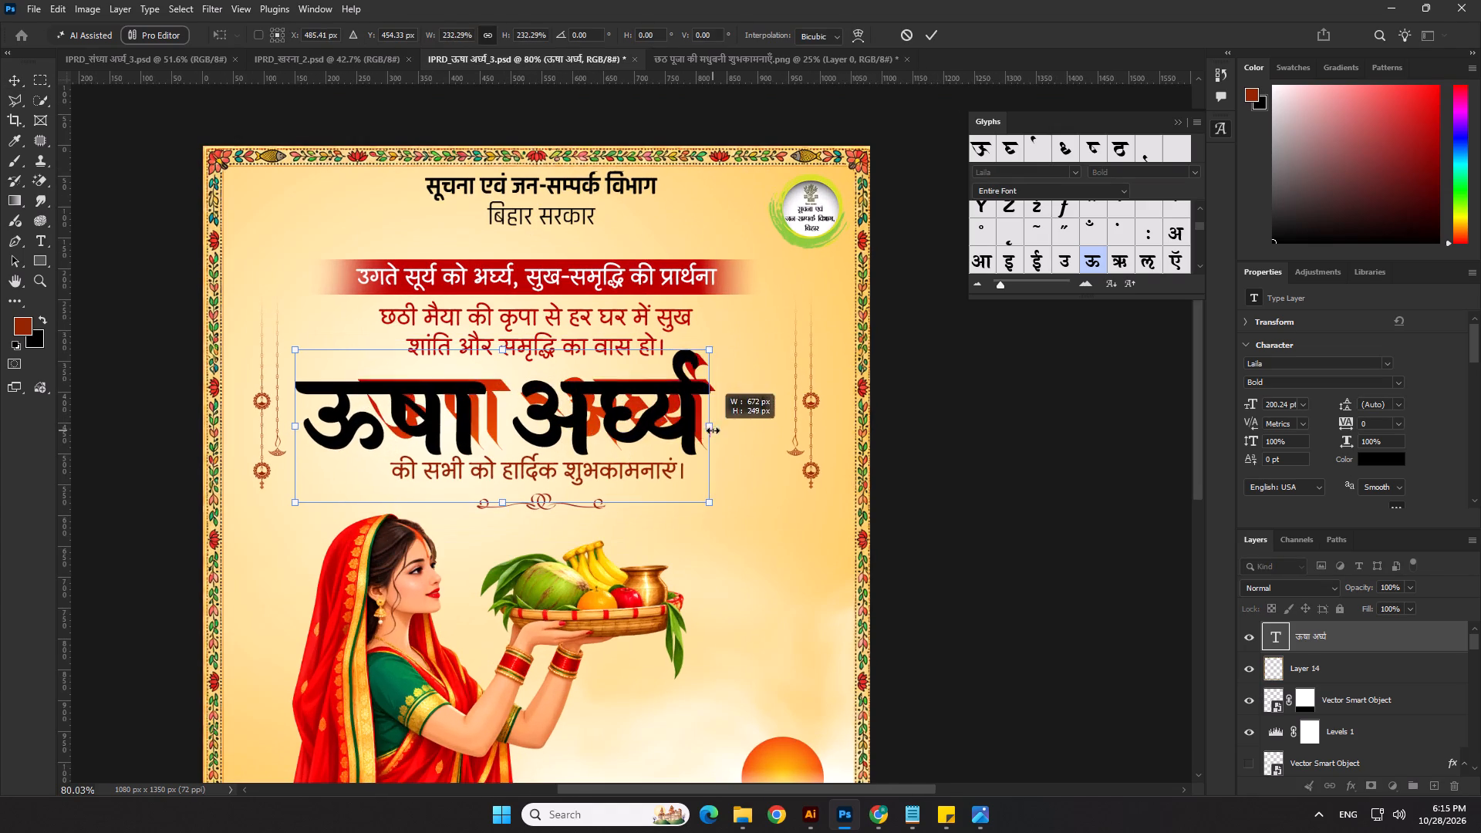
drag(652, 427, 684, 419)
key(Return)
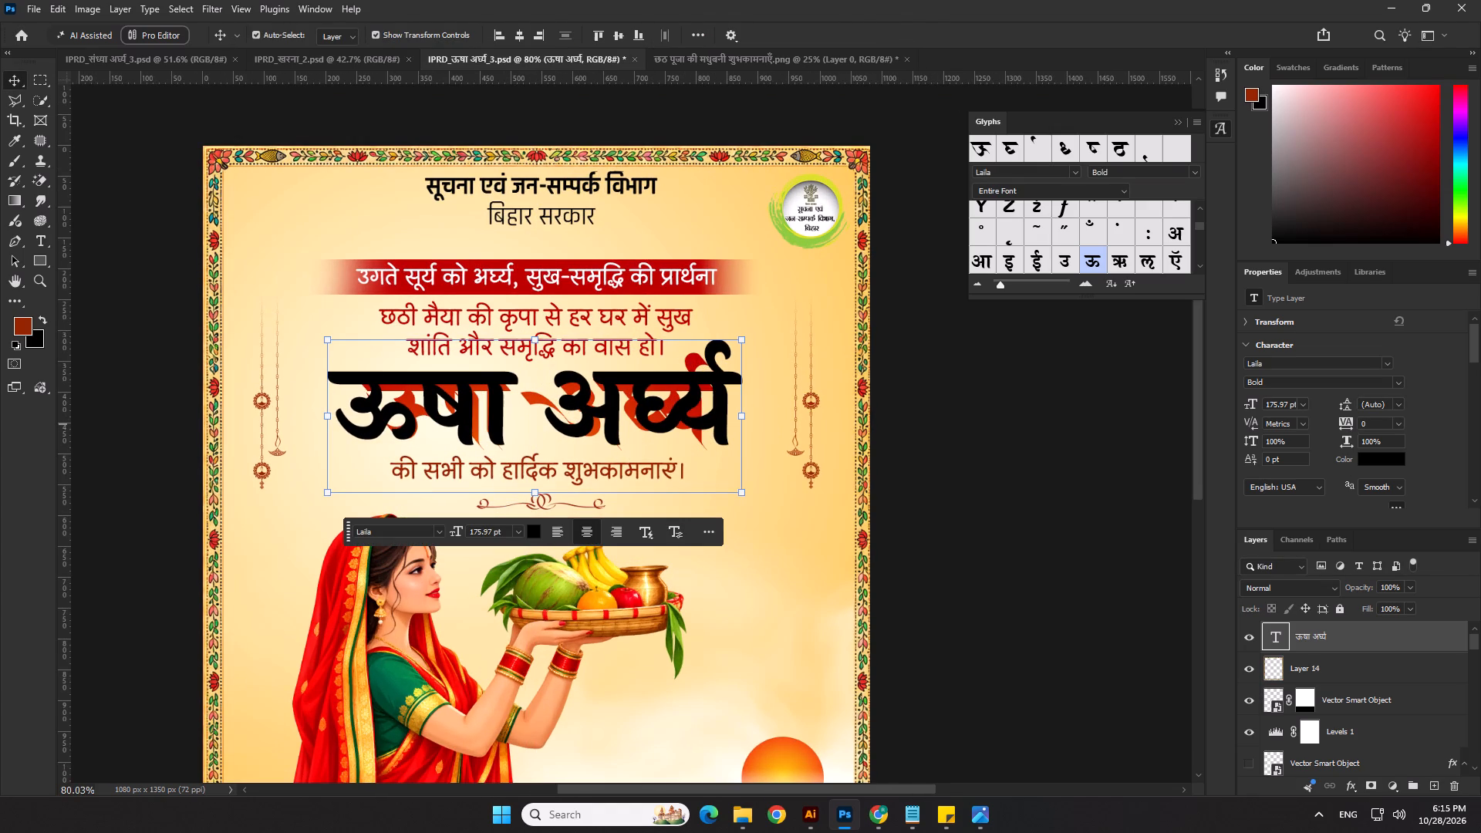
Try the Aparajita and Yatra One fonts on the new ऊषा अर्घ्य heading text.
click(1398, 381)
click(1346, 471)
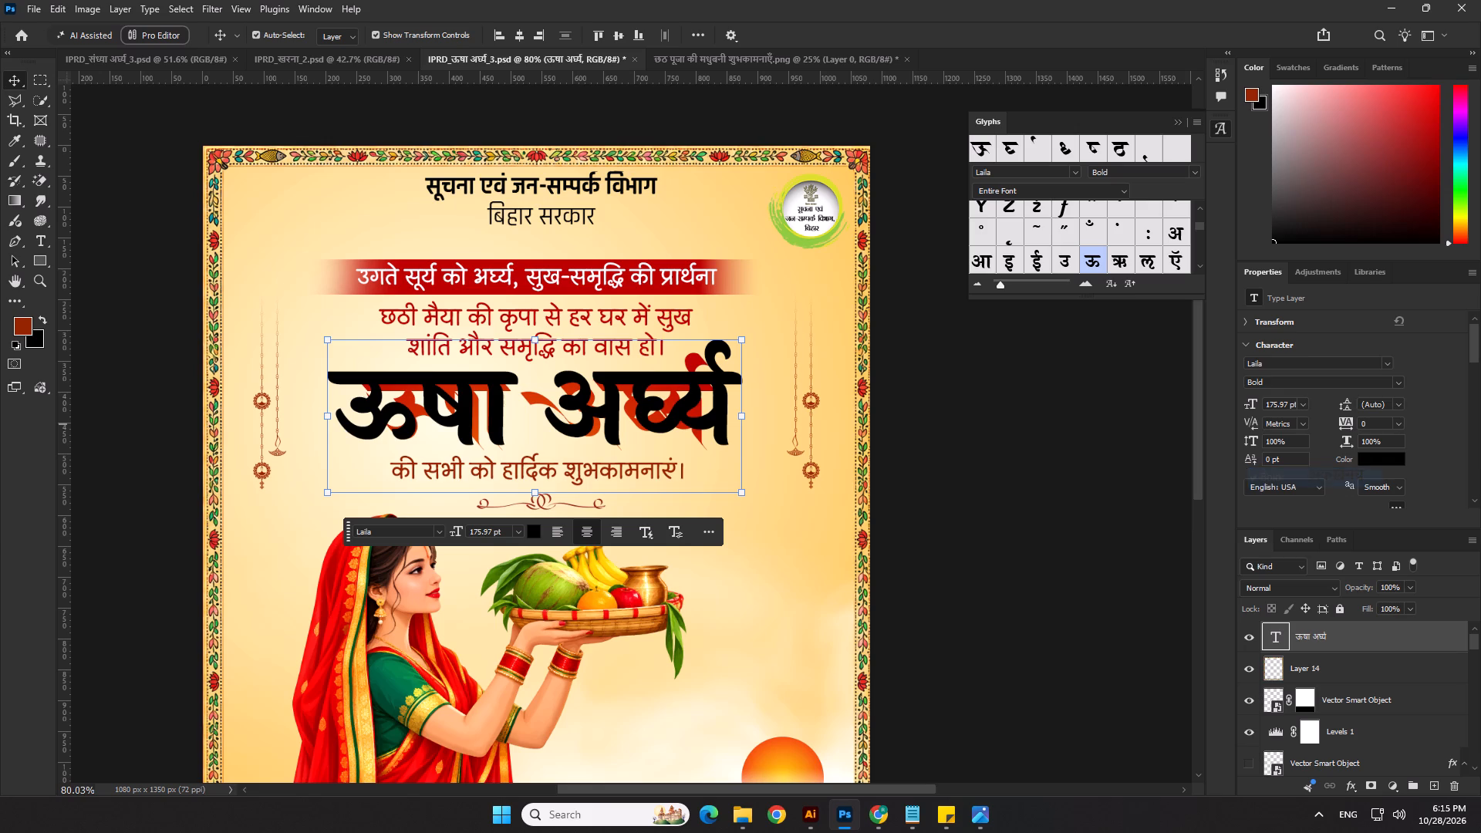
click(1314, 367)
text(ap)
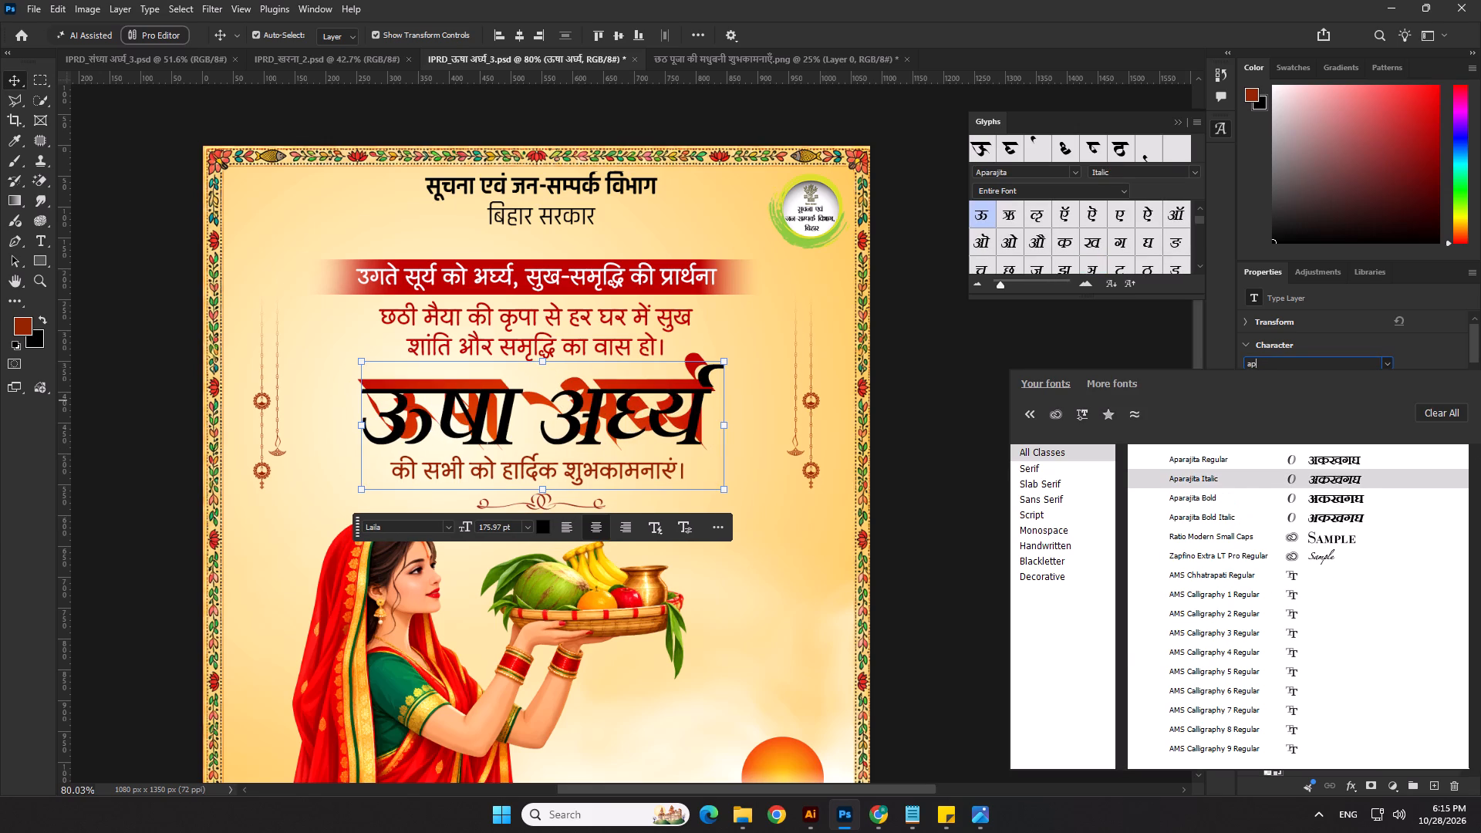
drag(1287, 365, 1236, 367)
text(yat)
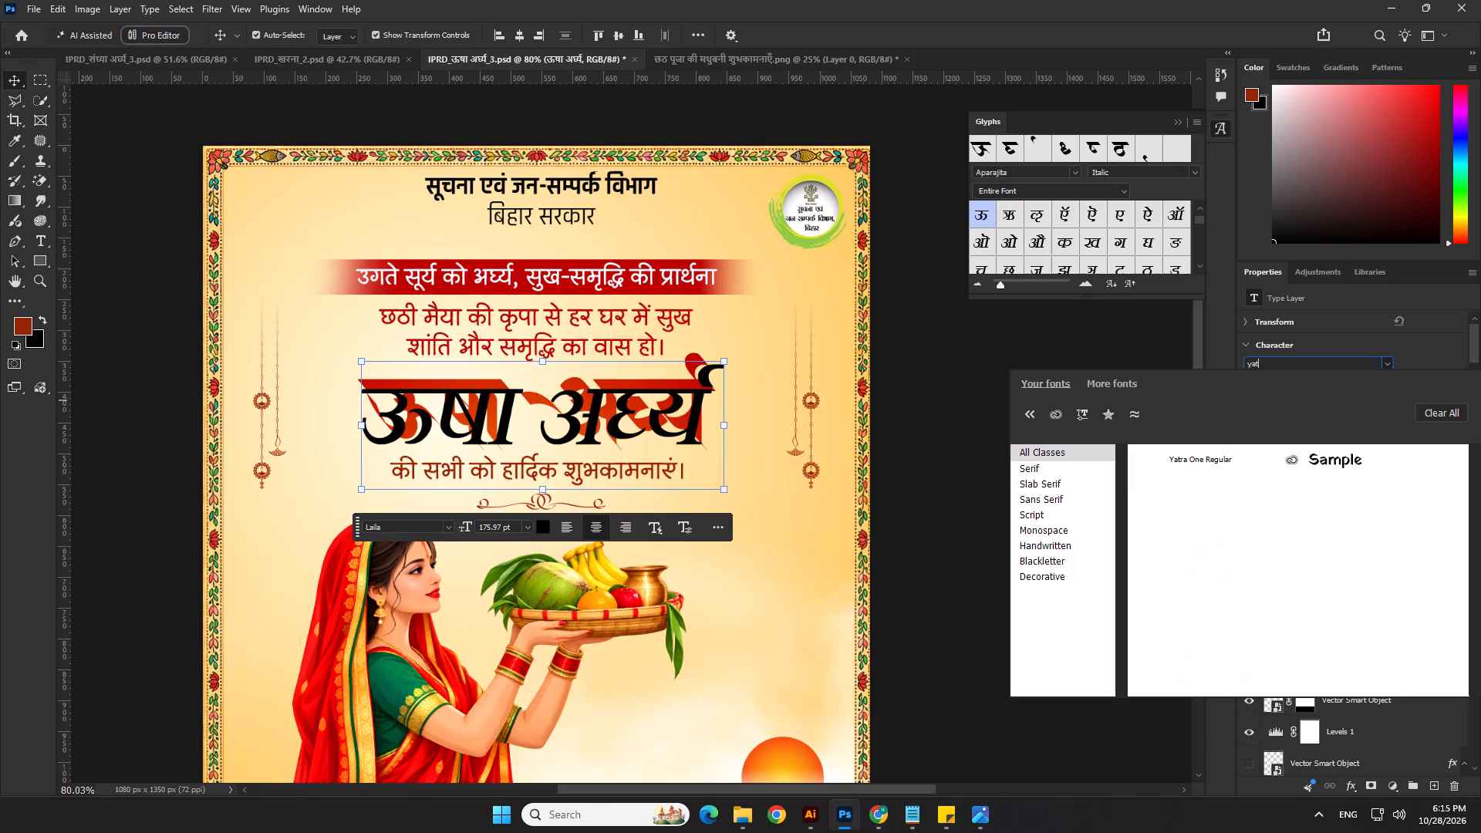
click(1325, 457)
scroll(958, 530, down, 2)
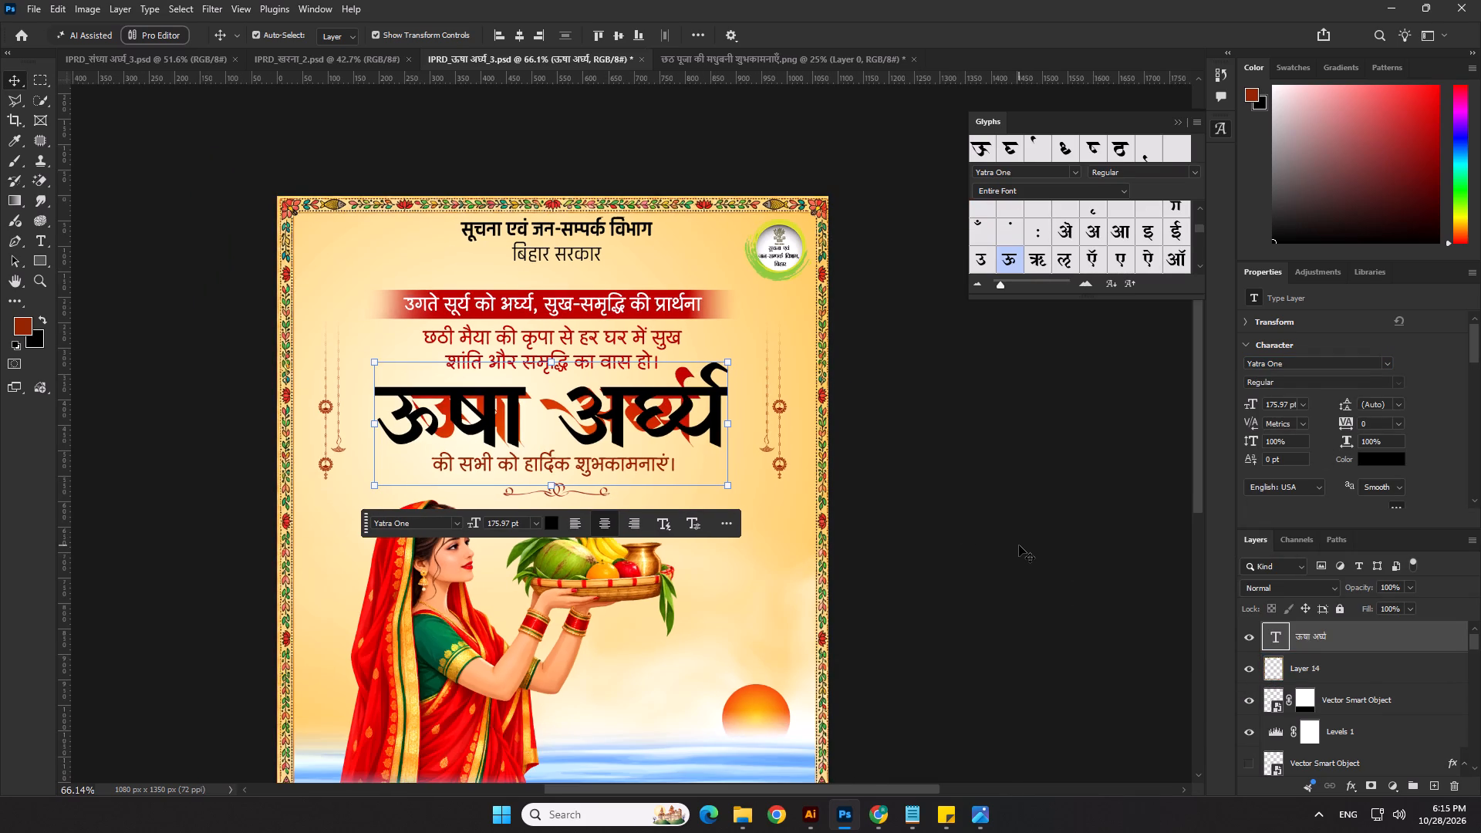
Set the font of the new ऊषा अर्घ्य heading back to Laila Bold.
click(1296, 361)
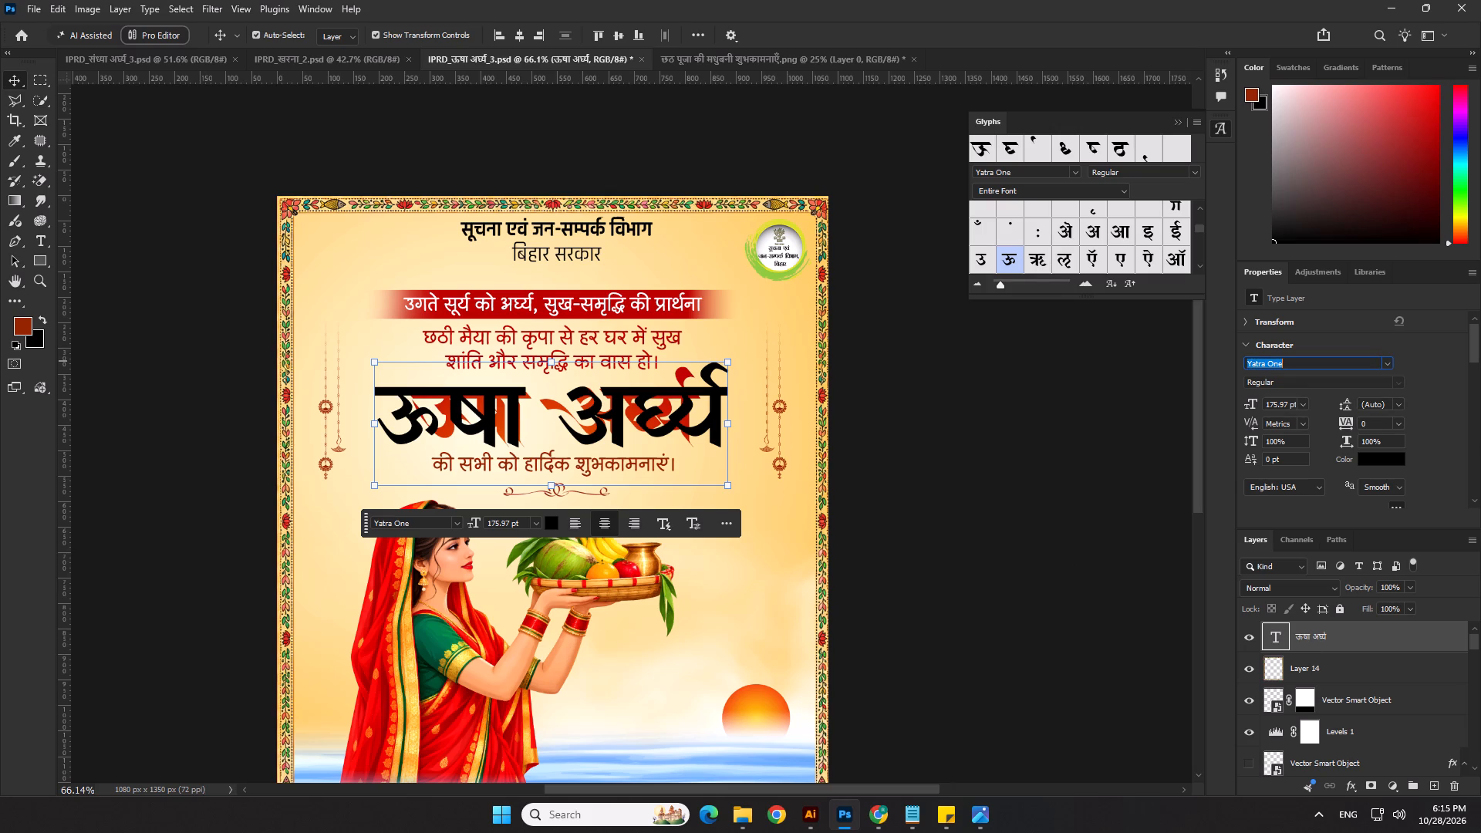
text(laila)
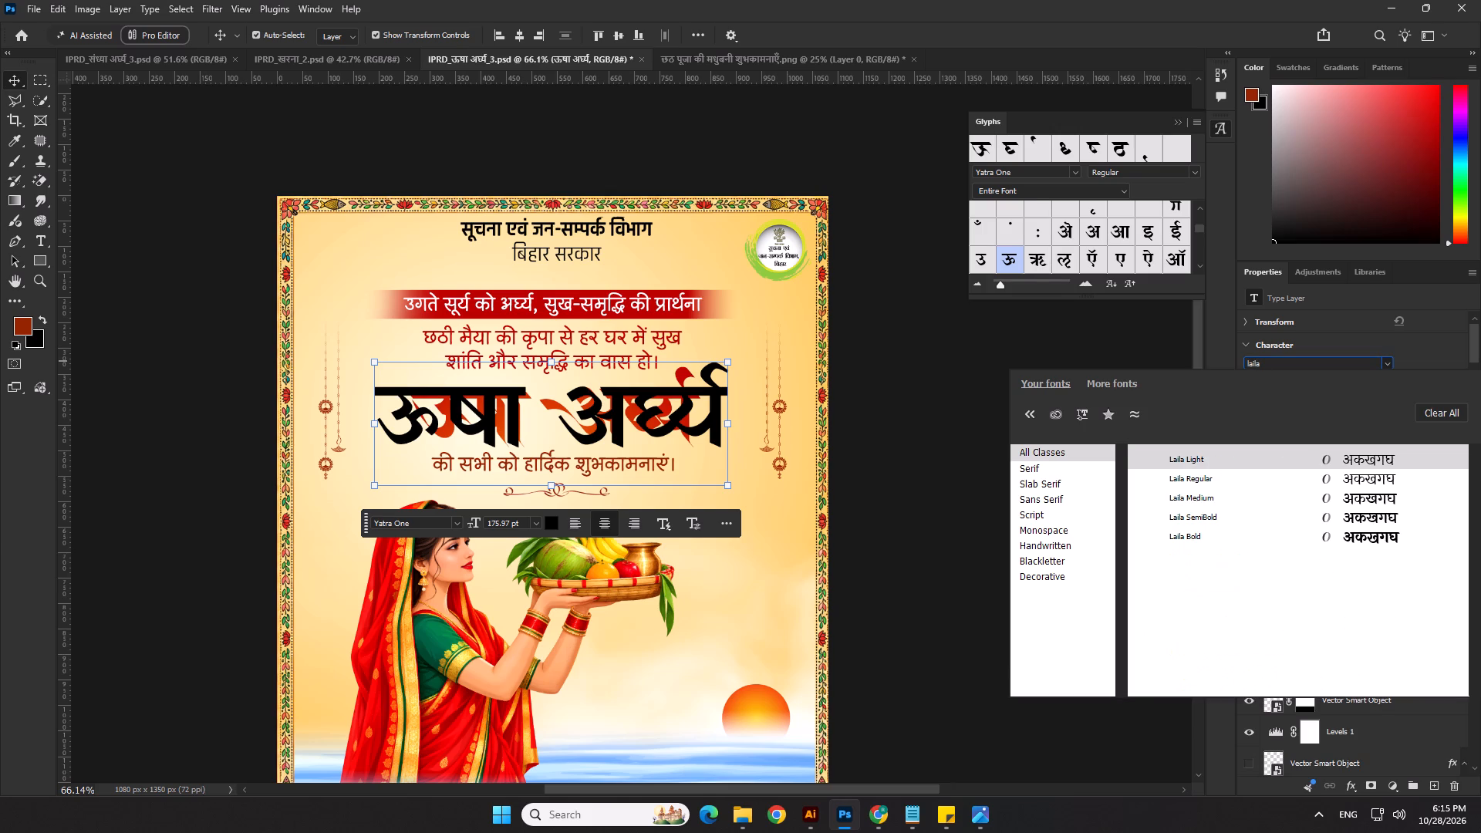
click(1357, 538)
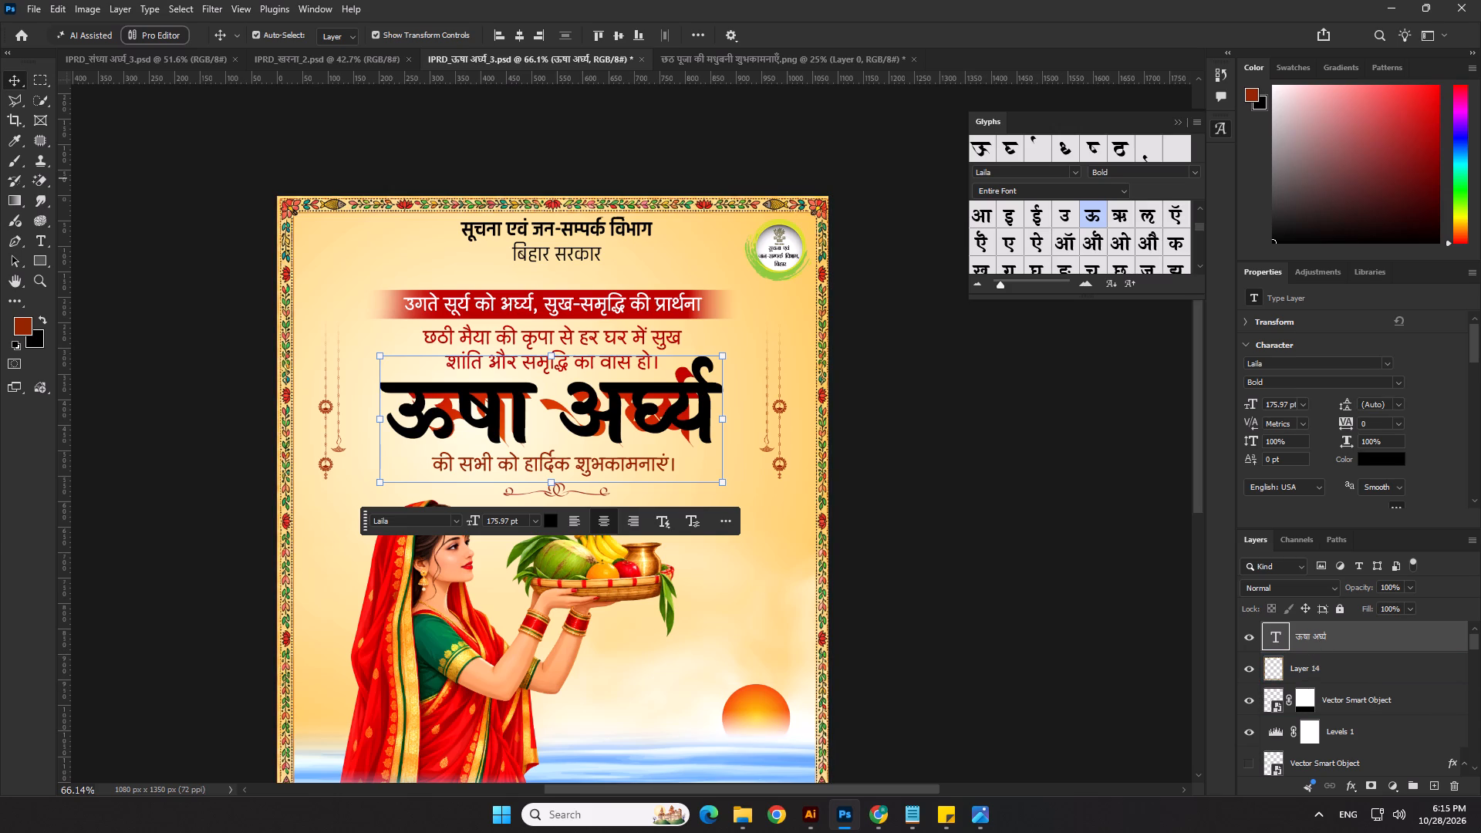
Shift the new ऊषा अर्घ्य text below the old heading and move the old heading layer's gradient effects onto it.
click(8, 75)
click(70, 134)
drag(493, 421, 494, 474)
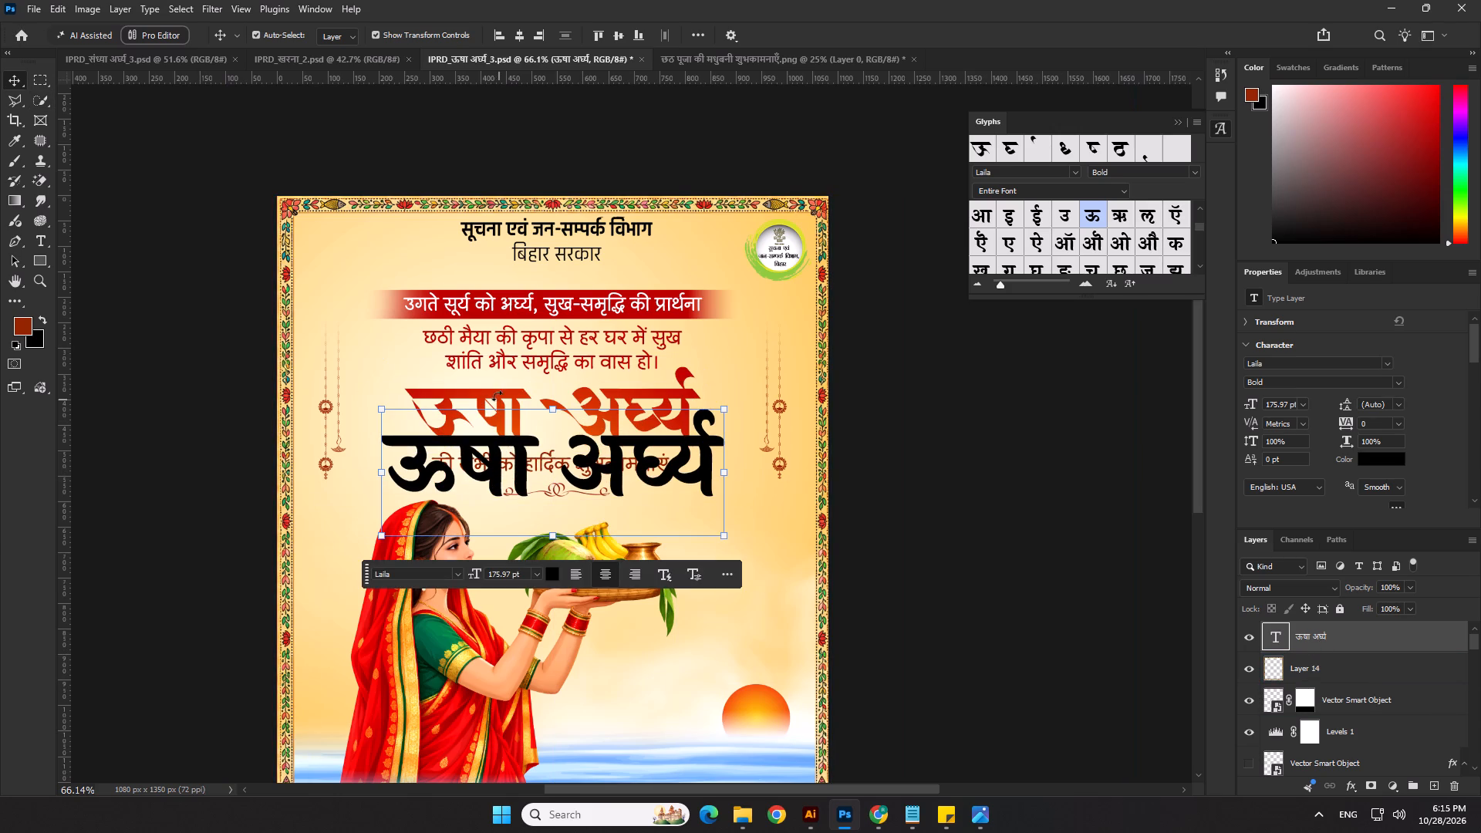
click(332, 352)
click(416, 393)
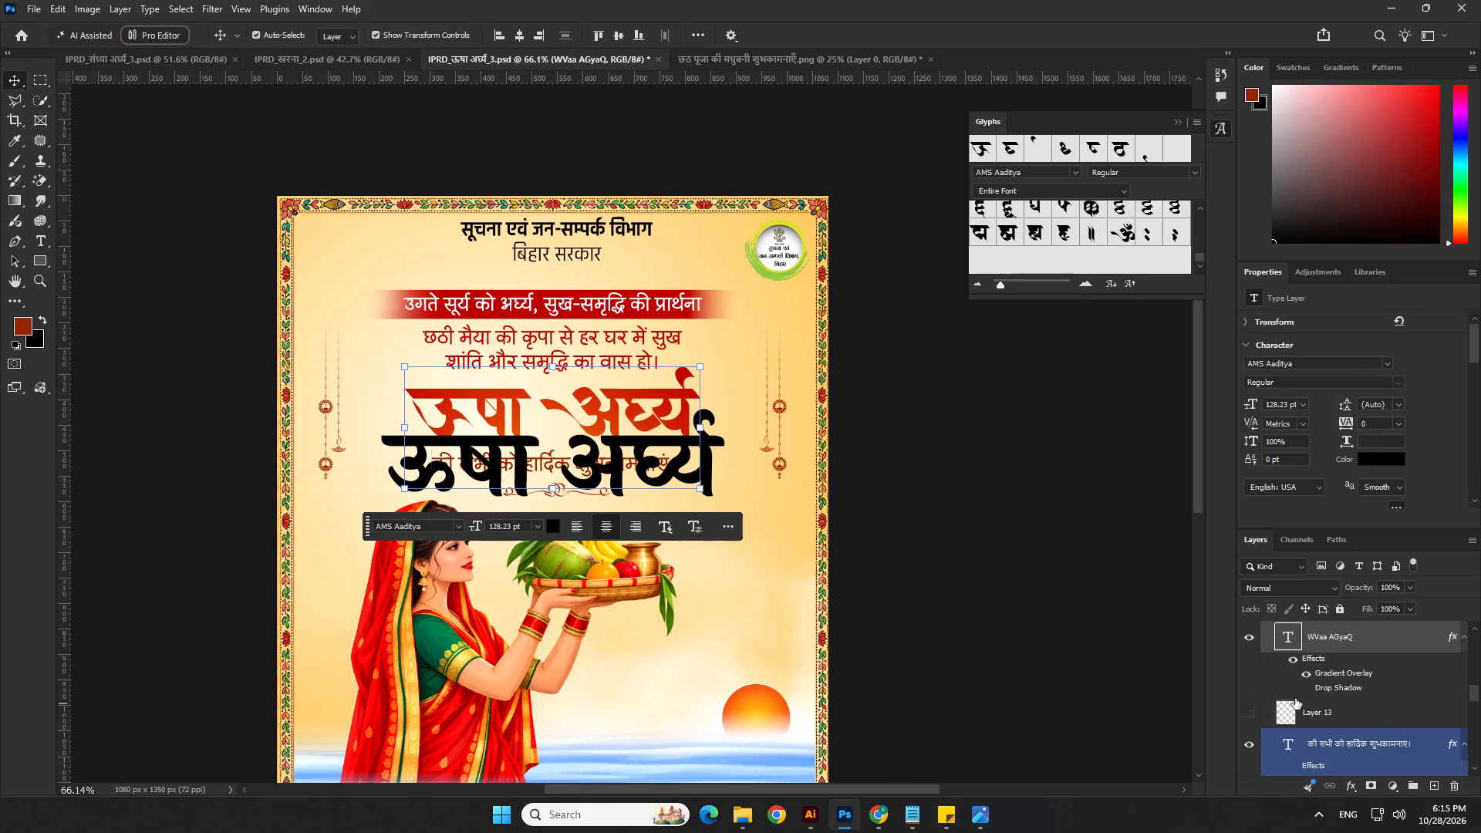
scroll(1322, 682, up, 2)
drag(1327, 700, 1307, 545)
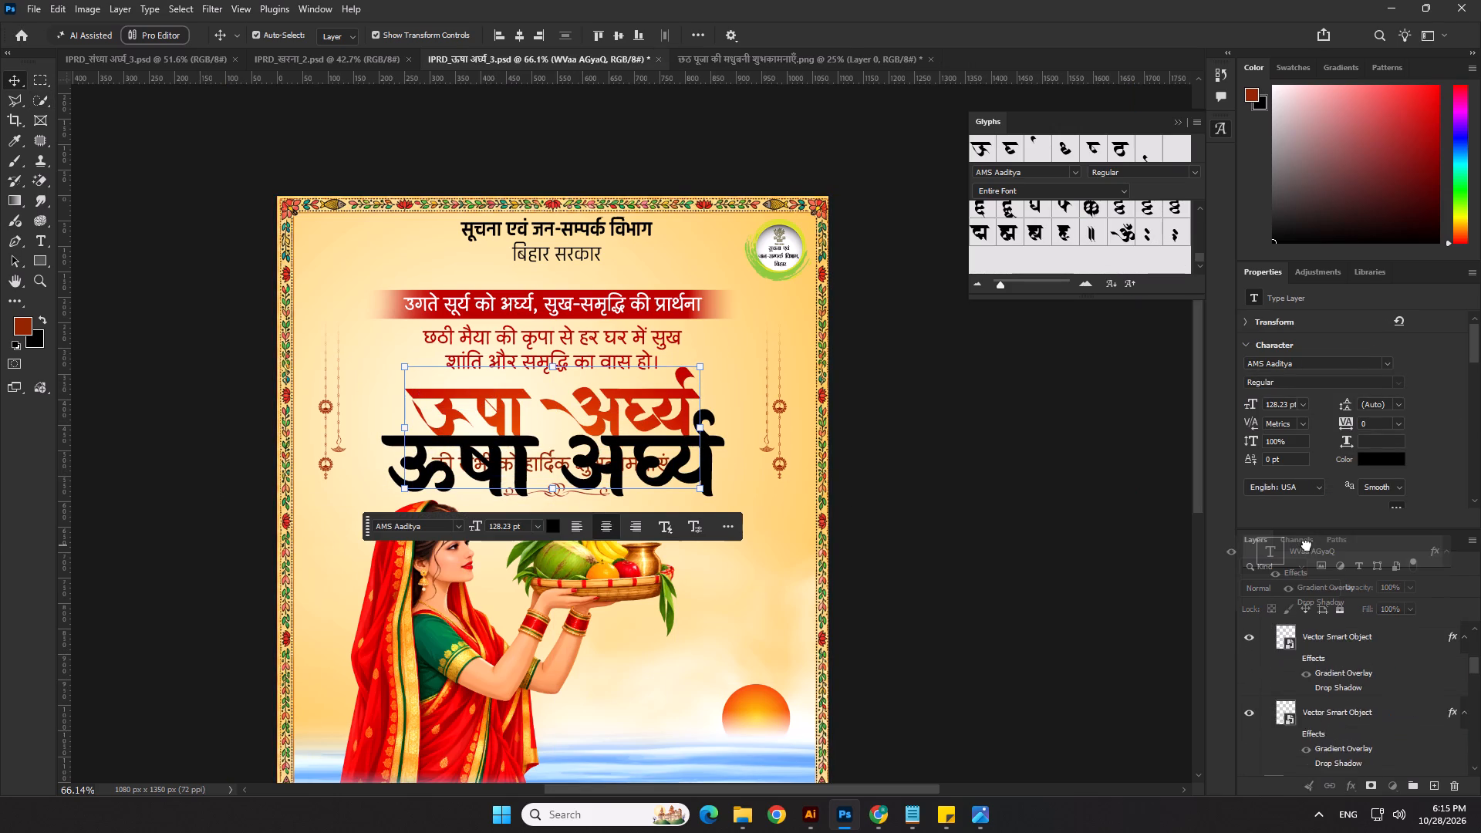
drag(1307, 545, 1311, 630)
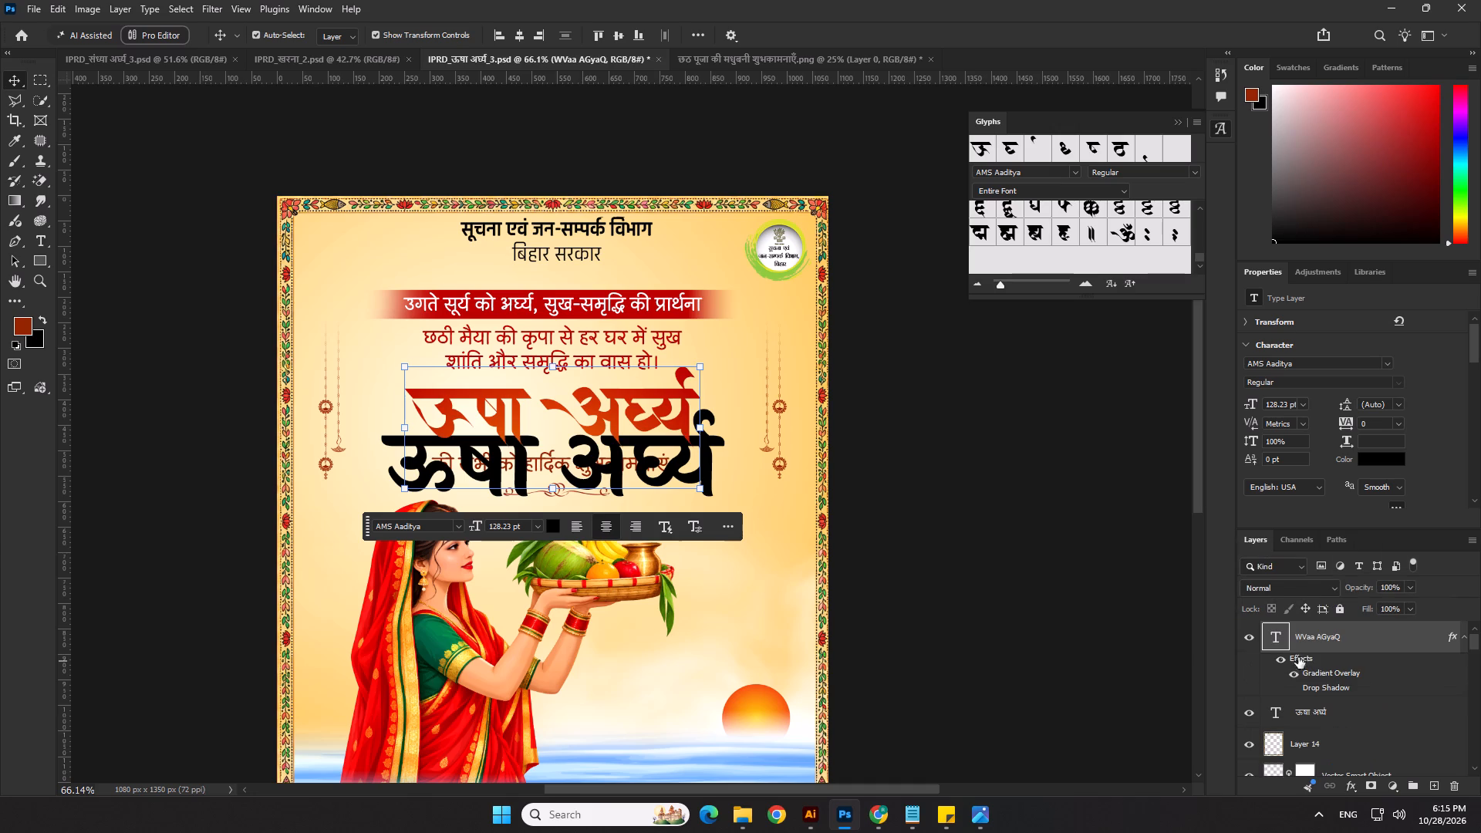
drag(1304, 655, 1304, 710)
Hide the old AMS Aaditya heading layer and move the new ऊषा अर्घ्य text up into its place.
click(1321, 638)
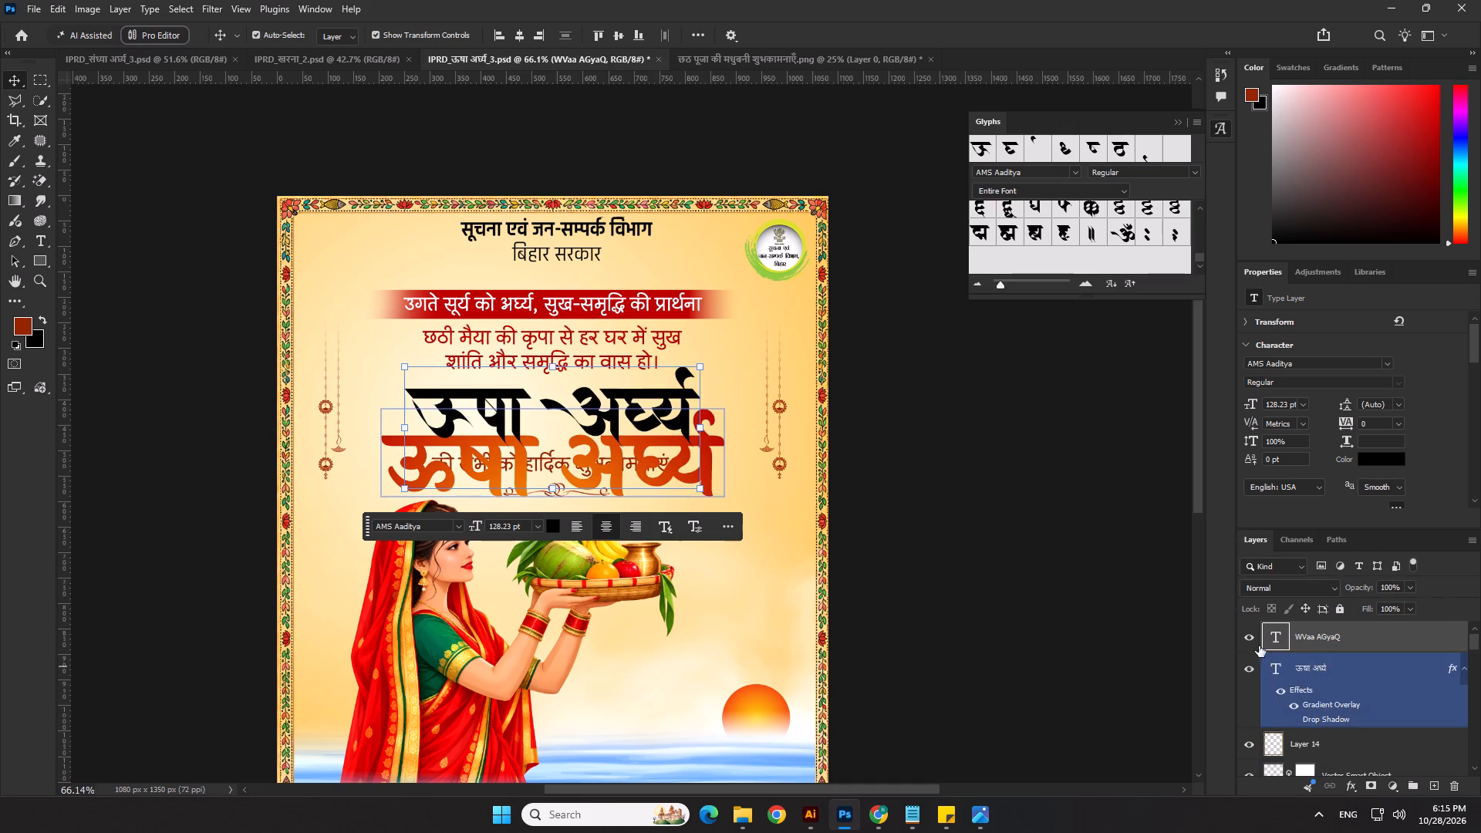
click(1250, 639)
drag(614, 446, 612, 386)
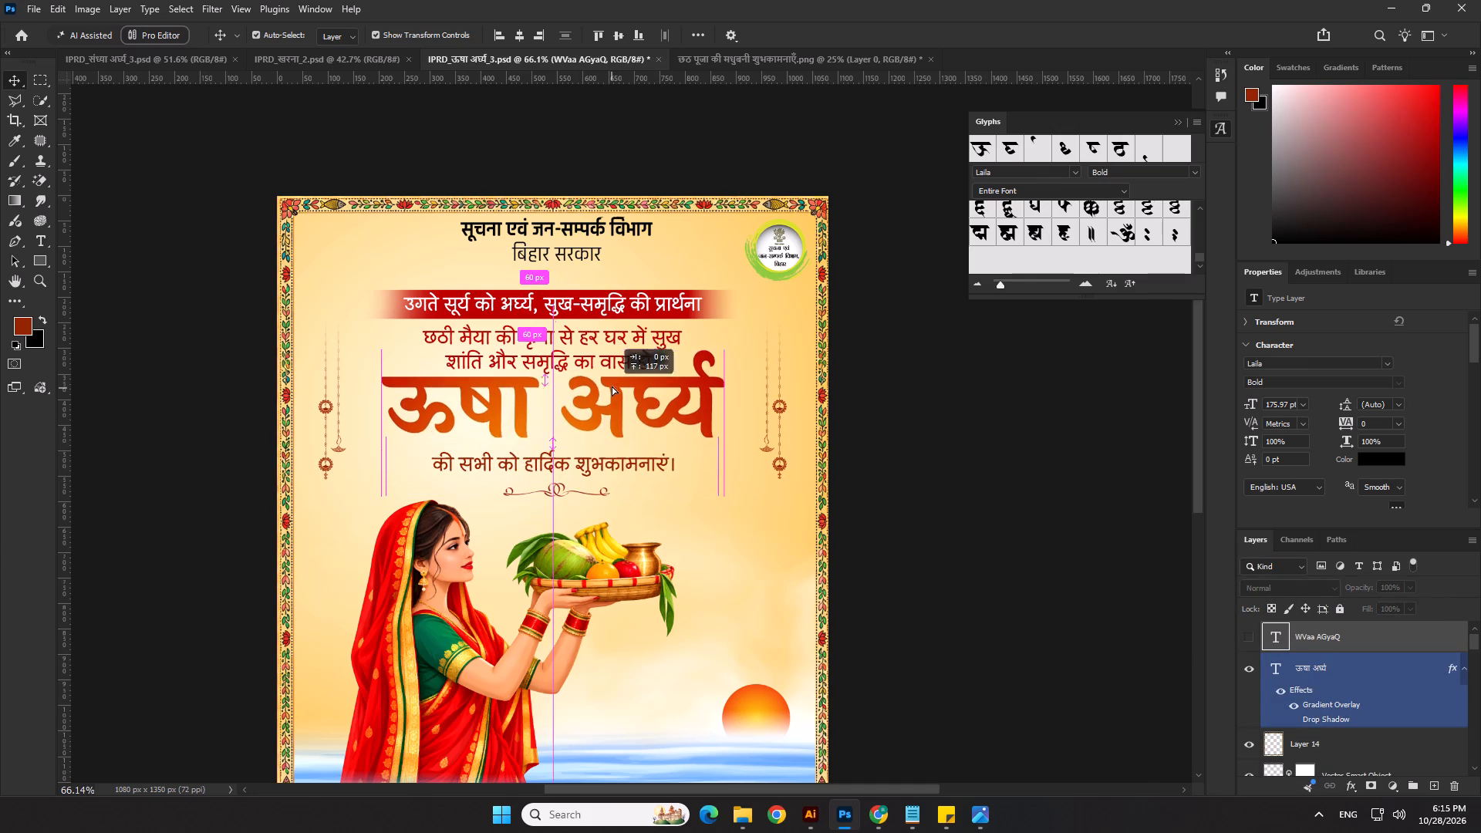
drag(612, 386, 613, 394)
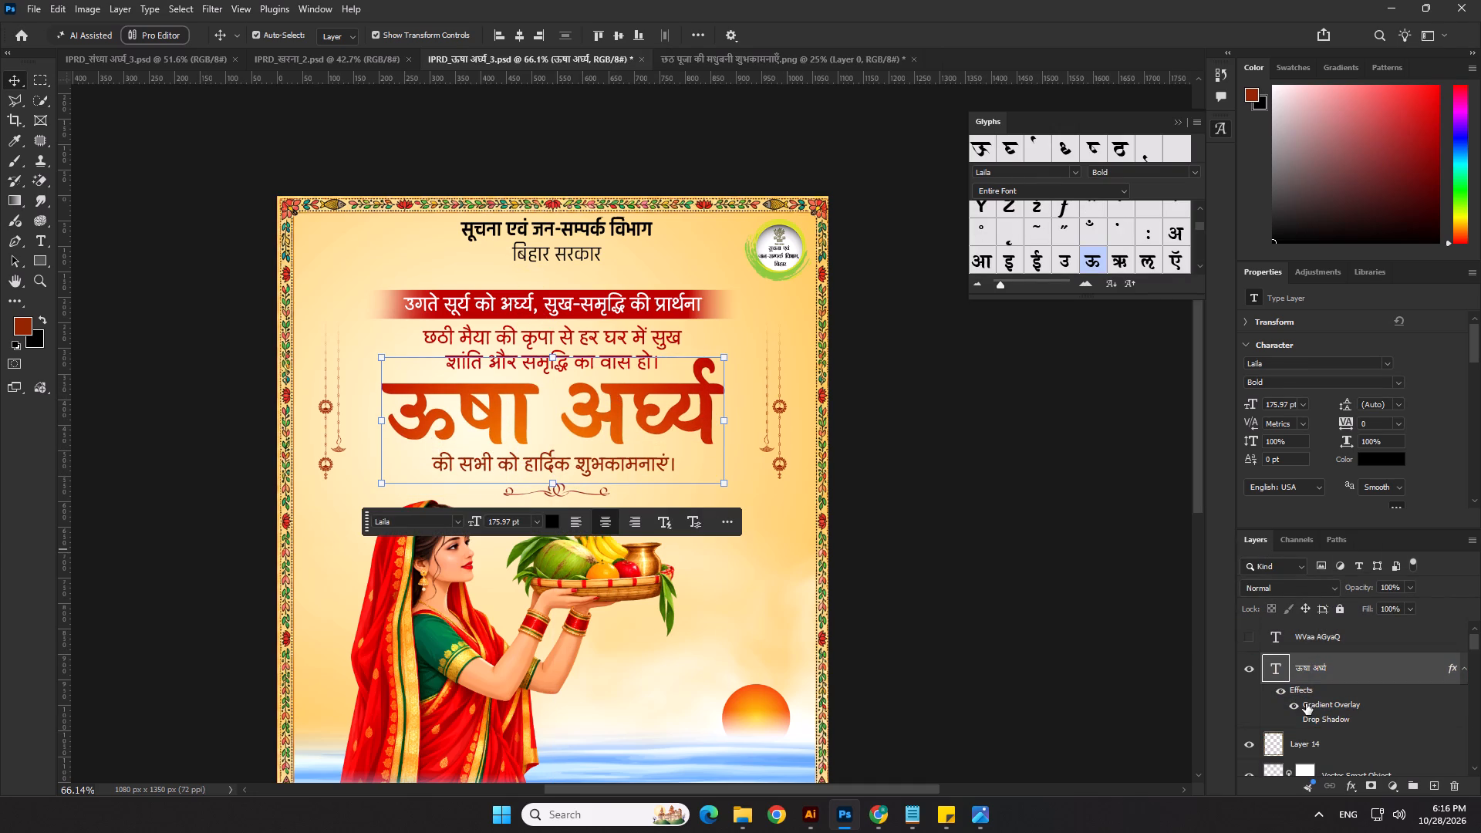
Edit the heading's Gradient Overlay so the red colour stop sits at location 17%.
double_click(1306, 703)
click(1193, 507)
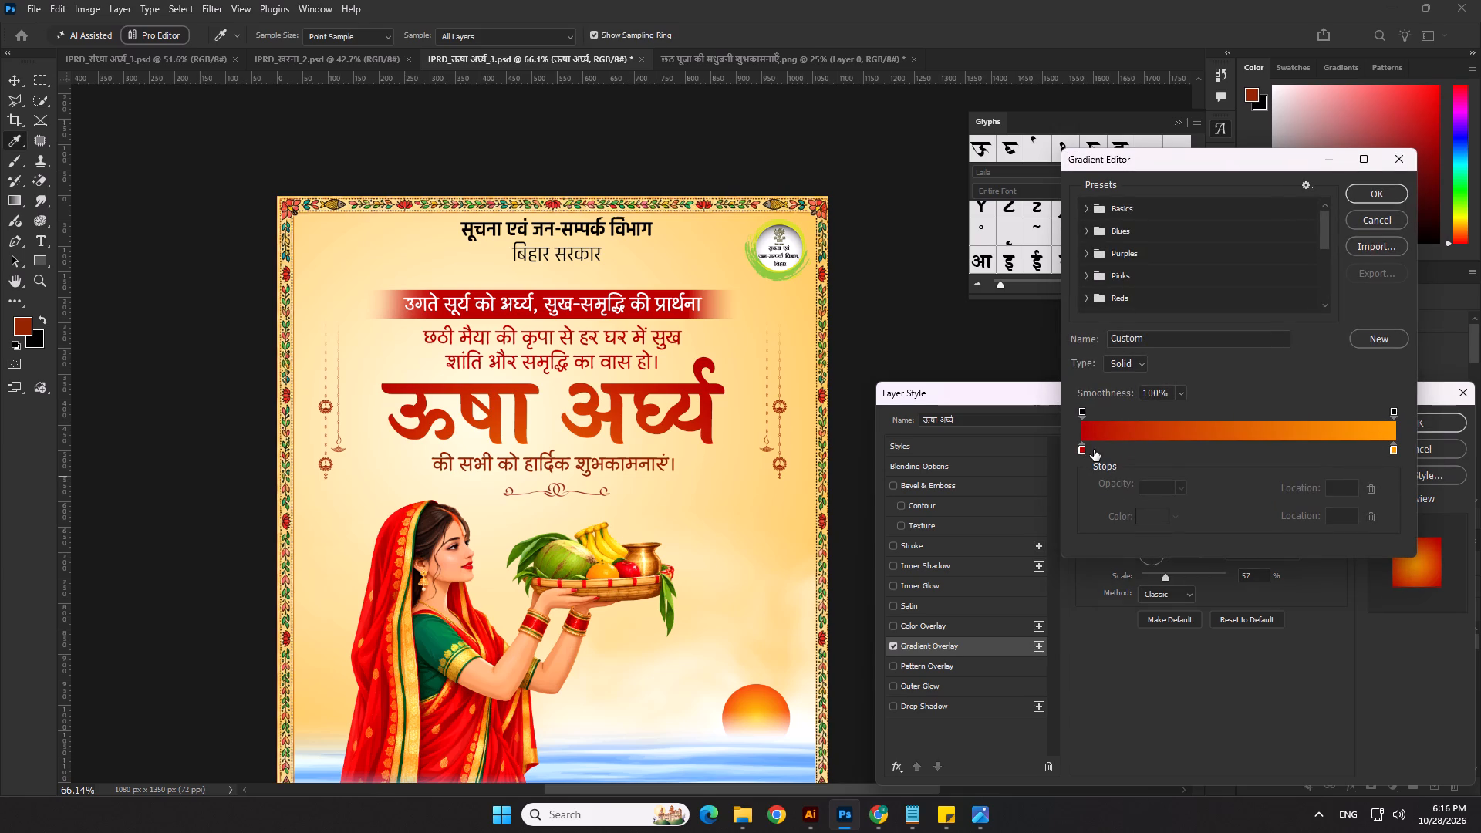
drag(1083, 450, 1152, 445)
drag(1152, 445, 1135, 451)
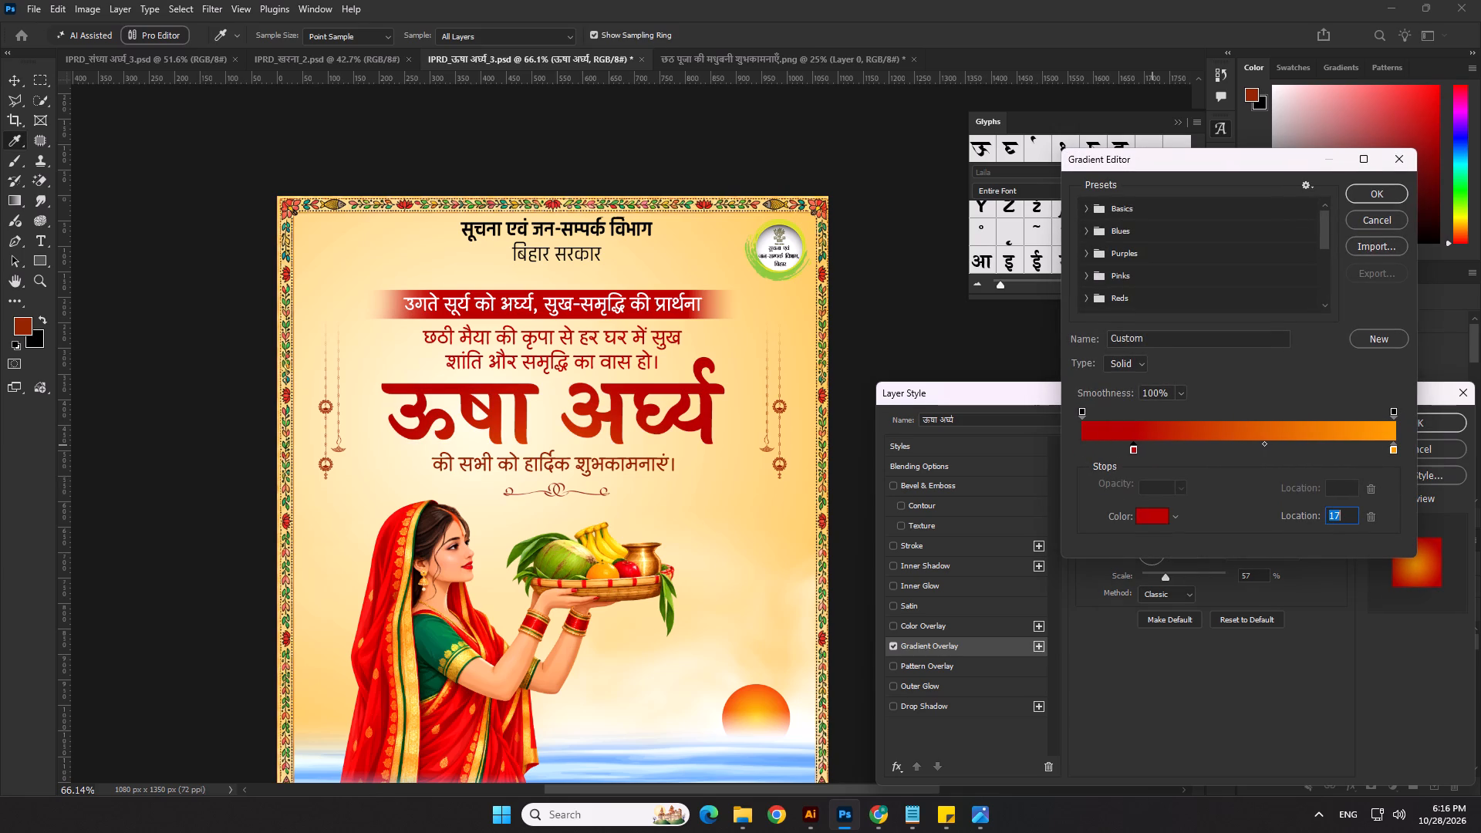
click(1358, 207)
click(1365, 186)
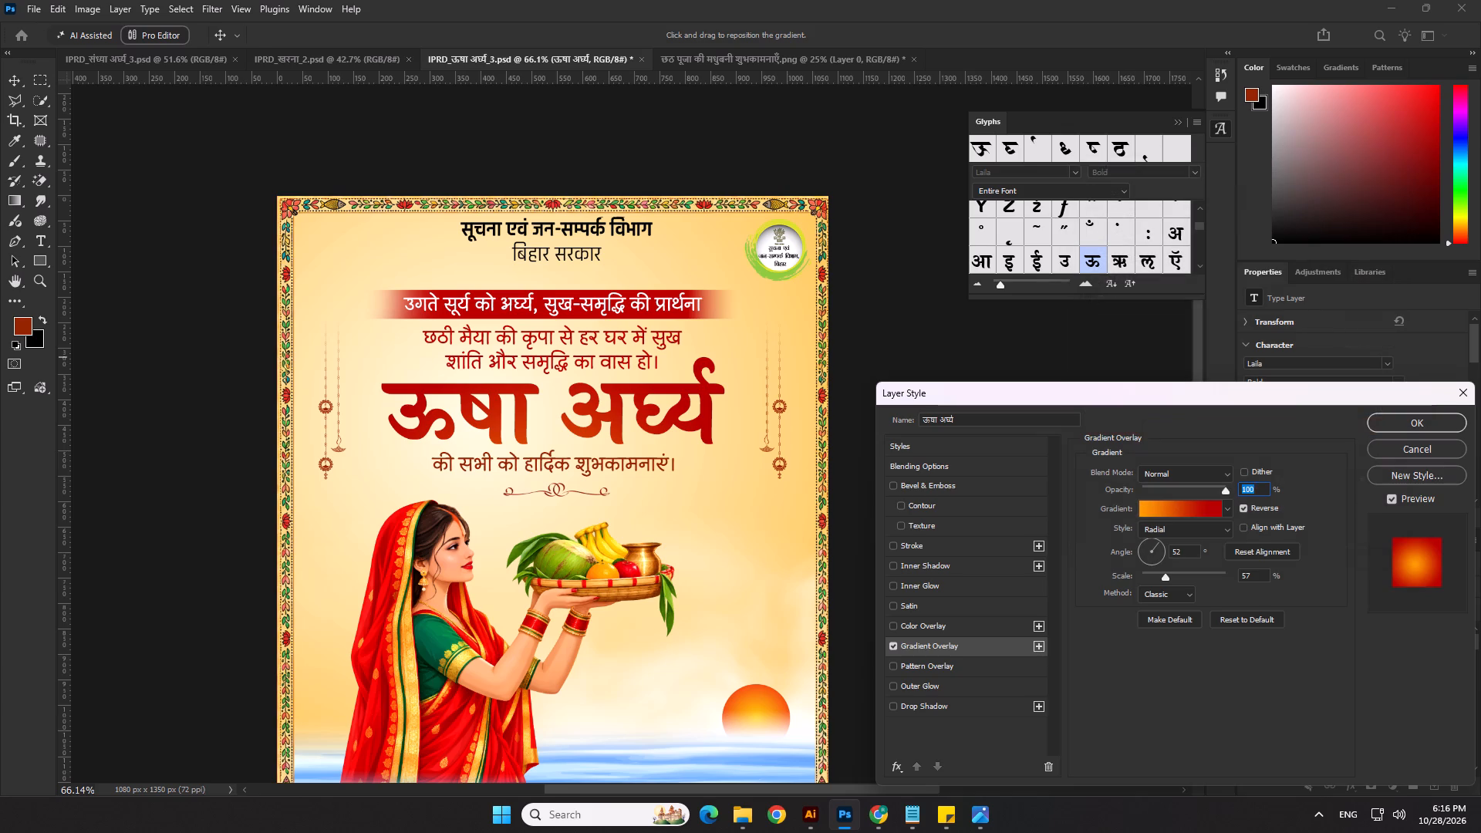
click(1415, 420)
scroll(916, 429, down, 5)
click(946, 483)
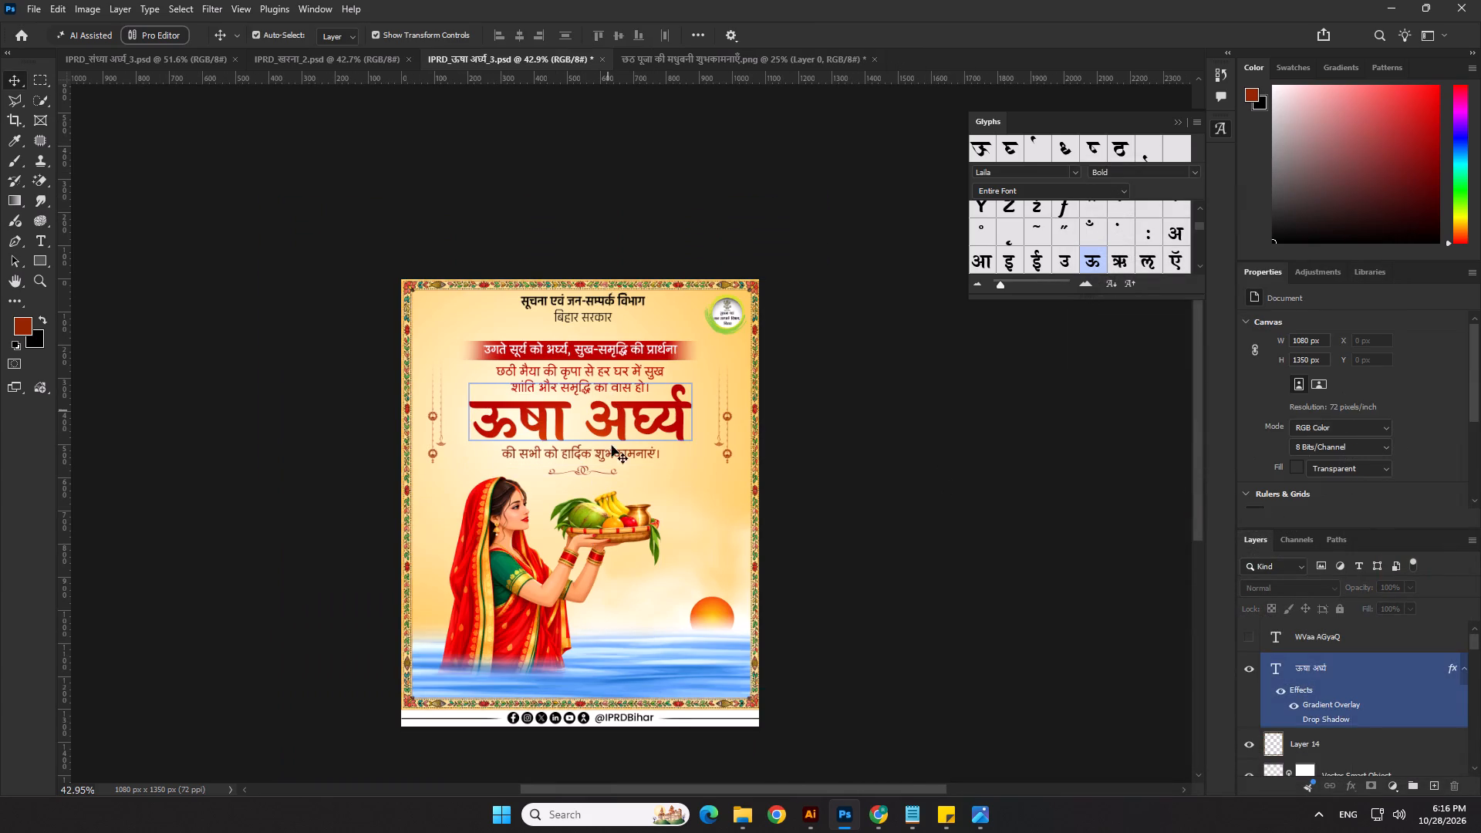
Copy the colour code b80000 from the छठी मैया की कृपा text layer.
click(609, 460)
click(983, 417)
scroll(623, 358, up, 5)
click(638, 385)
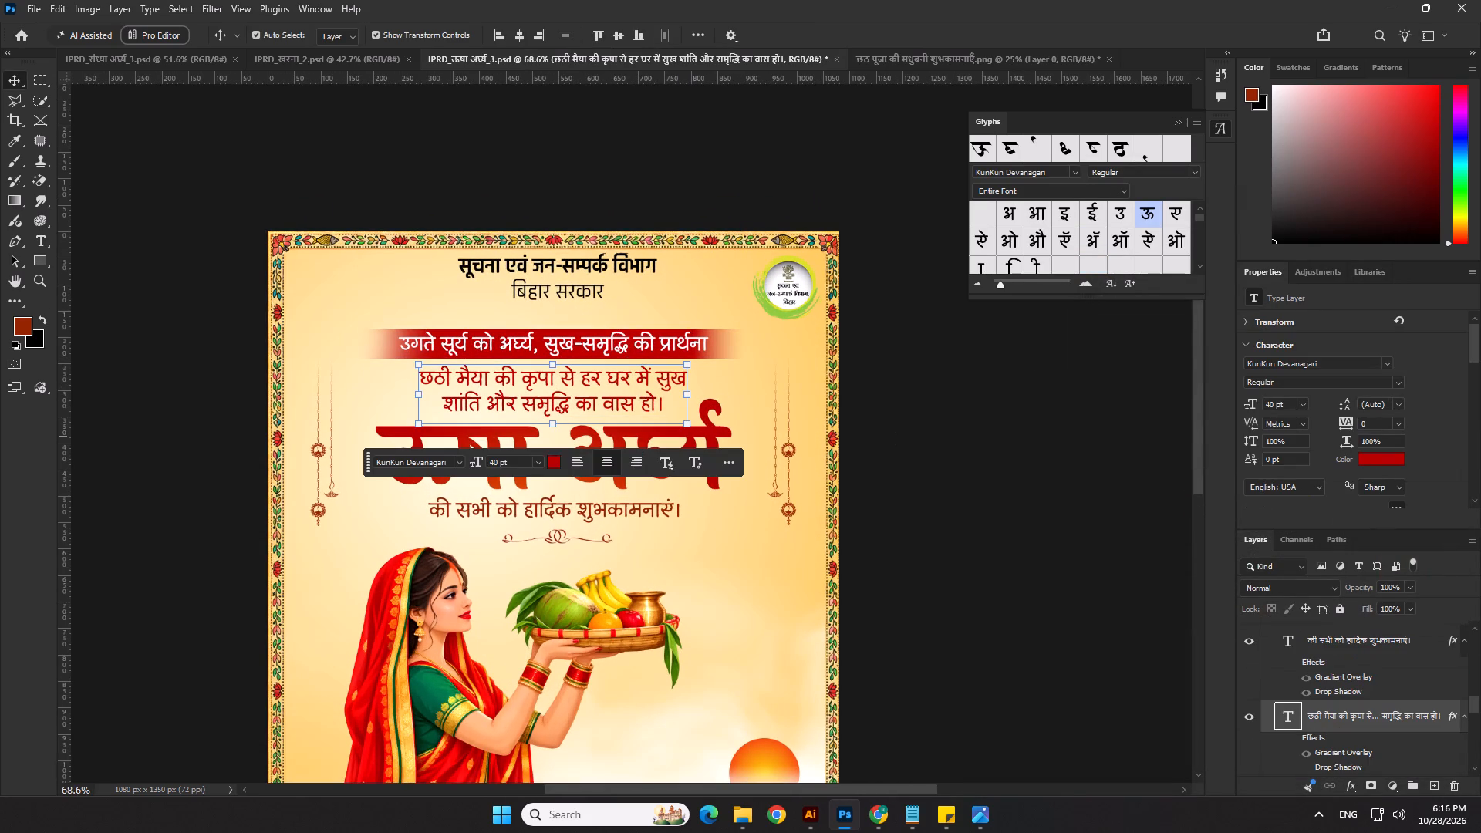
click(1378, 452)
click(1375, 466)
key(ctrl+c)
click(1390, 530)
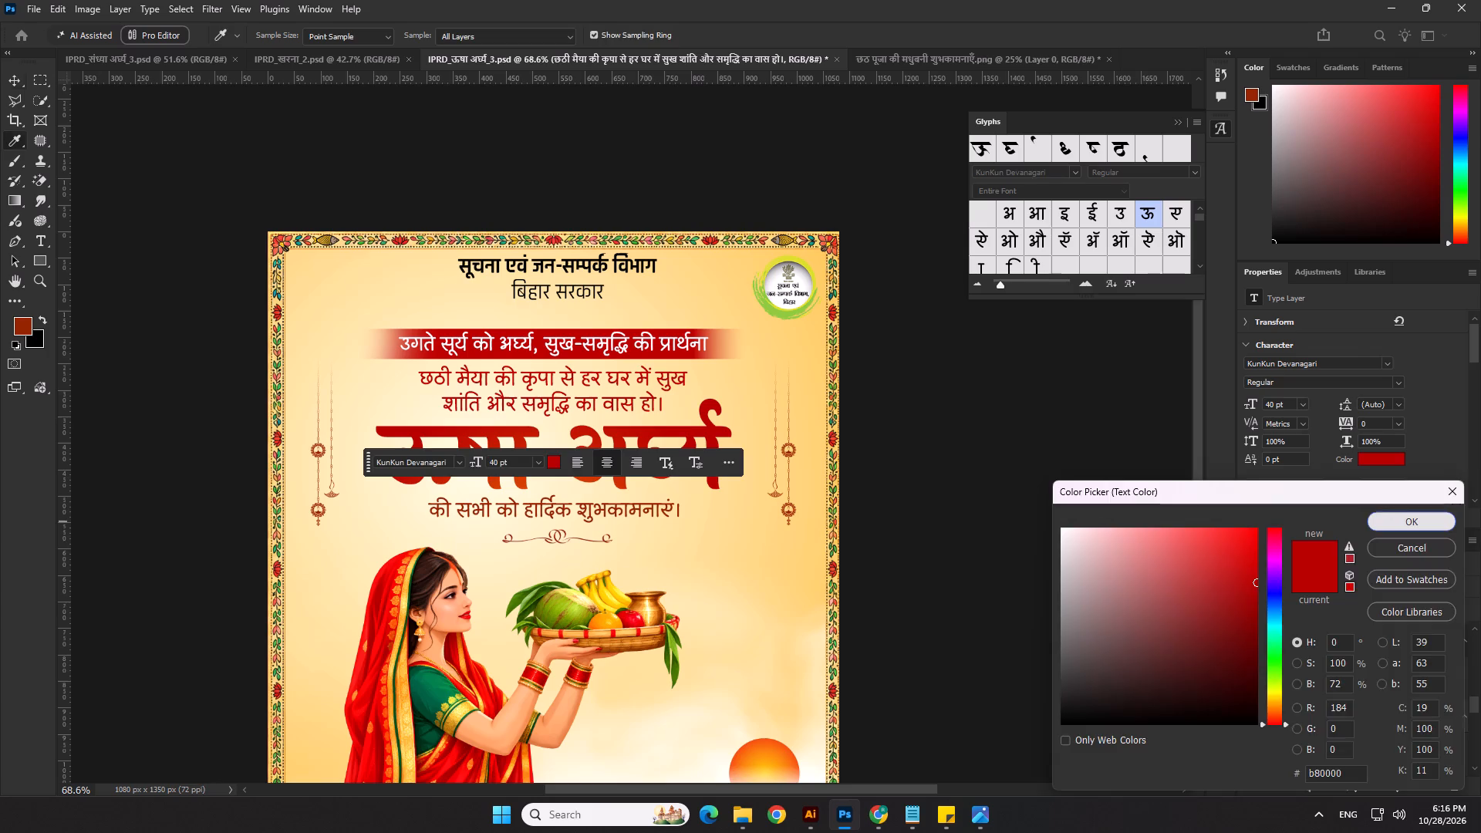
click(1145, 567)
Set the colour of the की सभी को हार्दिक शुभकामनाएं। text to b80000.
scroll(716, 541, up, 3)
click(633, 502)
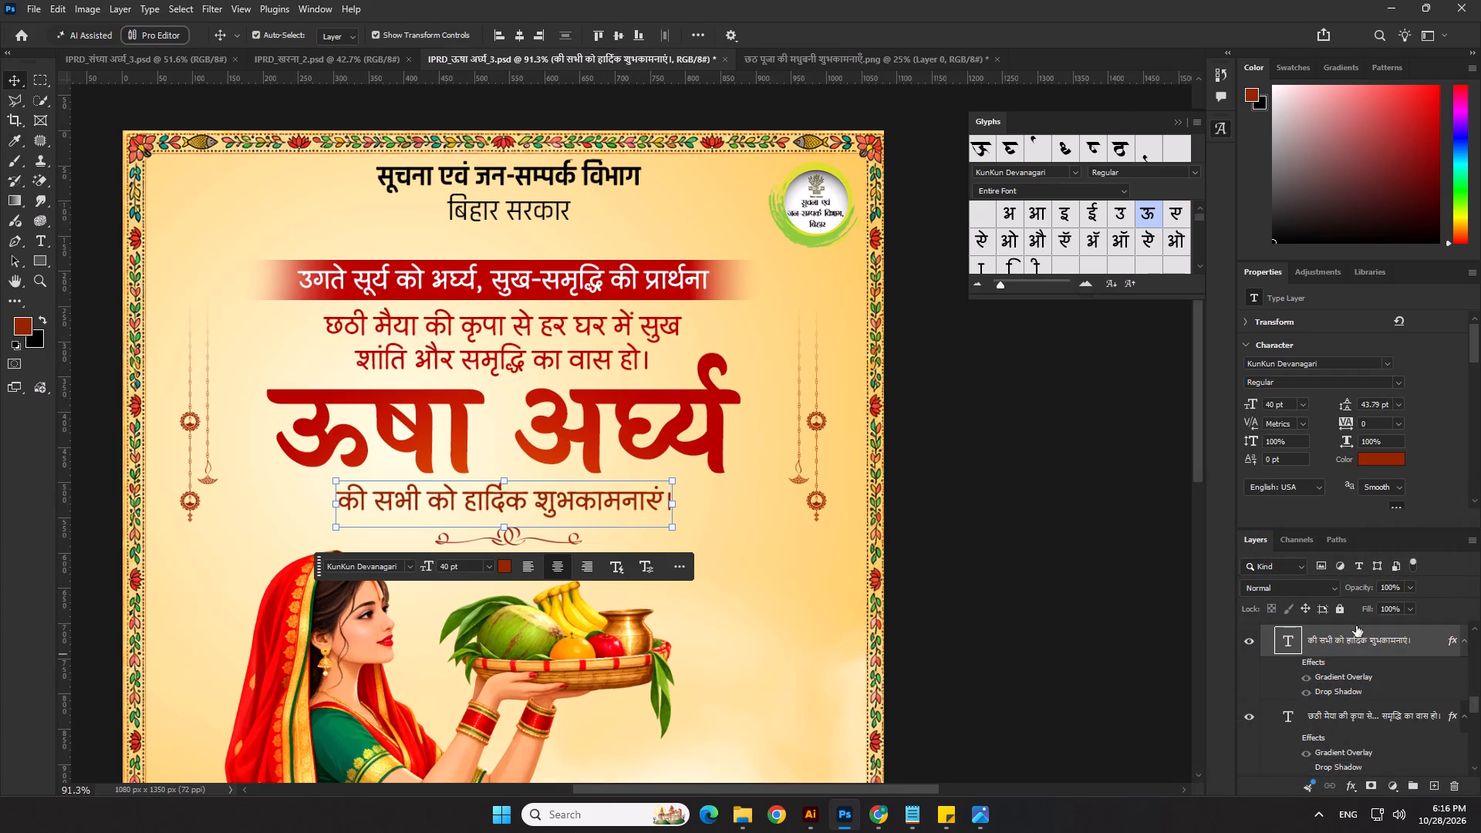
click(1373, 464)
key(ctrl+v)
click(1390, 525)
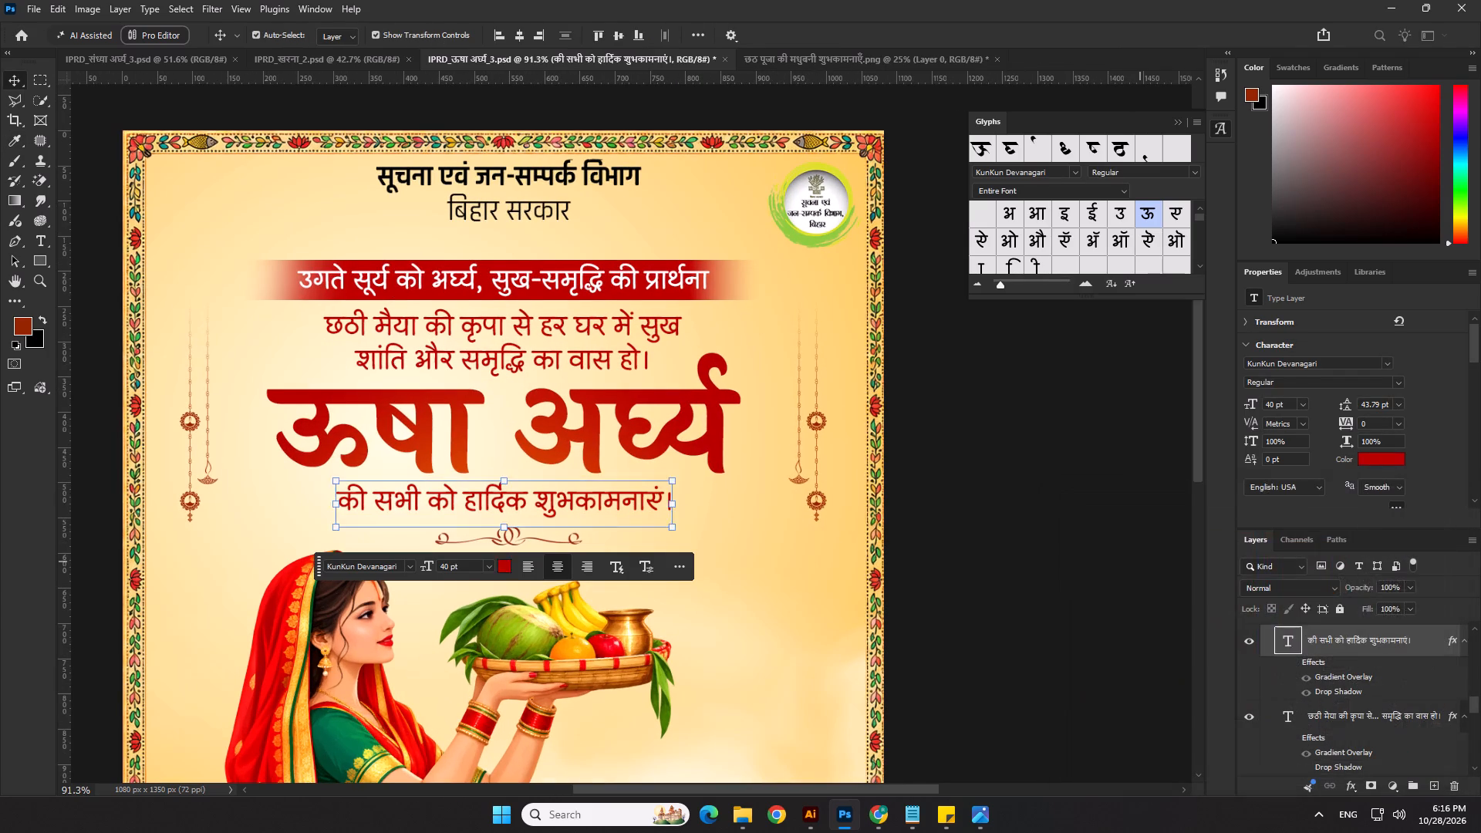
click(1074, 572)
Open the ornamental divider's smart object in Illustrator, recolour its fill to b80000, and save it back to the Photoshop poster.
scroll(583, 598, up, 5)
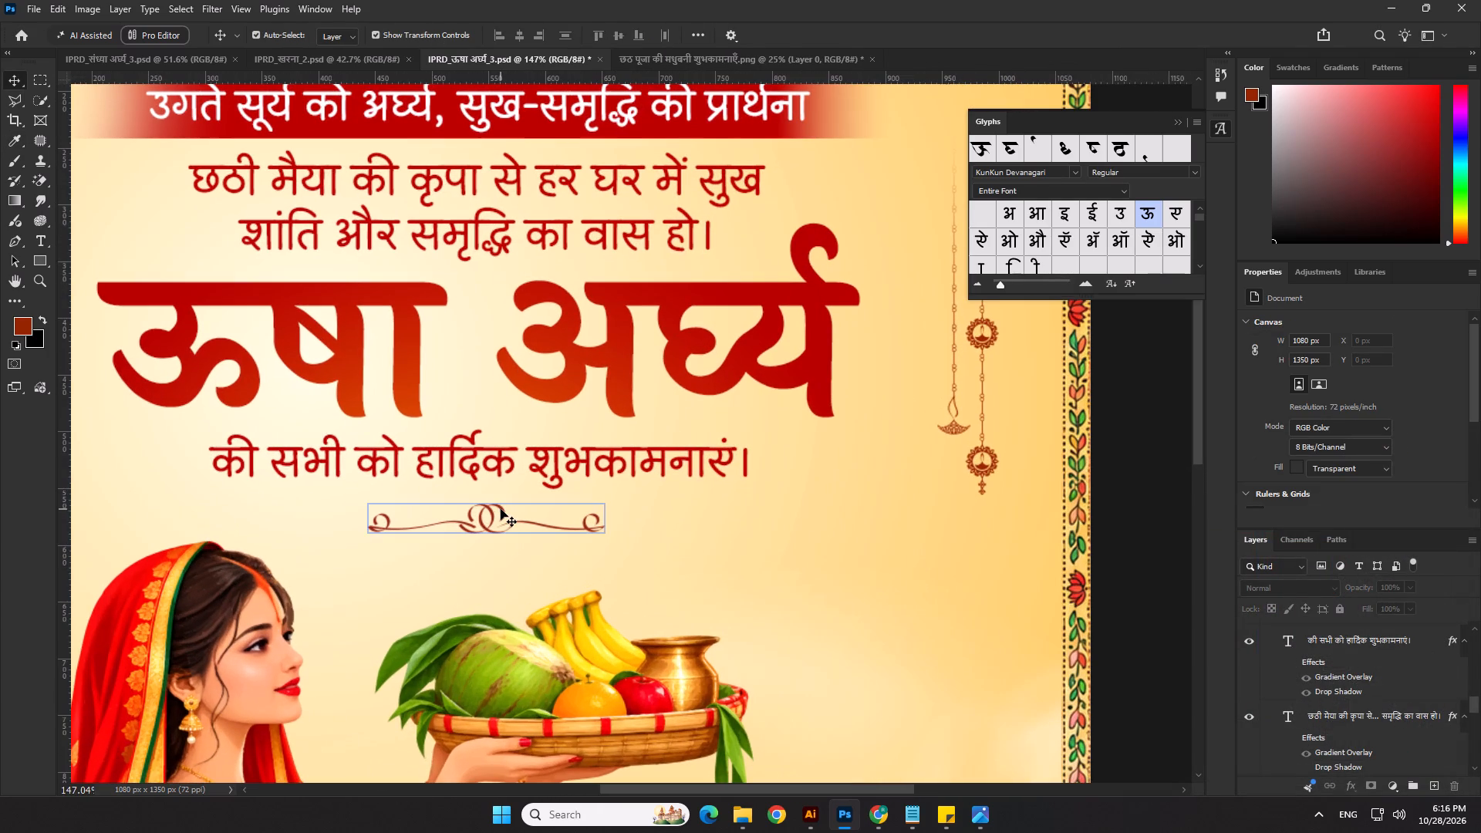
click(501, 509)
click(1287, 651)
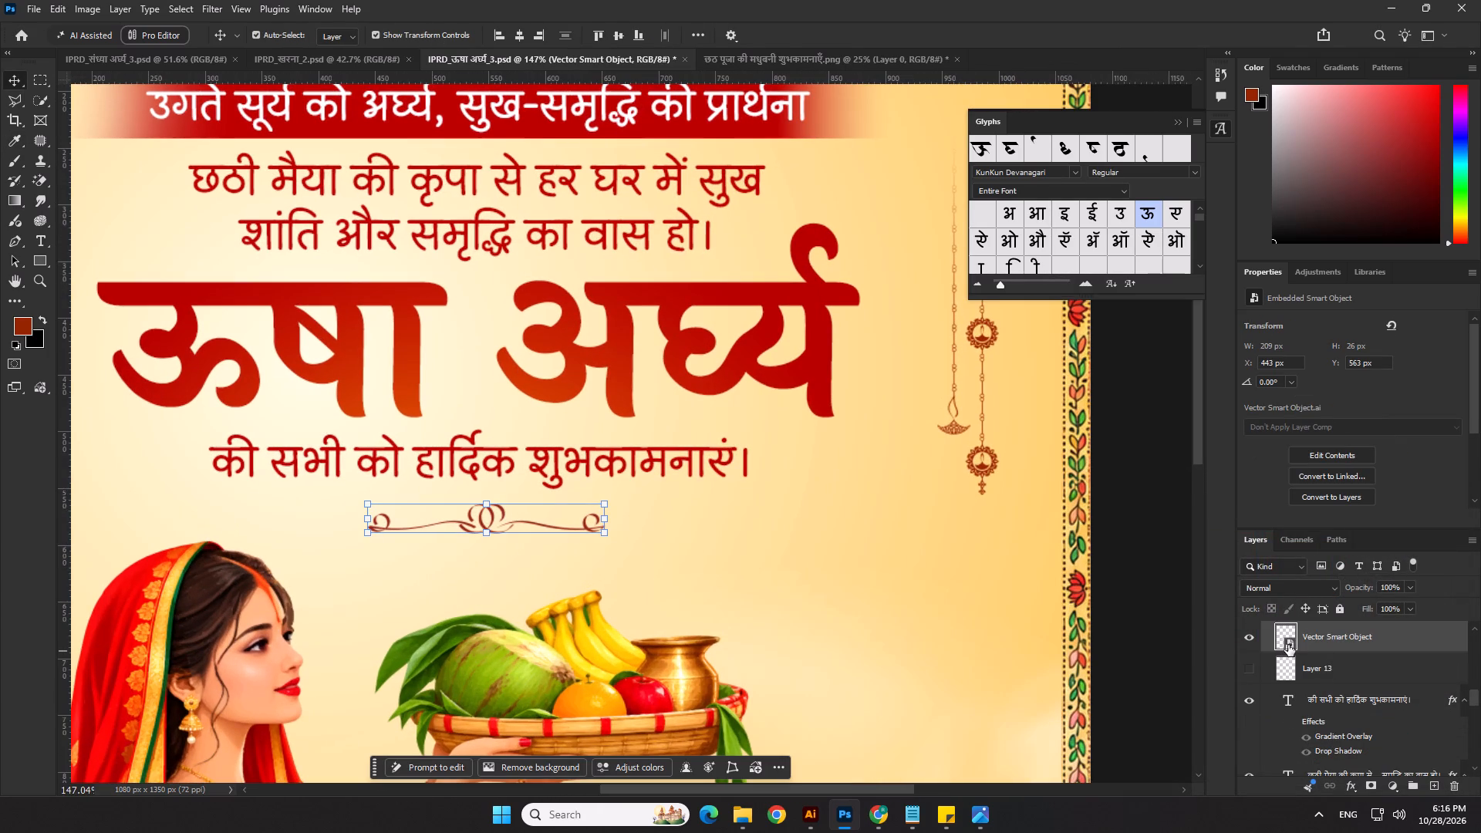
double_click(1288, 643)
scroll(847, 487, down, 4)
drag(611, 386, 902, 482)
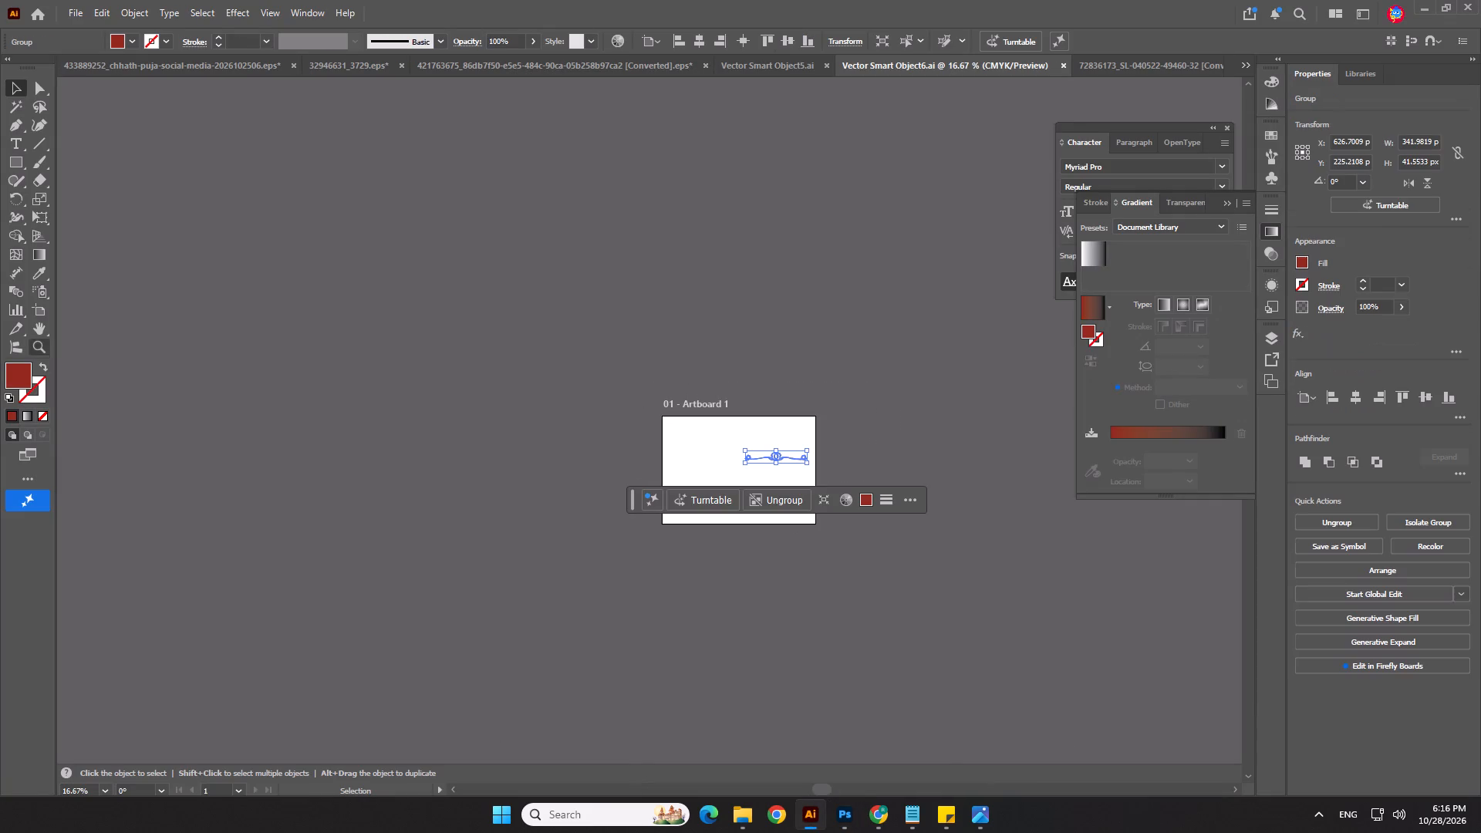
double_click(21, 369)
key(ctrl+v)
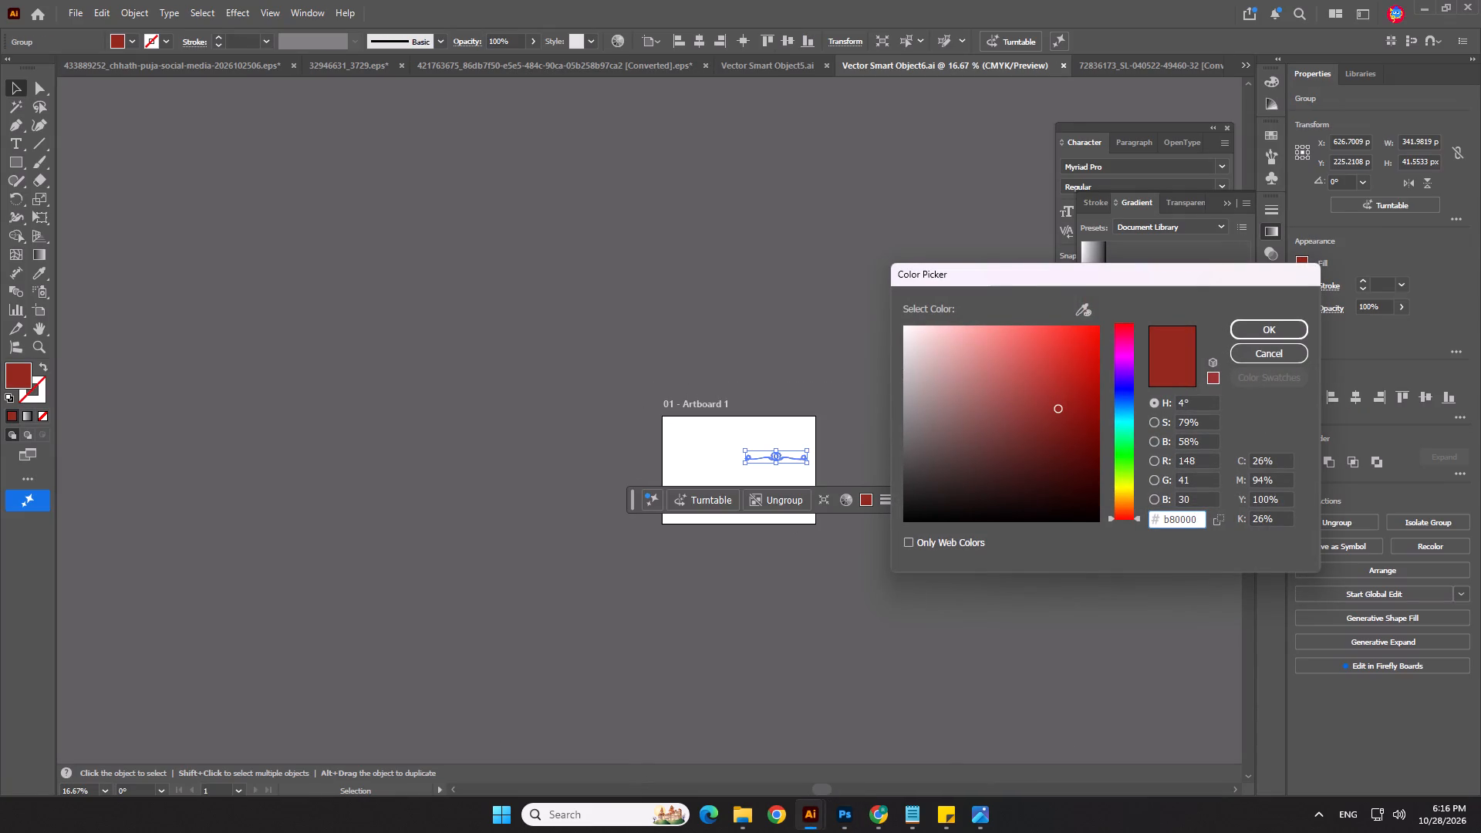
click(1257, 329)
click(875, 264)
key(ctrl+s)
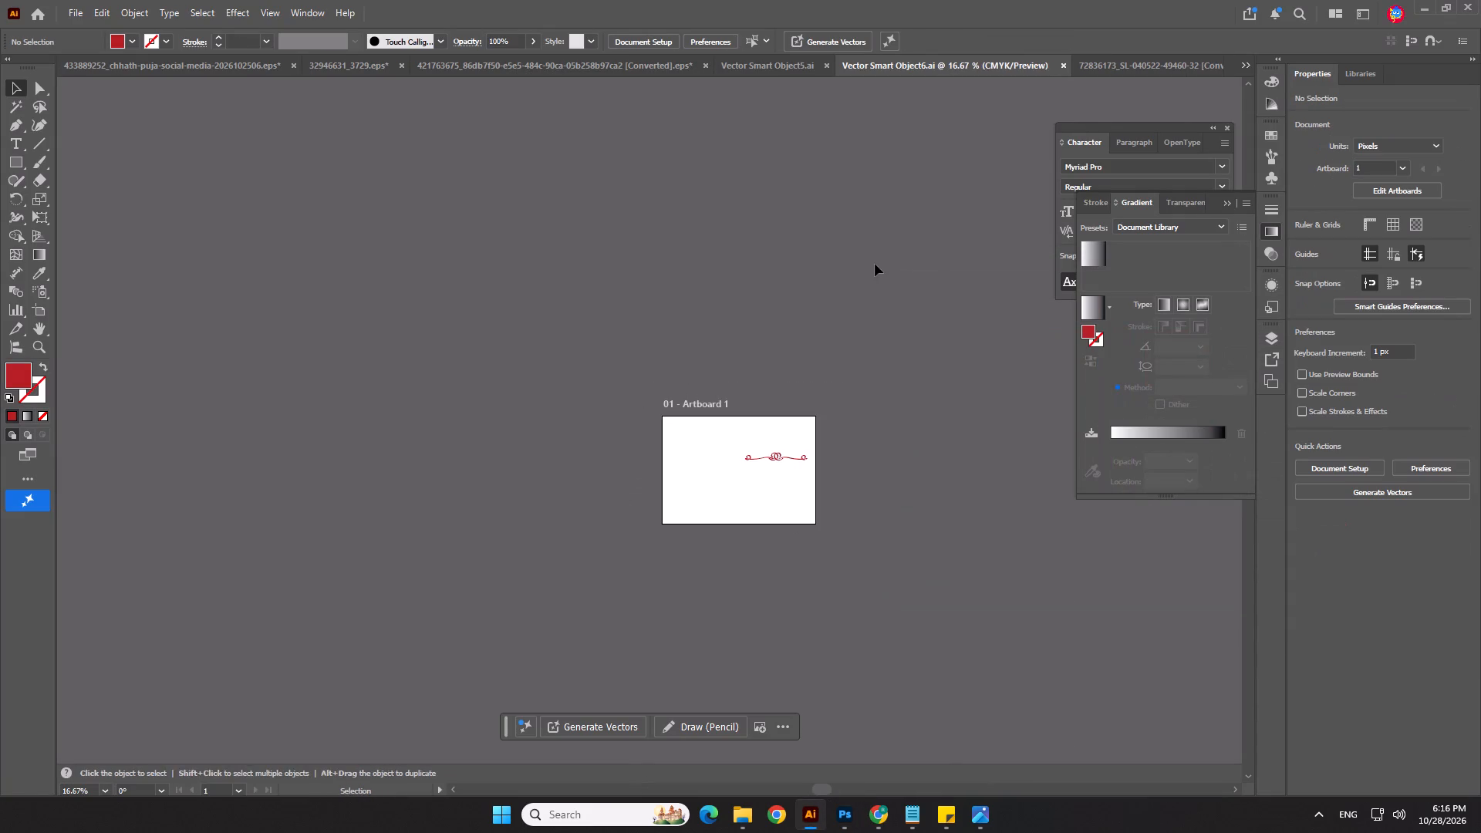
key(ctrl+s)
key(ctrl+s)
key(alt+Tab)
Nudge the ornamental divider below the greeting line slightly upward.
scroll(691, 502, down, 8)
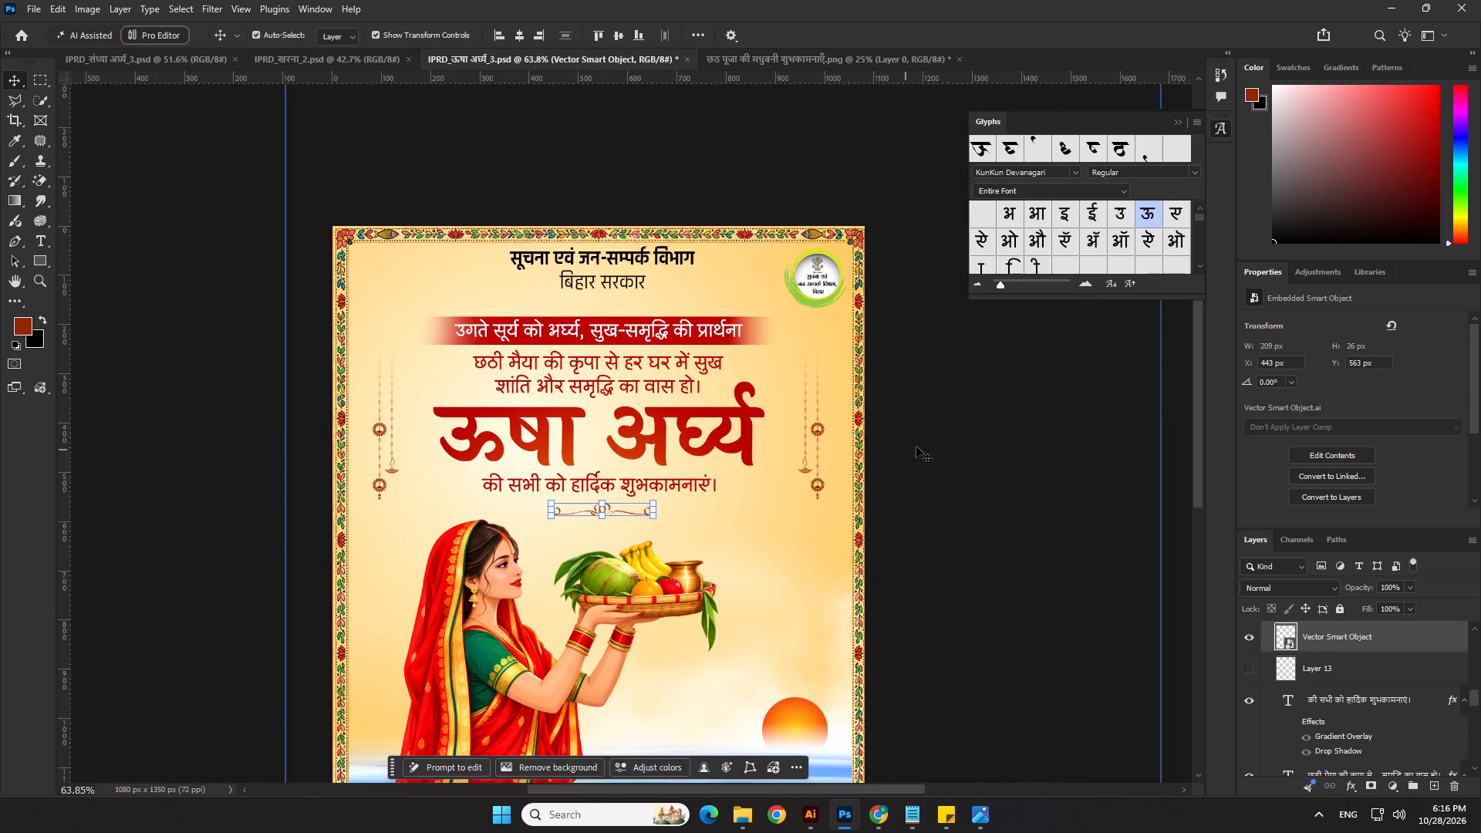
key(Up)
click(950, 453)
scroll(950, 453, down, 5)
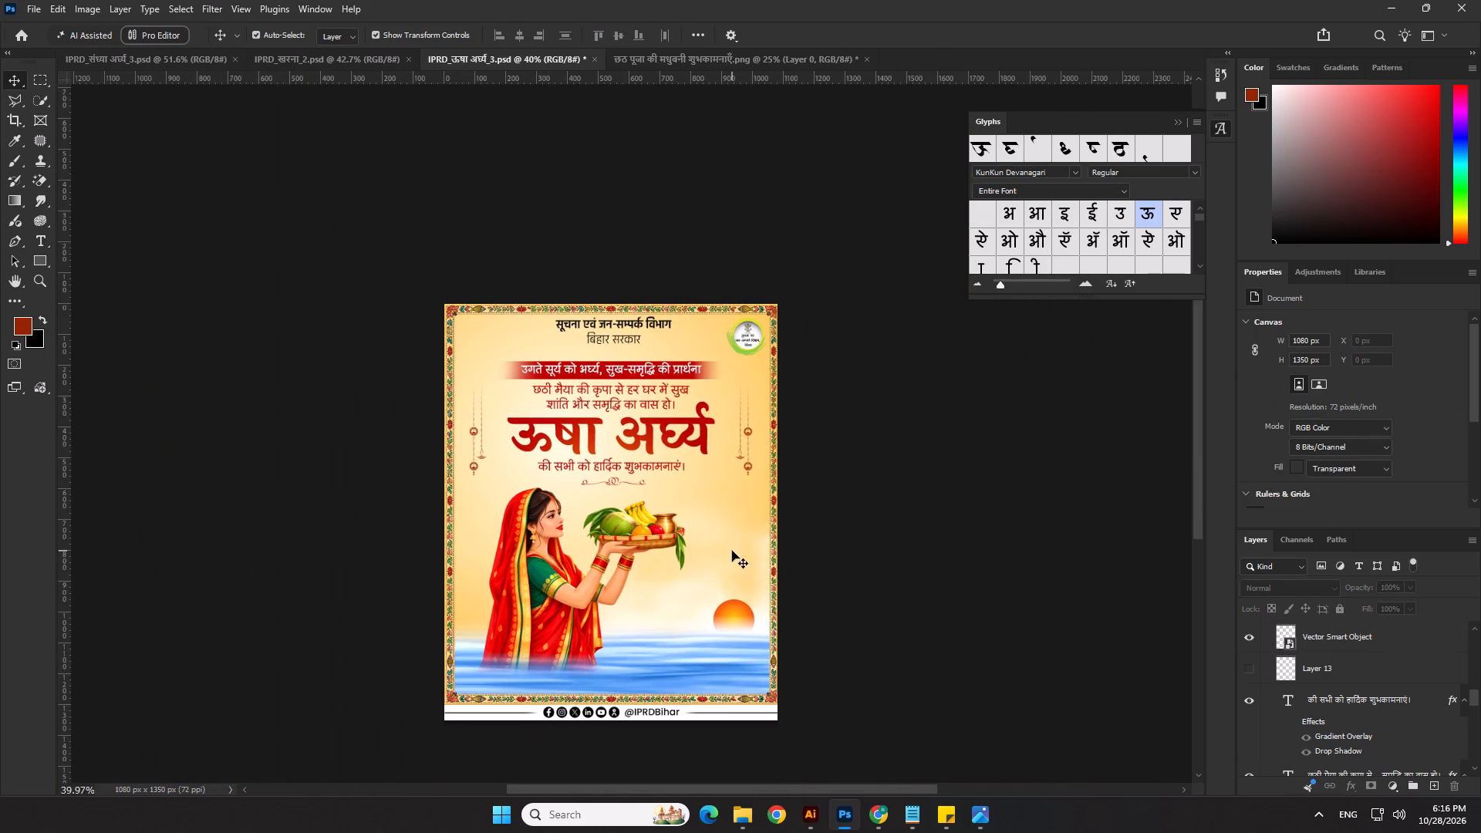
Open the hanging ornament on the poster's right side in Illustrator, recolour its fill to b80000, and save it back to Photoshop.
scroll(732, 551, up, 3)
scroll(753, 466, up, 3)
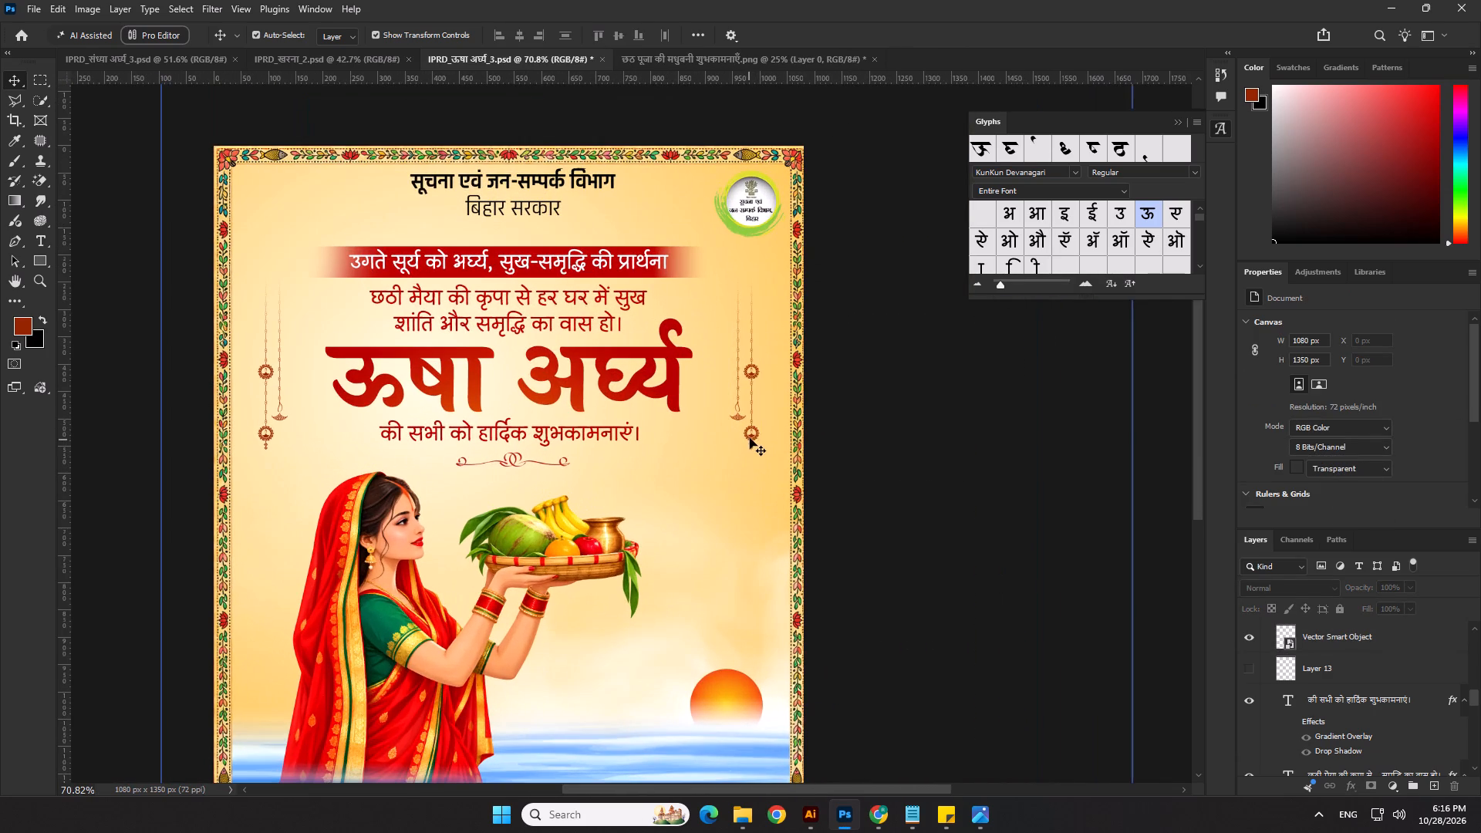
click(754, 437)
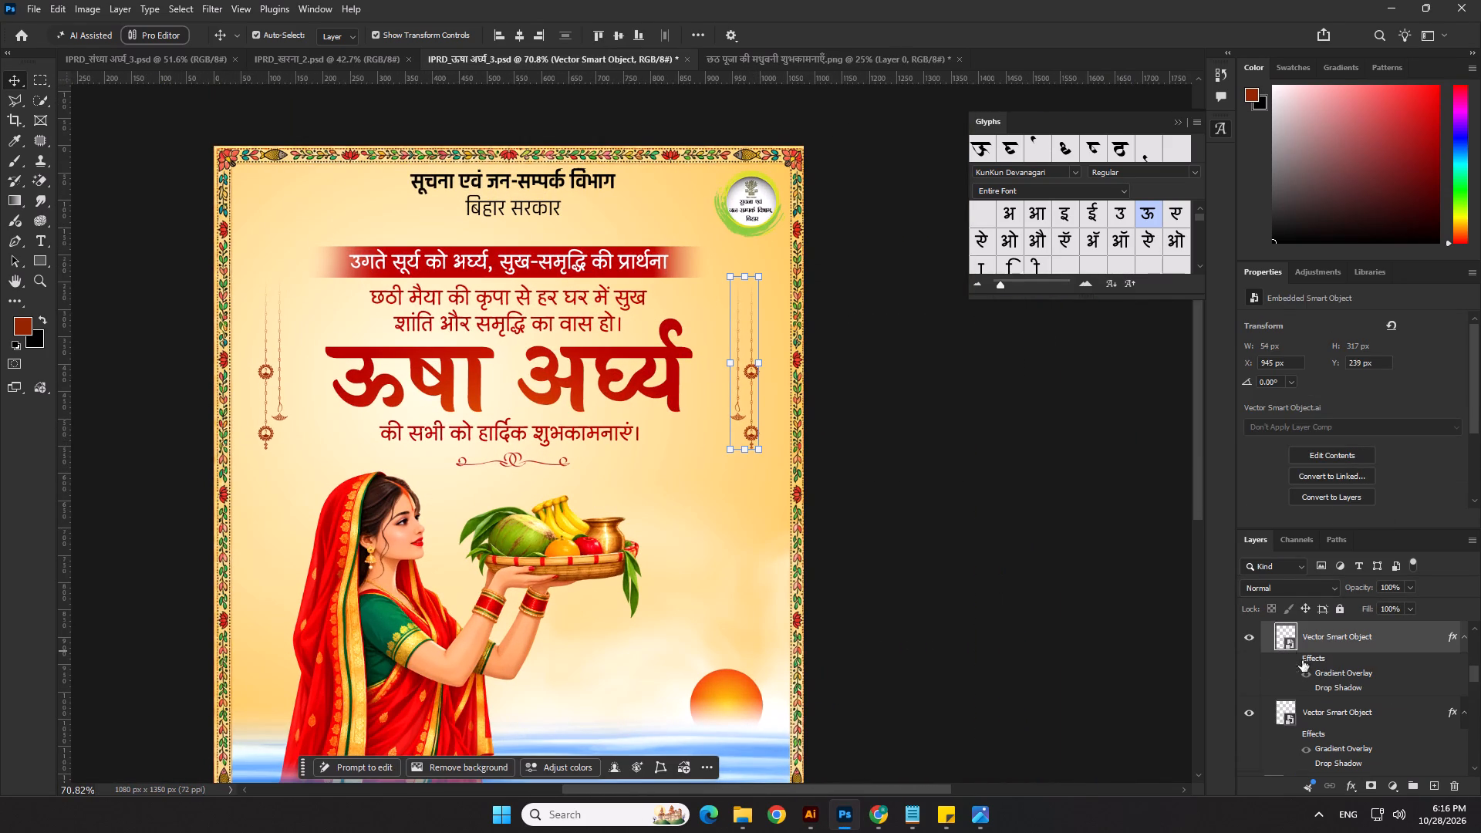
double_click(1289, 642)
drag(352, 232, 504, 413)
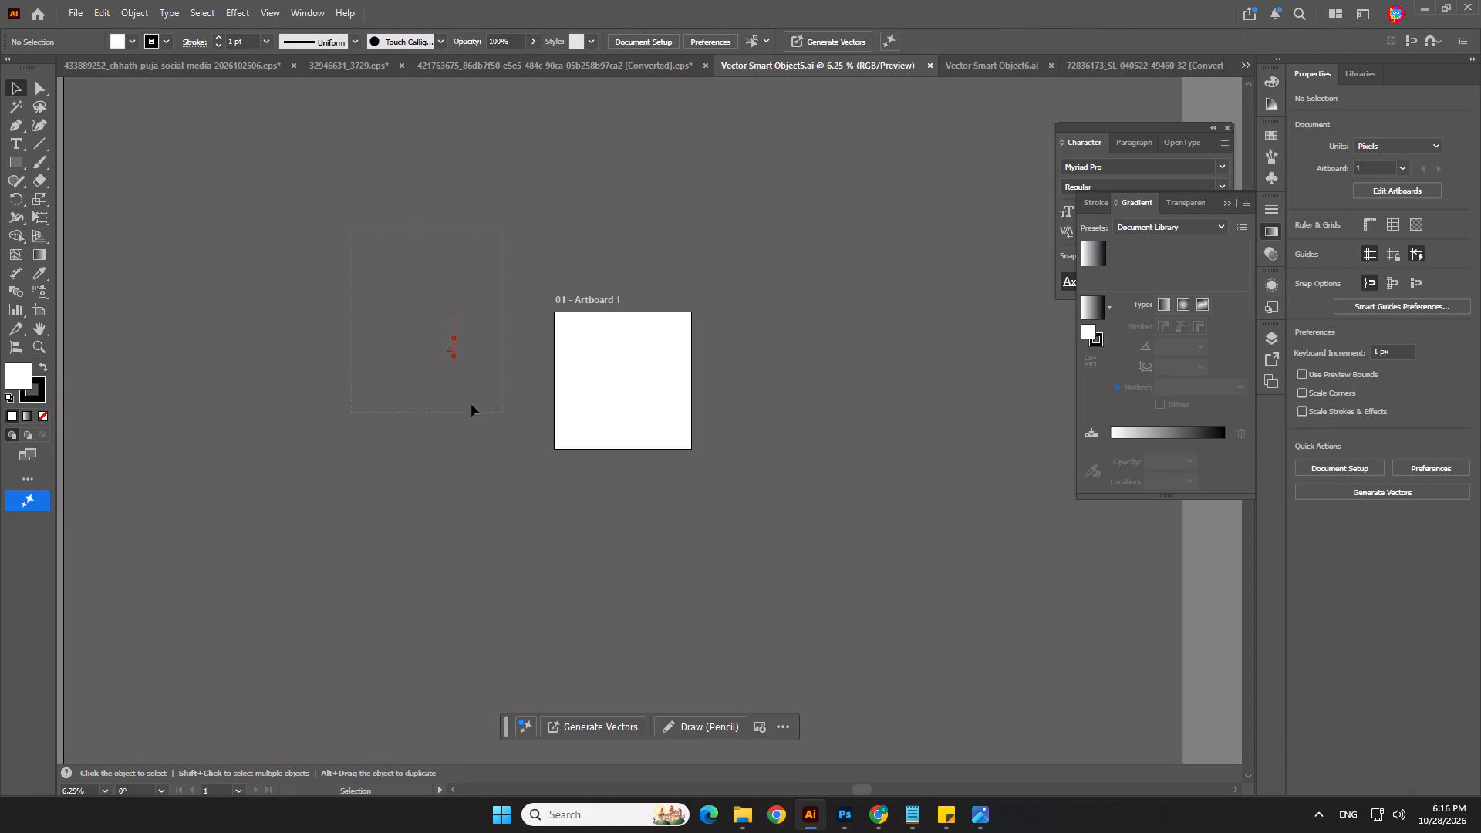
double_click(16, 373)
key(ctrl+v)
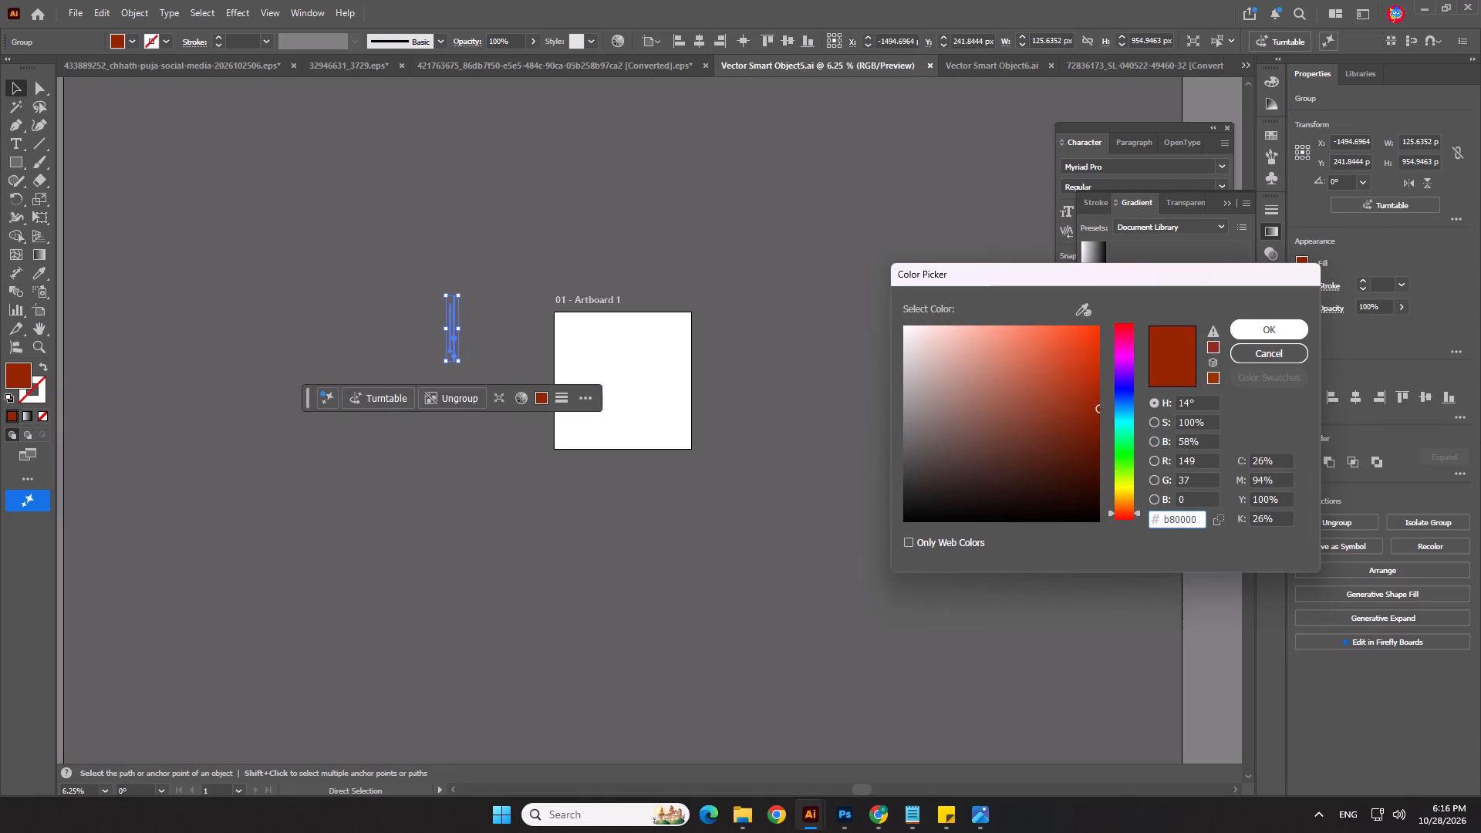
click(1257, 325)
click(953, 568)
key(ctrl+s)
key(ctrl+s)
key(ctrl+s)
key(alt+Tab)
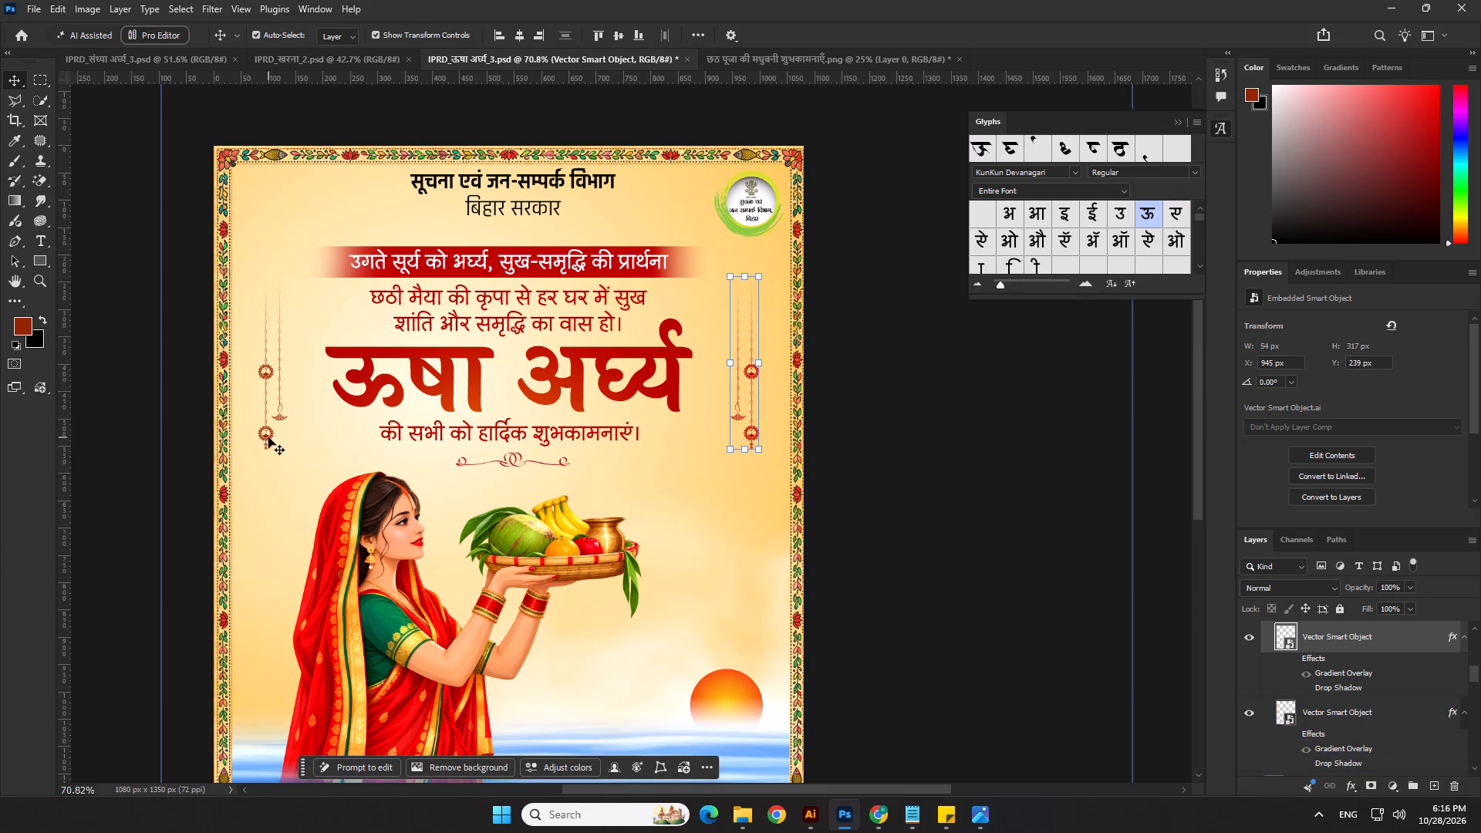
Open the hanging ornament on the poster's left side in Illustrator, recolour its fill to b80000, save it, and return to Photoshop.
click(269, 437)
double_click(1290, 723)
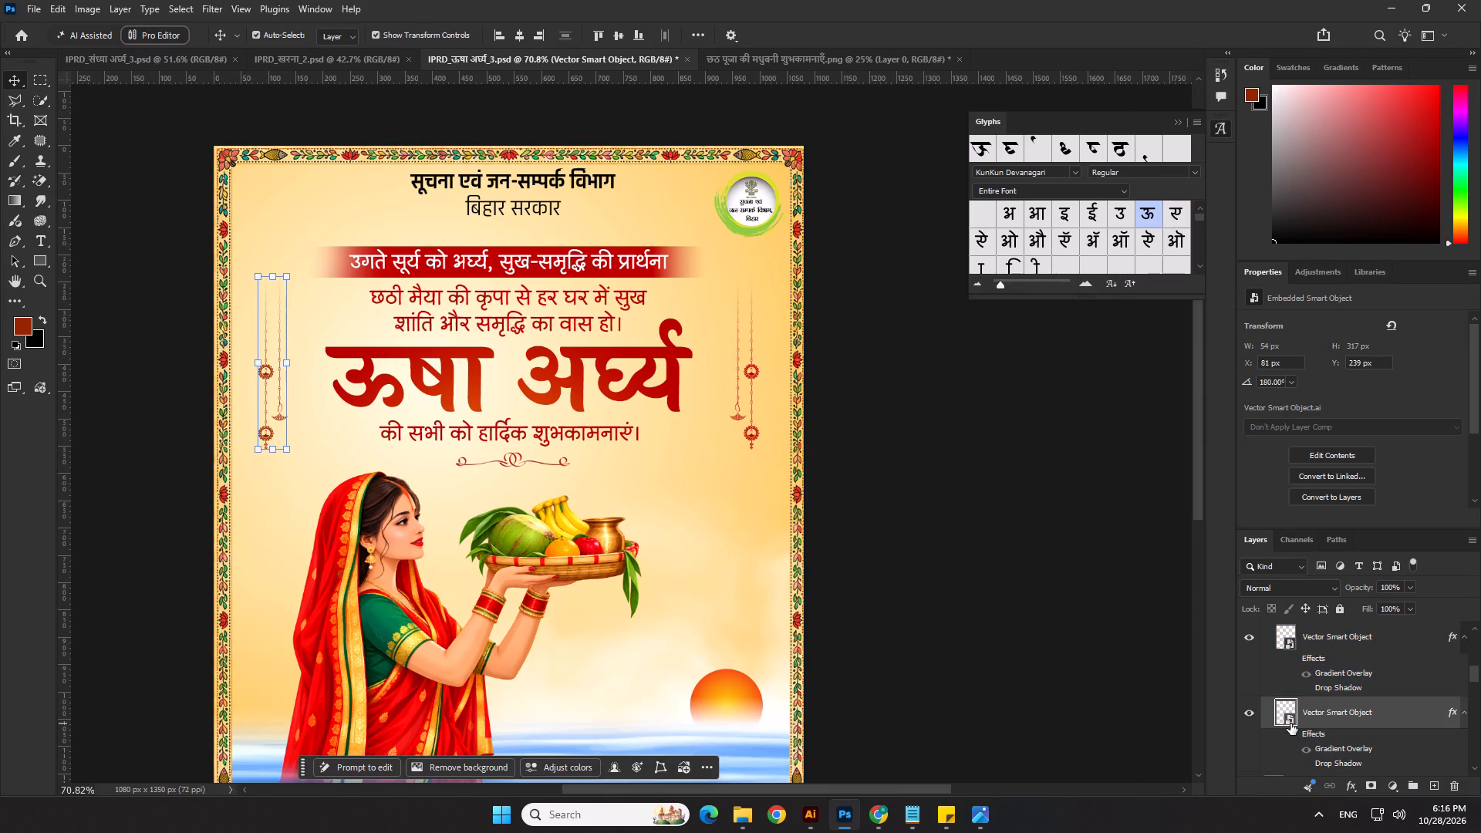
drag(334, 251, 494, 390)
double_click(19, 372)
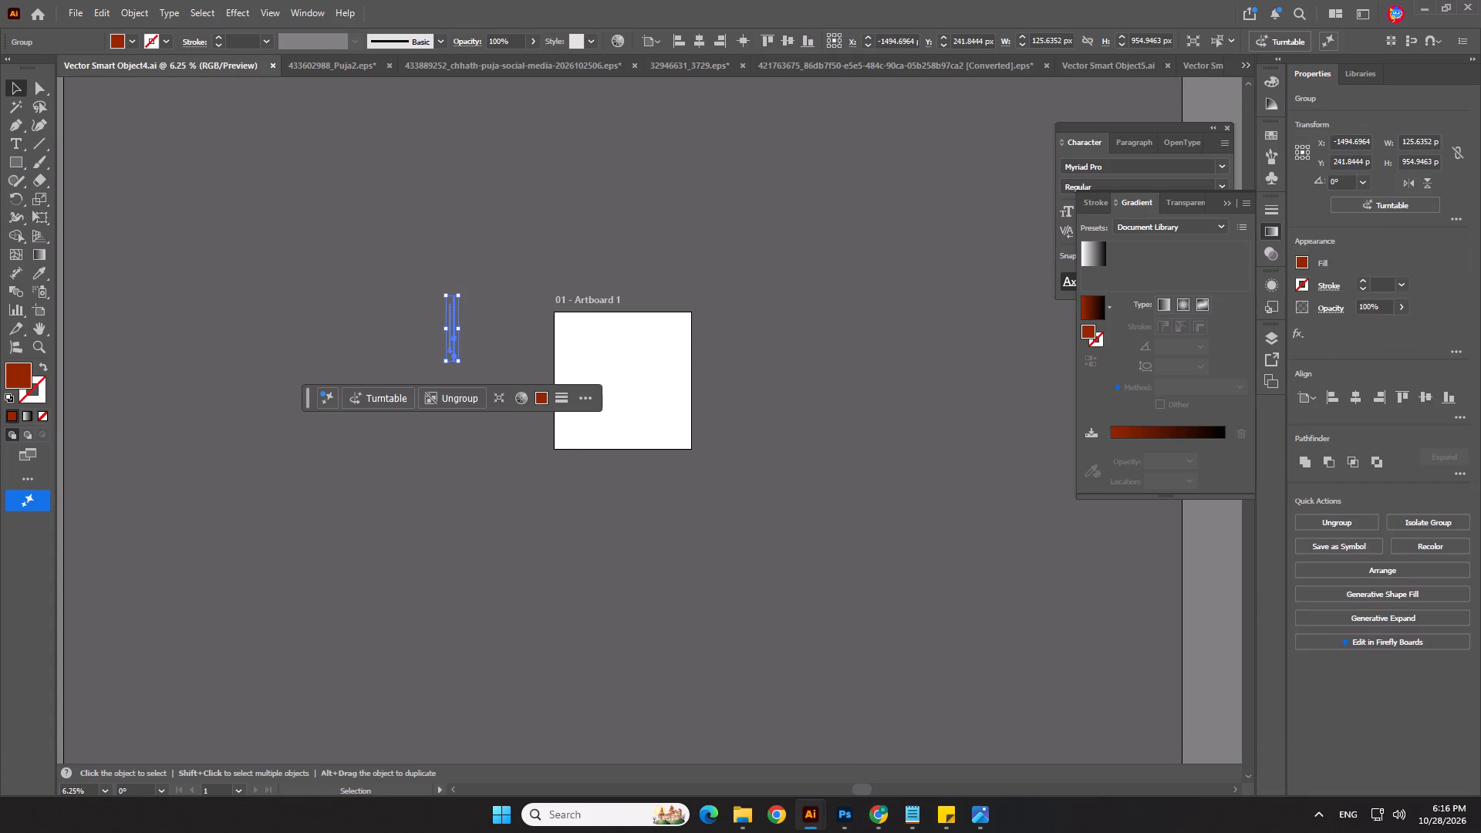
key(ctrl+v)
click(1288, 329)
click(949, 546)
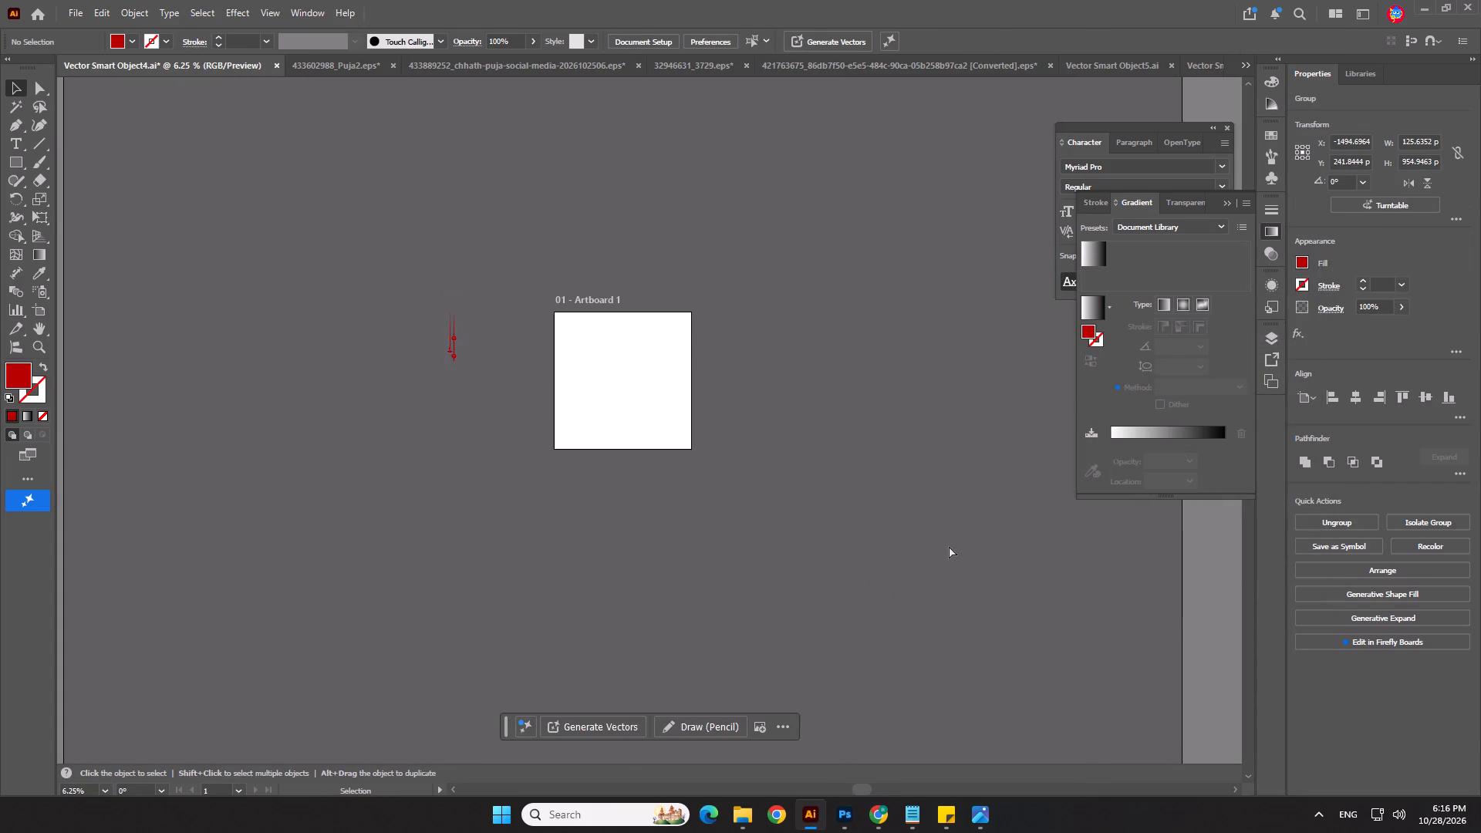
key(ctrl+s)
key(ctrl+s)
key(ctrl+s)
key(alt+Tab)
Examine the recoloured poster as a whole and the decorative border's sides and top corners up close.
scroll(947, 547, down, 4)
click(945, 554)
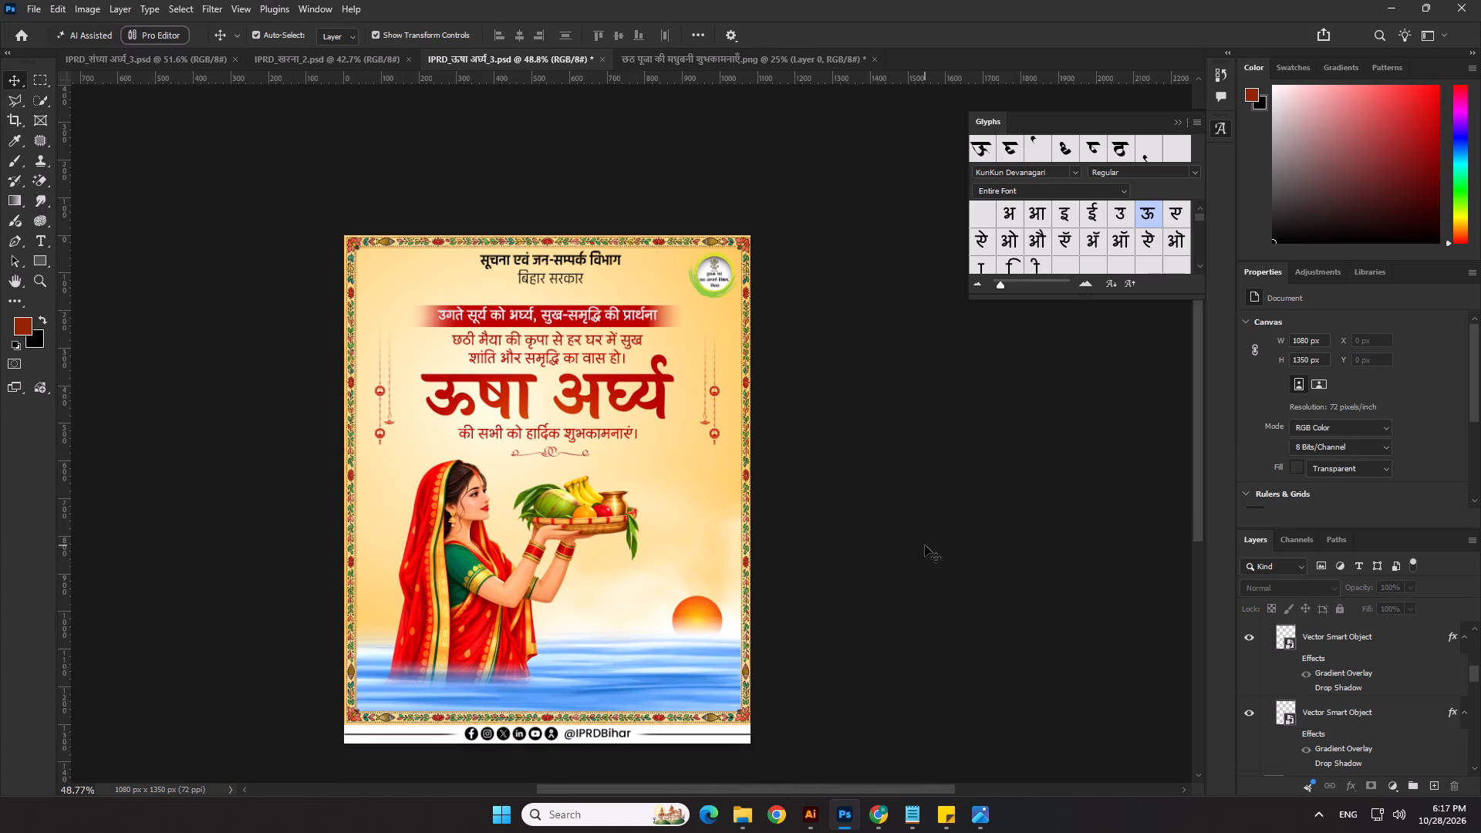
click(925, 545)
scroll(587, 744, up, 3)
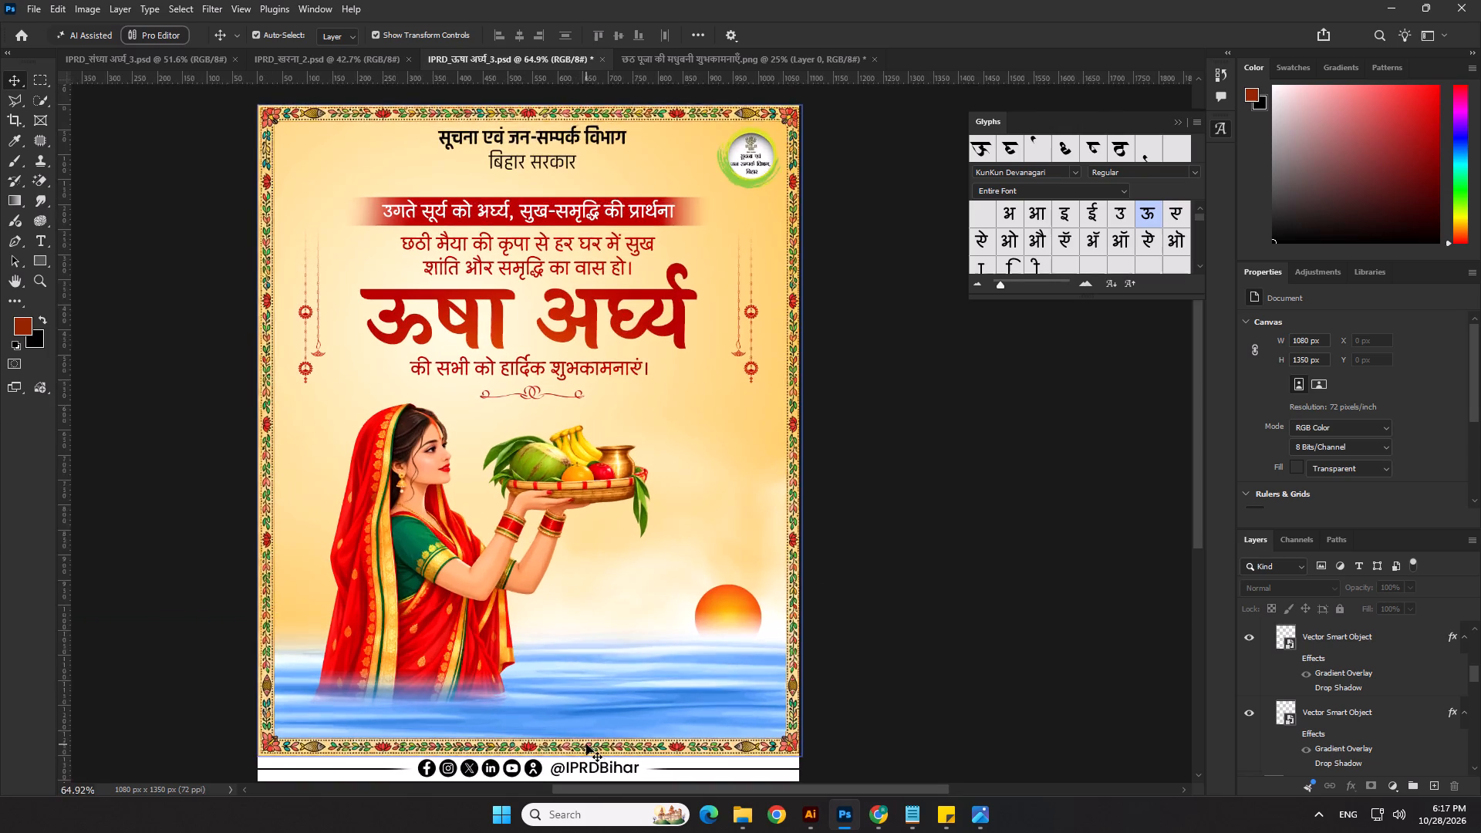
scroll(589, 747, up, 3)
click(940, 570)
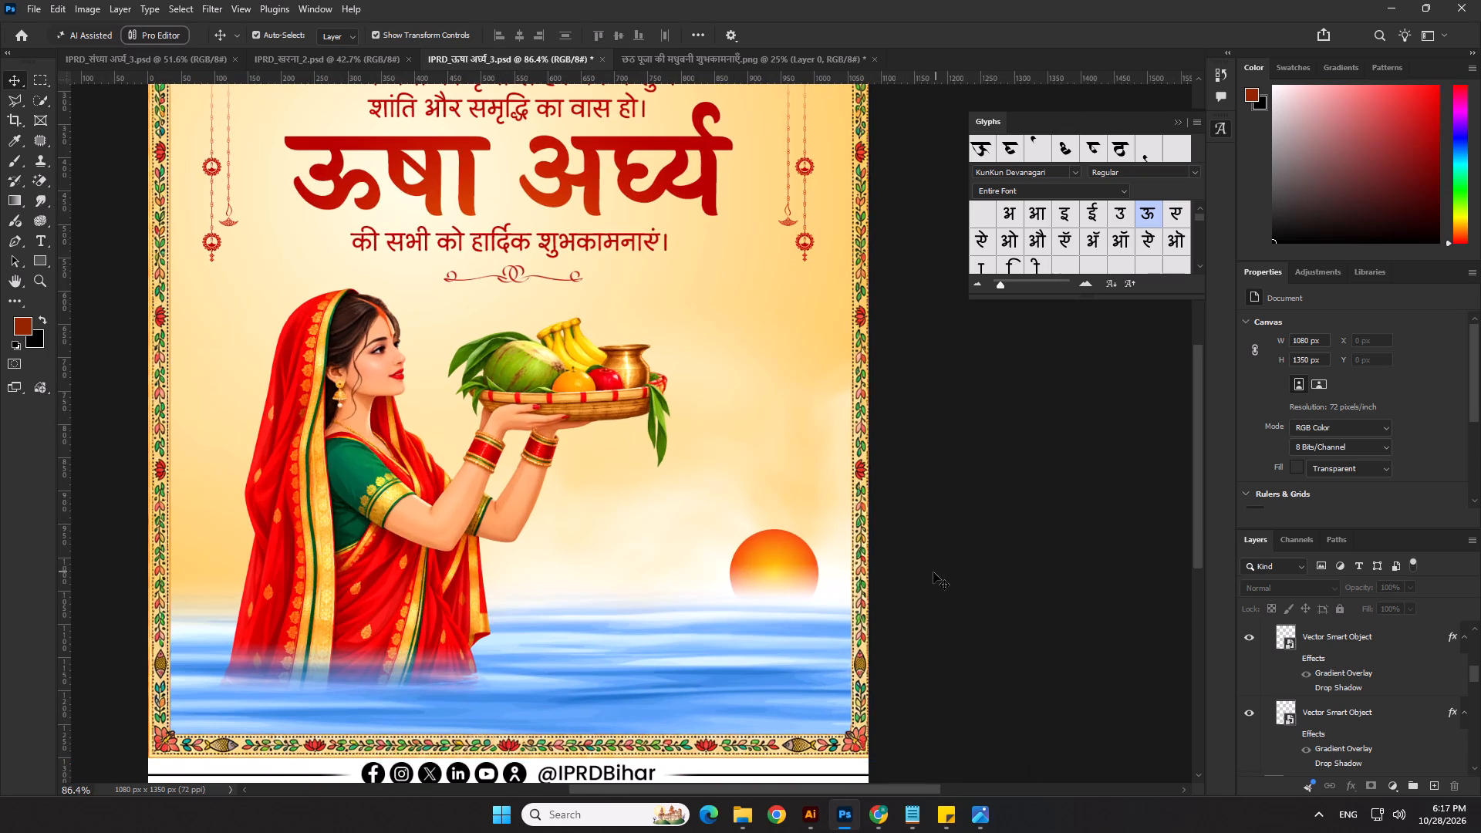
scroll(924, 574, down, 4)
click(977, 596)
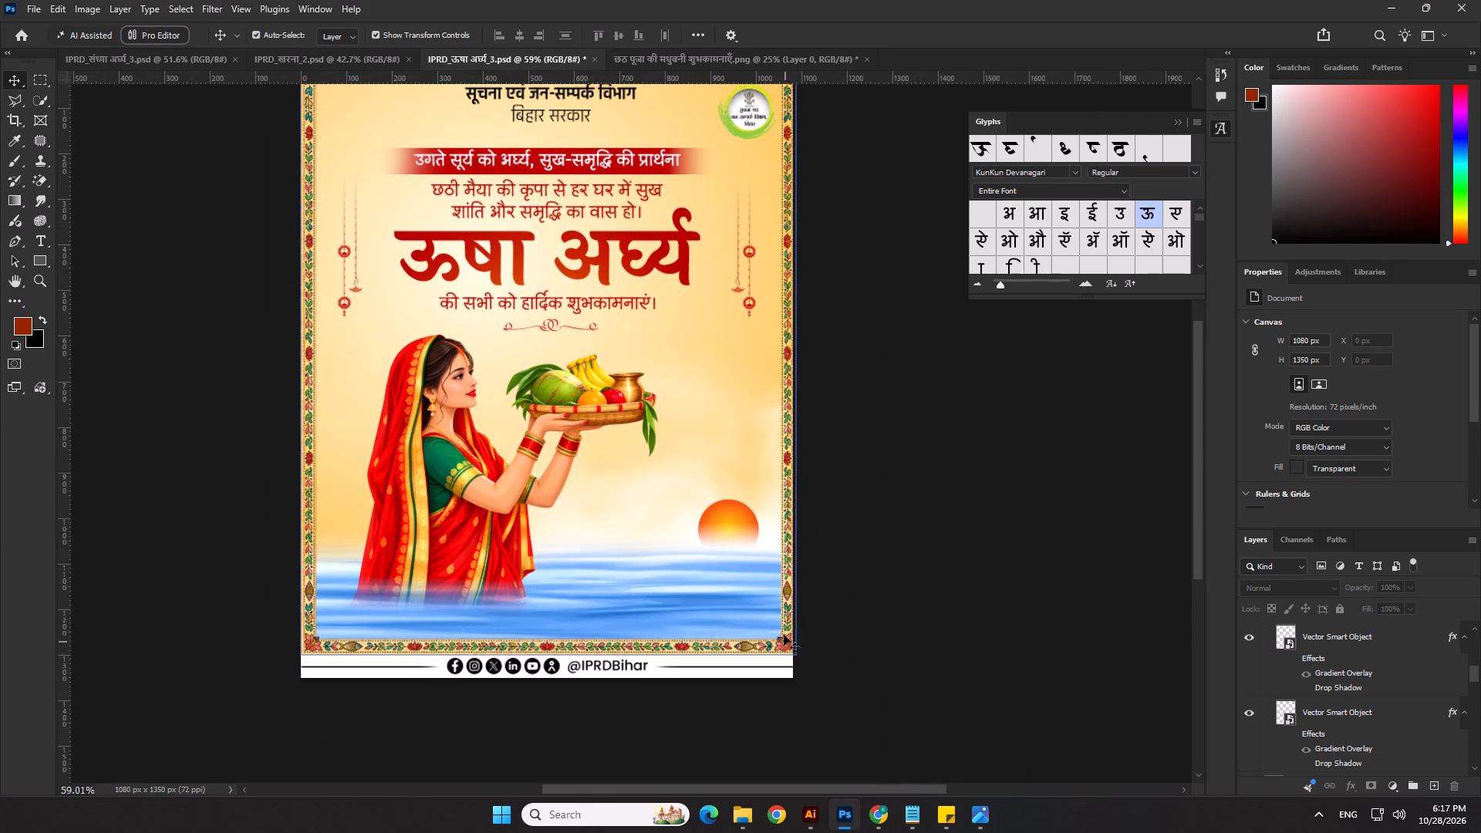
scroll(747, 400, up, 3)
scroll(747, 379, down, 5)
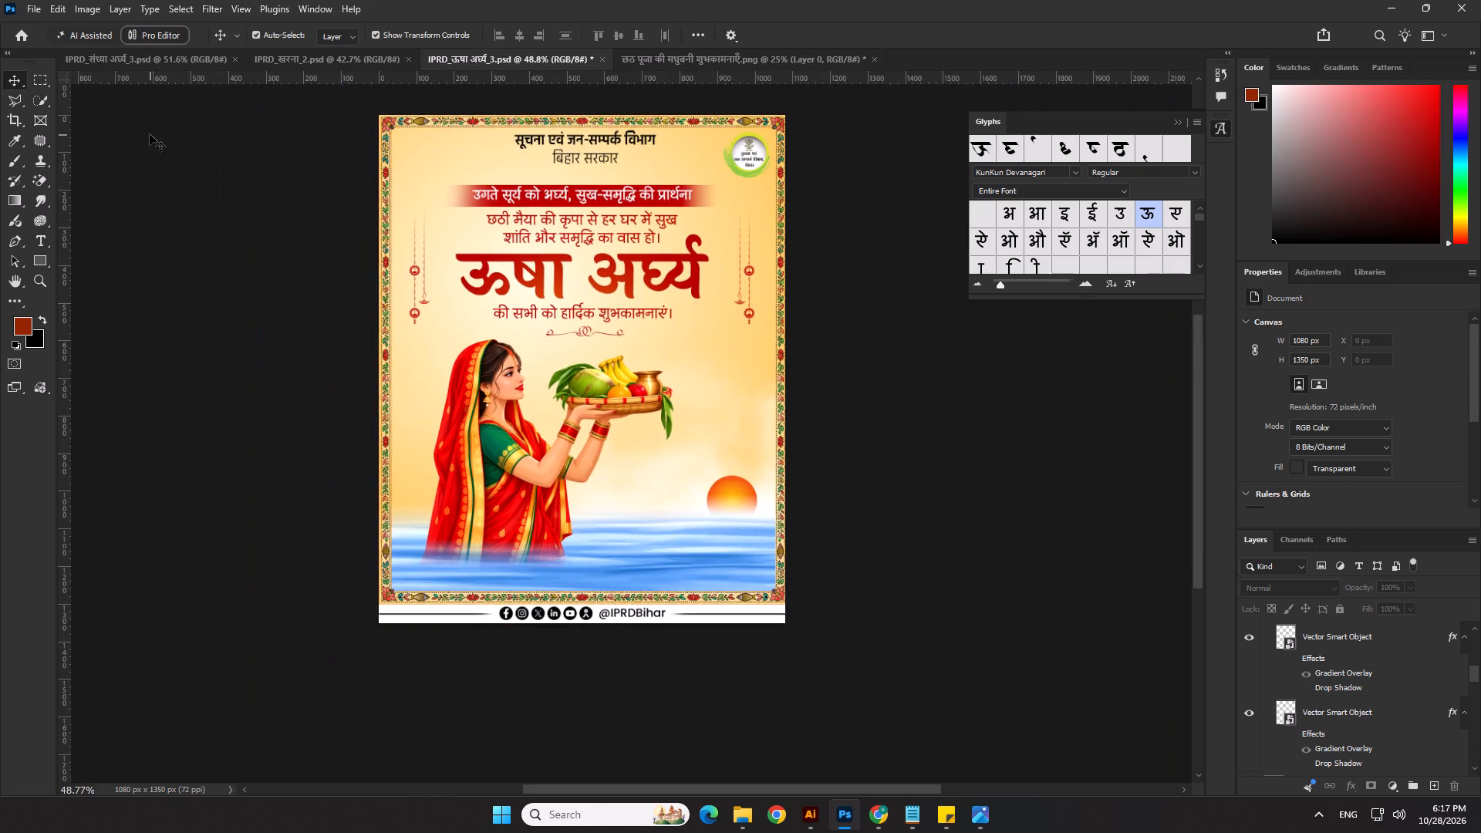
scroll(389, 110, up, 6)
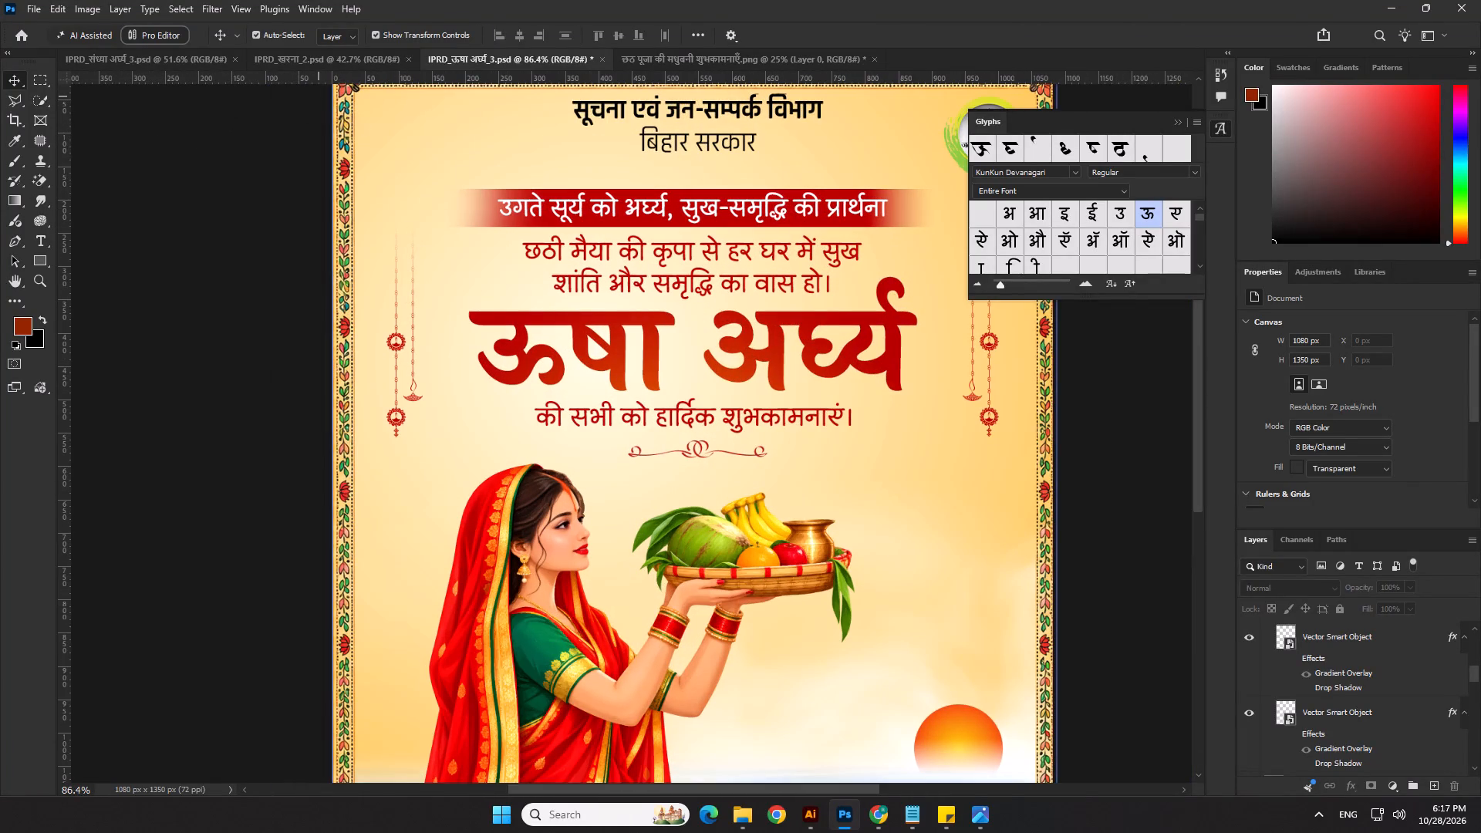
click(10, 97)
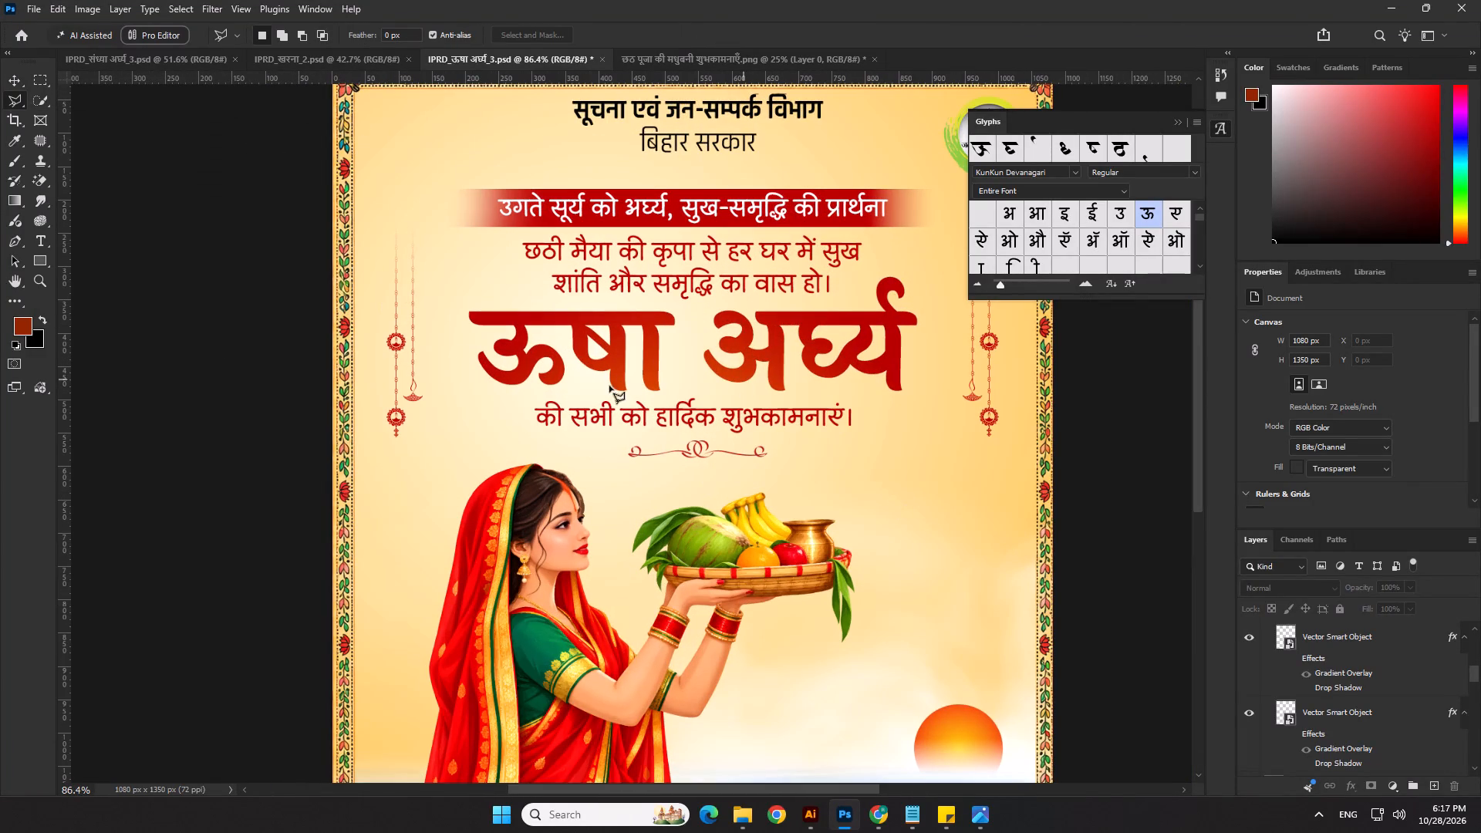
click(11, 85)
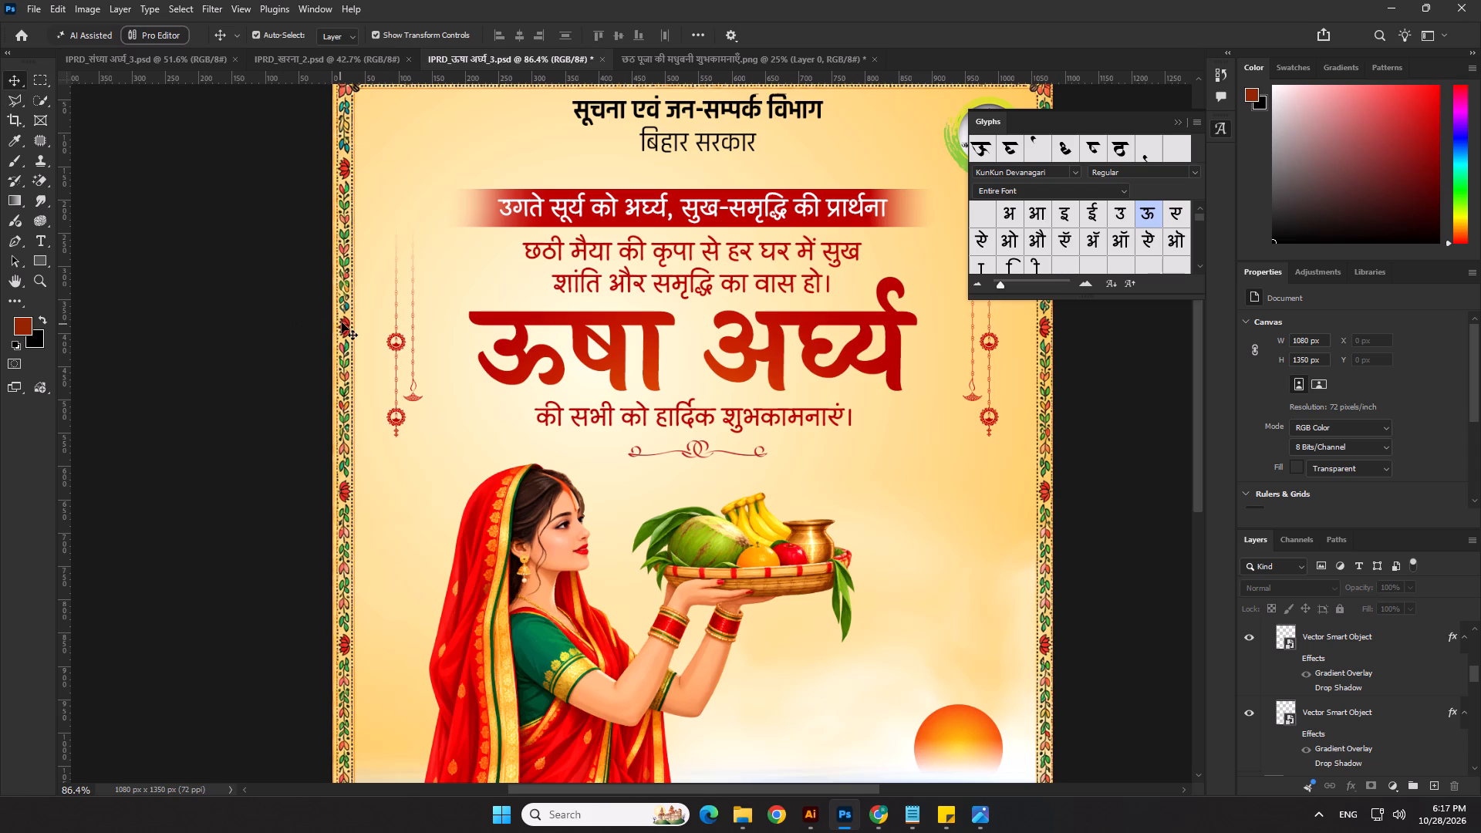
click(342, 322)
scroll(342, 346, down, 2)
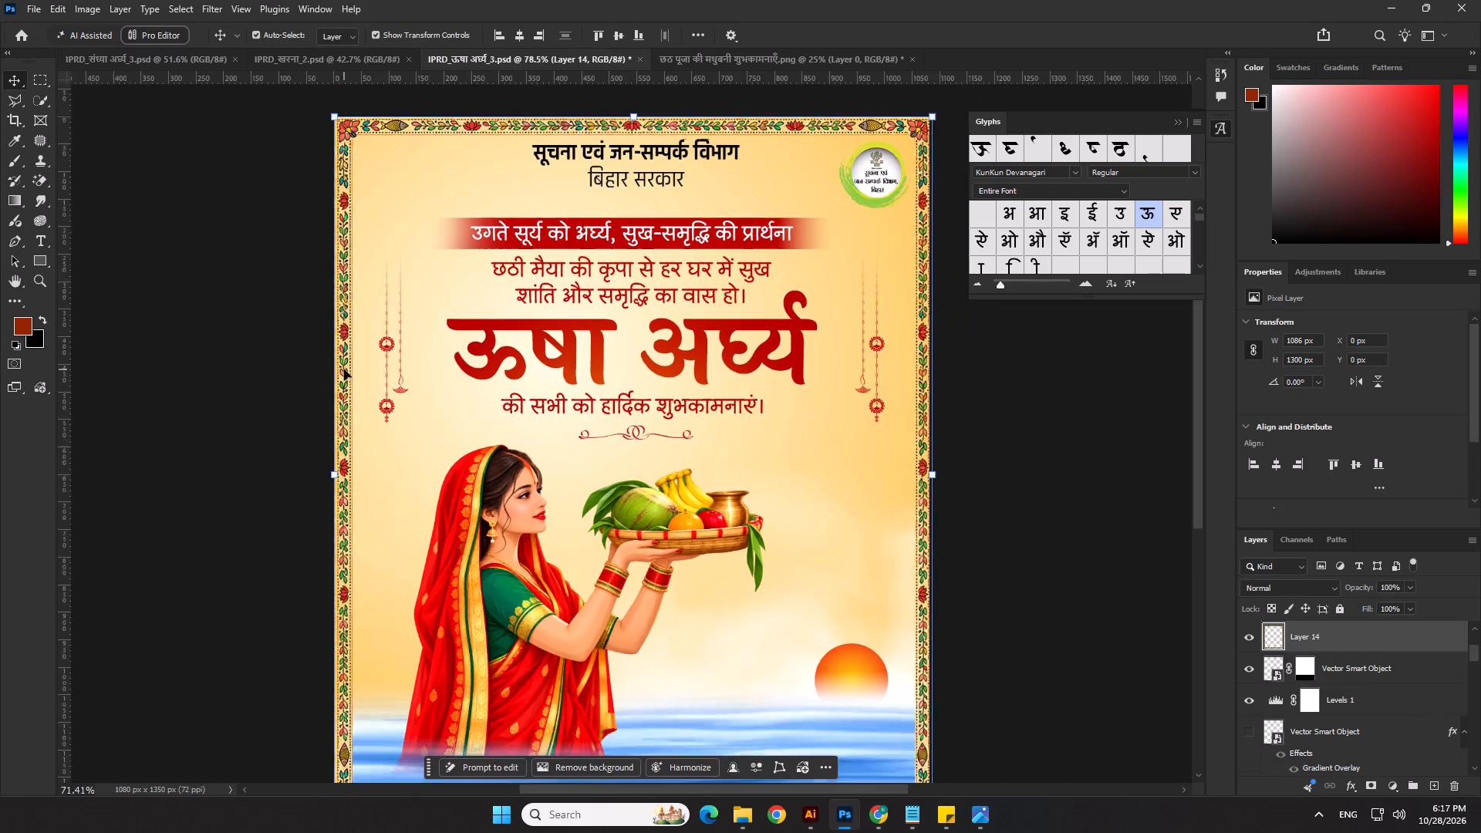
scroll(344, 369, down, 2)
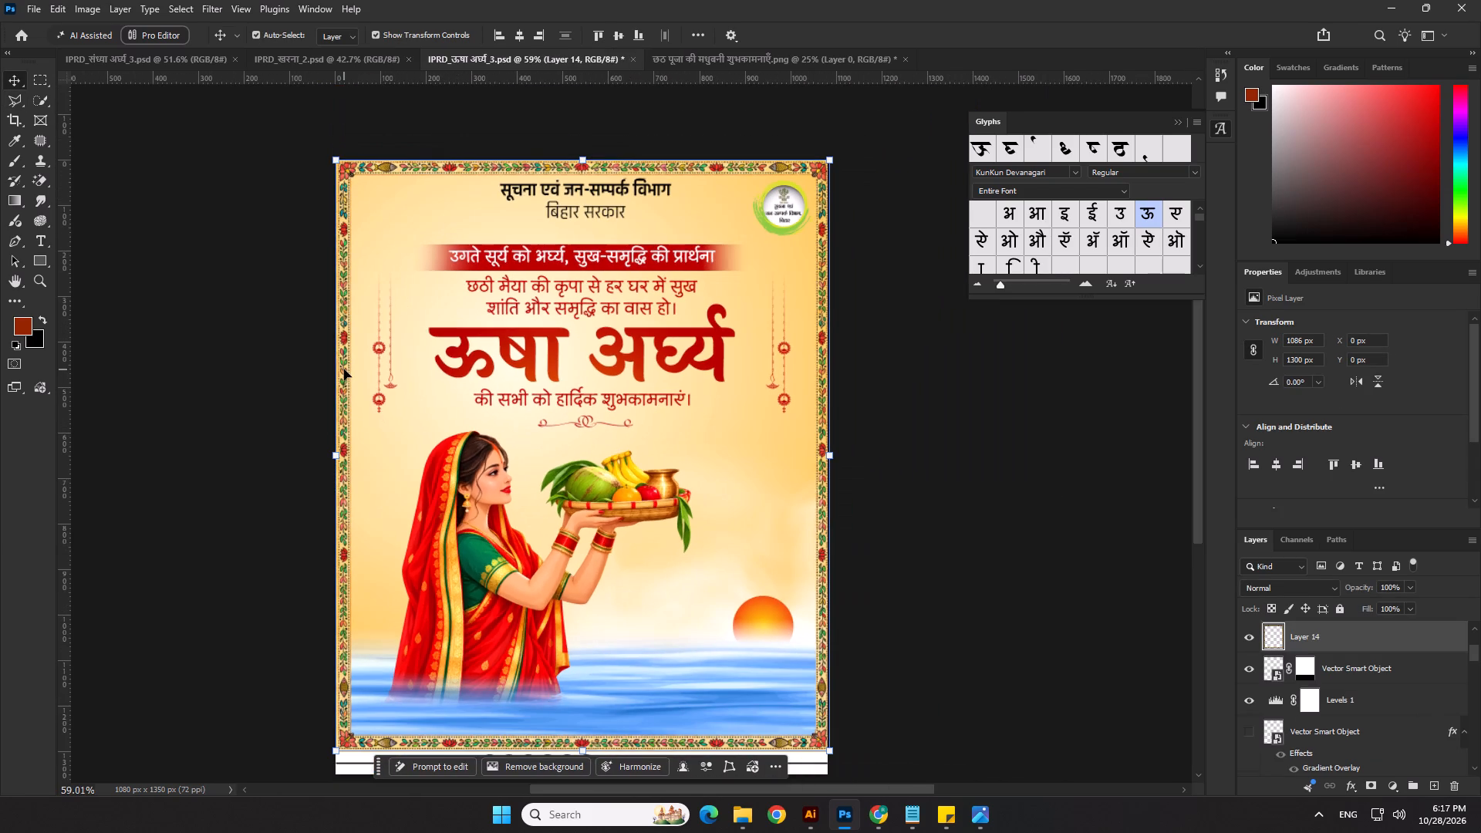
scroll(353, 180, up, 12)
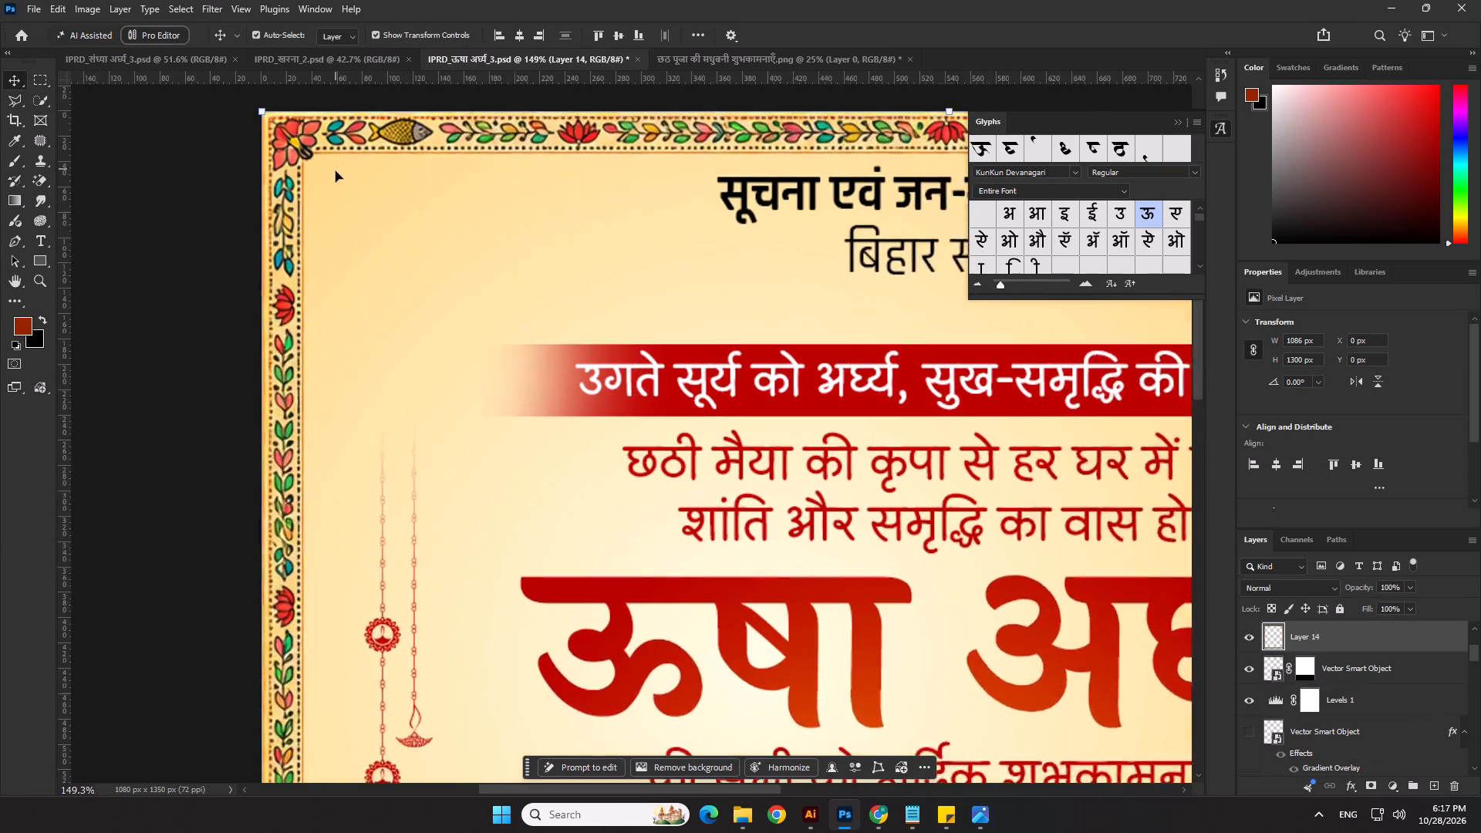
scroll(464, 149, down, 12)
scroll(830, 191, up, 8)
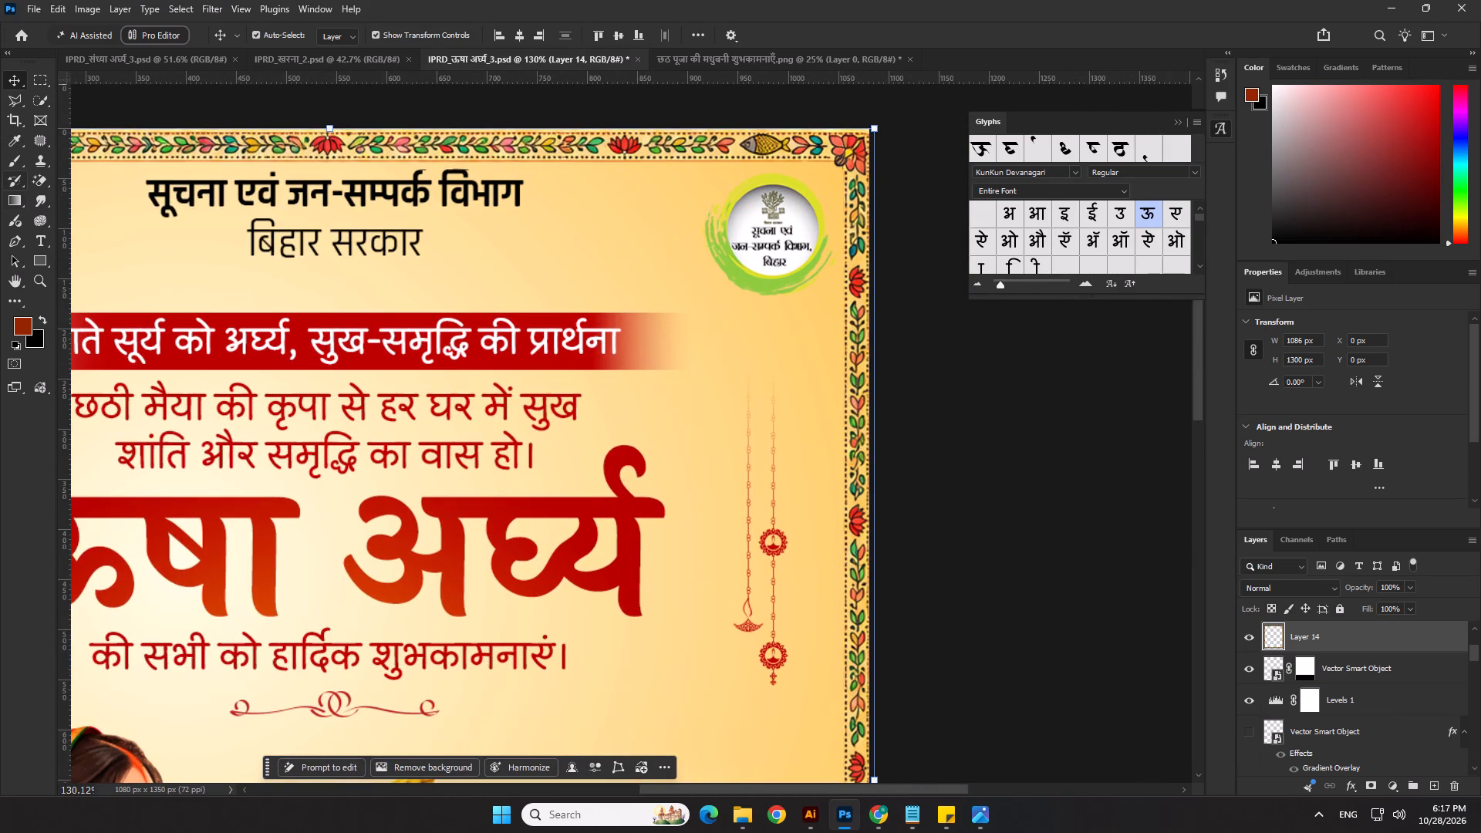
Draw a tall rectangle about 38 × 1336 px along the poster's right border and place it directly beneath the border layer.
click(43, 263)
scroll(271, 186, up, 4)
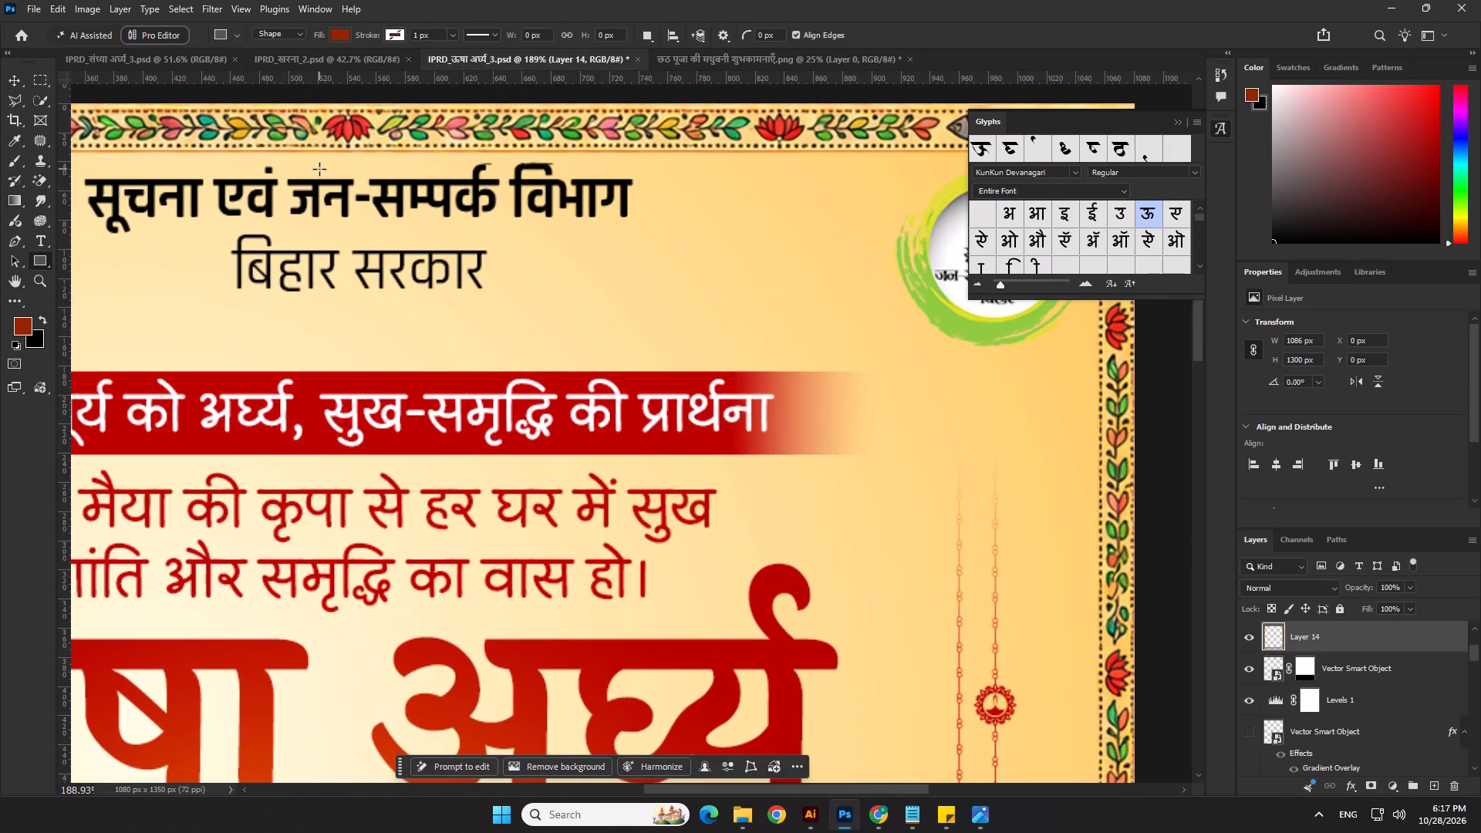
scroll(319, 169, down, 6)
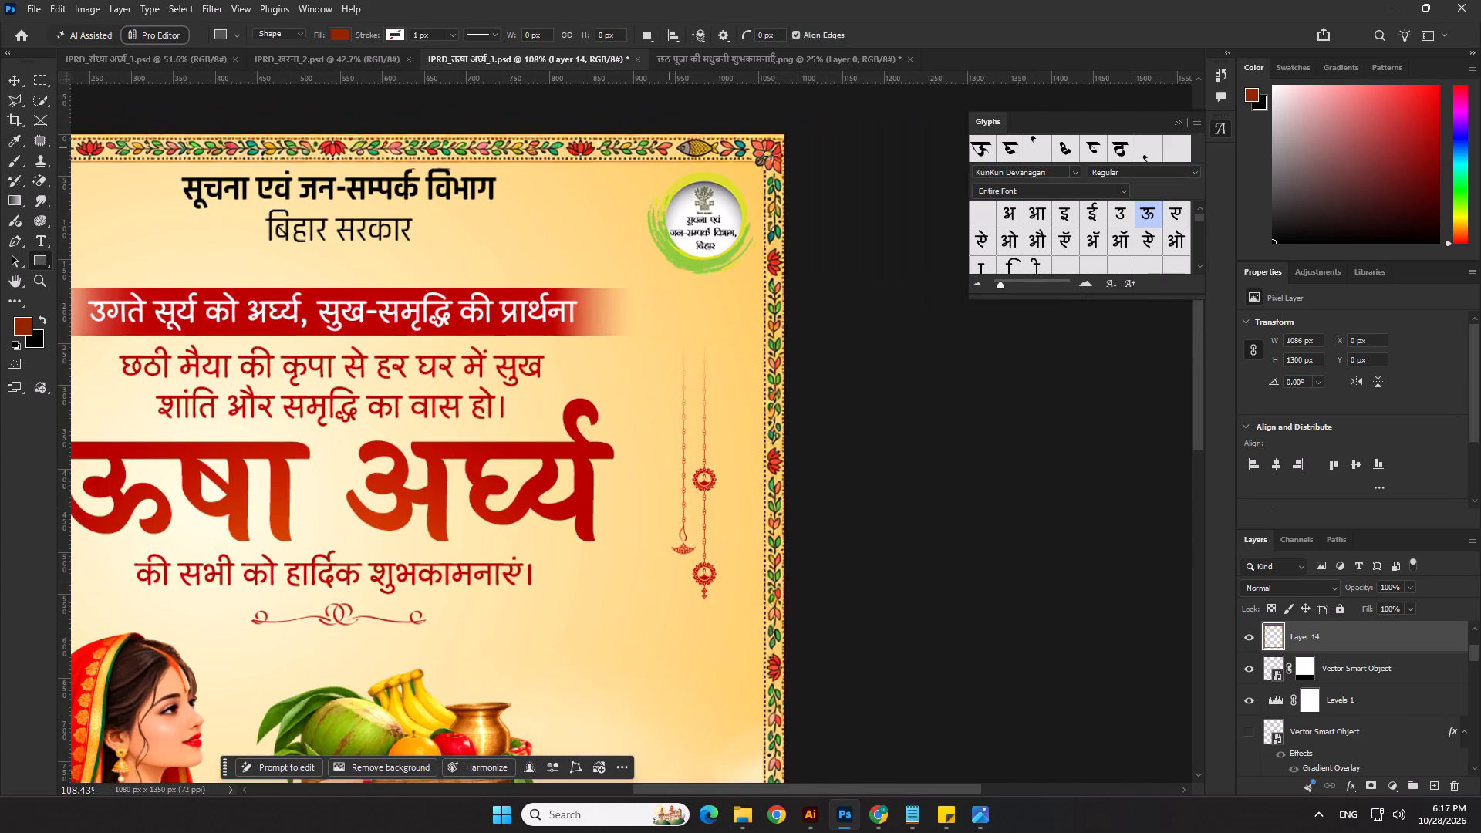
drag(794, 149, 718, 832)
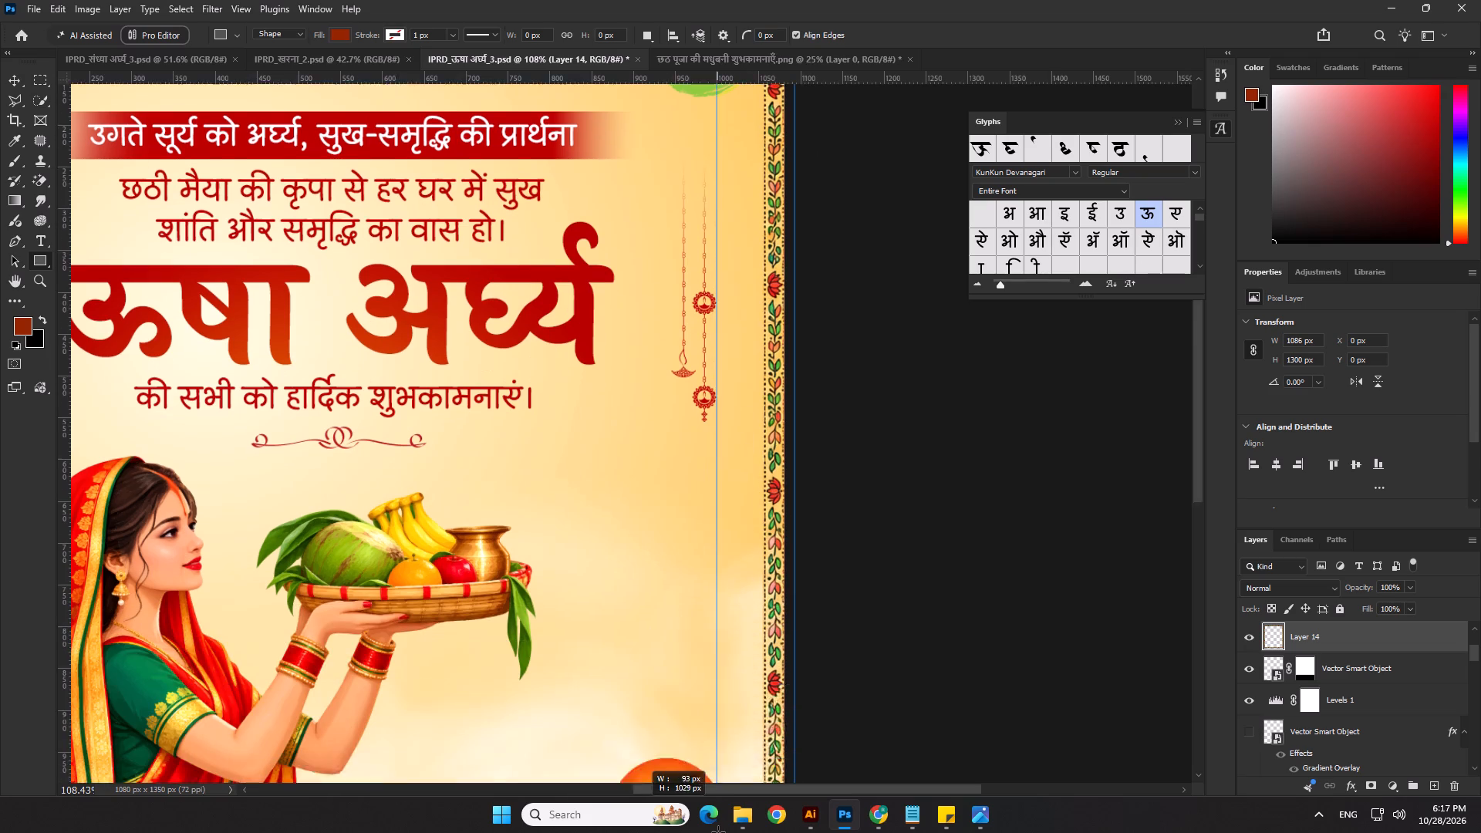
drag(718, 832, 767, 683)
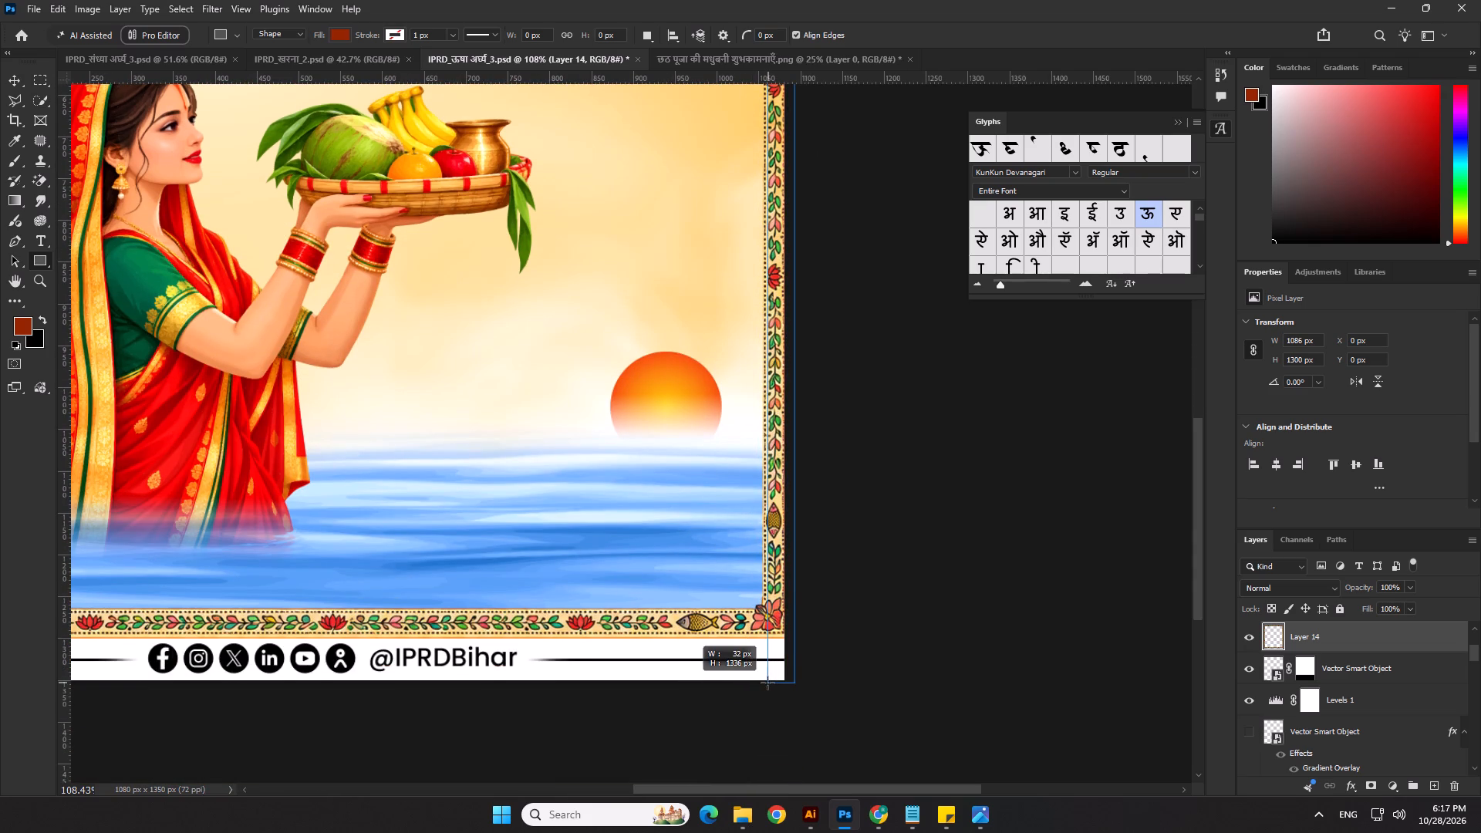
drag(767, 683, 764, 683)
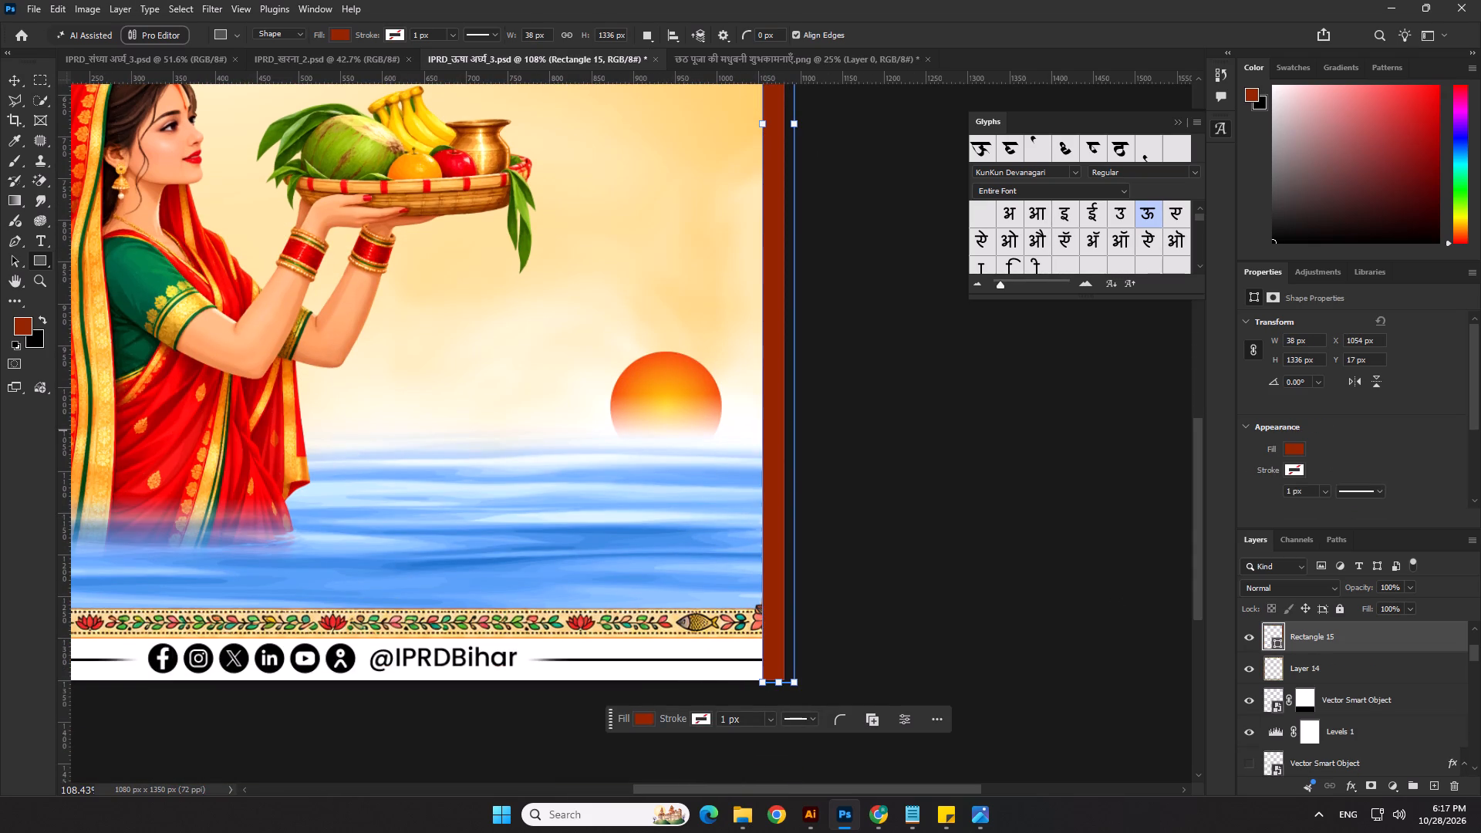
drag(1315, 639, 1315, 680)
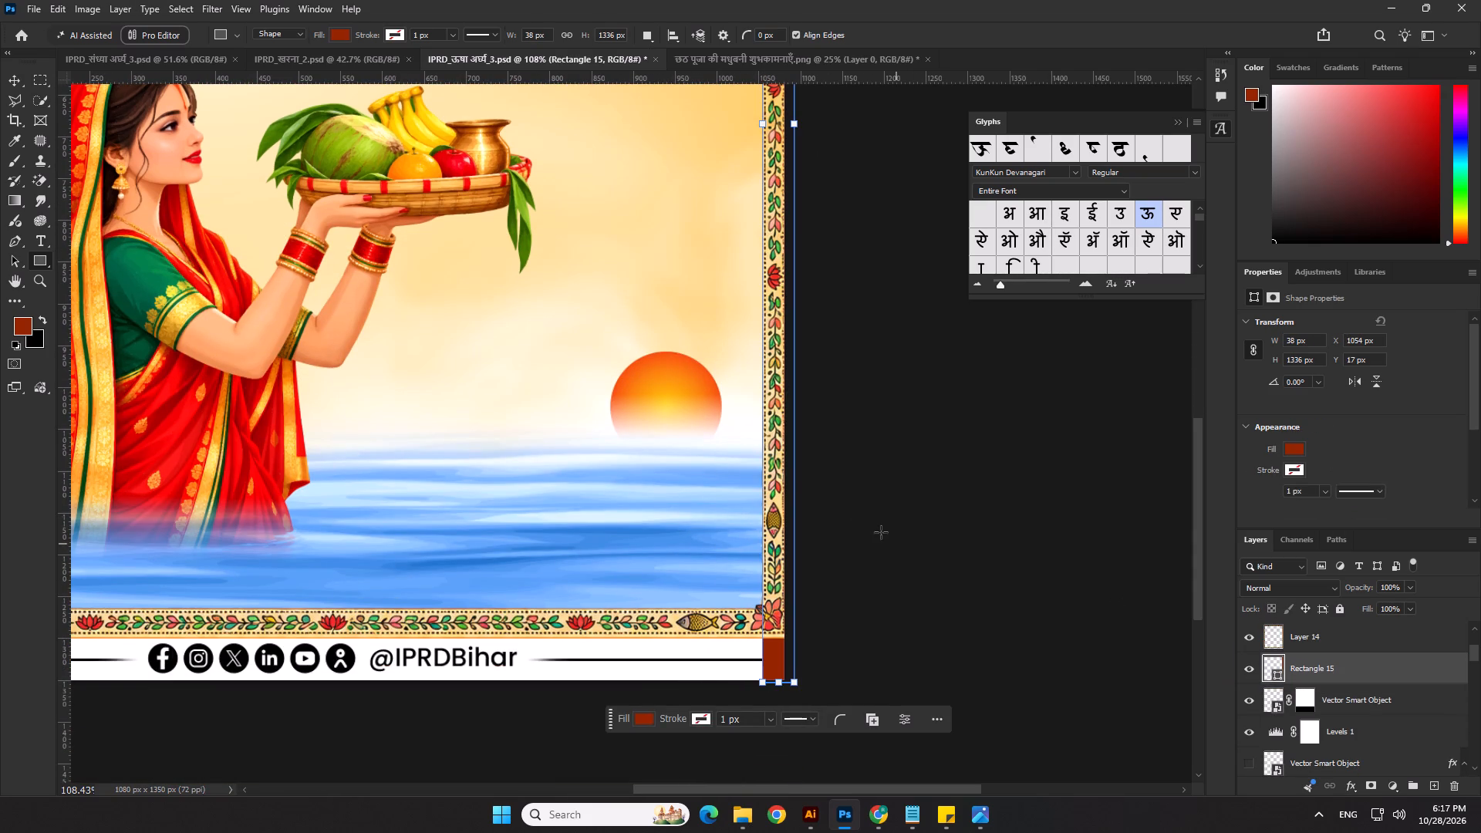
Nudge the rectangle 1 px left along the inner edge of the right border.
scroll(789, 592, up, 10)
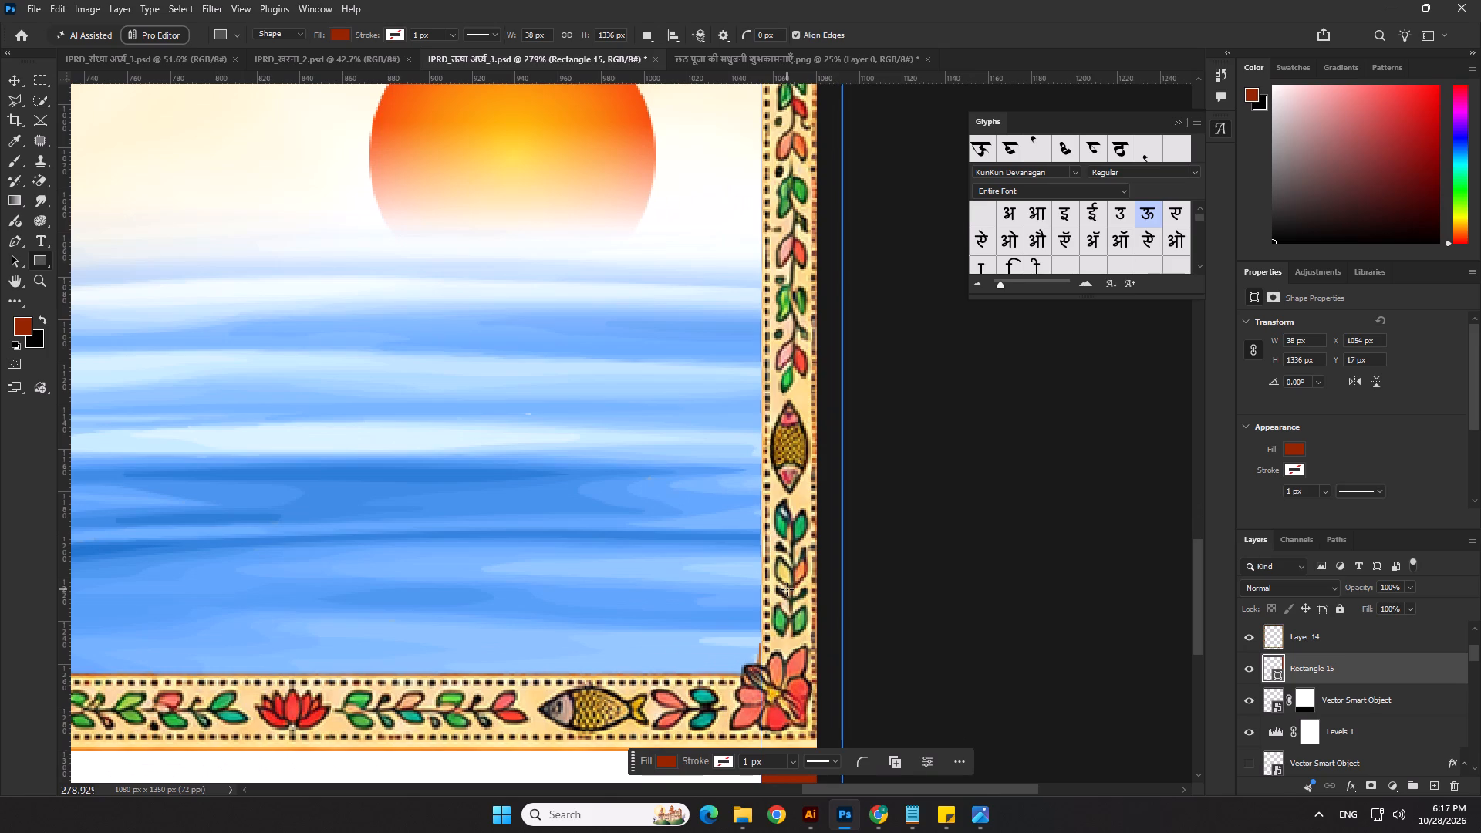
key(Left)
key(Left)
click(12, 79)
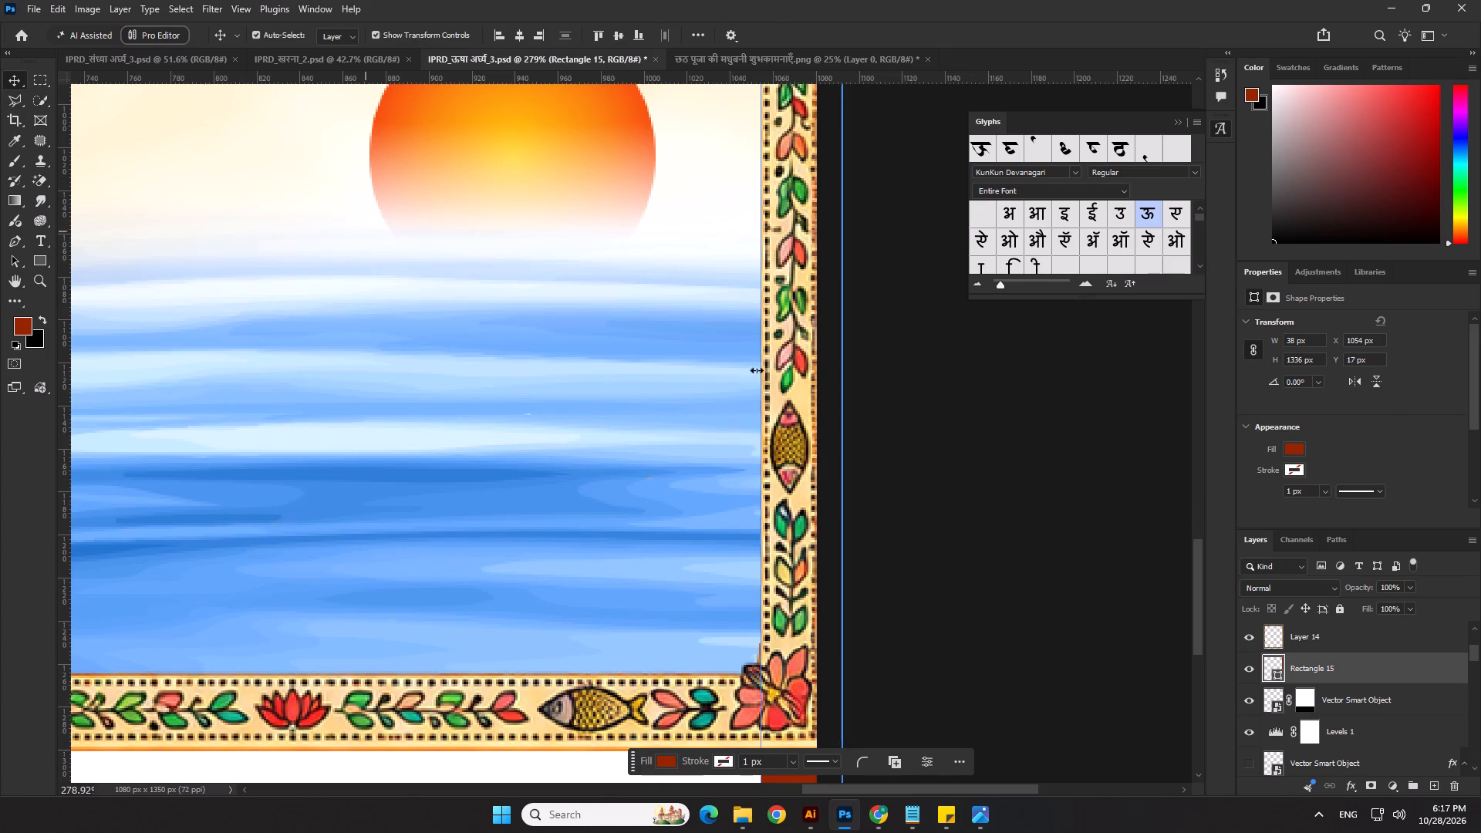
key(Left)
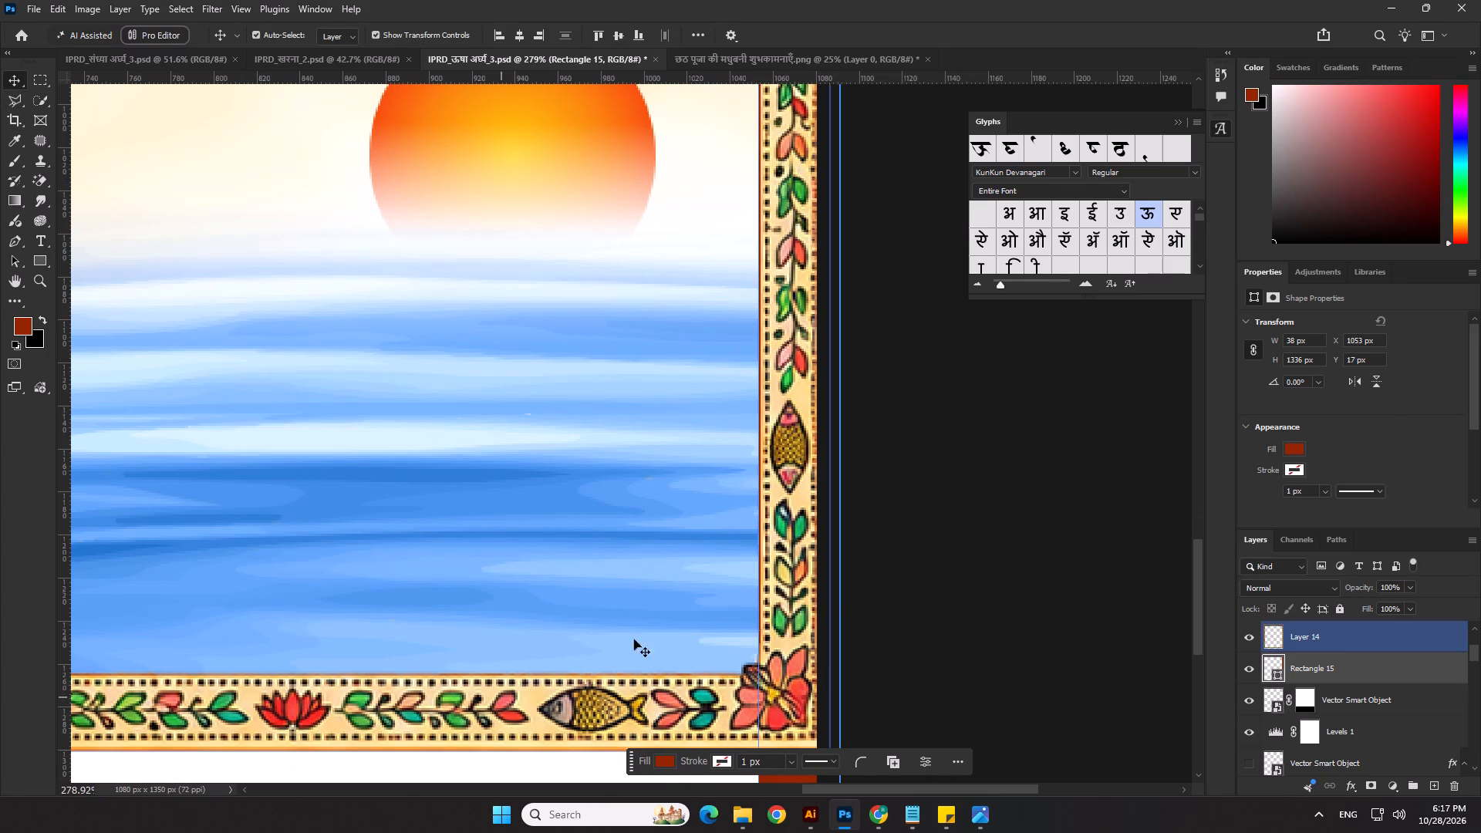
Fill the rectangle with the orange (df7e1b) sampled from the inner edge line of the left border.
scroll(892, 589, down, 14)
scroll(656, 310, down, 7)
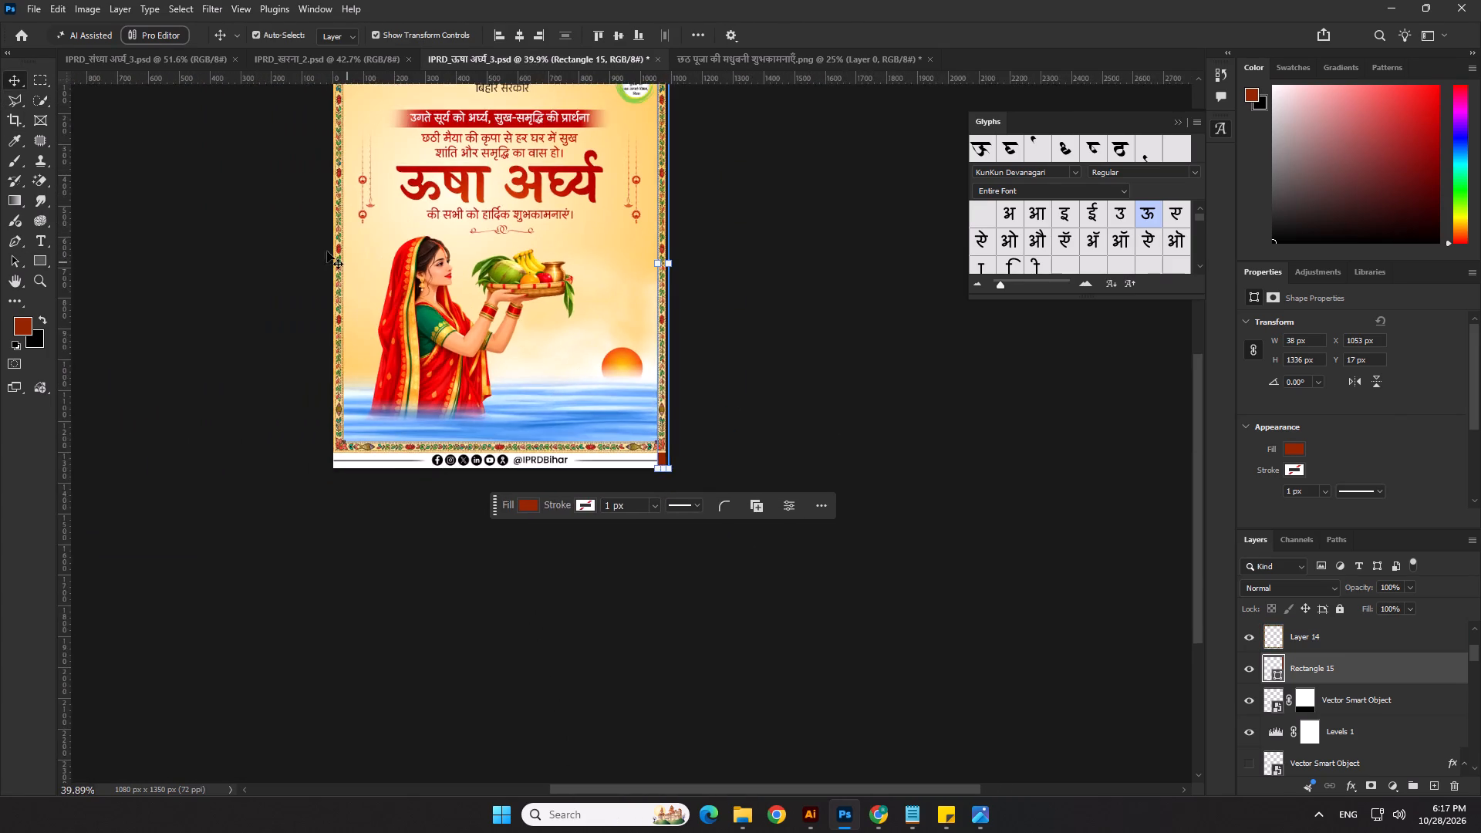
scroll(324, 251, up, 20)
scroll(324, 251, up, 3)
scroll(268, 506, up, 2)
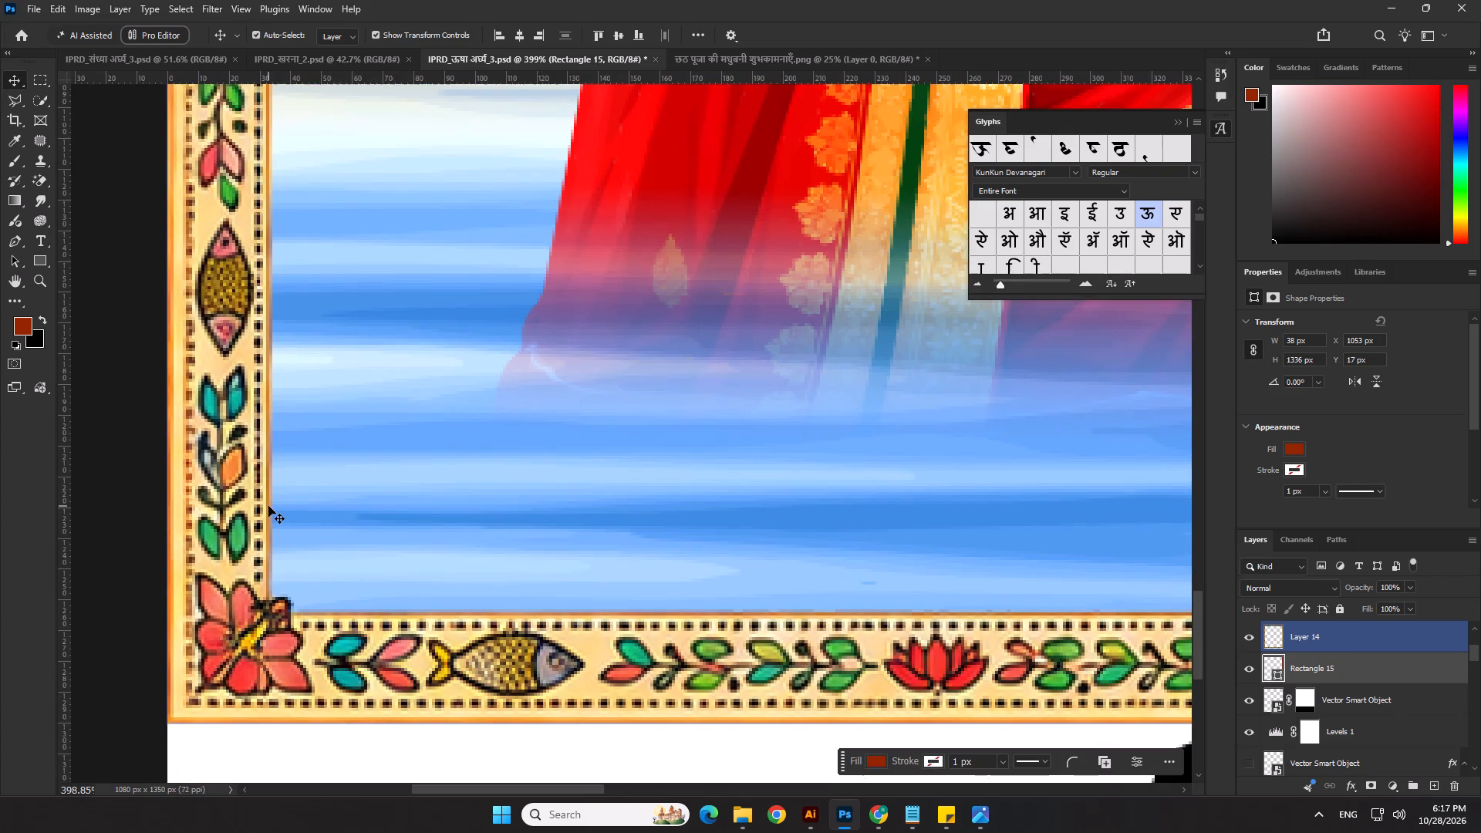
click(5, 145)
scroll(196, 370, up, 5)
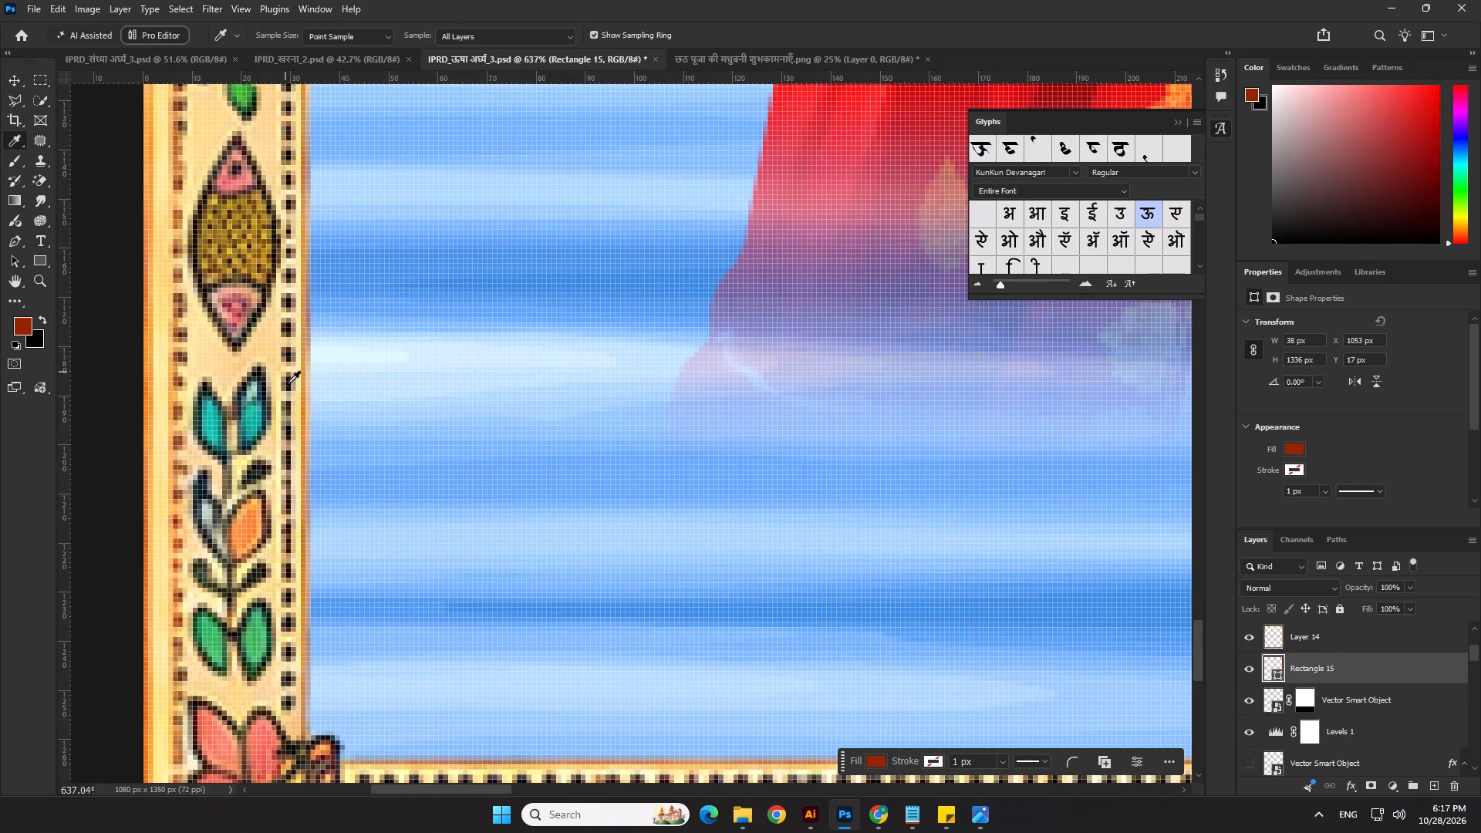
click(302, 409)
Darken the rectangle's orange fill to a deeper shade in its colour picker.
scroll(302, 409, down, 8)
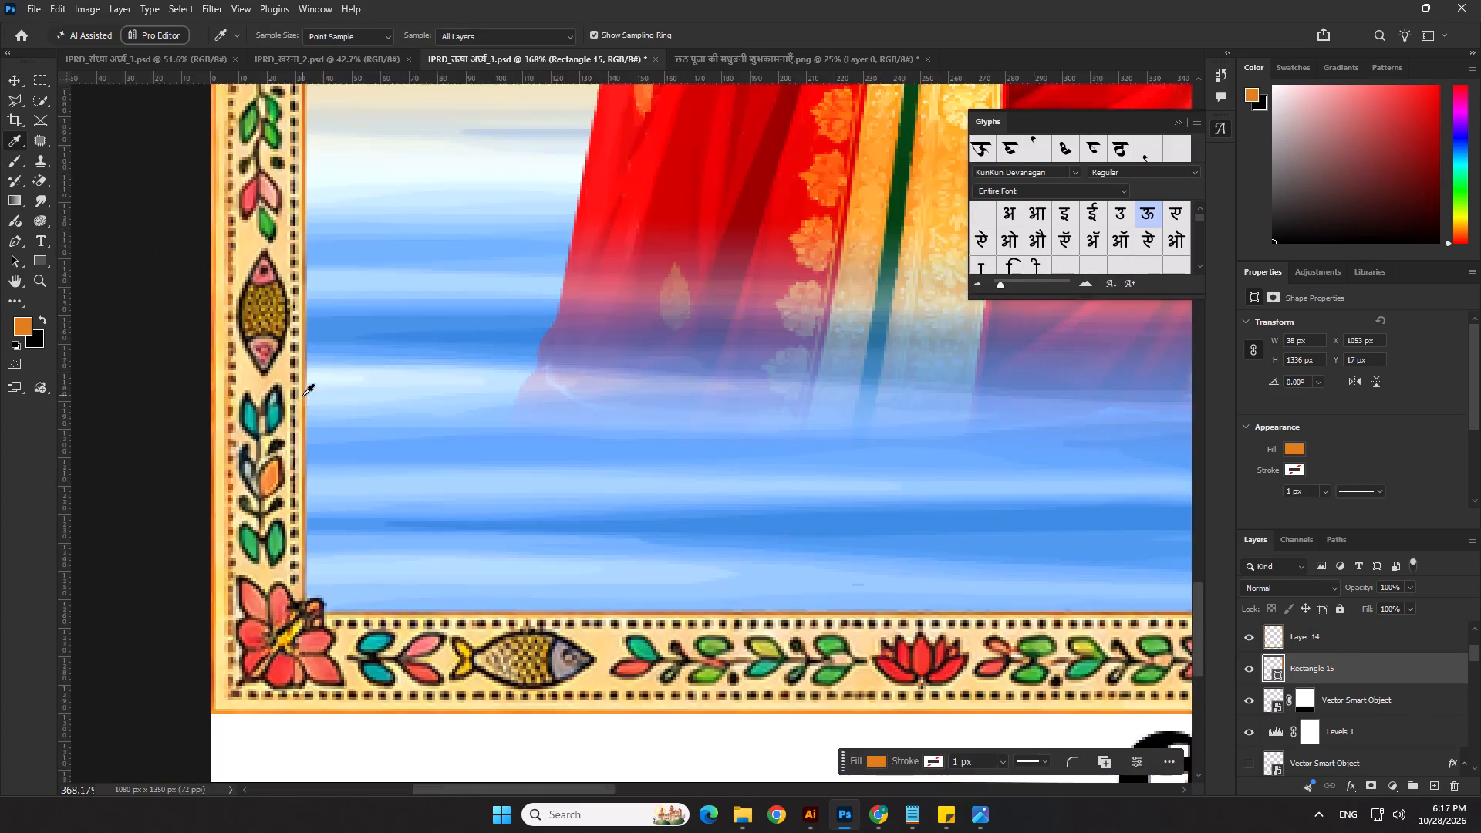
scroll(302, 396, down, 8)
click(15, 73)
scroll(86, 402, down, 5)
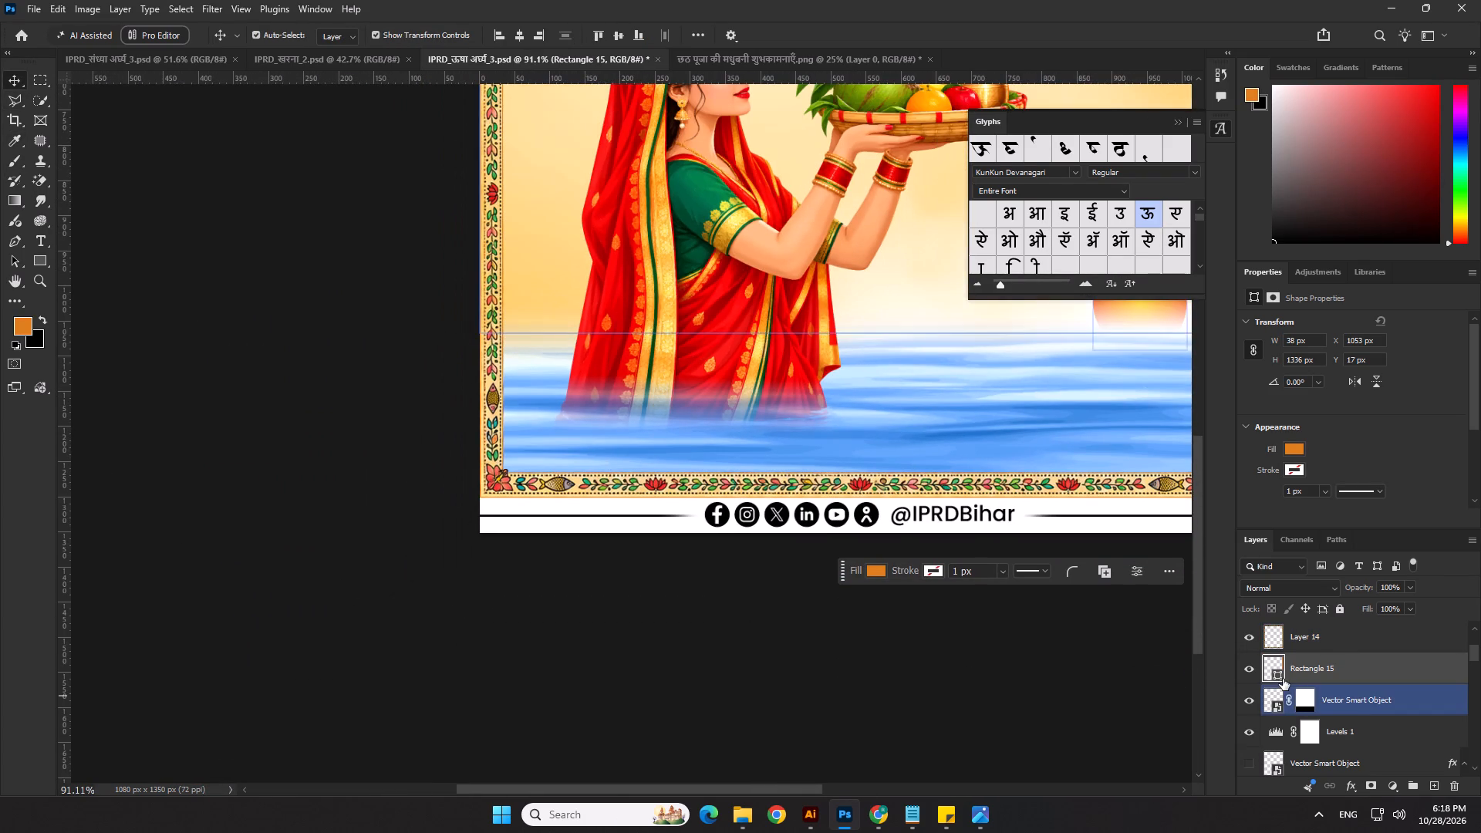
double_click(1277, 678)
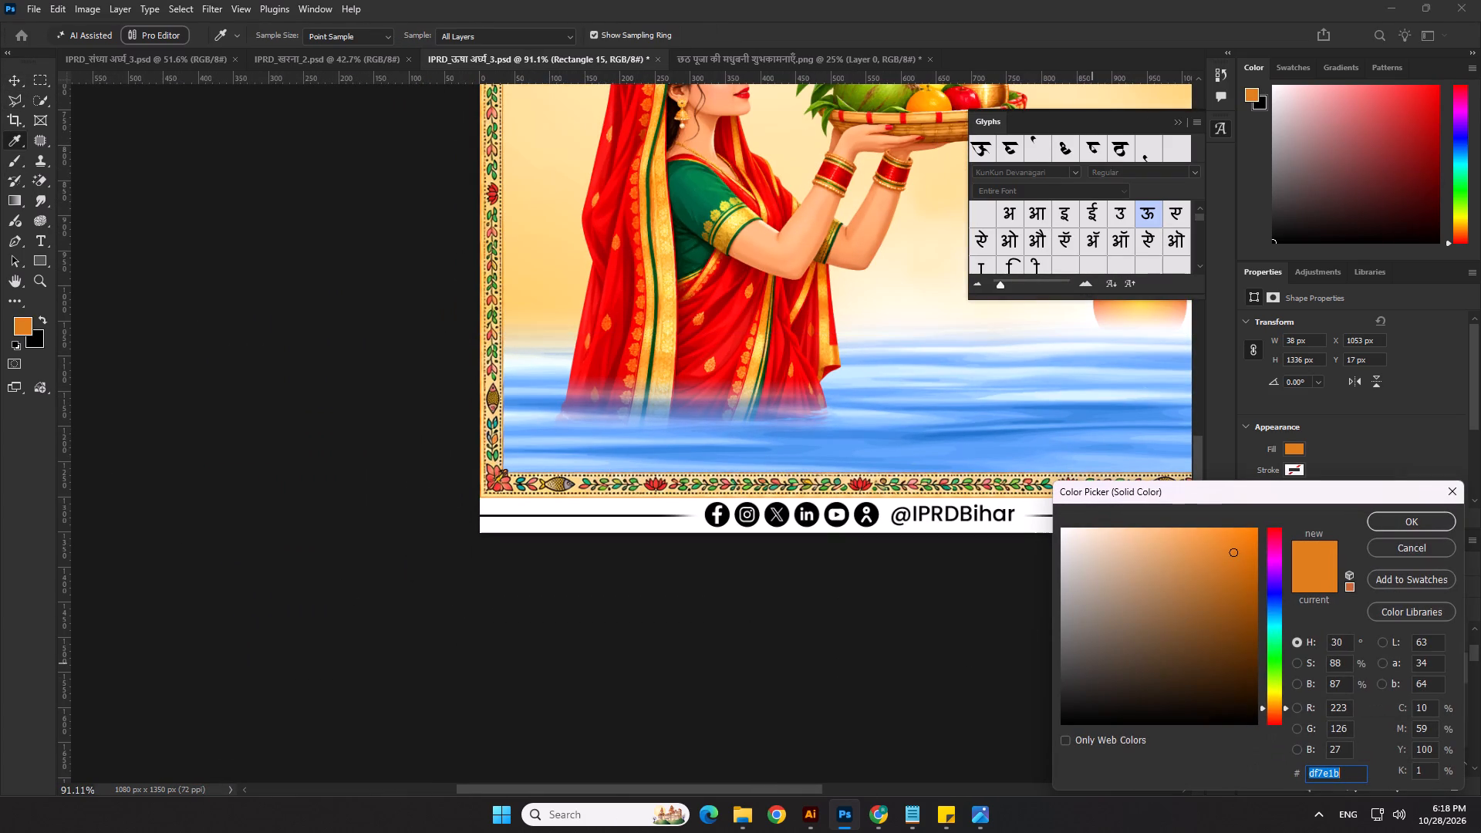
click(25, 332)
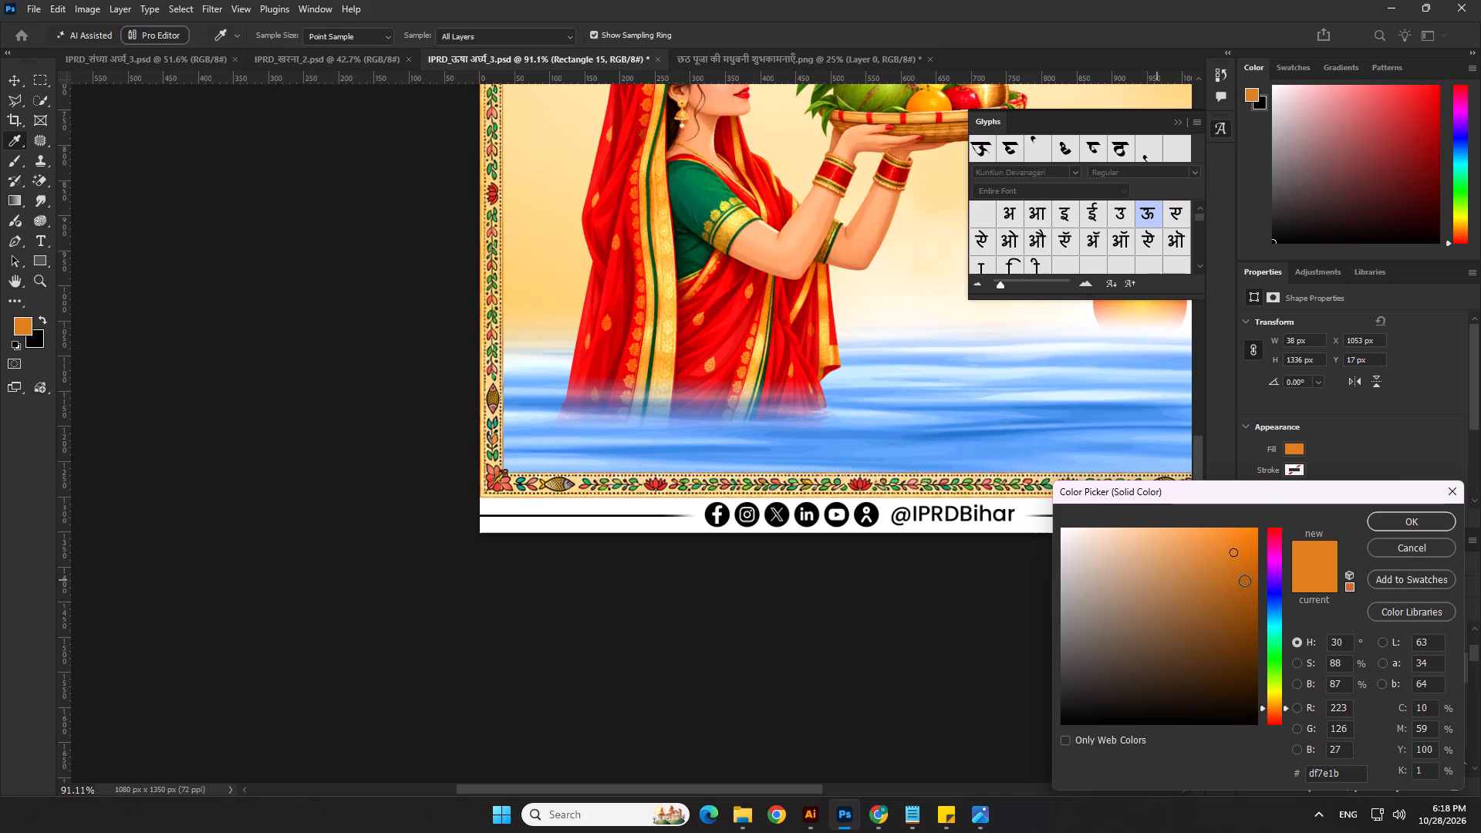
click(1246, 579)
click(1432, 522)
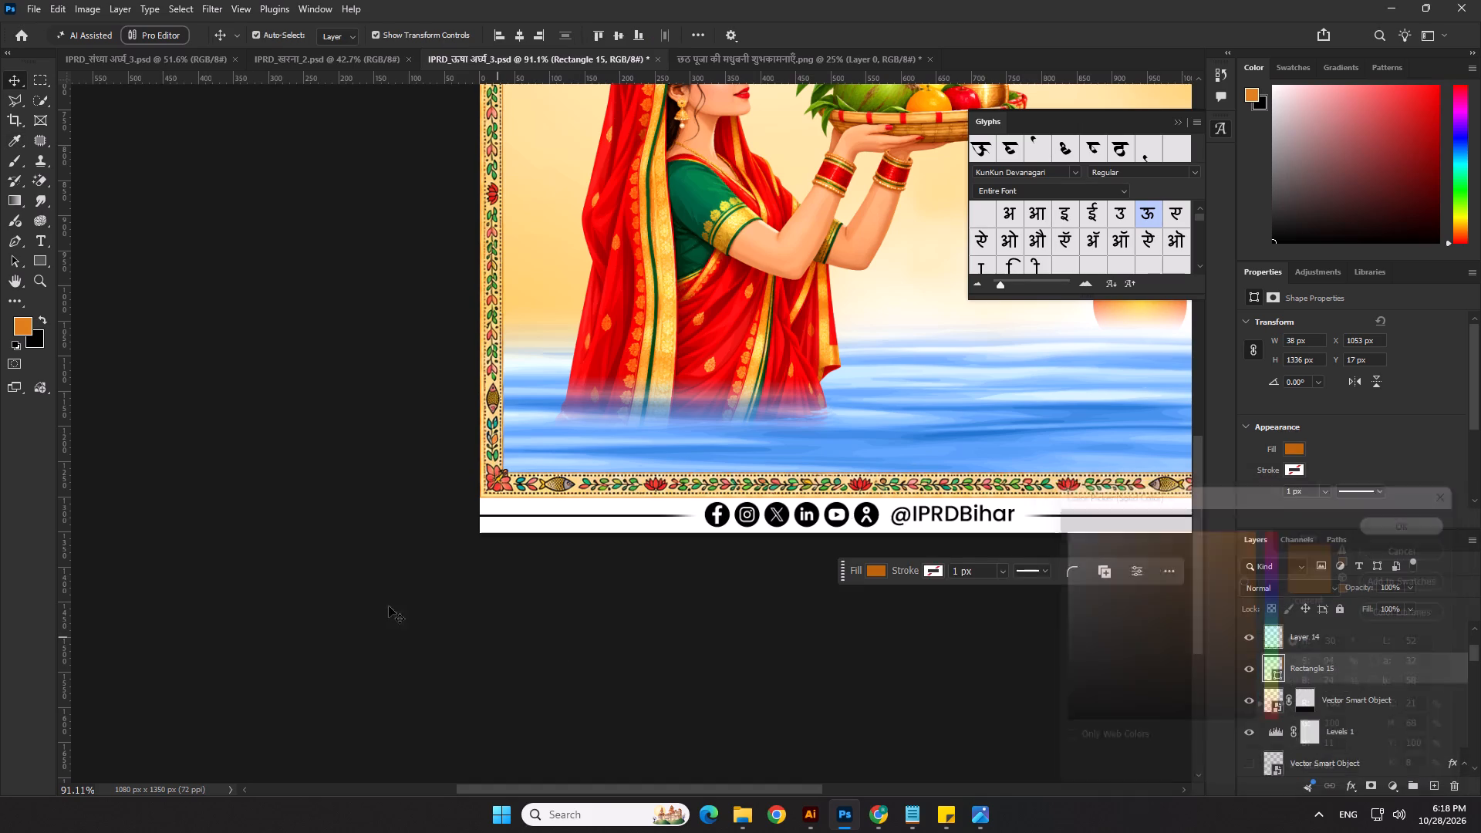
Shorten the orange rectangle from its bottom edge to about 1277 px high so it ends within the decorative border.
scroll(334, 573, down, 14)
scroll(728, 494, up, 9)
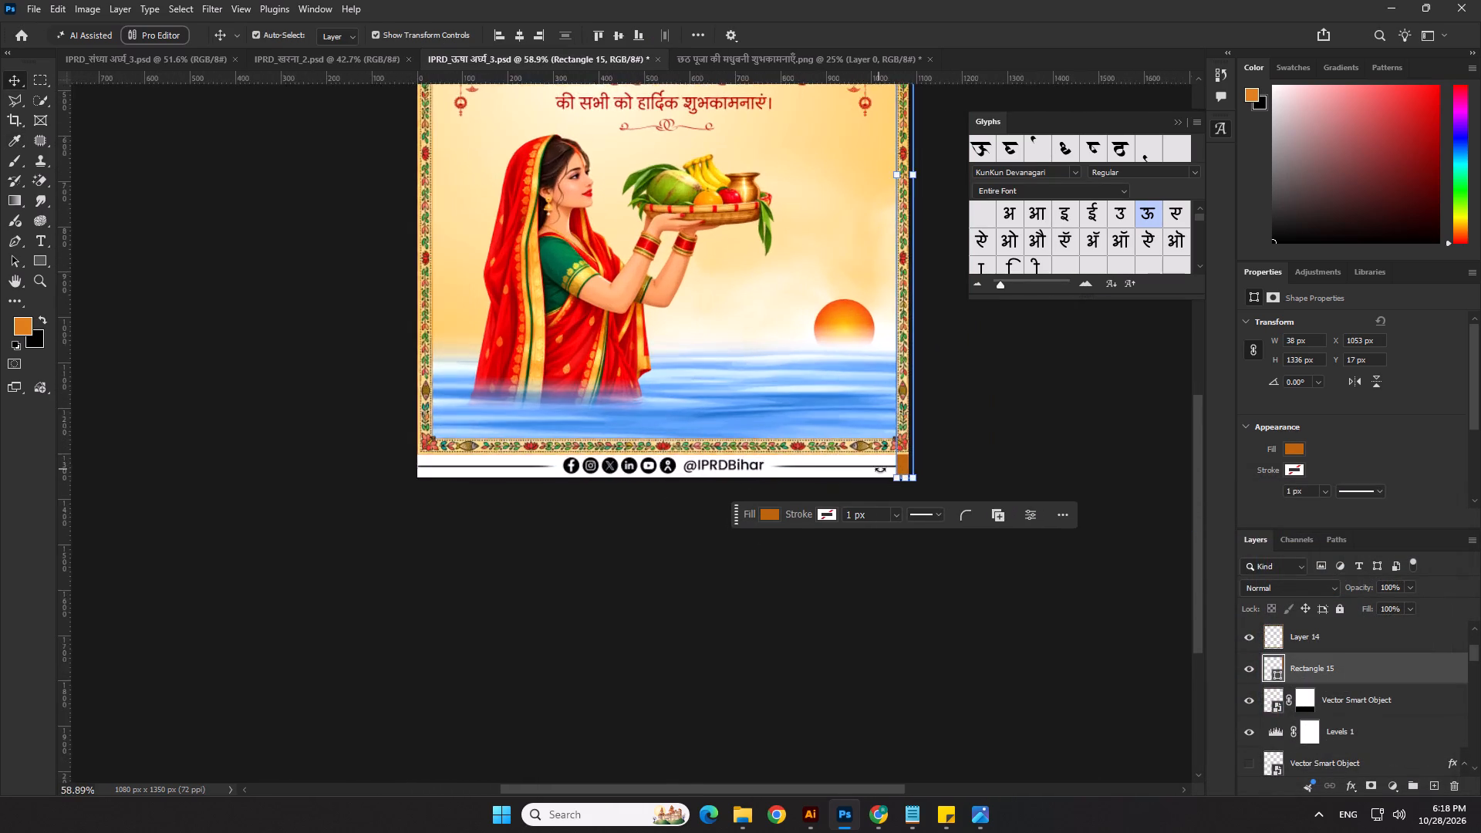
scroll(880, 469, up, 3)
drag(909, 481, 909, 444)
scroll(620, 559, down, 5)
key(Return)
scroll(792, 379, down, 10)
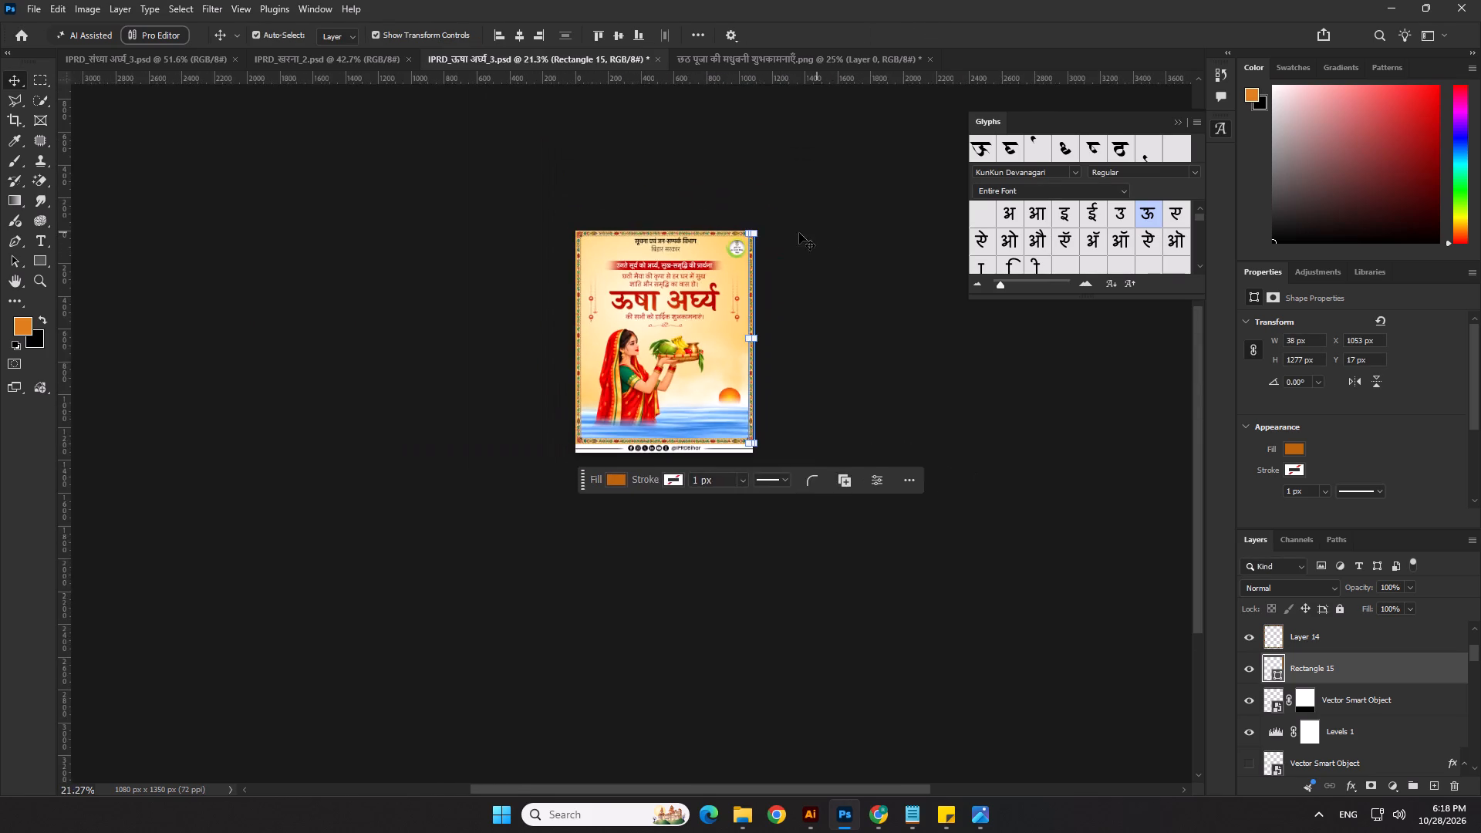
Examine the right border's inner edge up close and the whole poster, checking the border and rectangle layers together.
scroll(796, 233, up, 11)
scroll(893, 194, up, 8)
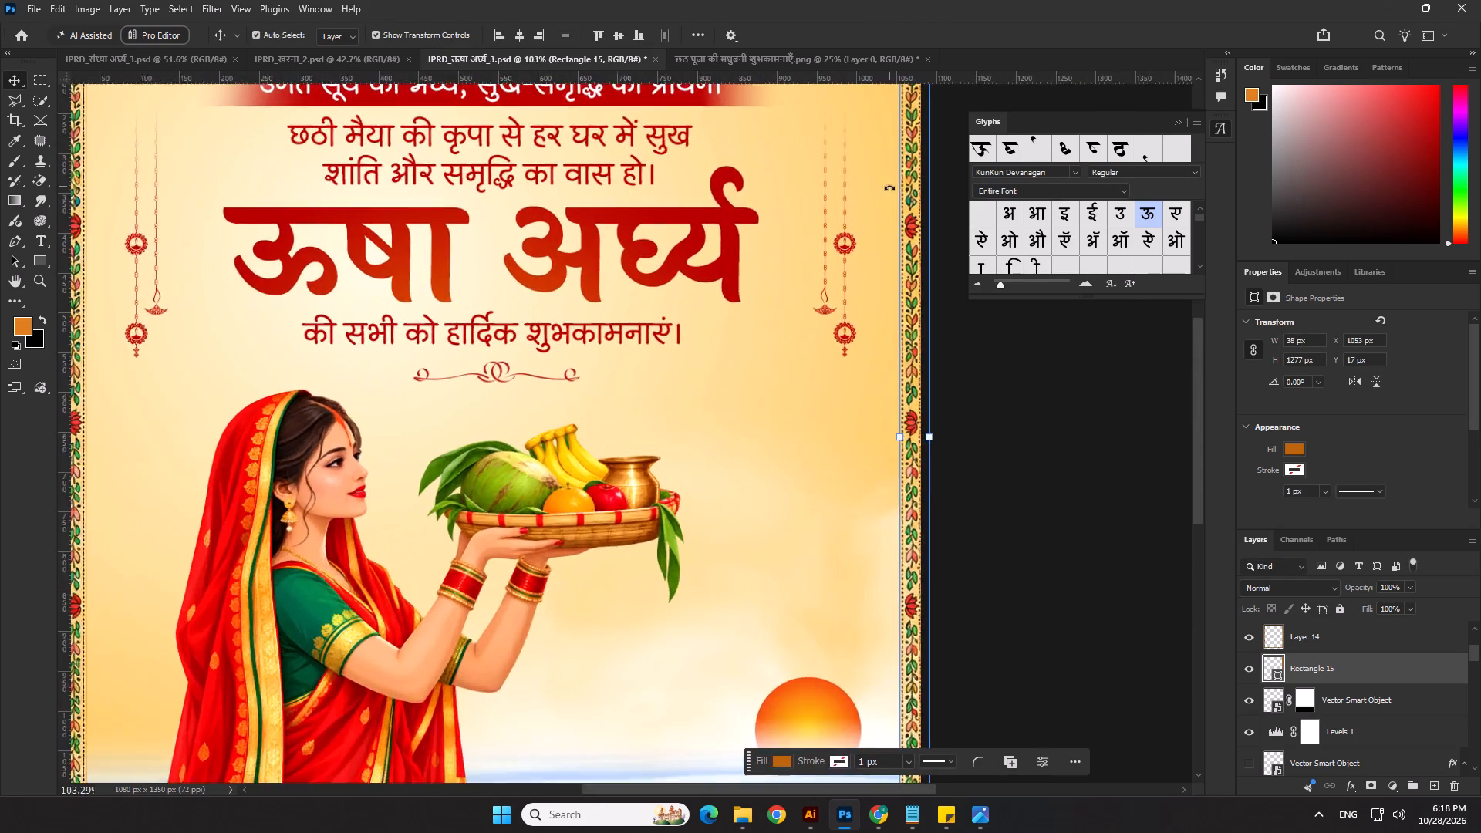
scroll(889, 187, up, 3)
key(Return)
click(1017, 437)
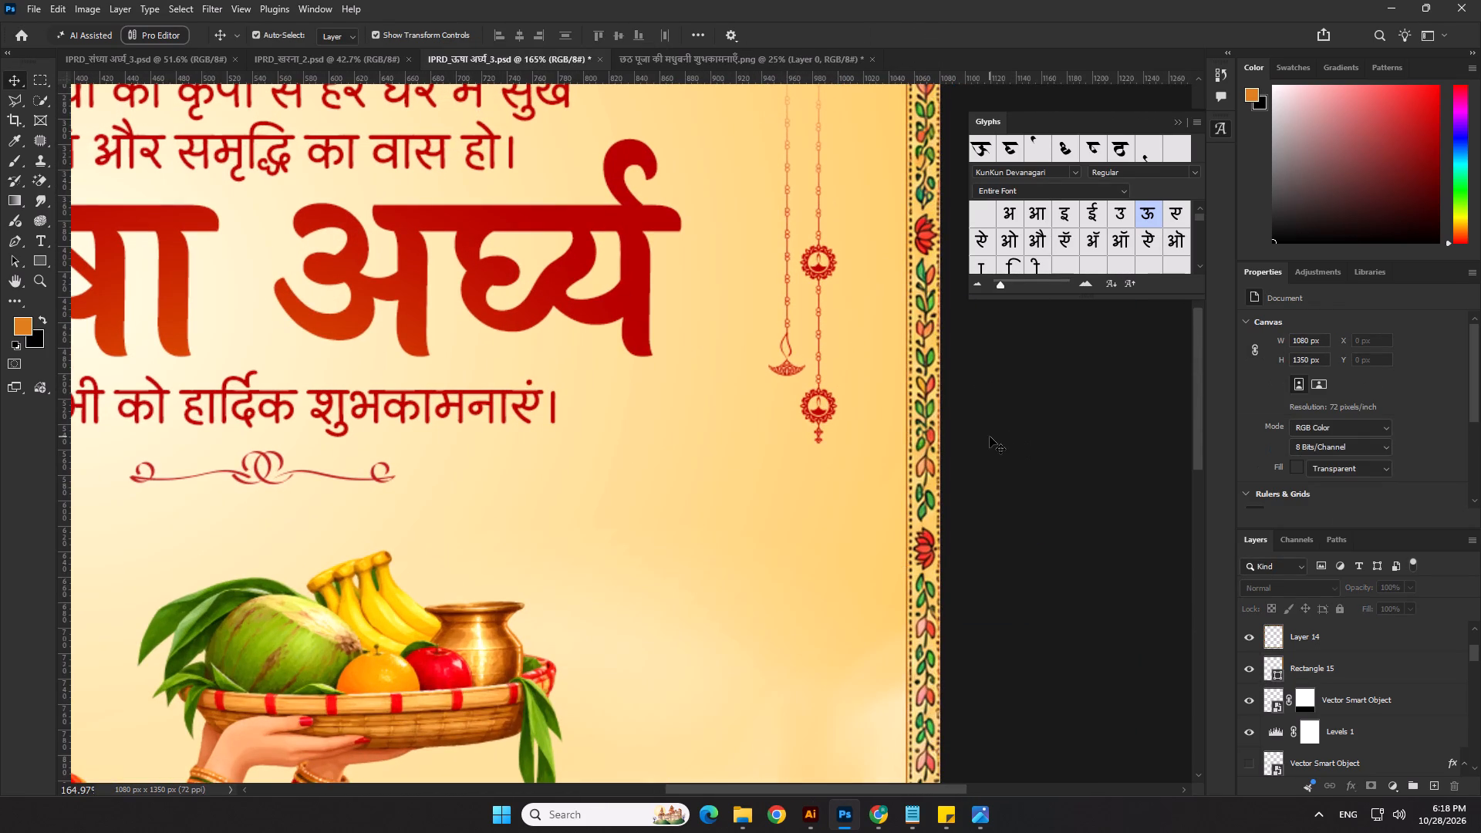
scroll(1036, 436, down, 7)
scroll(774, 406, down, 3)
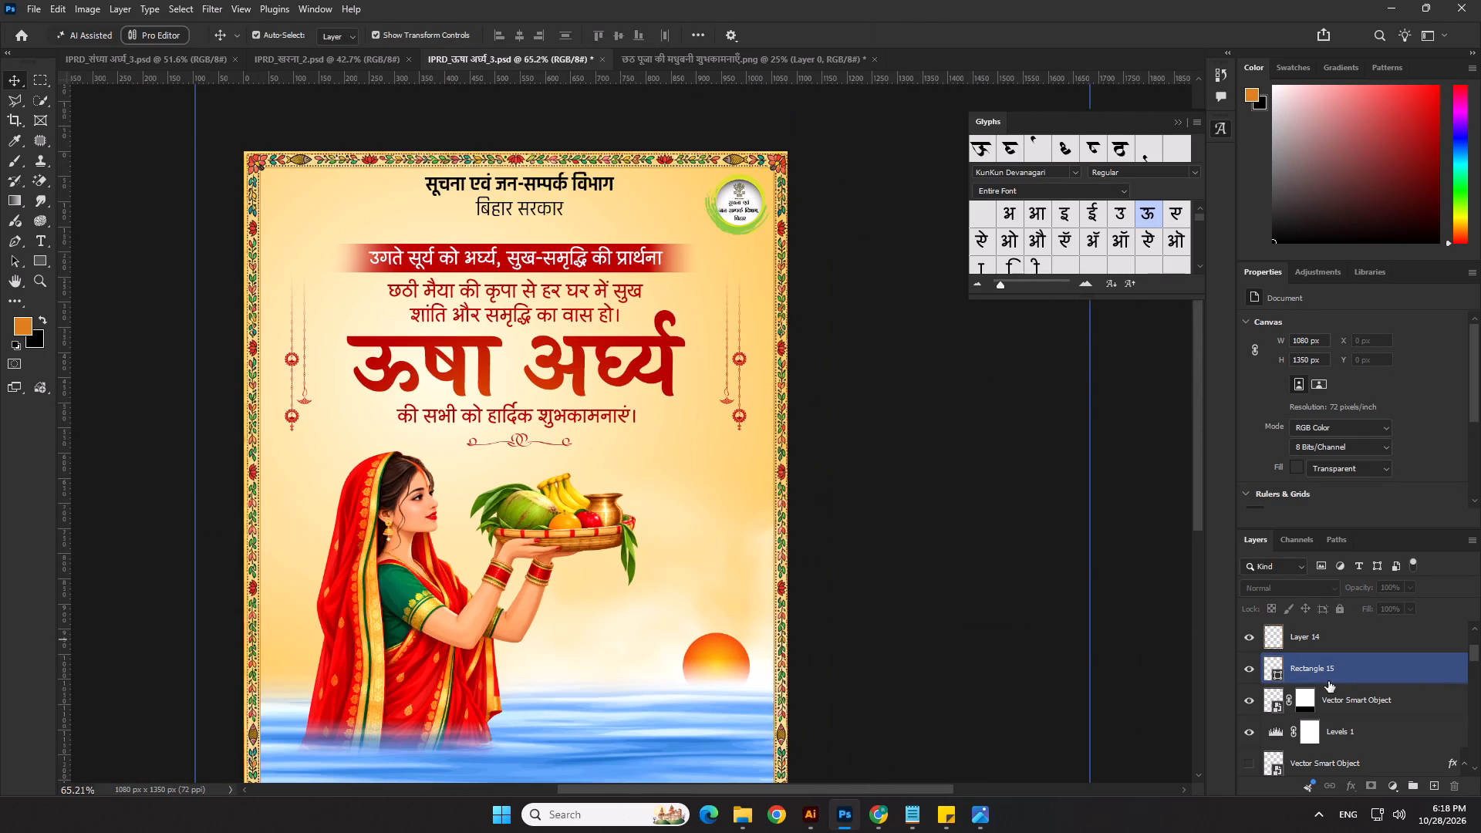
click(1326, 674)
ctrl+click(1317, 629)
scroll(971, 452, down, 2)
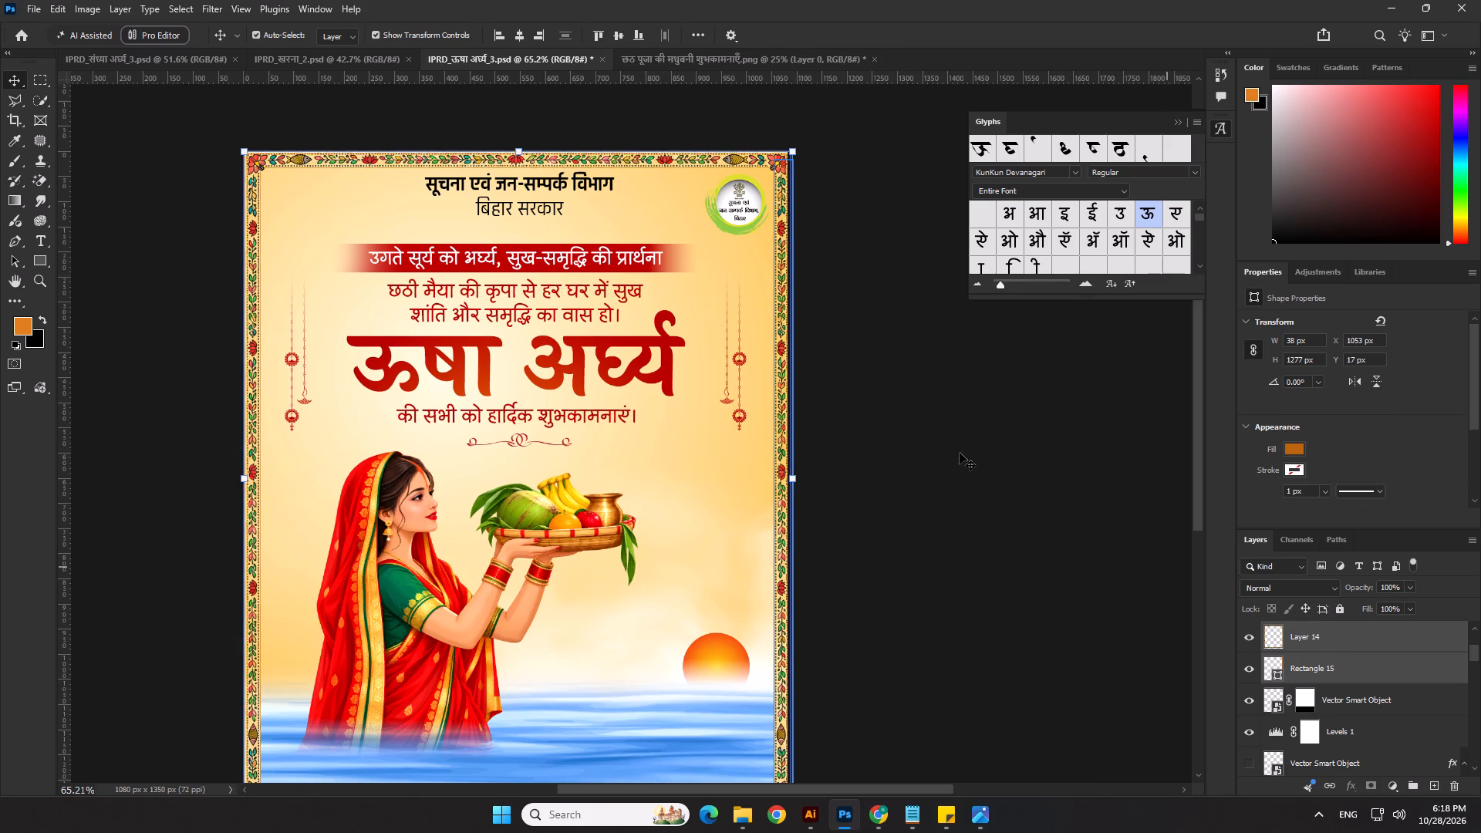
click(954, 577)
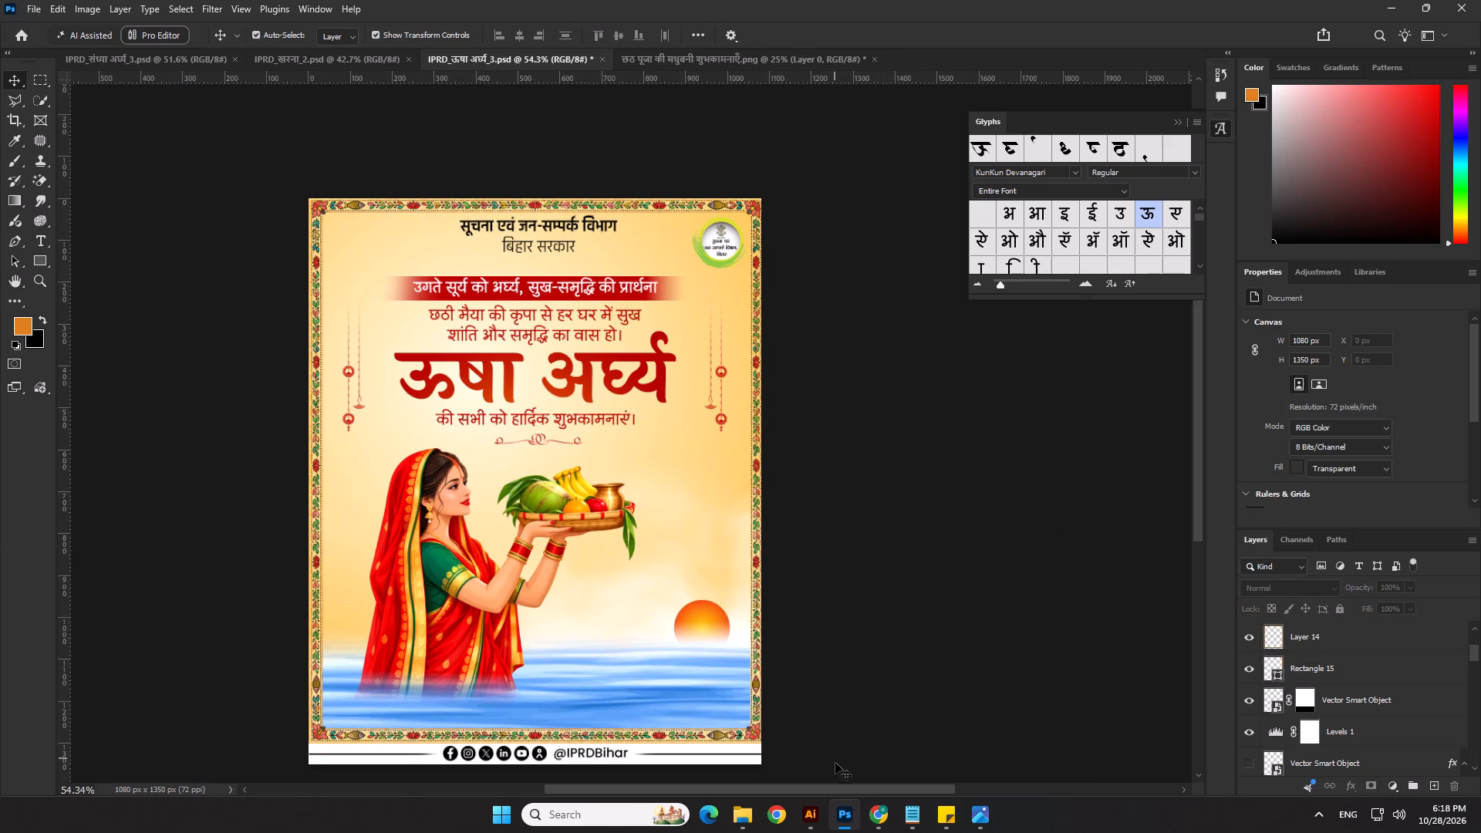
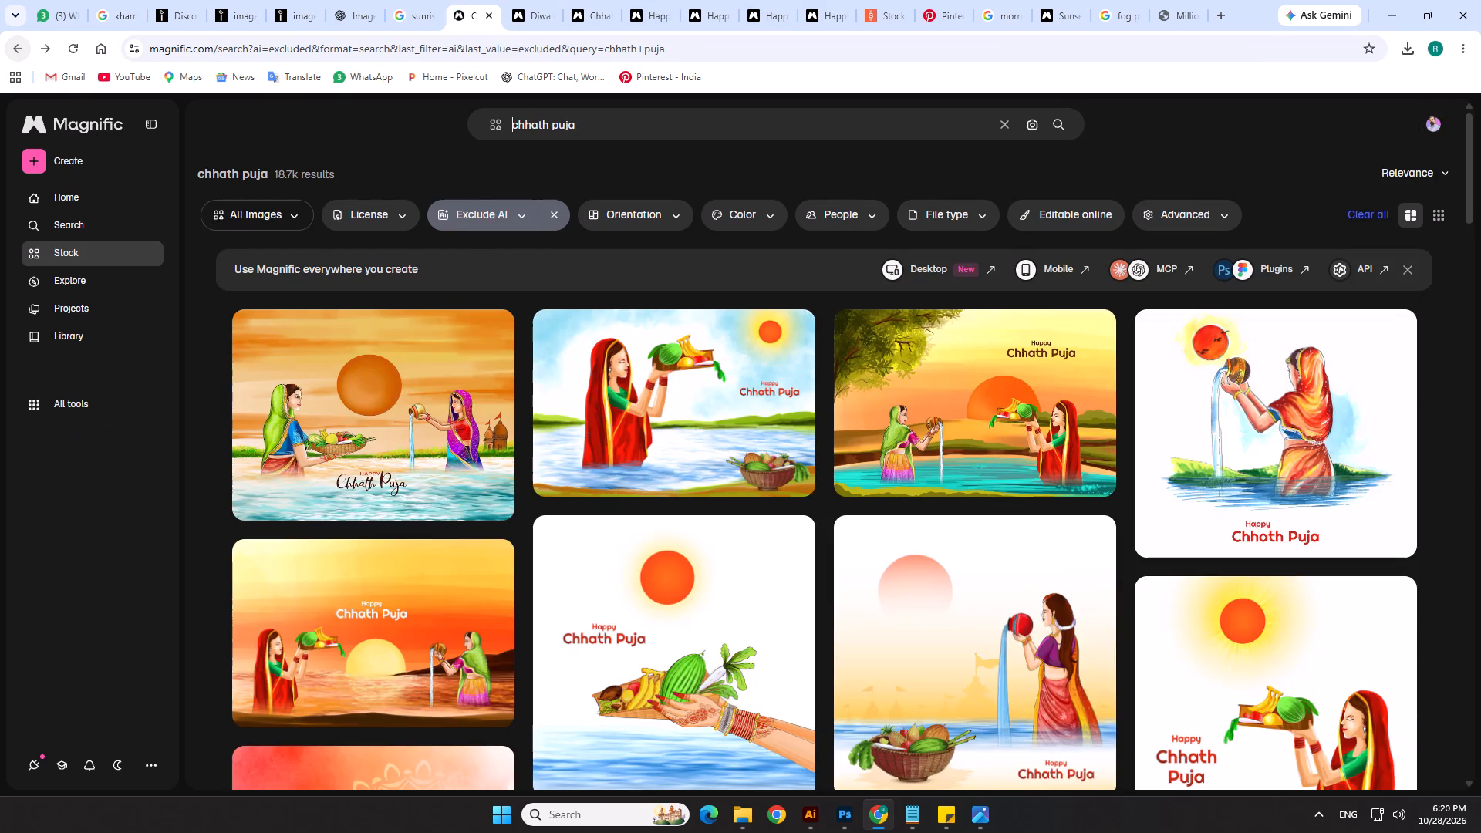
scroll(869, 478, down, 10)
scroll(869, 478, up, 4)
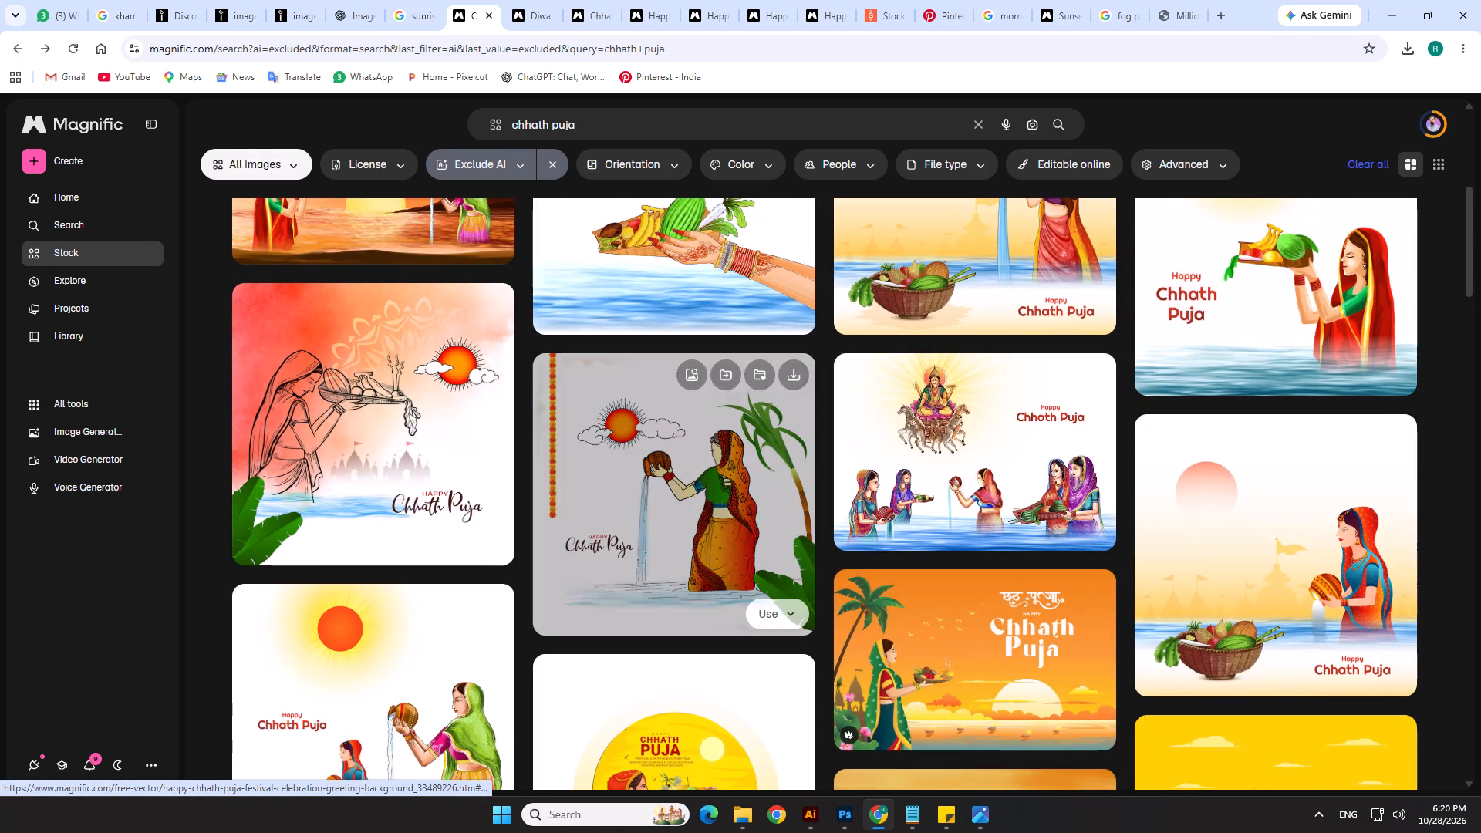
click(787, 615)
click(634, 496)
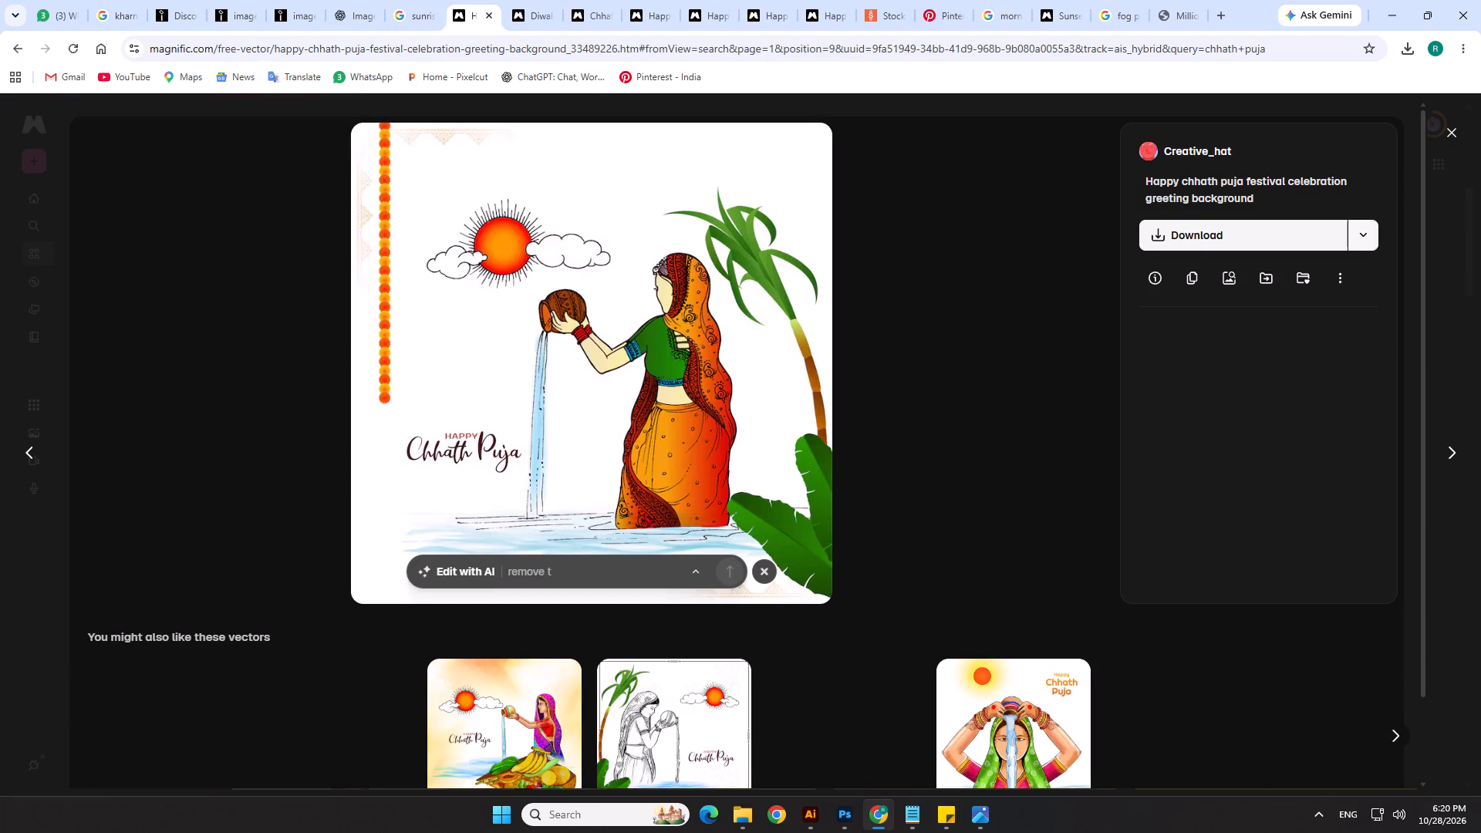
Download the Chhath Puja vector as EPS and open the downloaded 33489226_19339.eps in Illustrator.
click(1359, 240)
click(1321, 312)
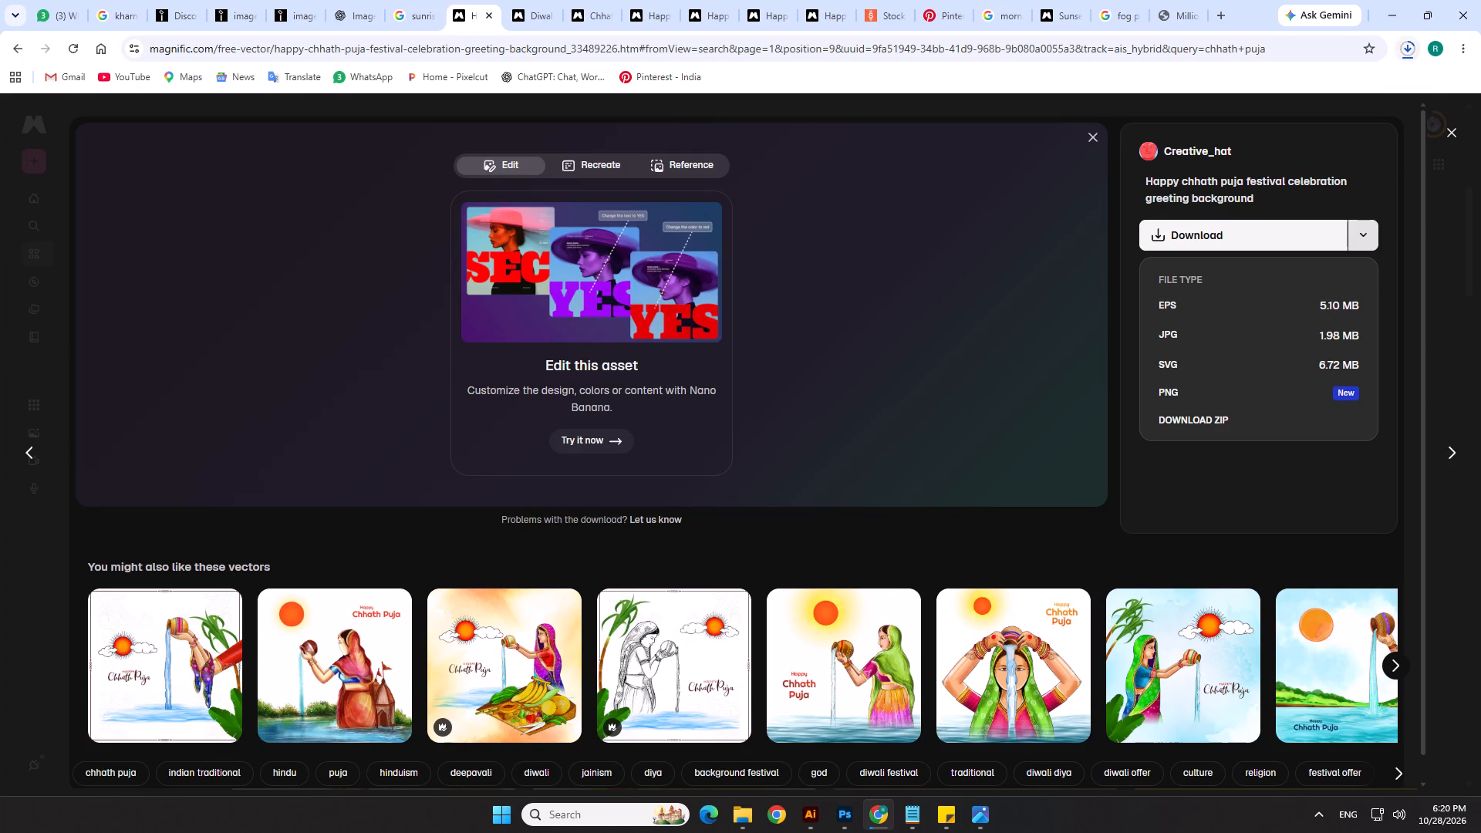
click(1407, 47)
click(1403, 46)
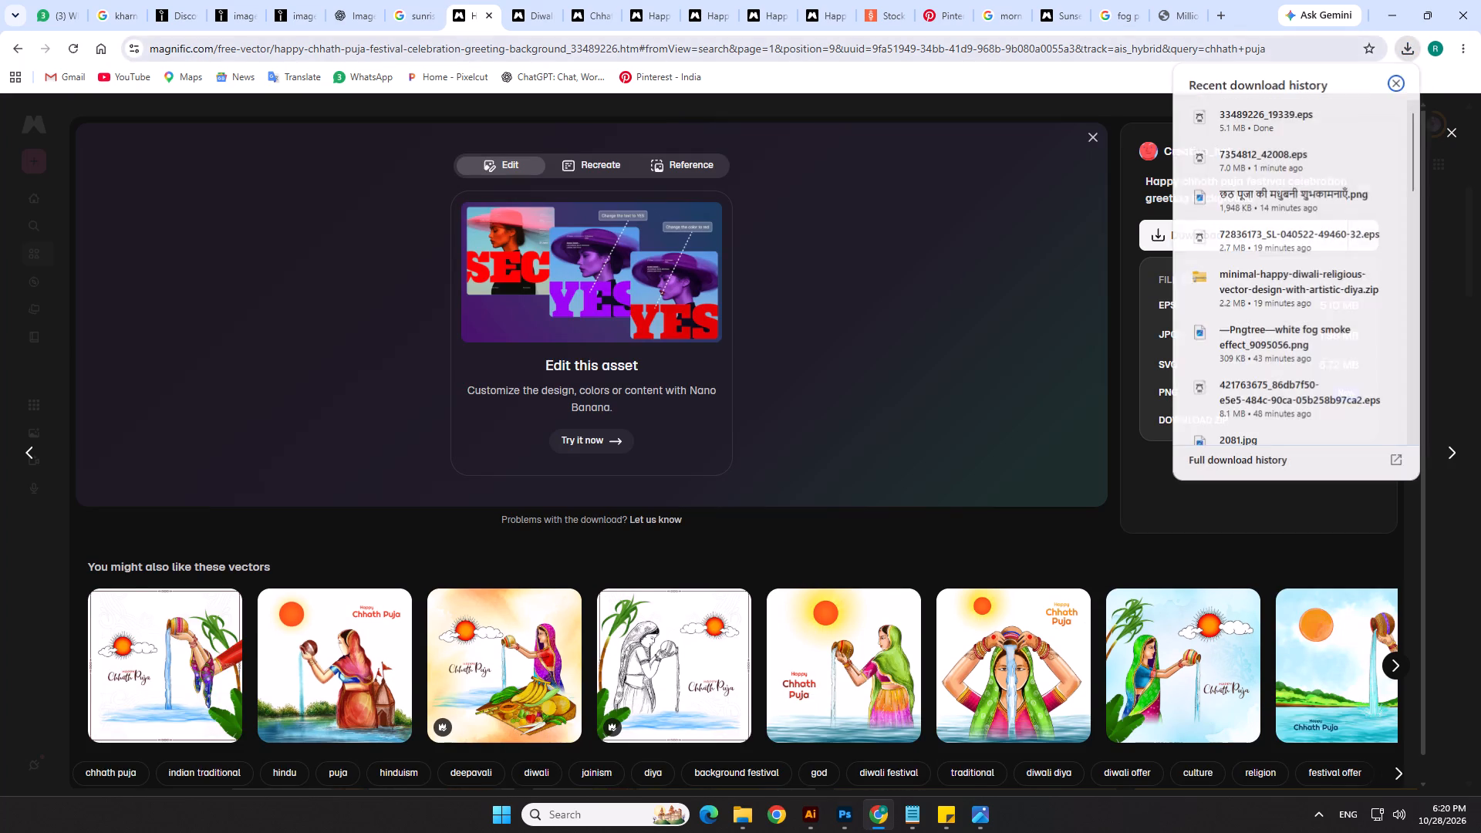
click(1262, 111)
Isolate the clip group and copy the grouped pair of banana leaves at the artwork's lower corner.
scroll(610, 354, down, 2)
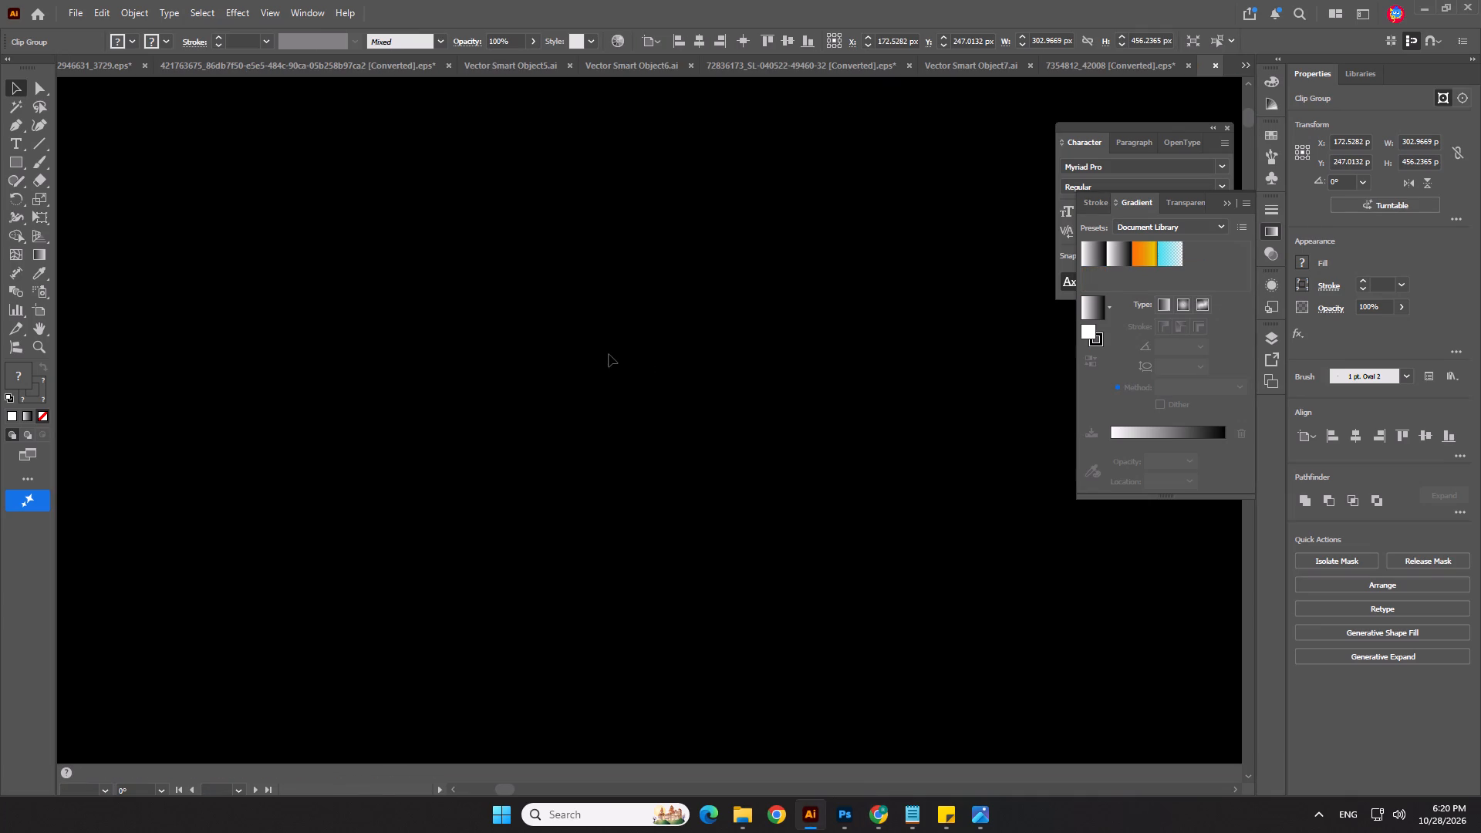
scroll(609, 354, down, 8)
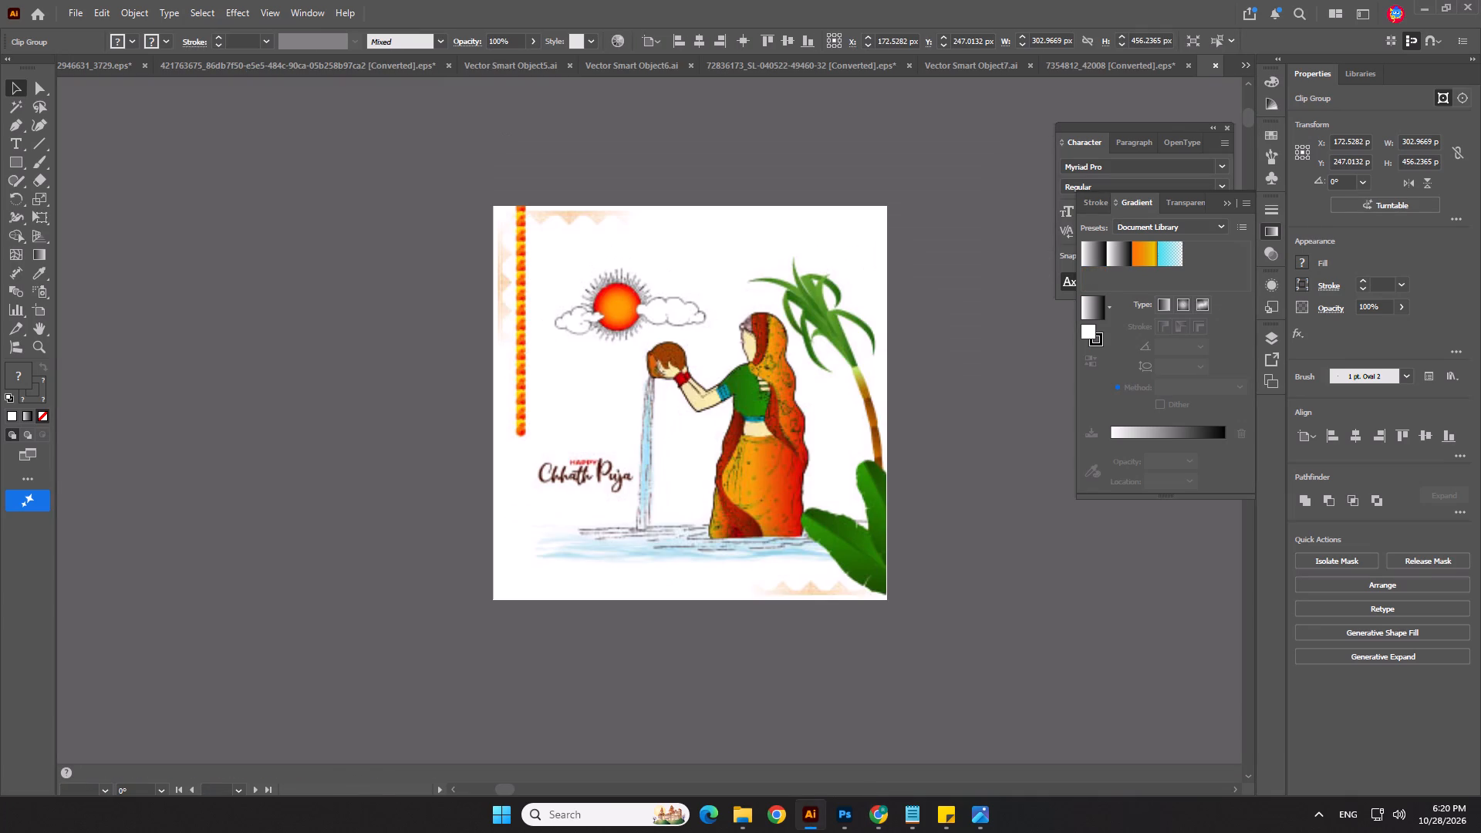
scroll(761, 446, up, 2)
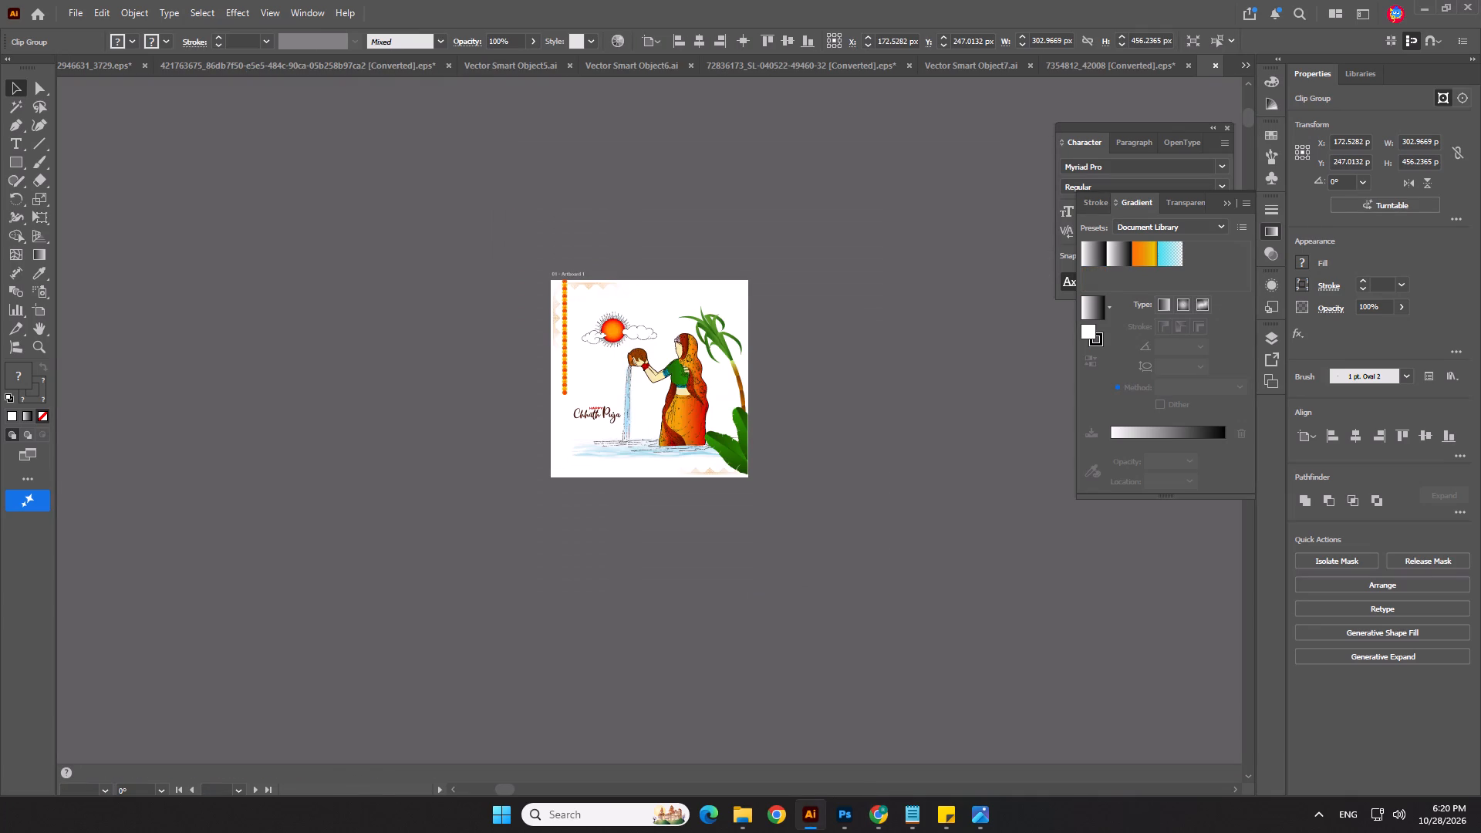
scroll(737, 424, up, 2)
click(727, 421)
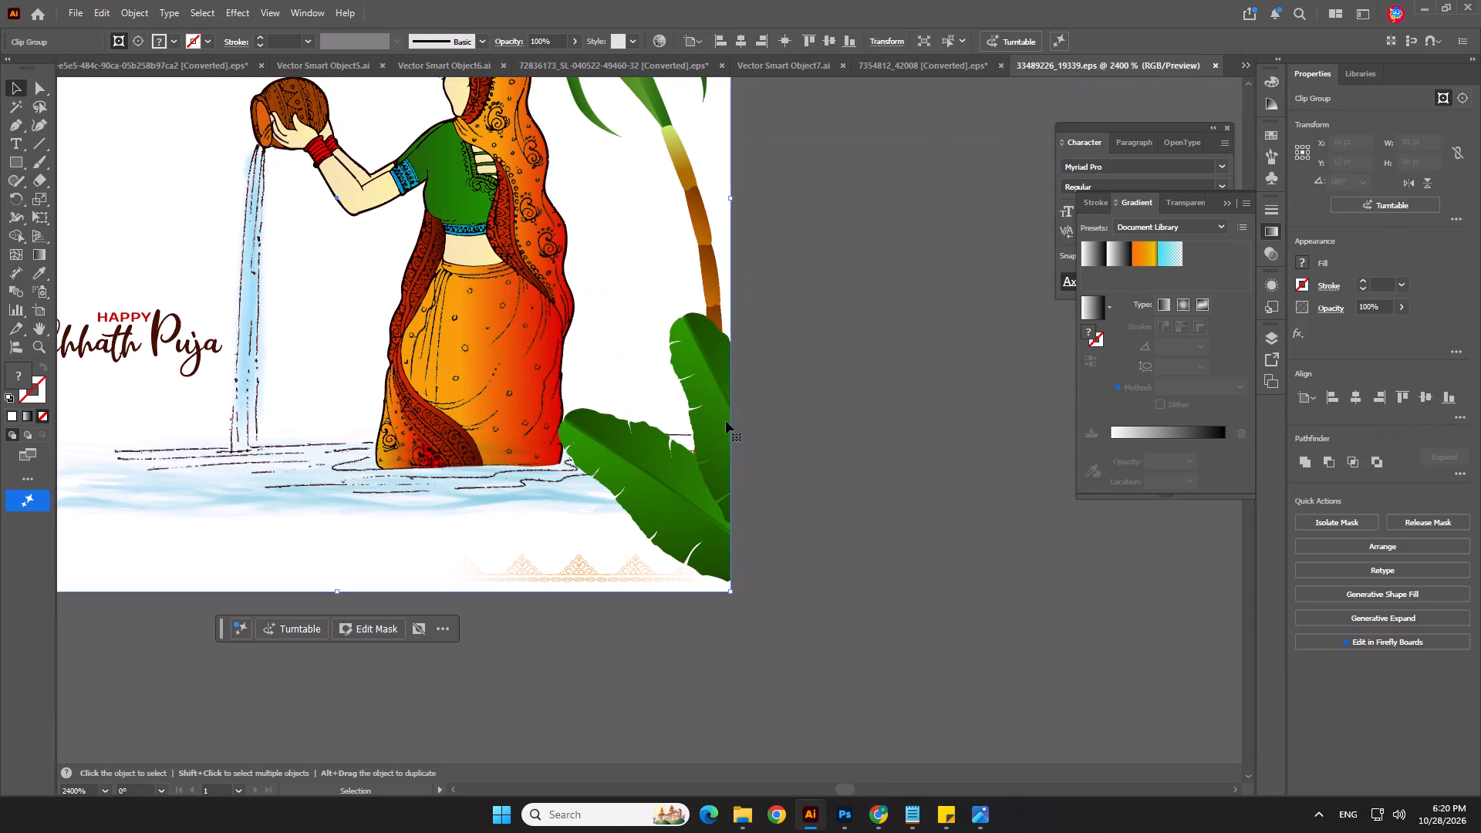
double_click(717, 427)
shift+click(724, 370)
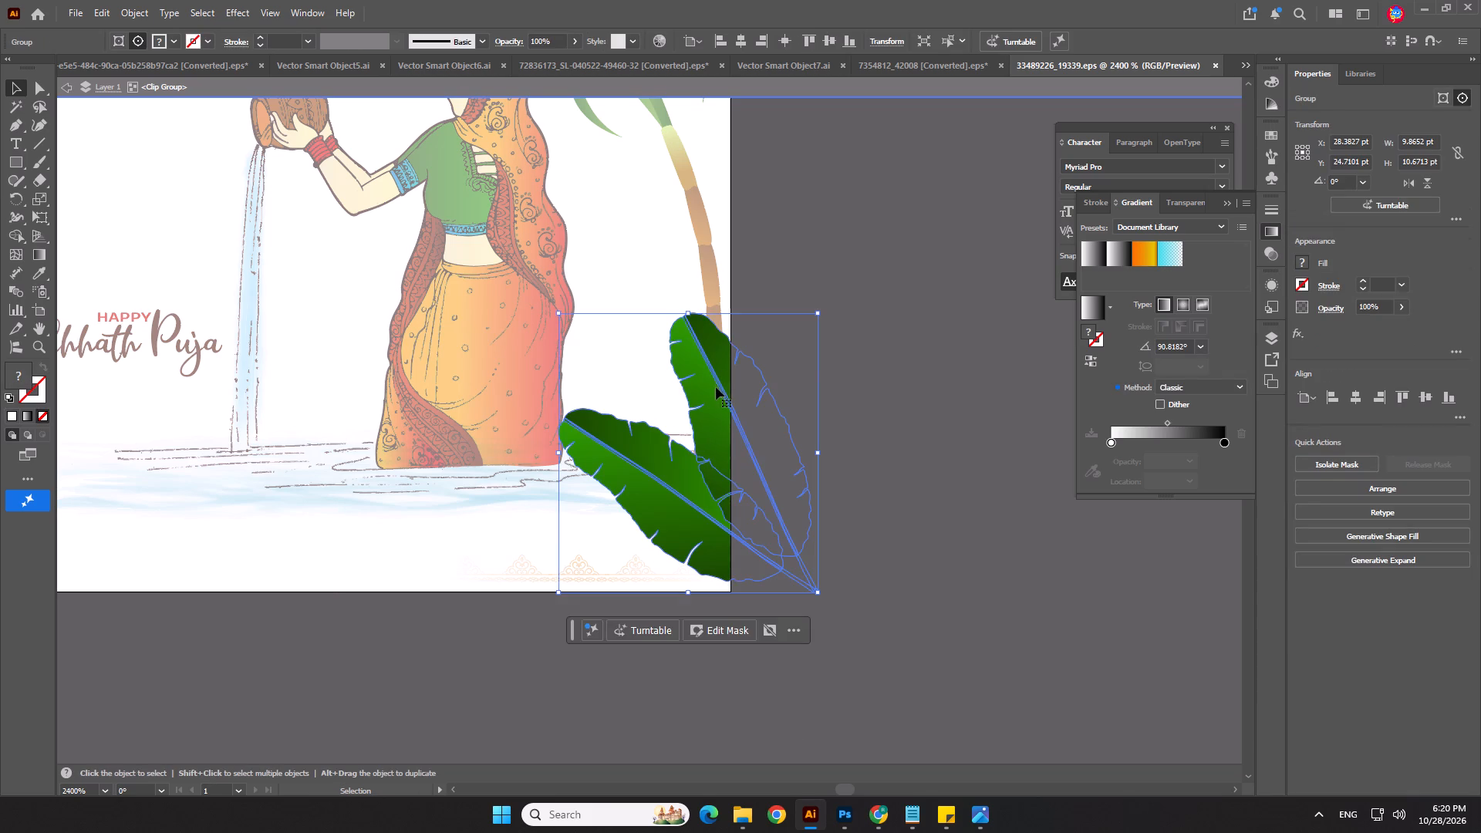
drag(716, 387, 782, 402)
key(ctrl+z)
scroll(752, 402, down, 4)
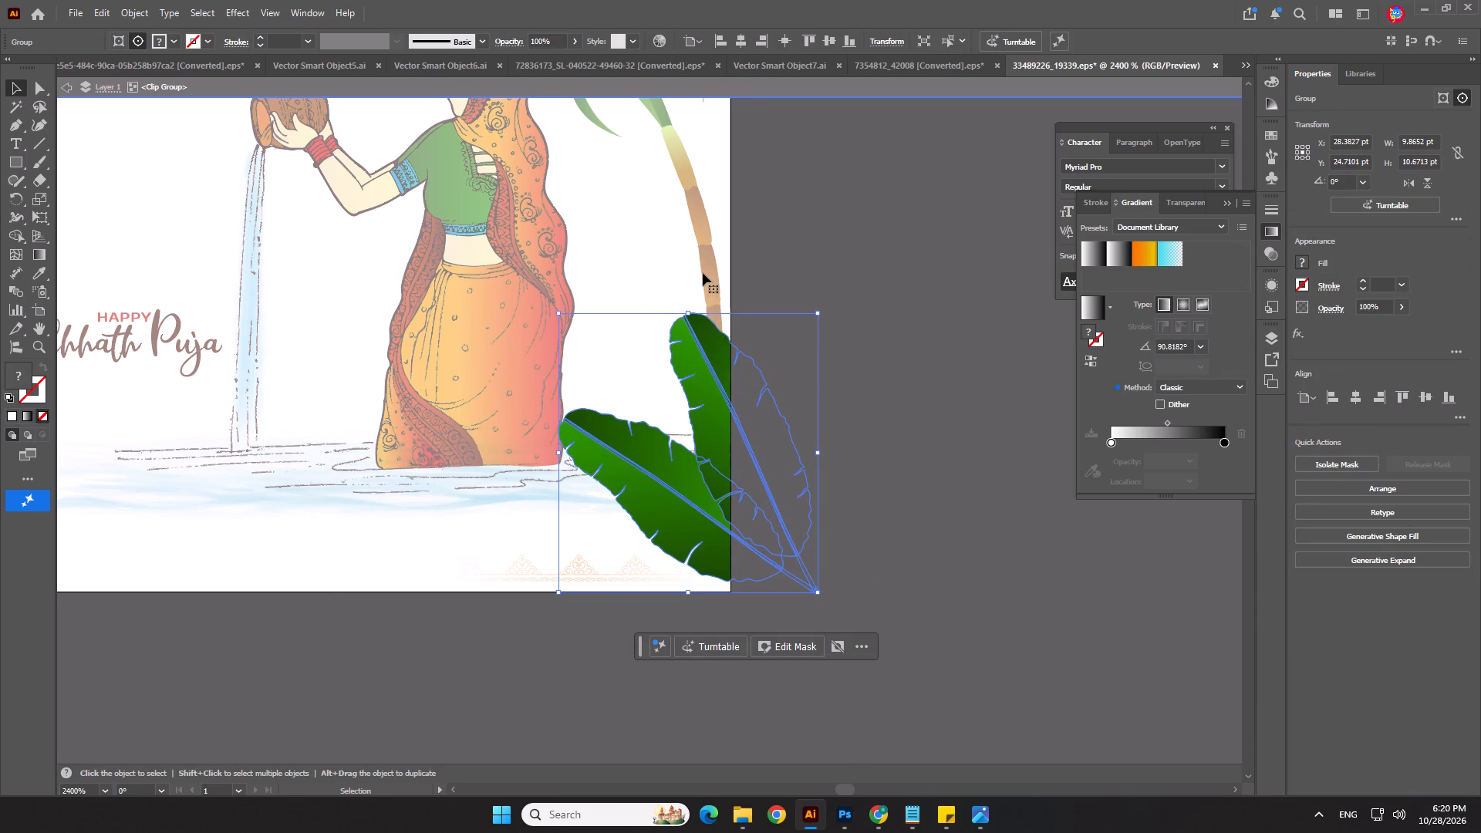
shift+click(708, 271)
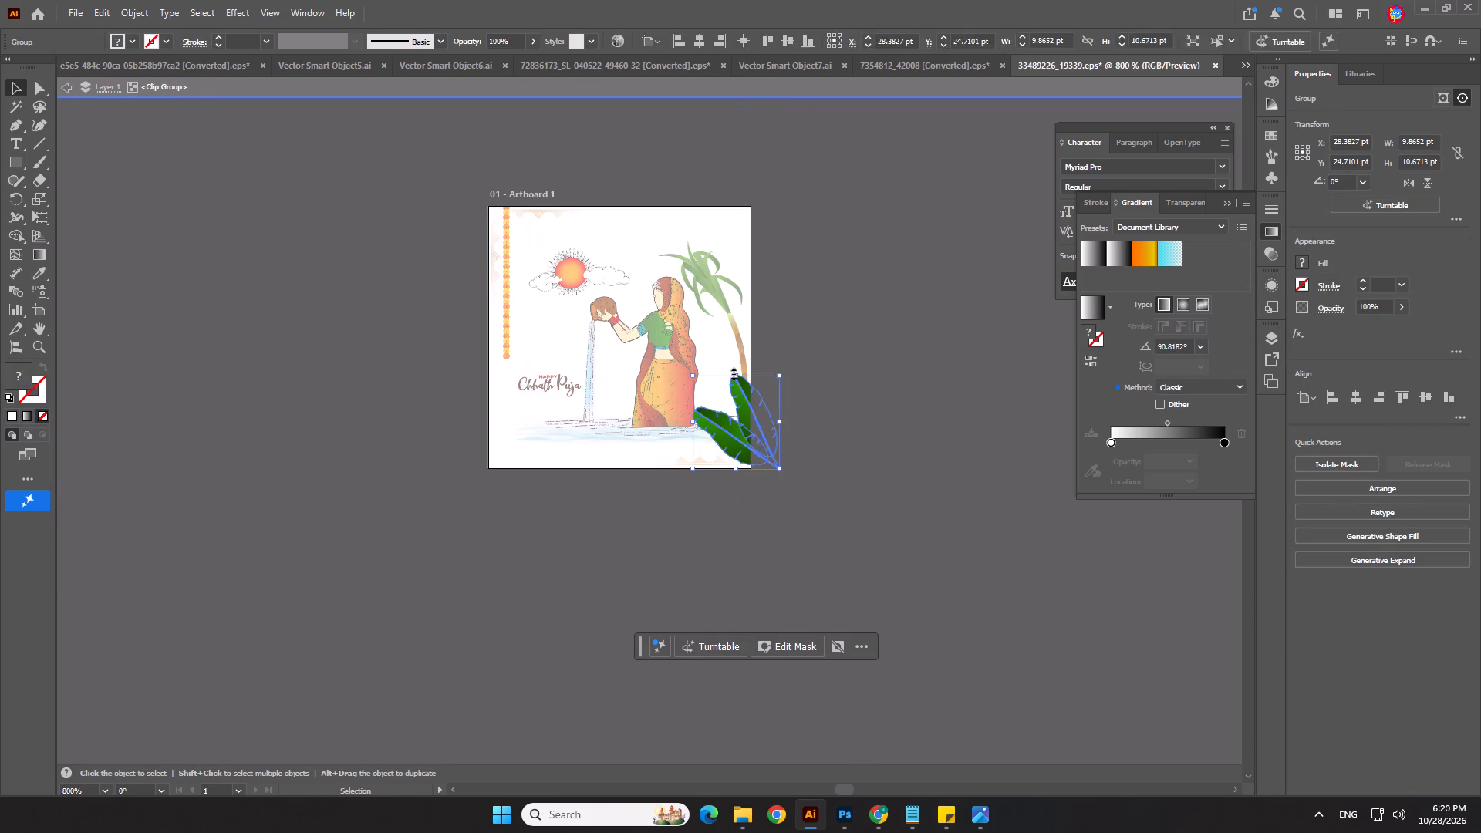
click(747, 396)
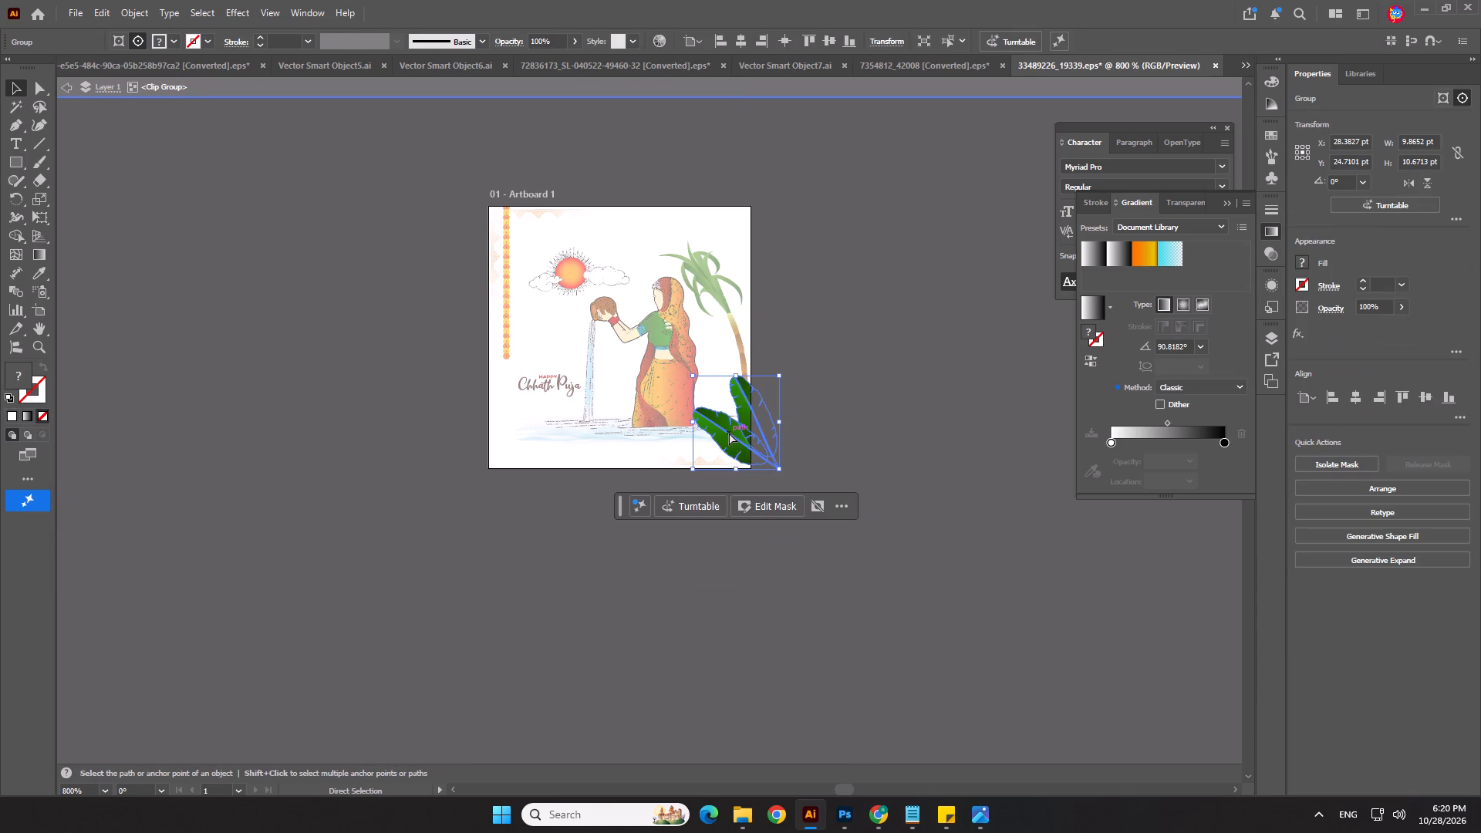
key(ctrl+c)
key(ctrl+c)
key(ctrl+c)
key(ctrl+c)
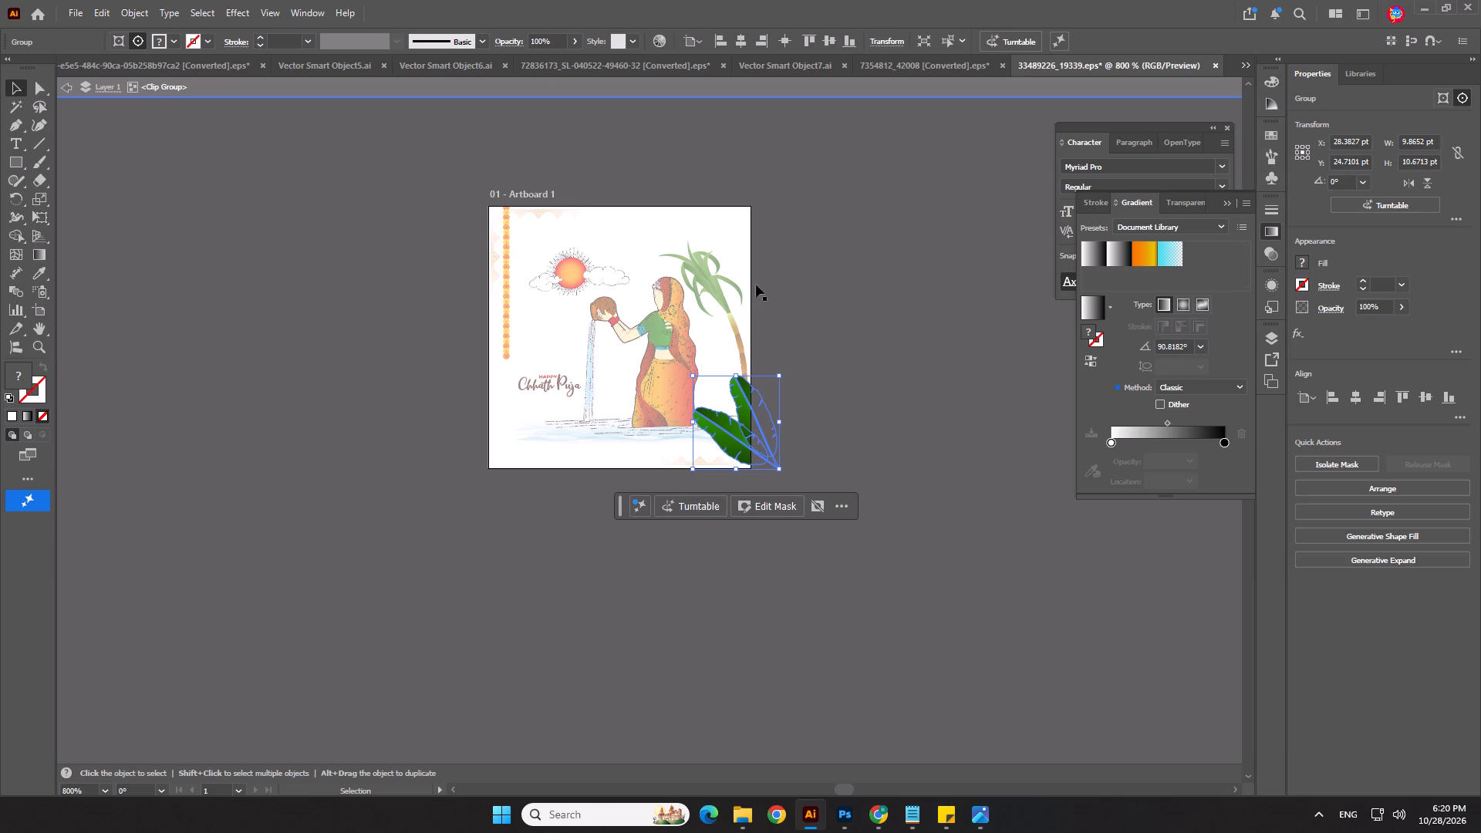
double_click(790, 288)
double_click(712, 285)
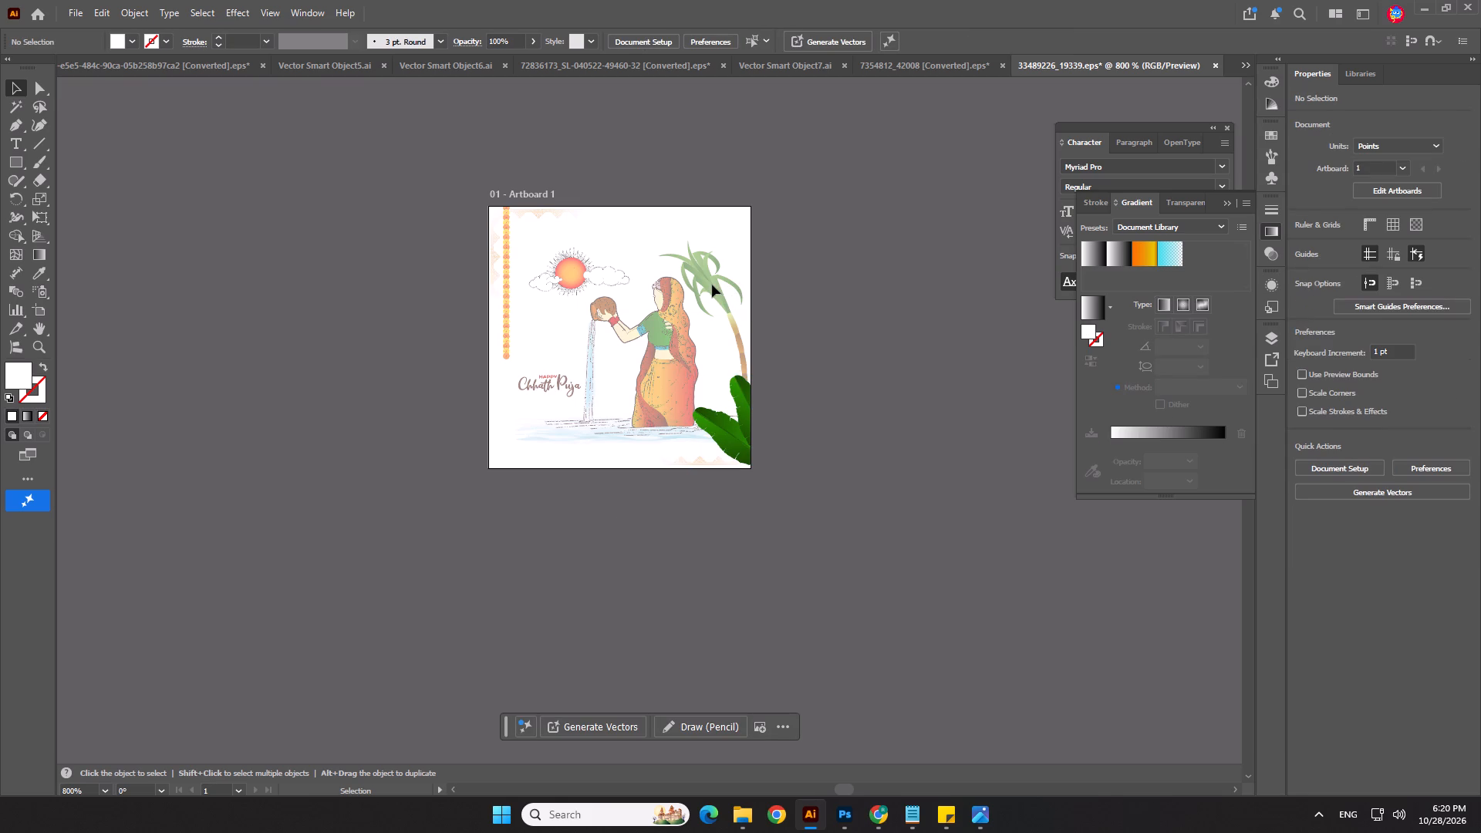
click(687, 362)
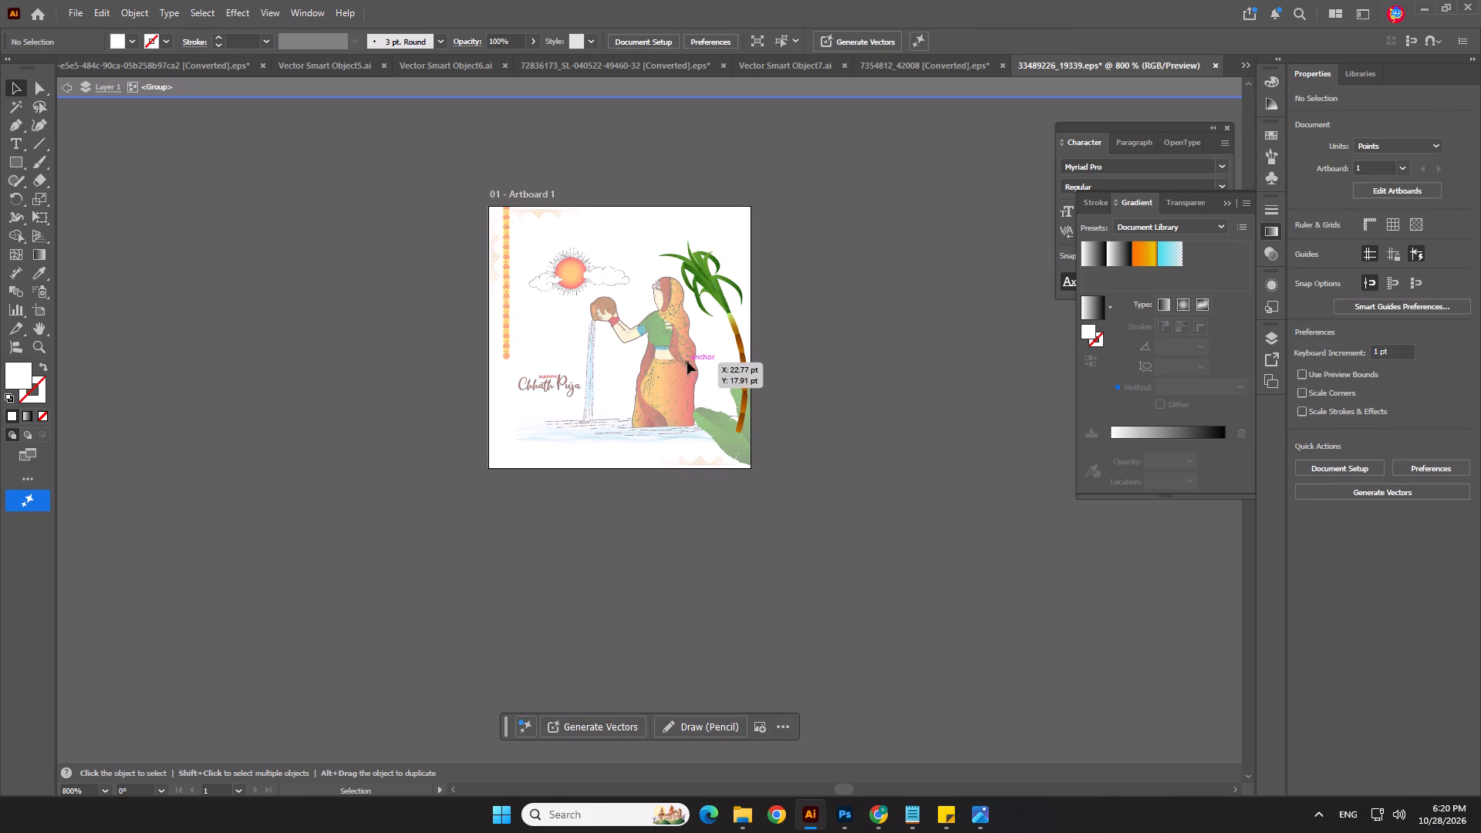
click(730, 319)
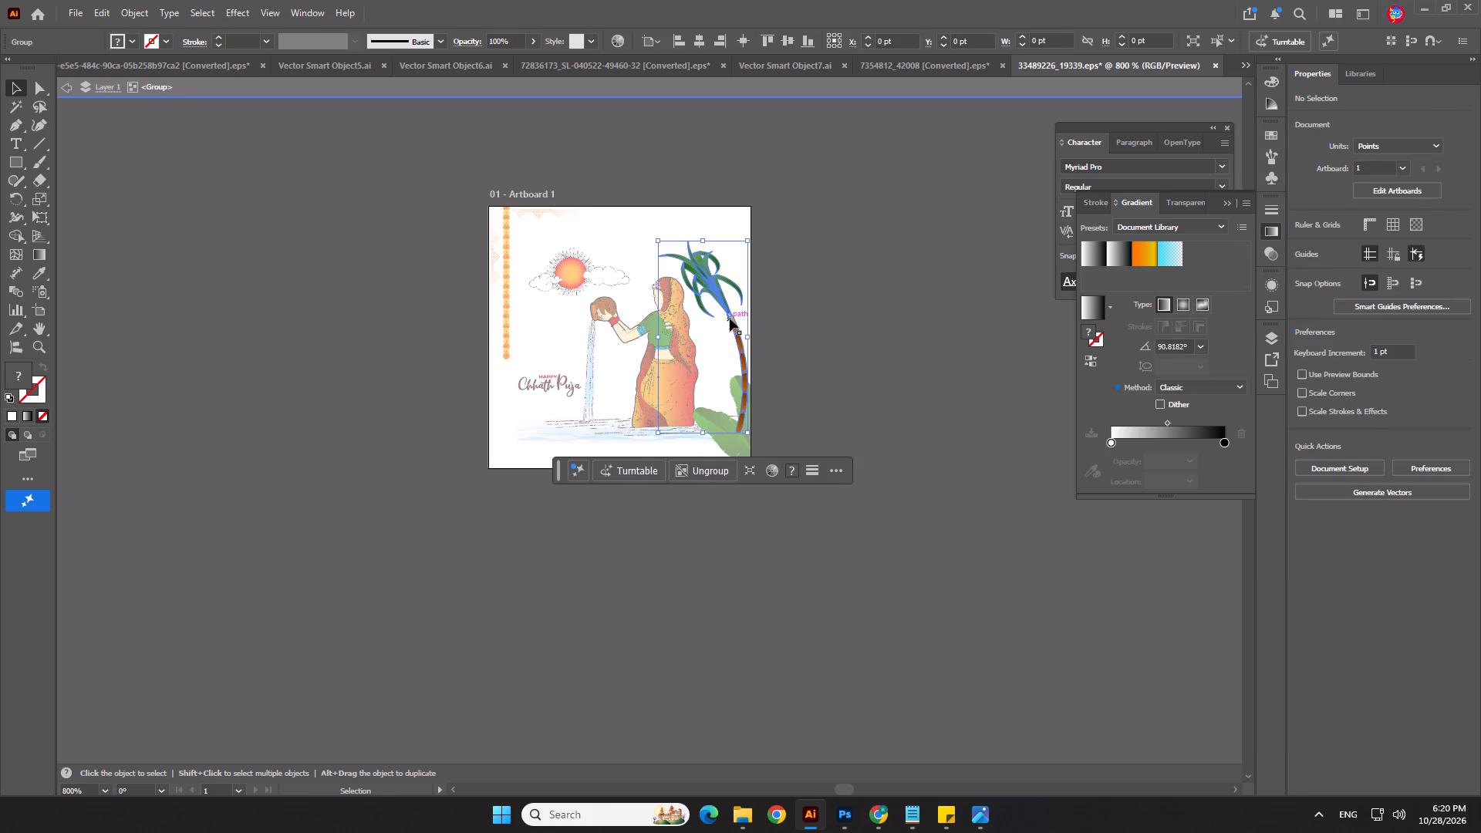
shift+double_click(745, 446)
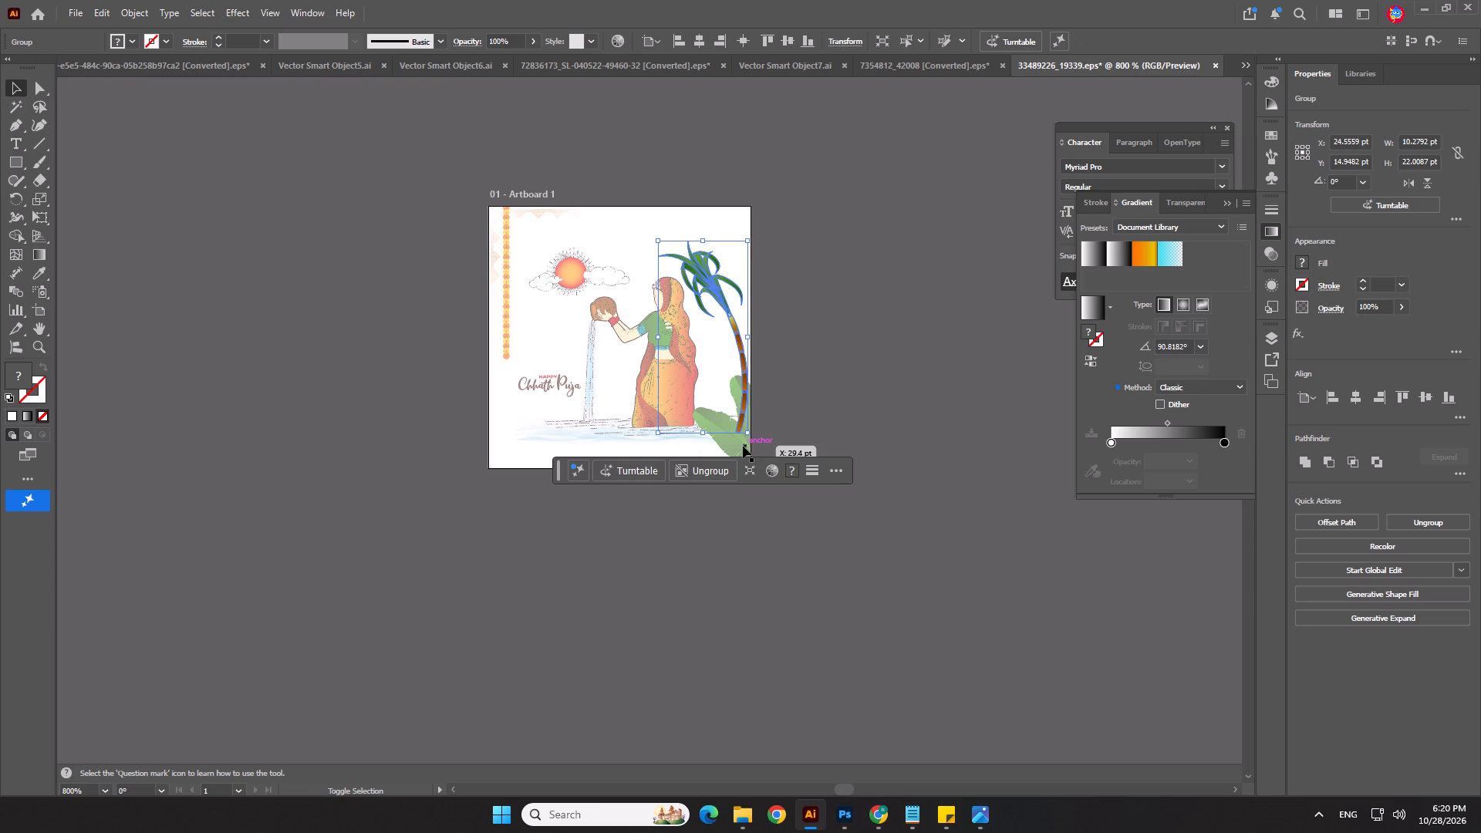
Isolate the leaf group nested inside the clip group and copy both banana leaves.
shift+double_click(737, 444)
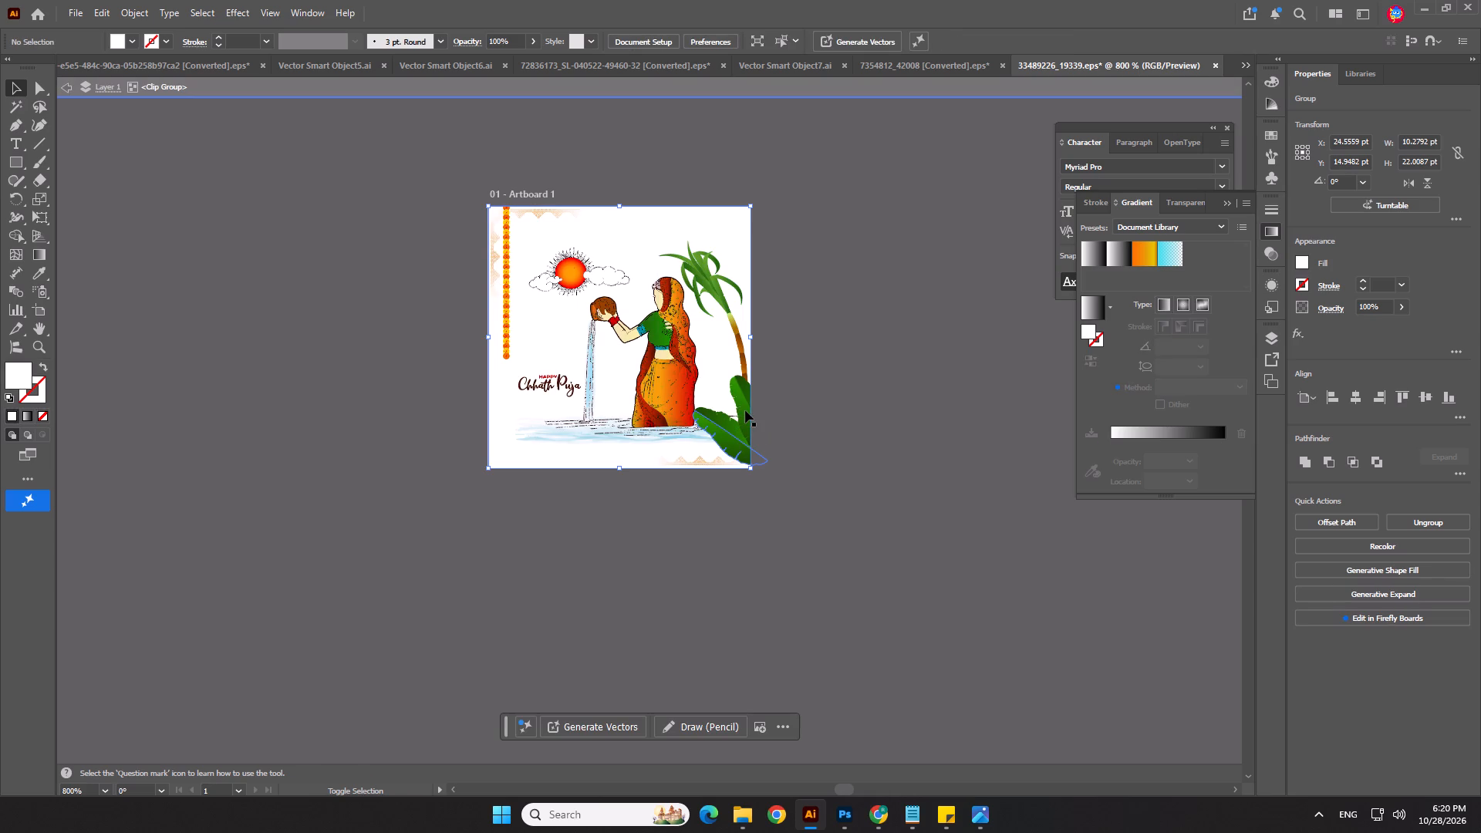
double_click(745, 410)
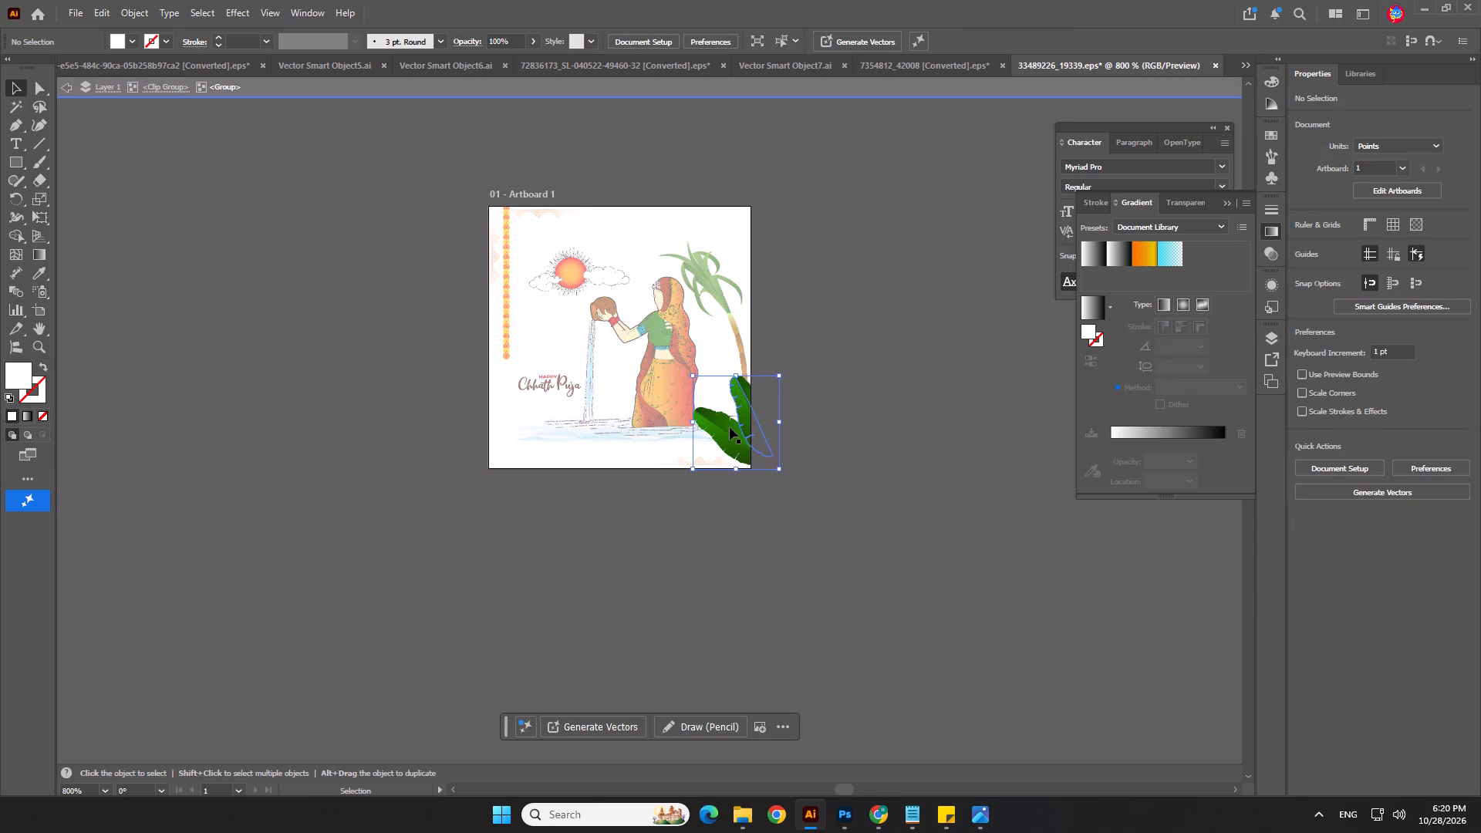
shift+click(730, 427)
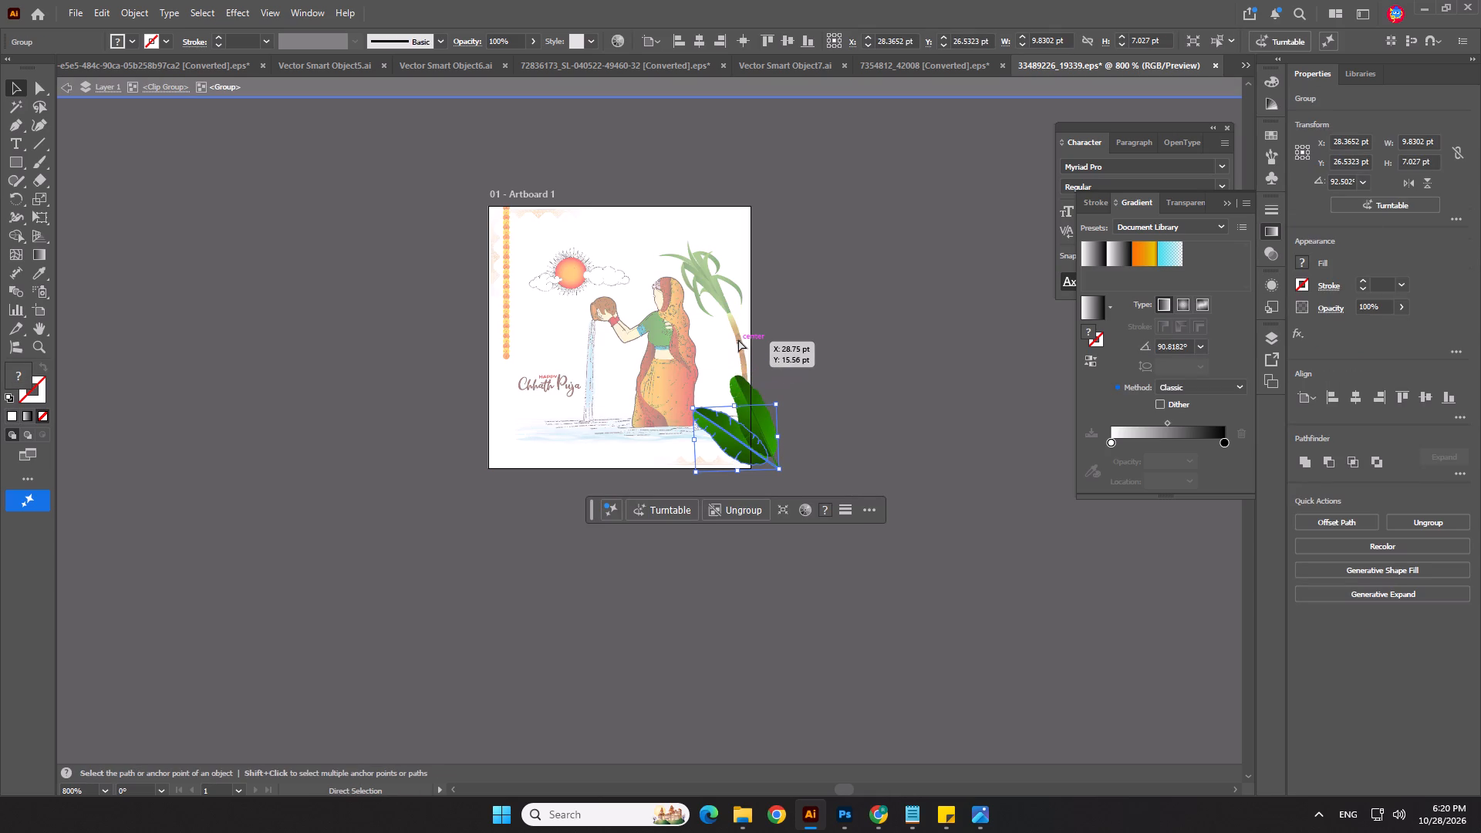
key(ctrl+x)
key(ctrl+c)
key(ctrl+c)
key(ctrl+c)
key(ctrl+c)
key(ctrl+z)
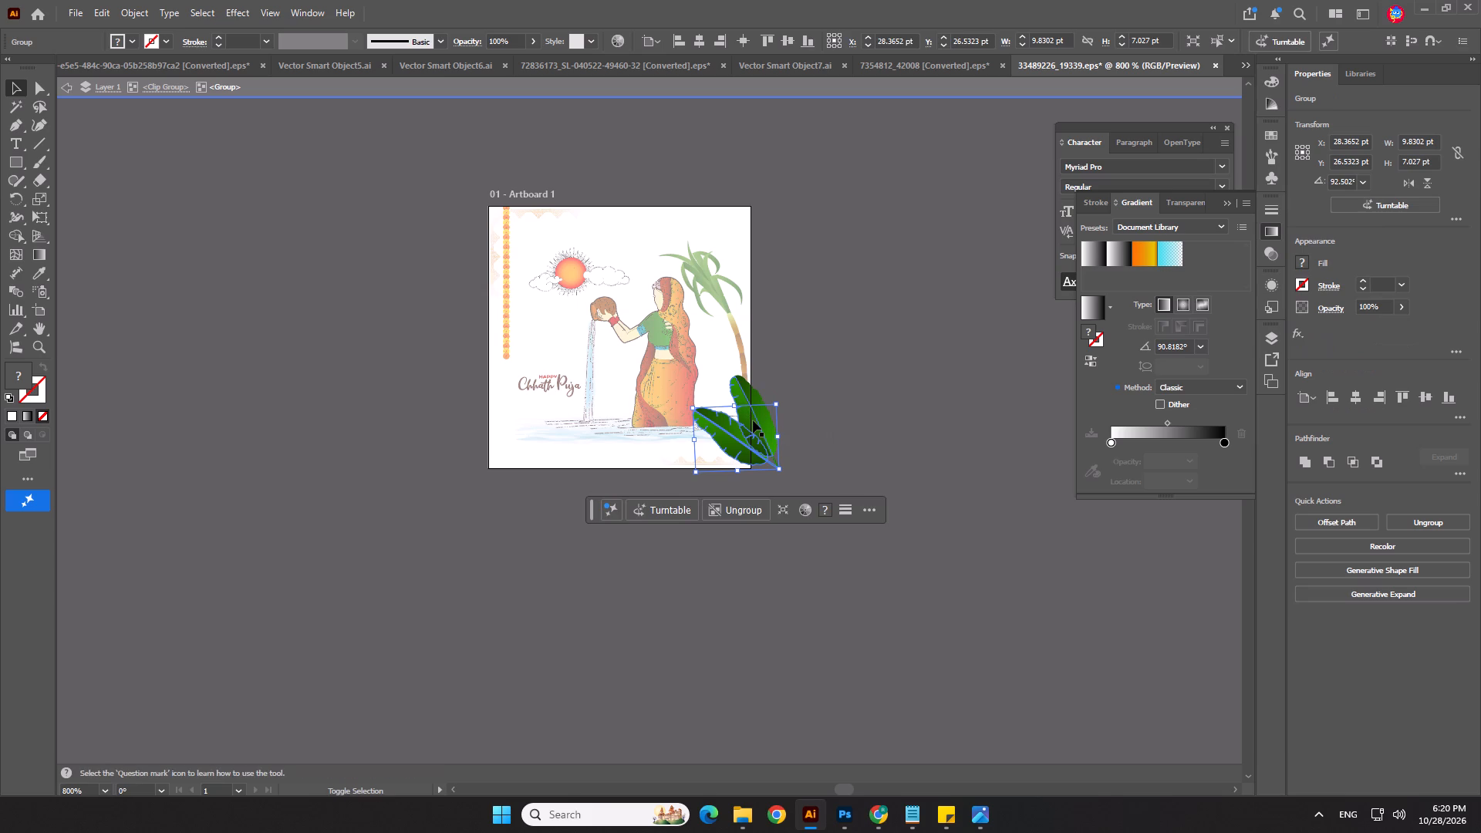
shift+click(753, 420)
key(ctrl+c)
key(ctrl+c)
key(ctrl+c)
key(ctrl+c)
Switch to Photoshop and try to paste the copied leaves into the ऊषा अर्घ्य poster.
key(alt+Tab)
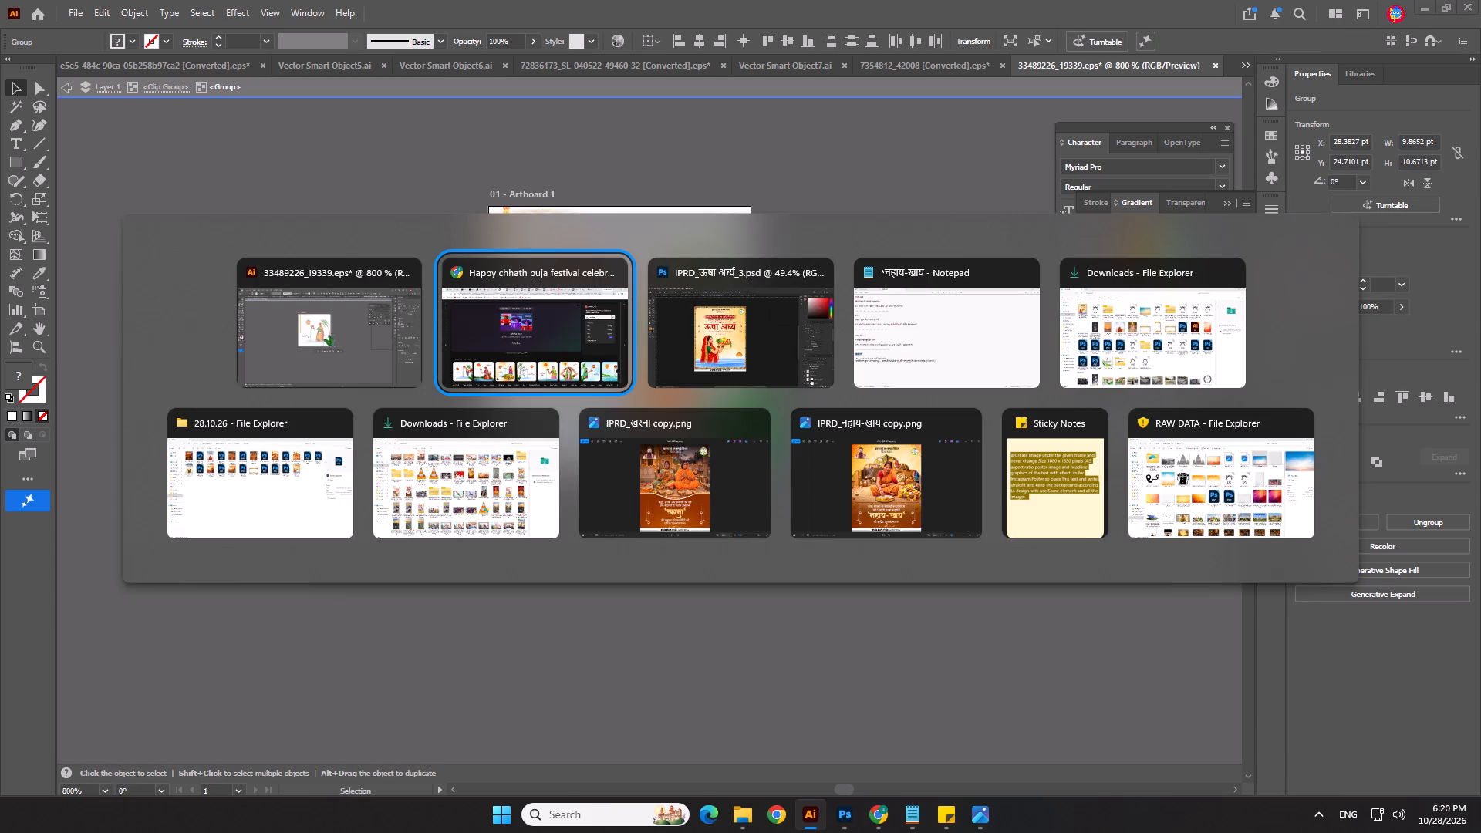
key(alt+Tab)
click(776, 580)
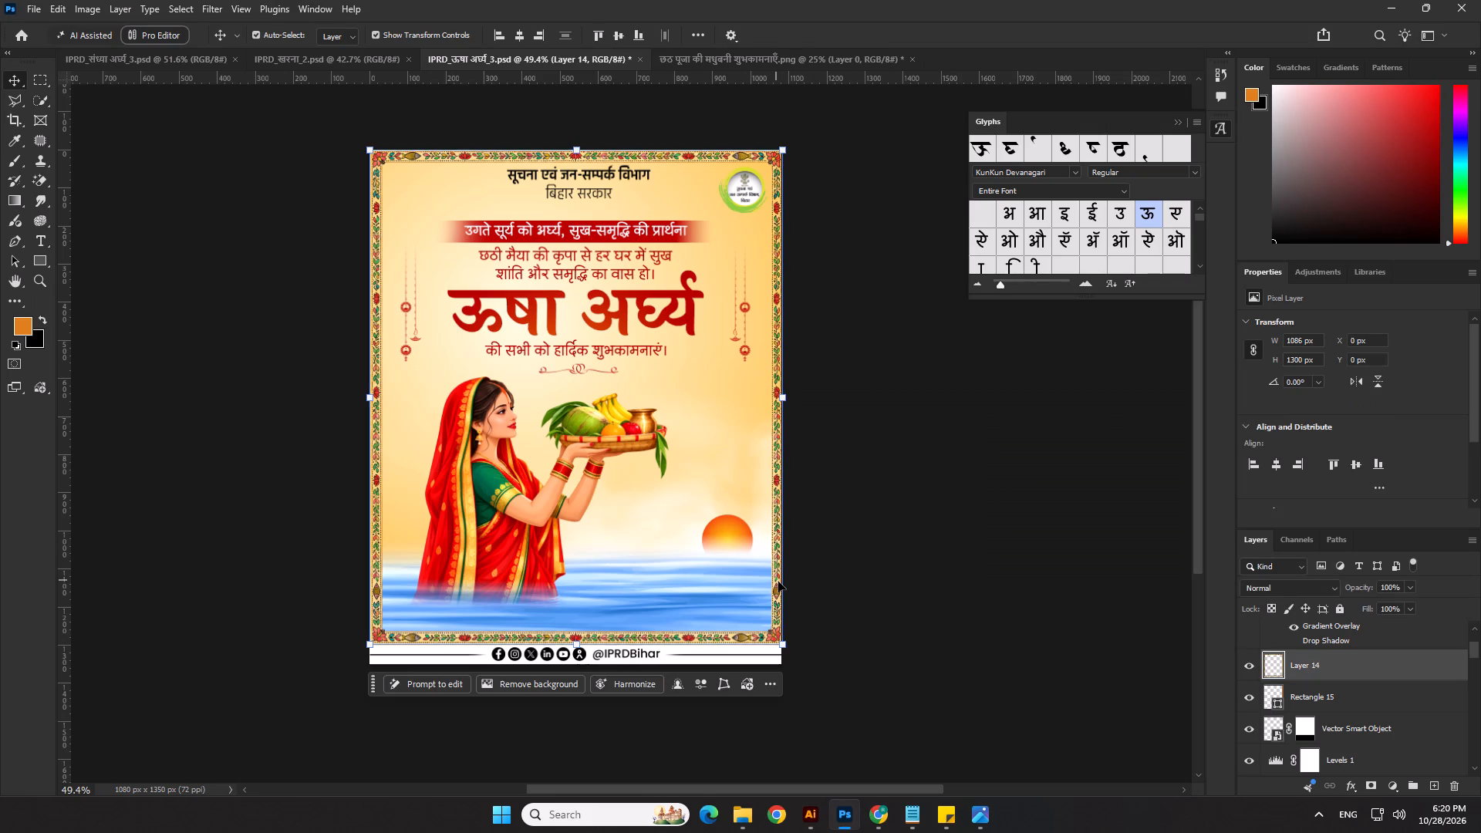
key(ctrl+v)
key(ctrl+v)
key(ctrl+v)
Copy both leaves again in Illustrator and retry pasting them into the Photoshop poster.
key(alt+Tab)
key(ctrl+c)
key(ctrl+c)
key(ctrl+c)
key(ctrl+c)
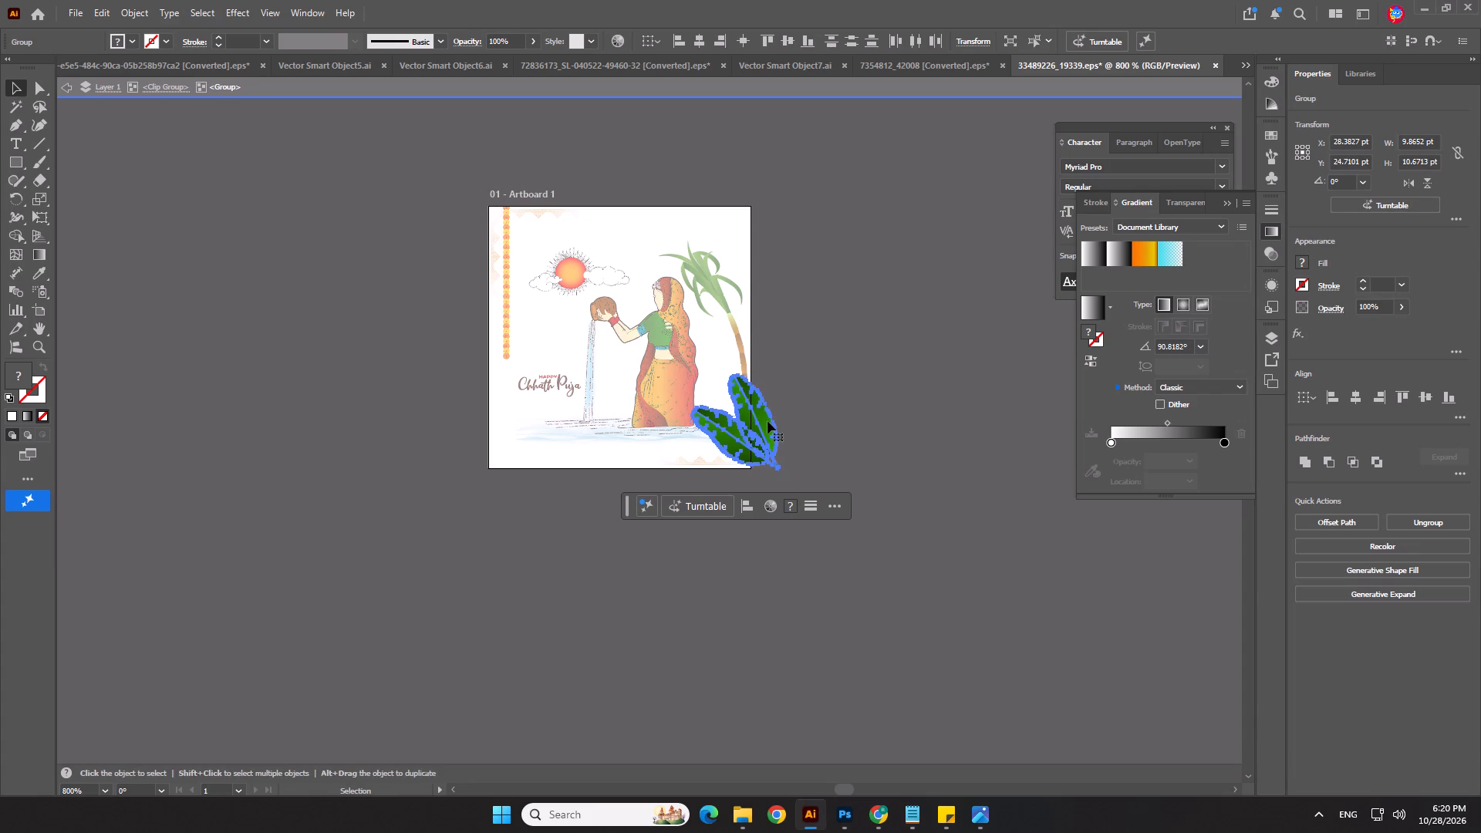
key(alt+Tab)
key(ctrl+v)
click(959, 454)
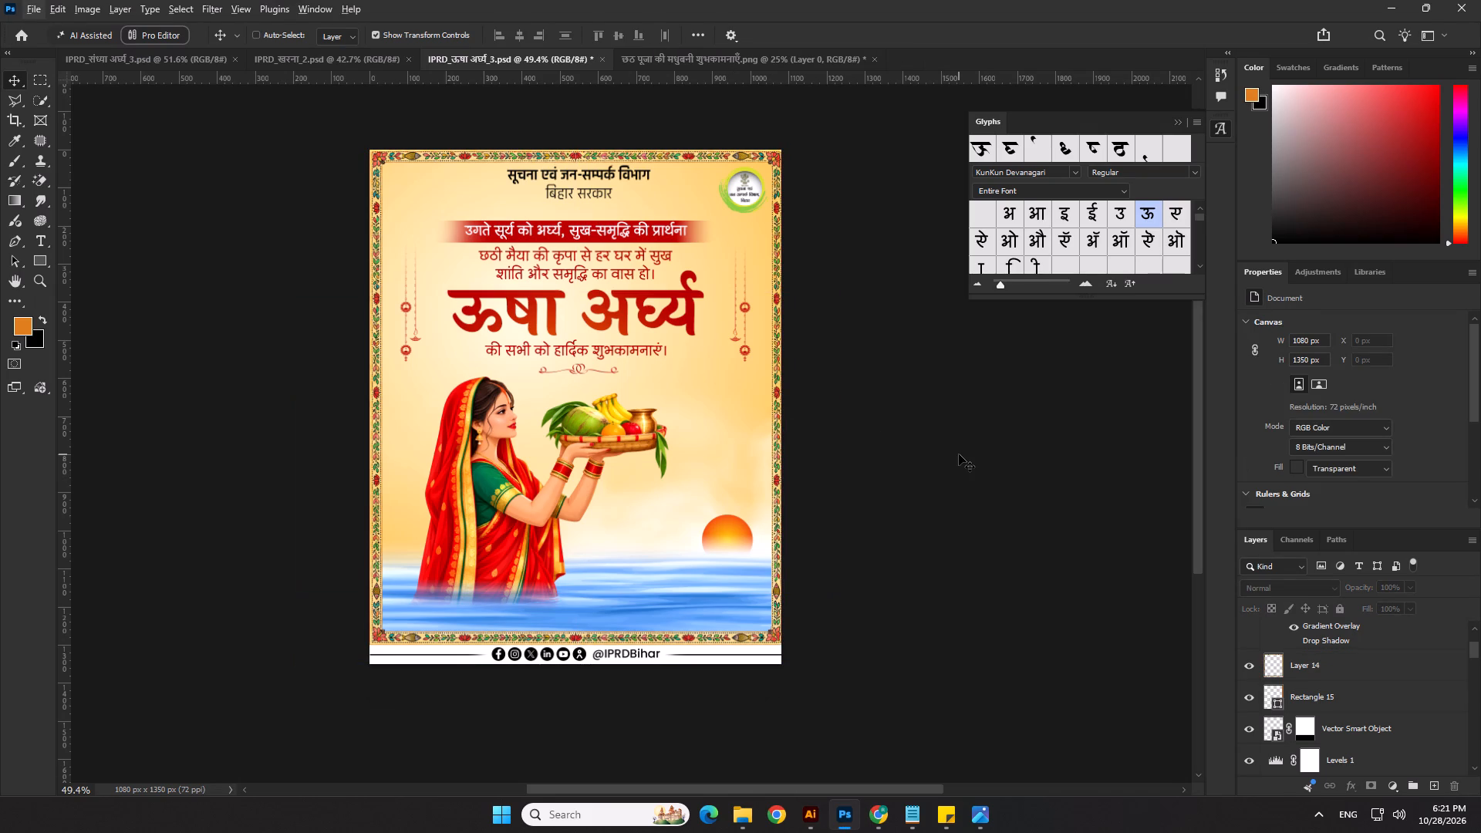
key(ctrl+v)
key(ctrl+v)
Switch to Illustrator, isolate the clip group again and ungroup the pair of banana leaves.
key(alt+Tab)
double_click(949, 484)
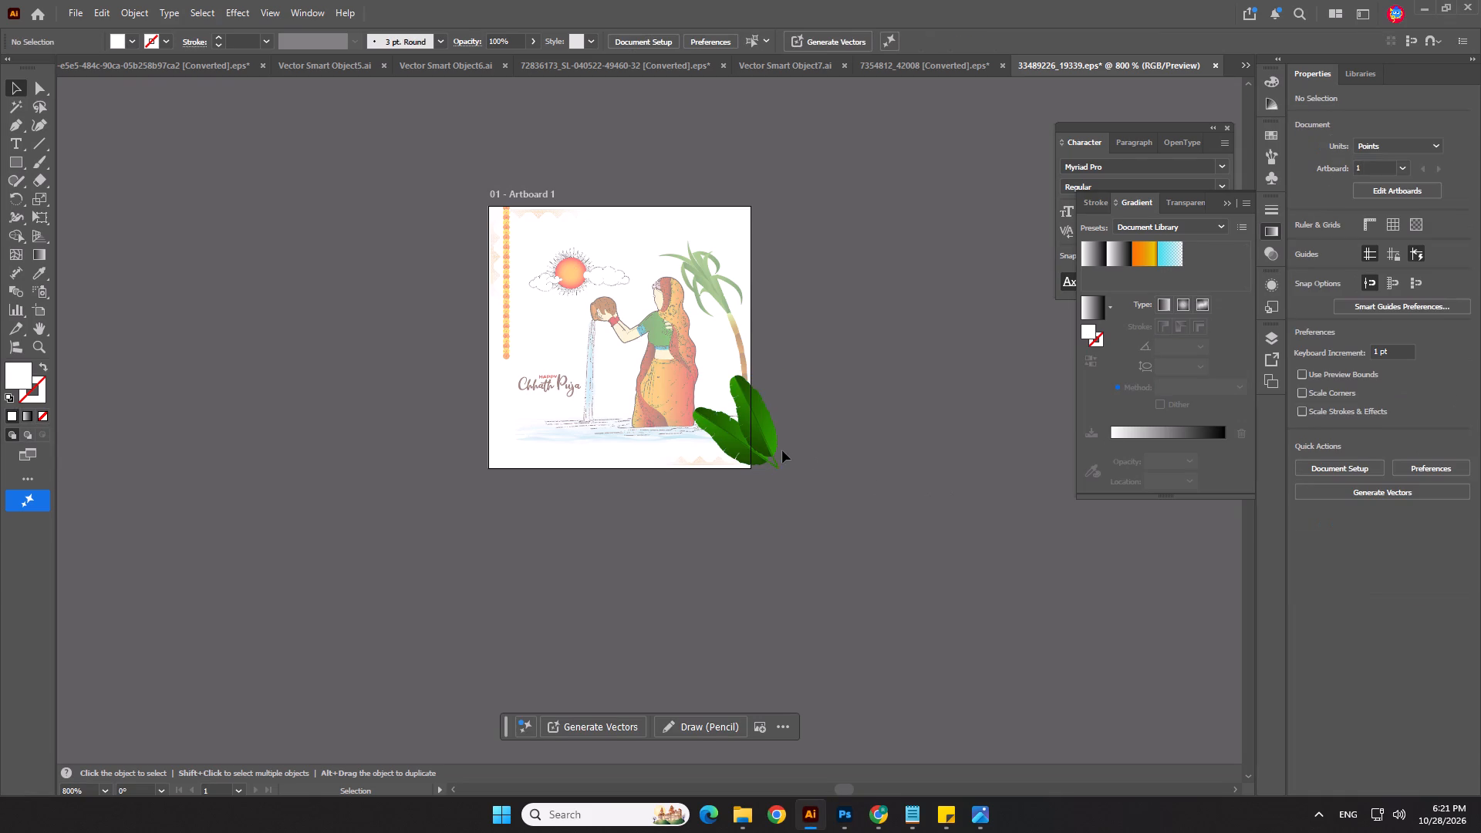
click(767, 450)
double_click(779, 509)
click(737, 443)
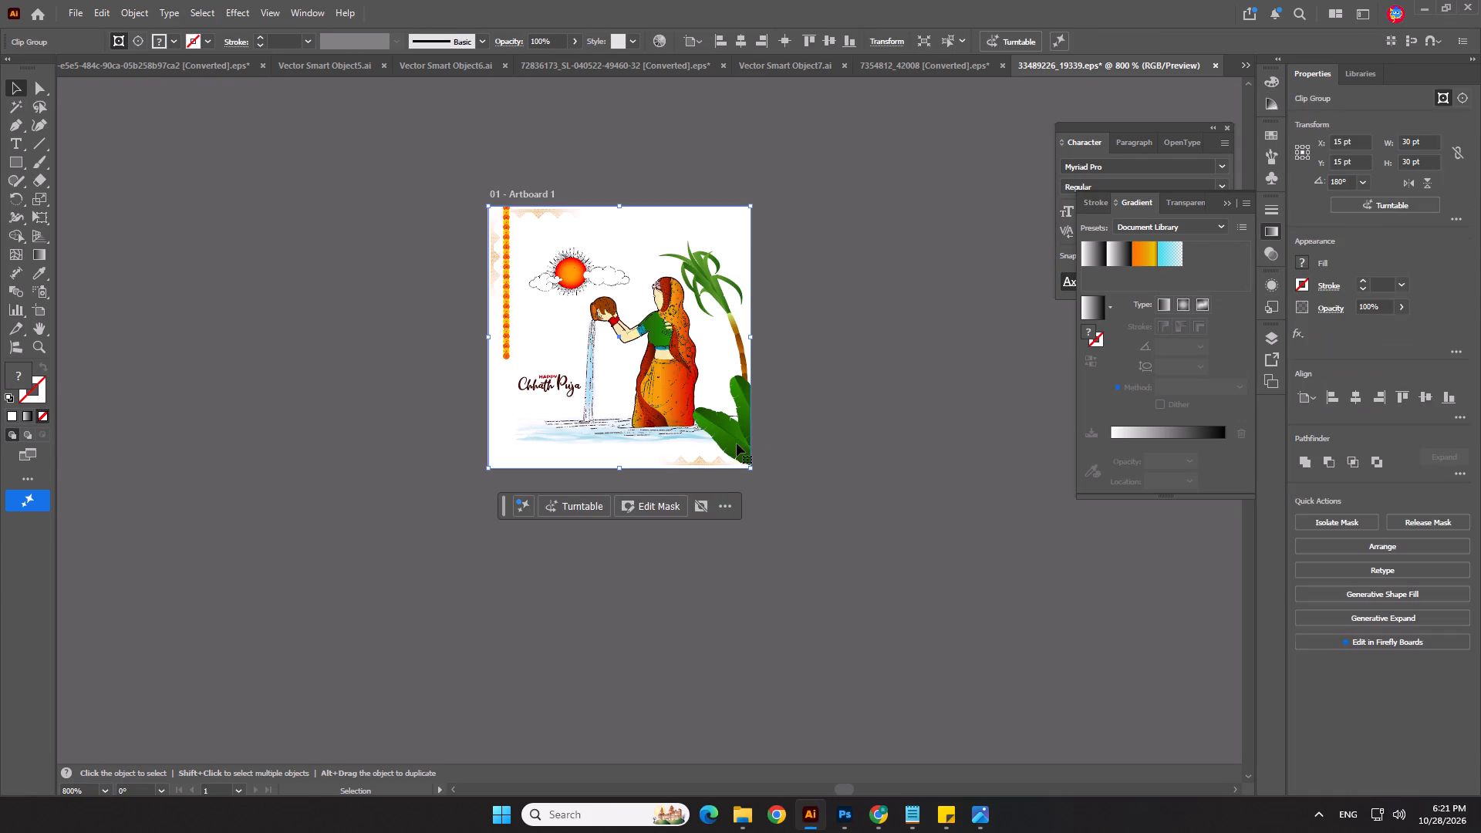
double_click(737, 443)
click(740, 443)
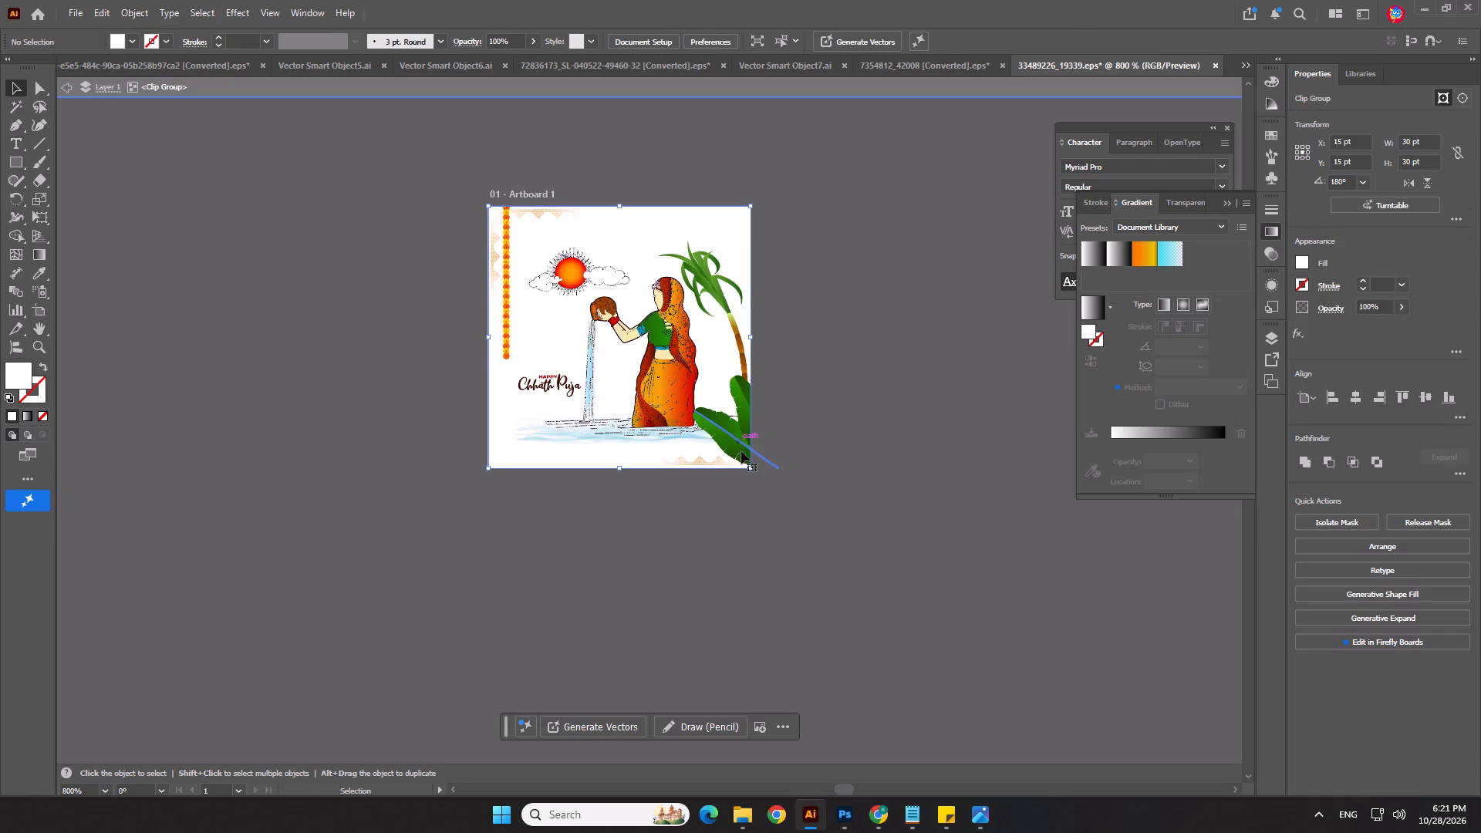
right_click(740, 449)
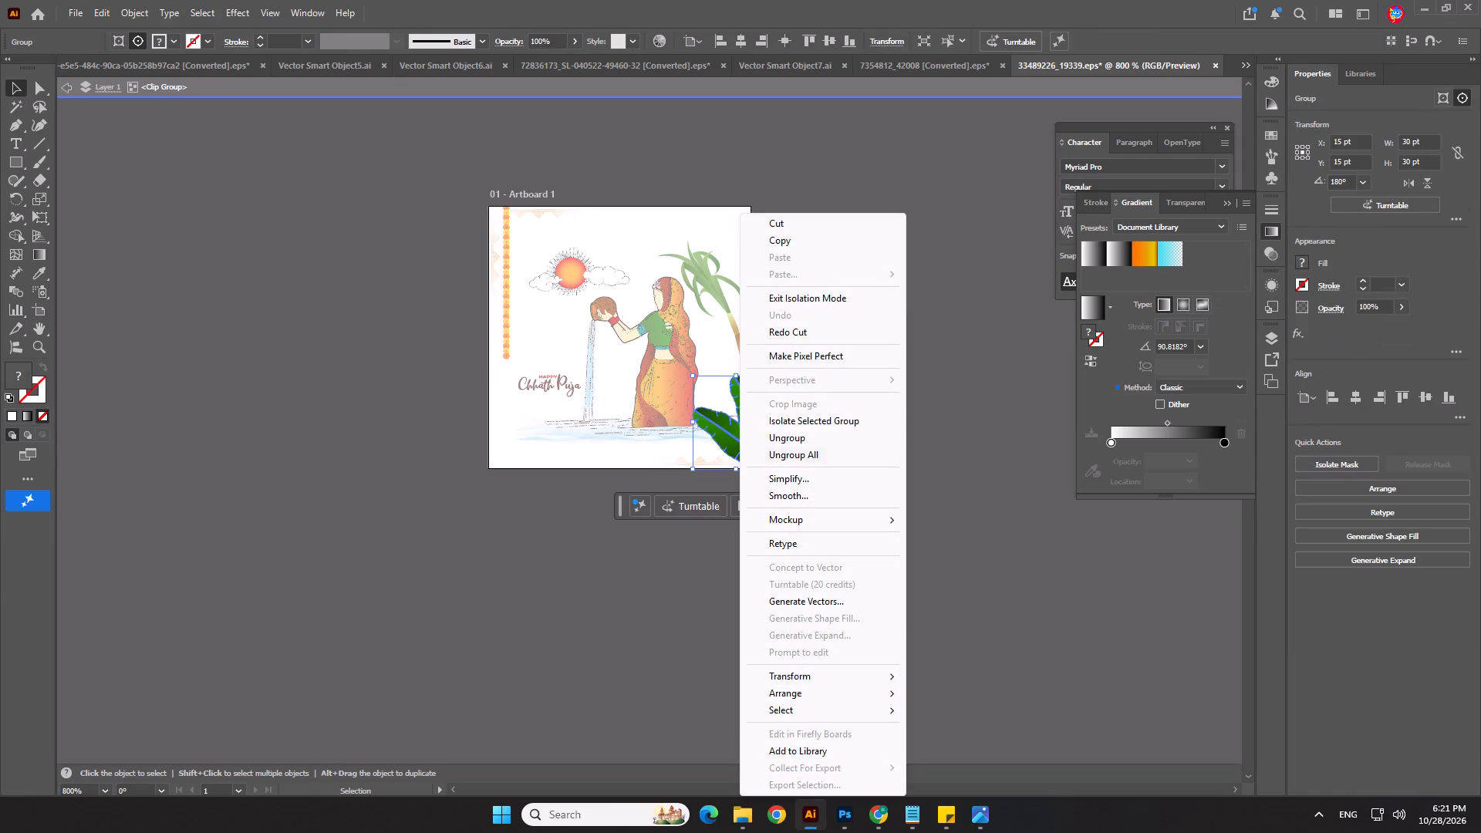
click(795, 445)
click(786, 573)
Select both ungrouped banana leaves inside the clip group and copy them.
click(740, 446)
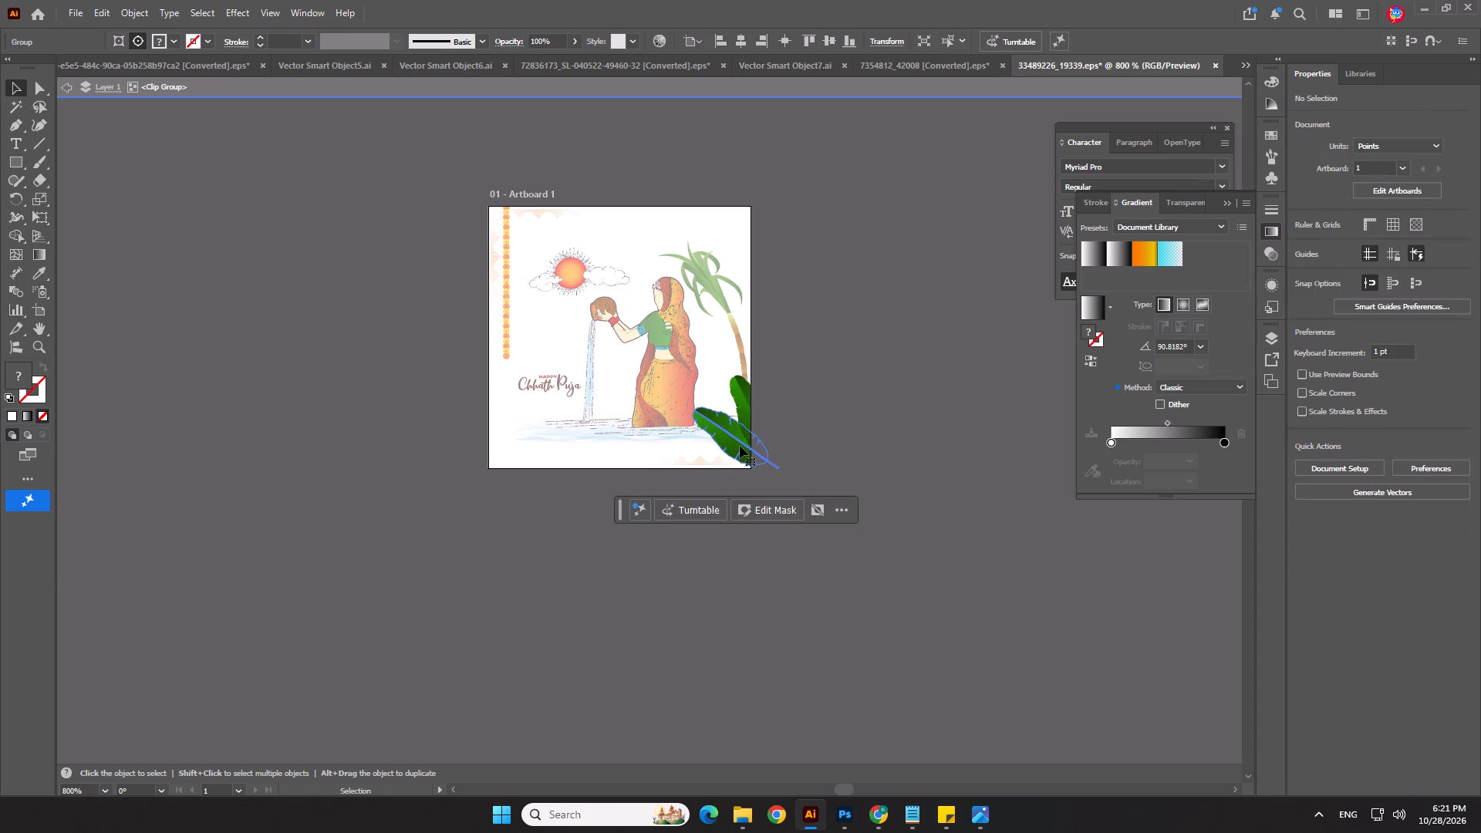
shift+click(745, 396)
key(ctrl+c)
key(ctrl+c)
key(ctrl+c)
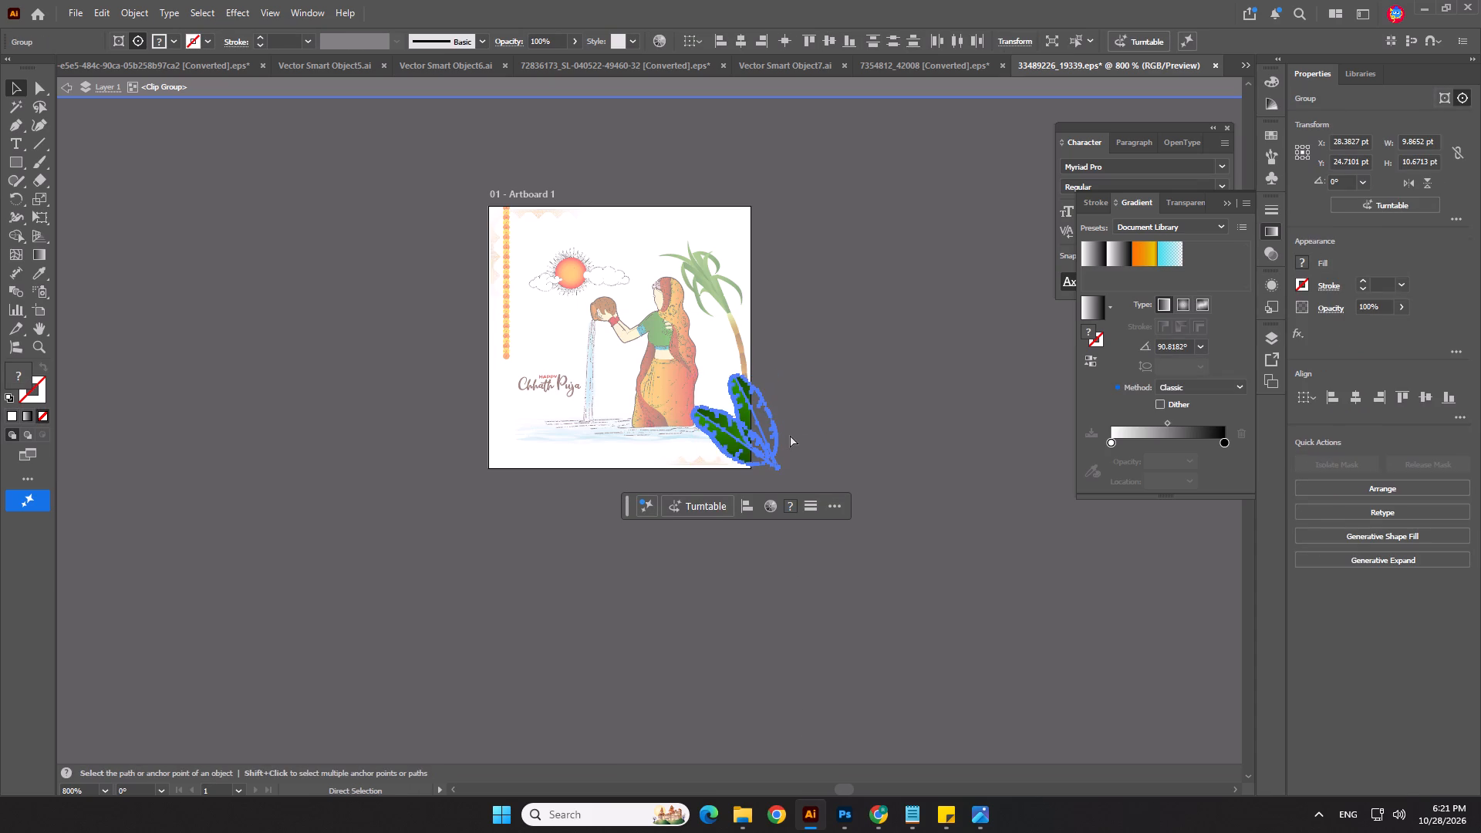
Switch to Photoshop, paste the banana leaves as a Smart Object, enlarge them to about 300 x 329 px and place them in the poster's bottom-right corner.
key(alt+Tab)
key(ctrl+v)
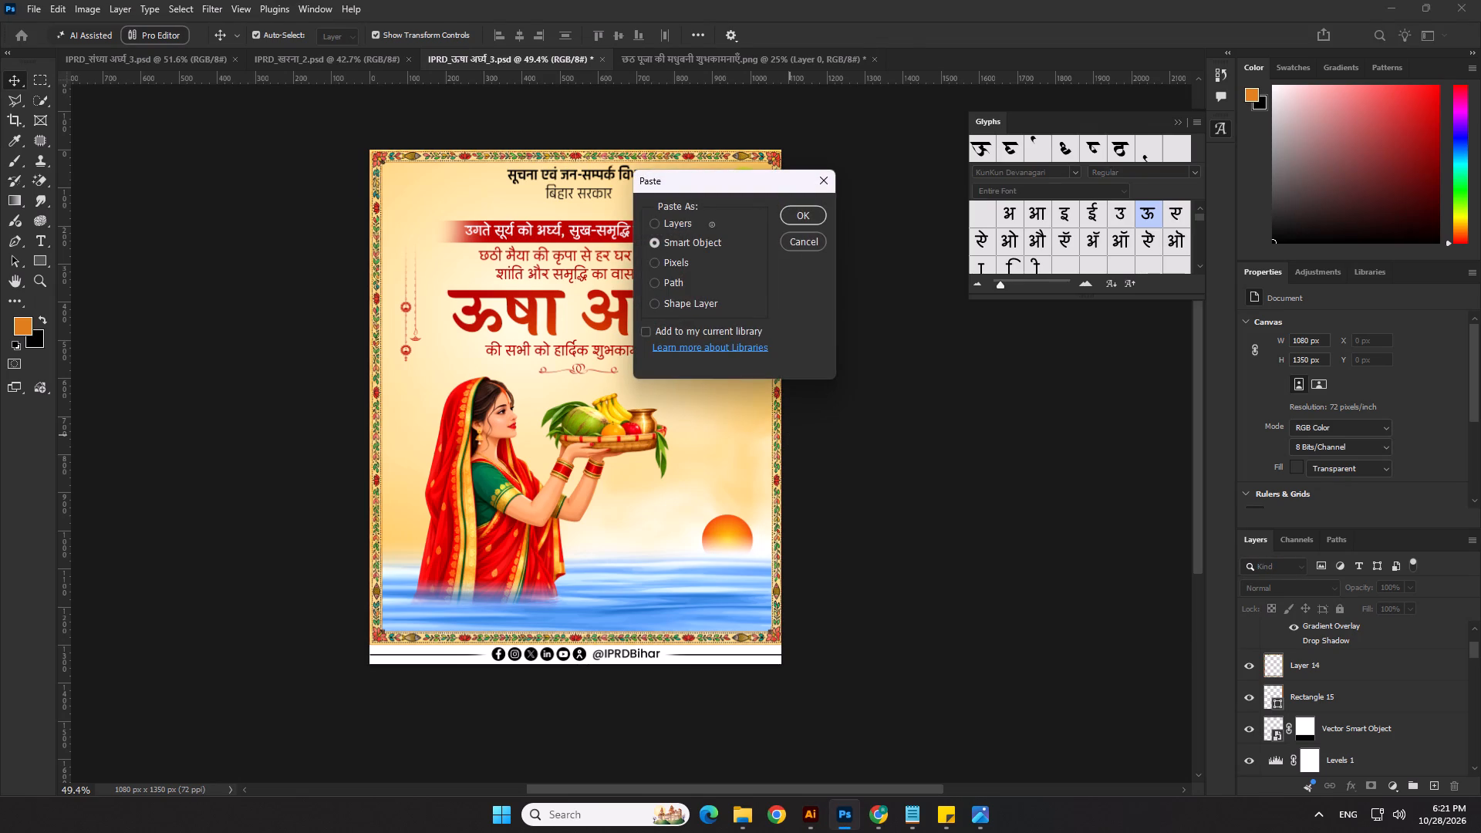
click(815, 217)
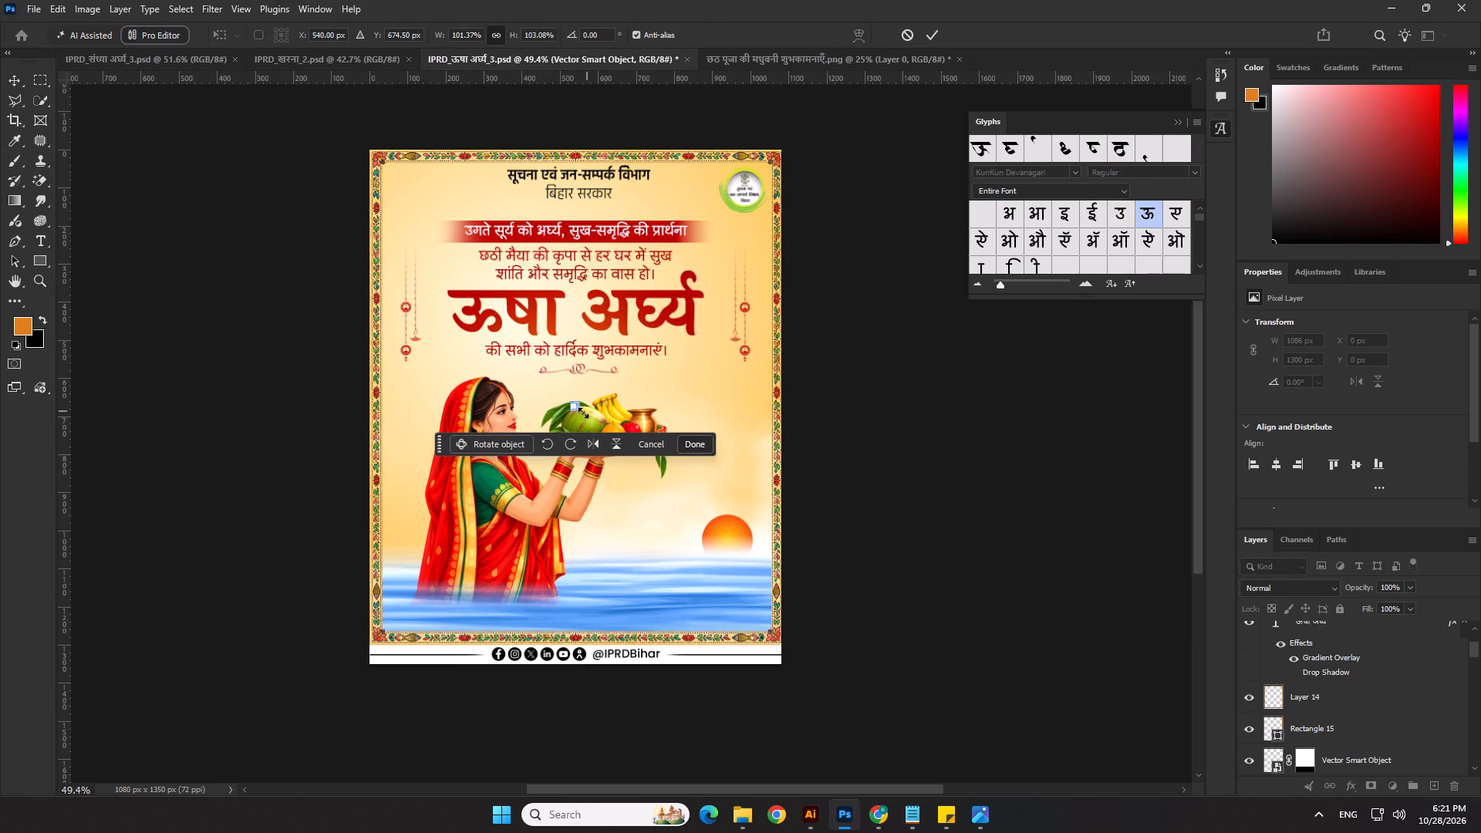
drag(579, 414, 687, 537)
drag(656, 503, 759, 639)
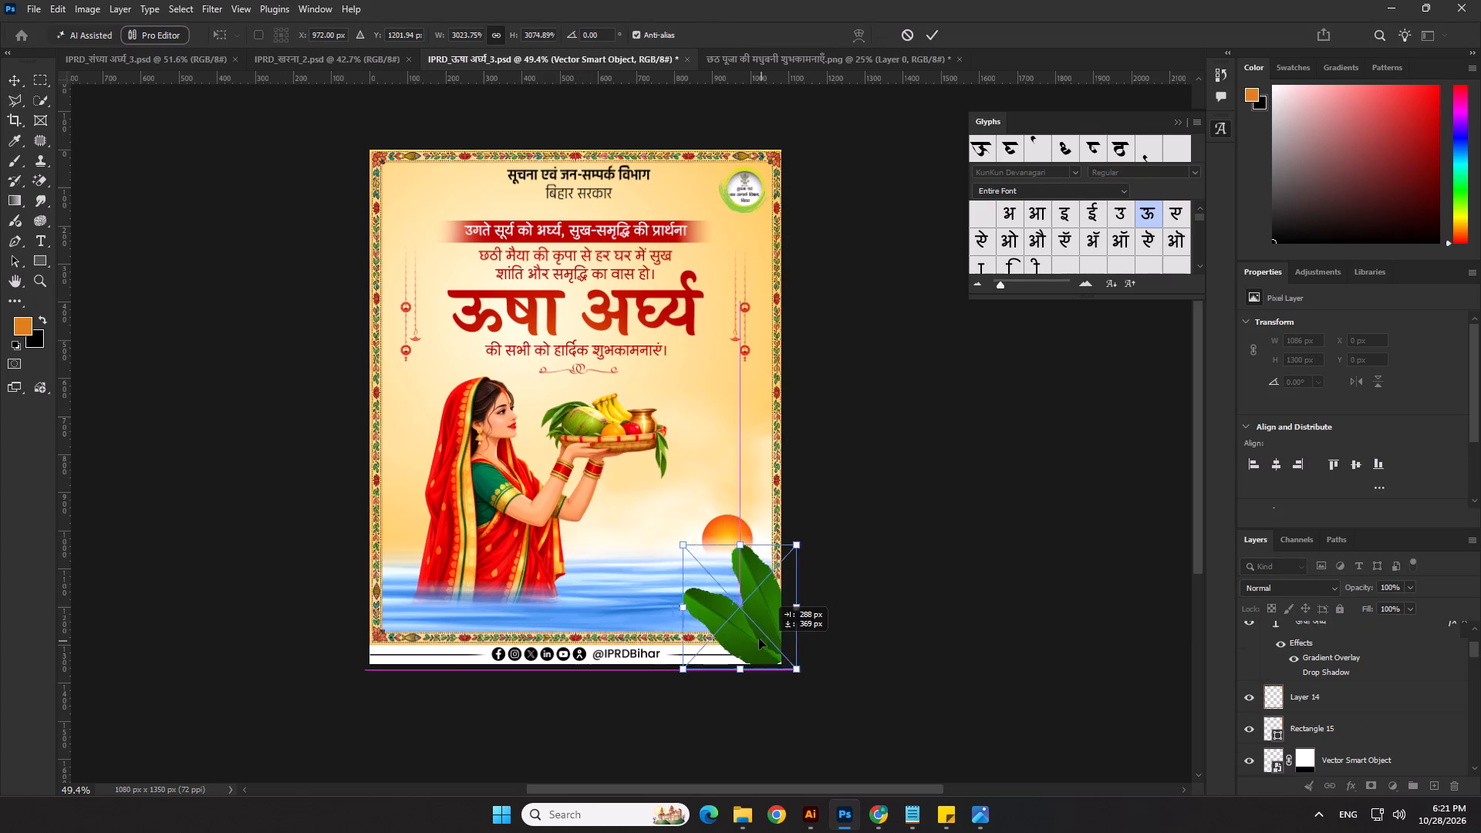
drag(759, 639, 756, 631)
Move the banana leaves layer directly below Rectangle 15 in the stacking order.
scroll(1264, 680, up, 7)
drag(1305, 637, 1305, 771)
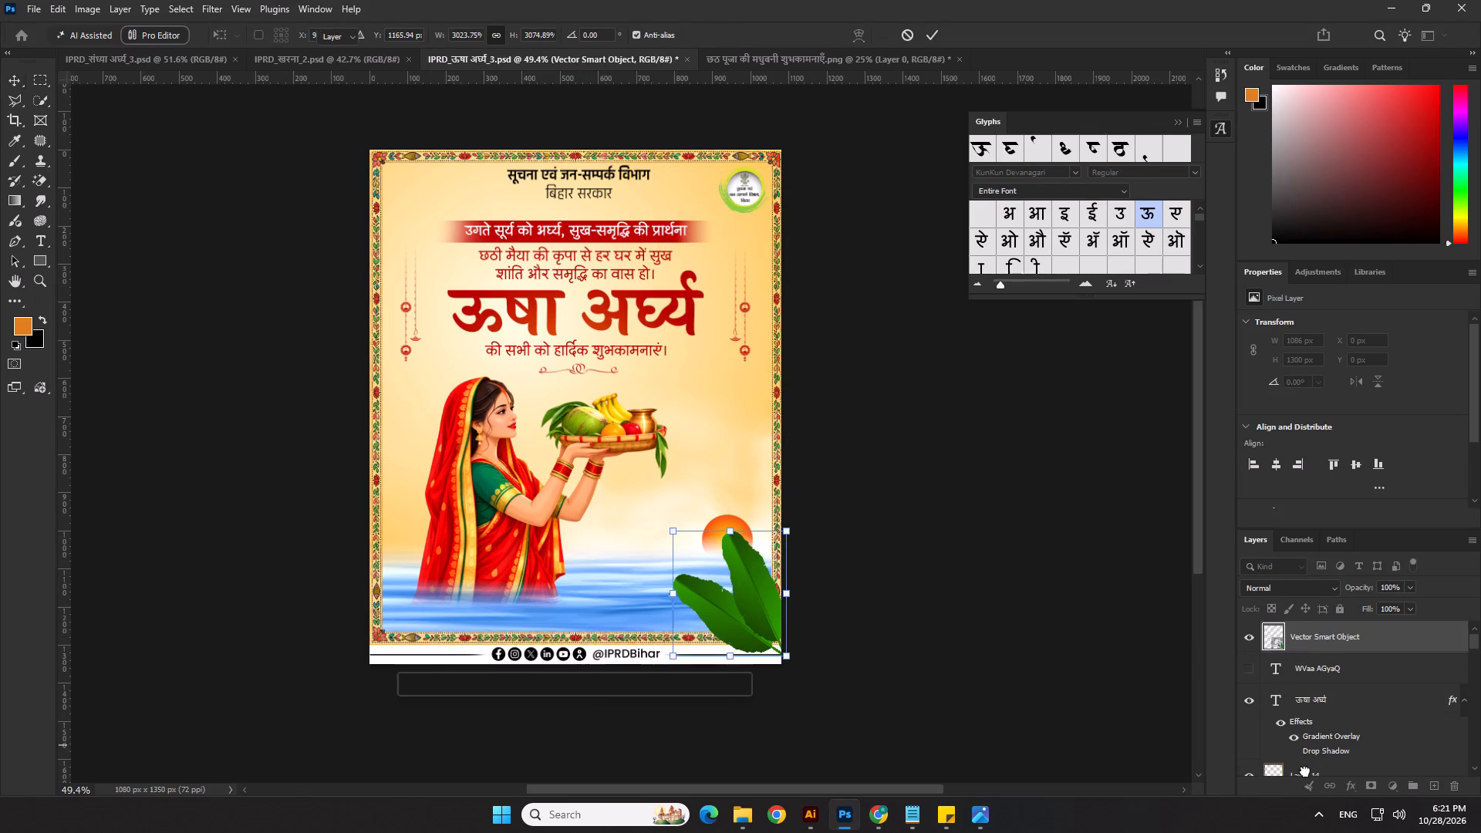
drag(1305, 771, 1307, 734)
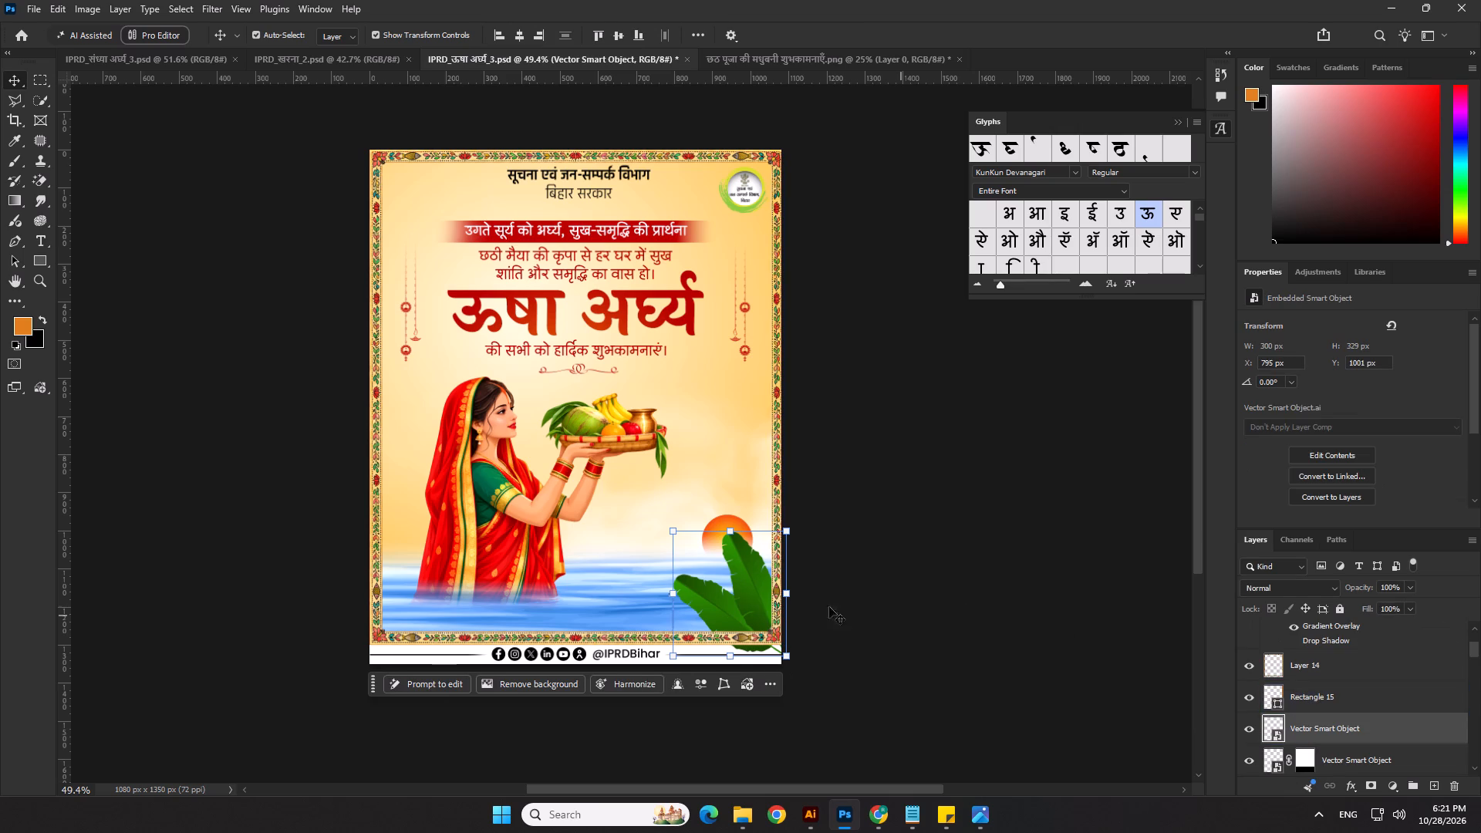
Shift the banana leaves about 52 px to the right so they run past the poster's right edge.
scroll(734, 595, up, 1)
drag(742, 599, 761, 600)
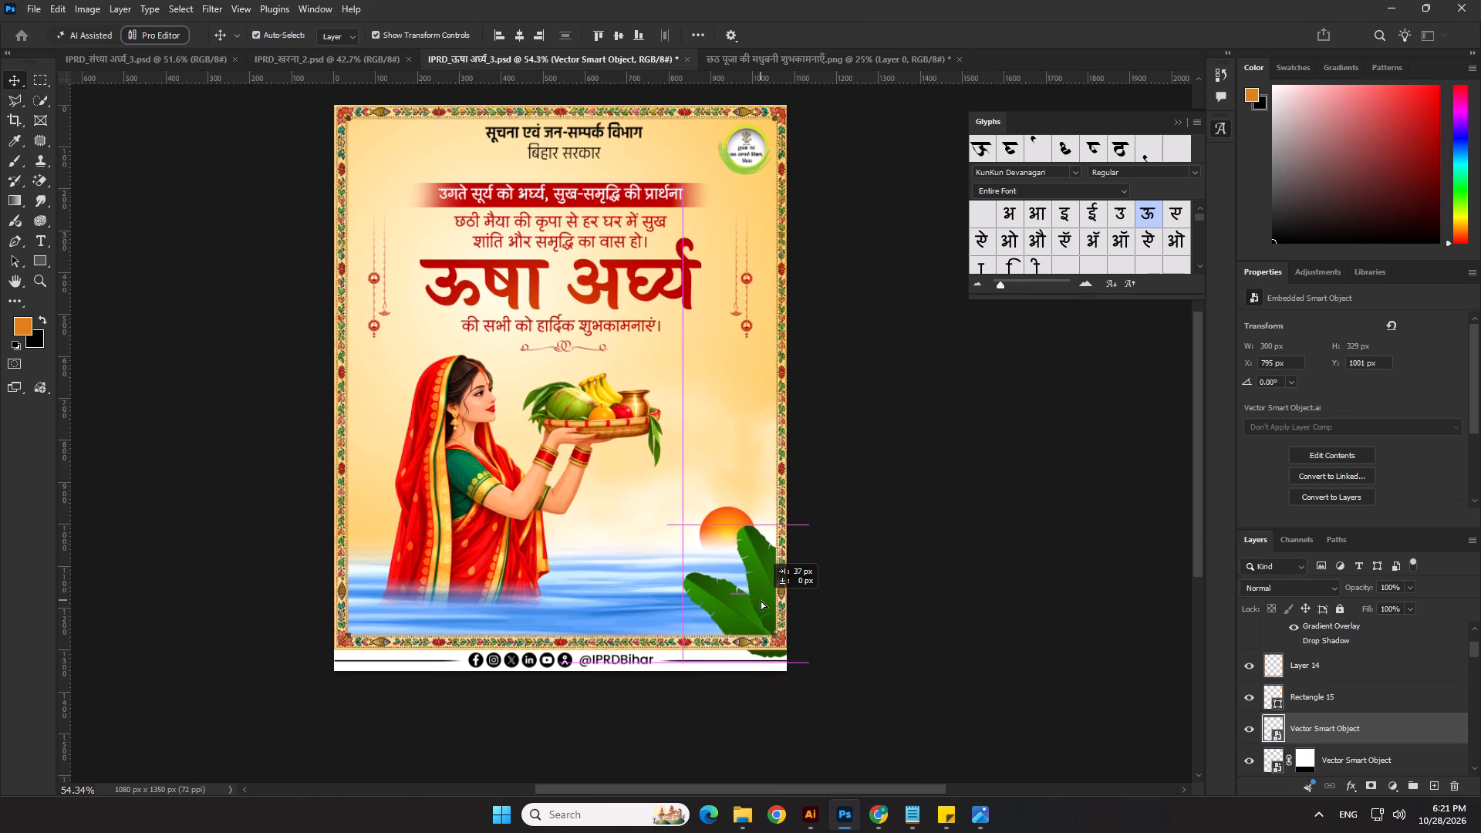
drag(761, 600, 763, 601)
key(Left)
key(Return)
click(906, 473)
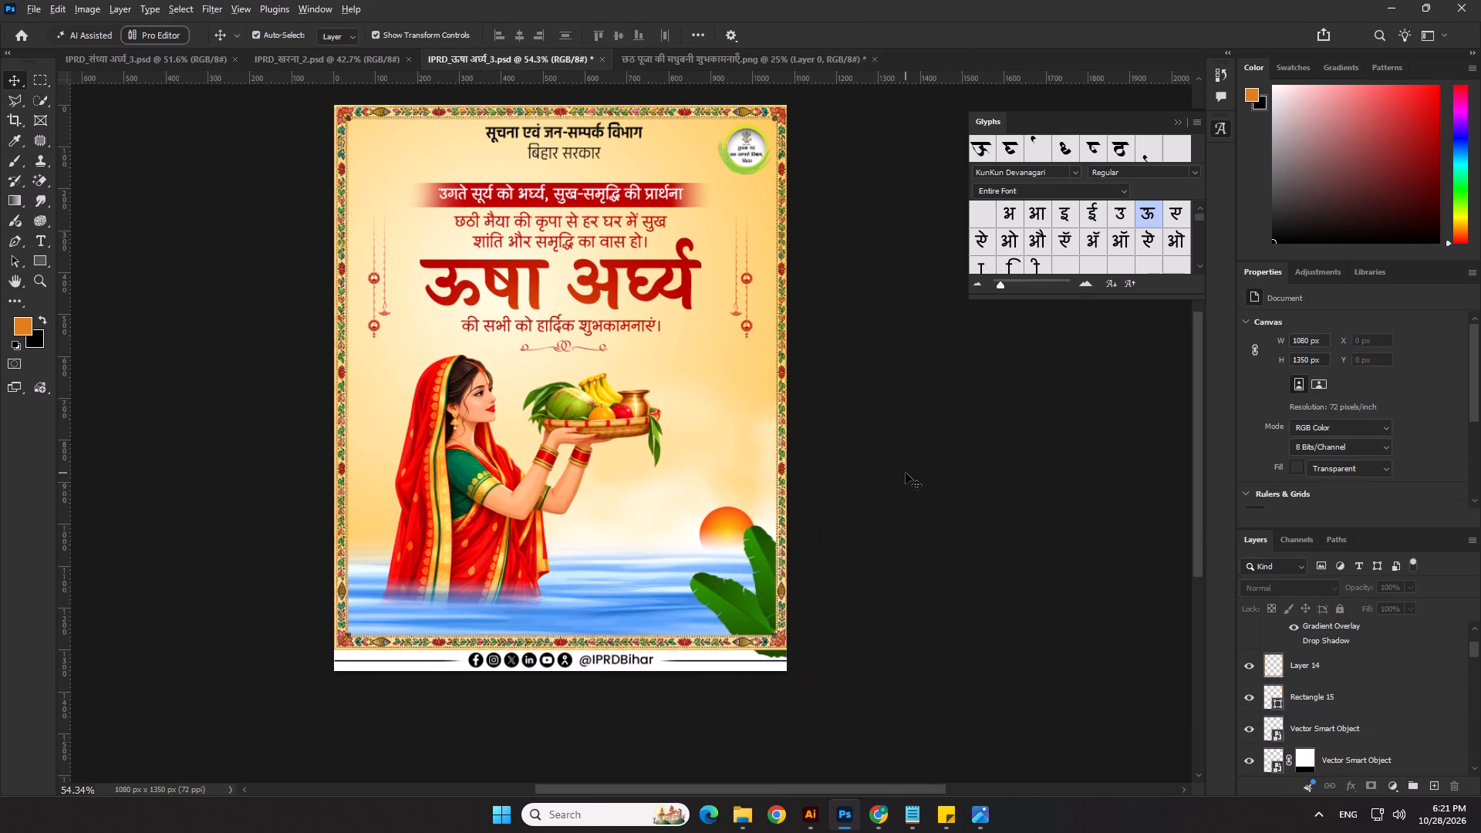
Switch to Illustrator, leave the isolated clip group and copy the palm tree.
key(alt+Tab)
double_click(803, 327)
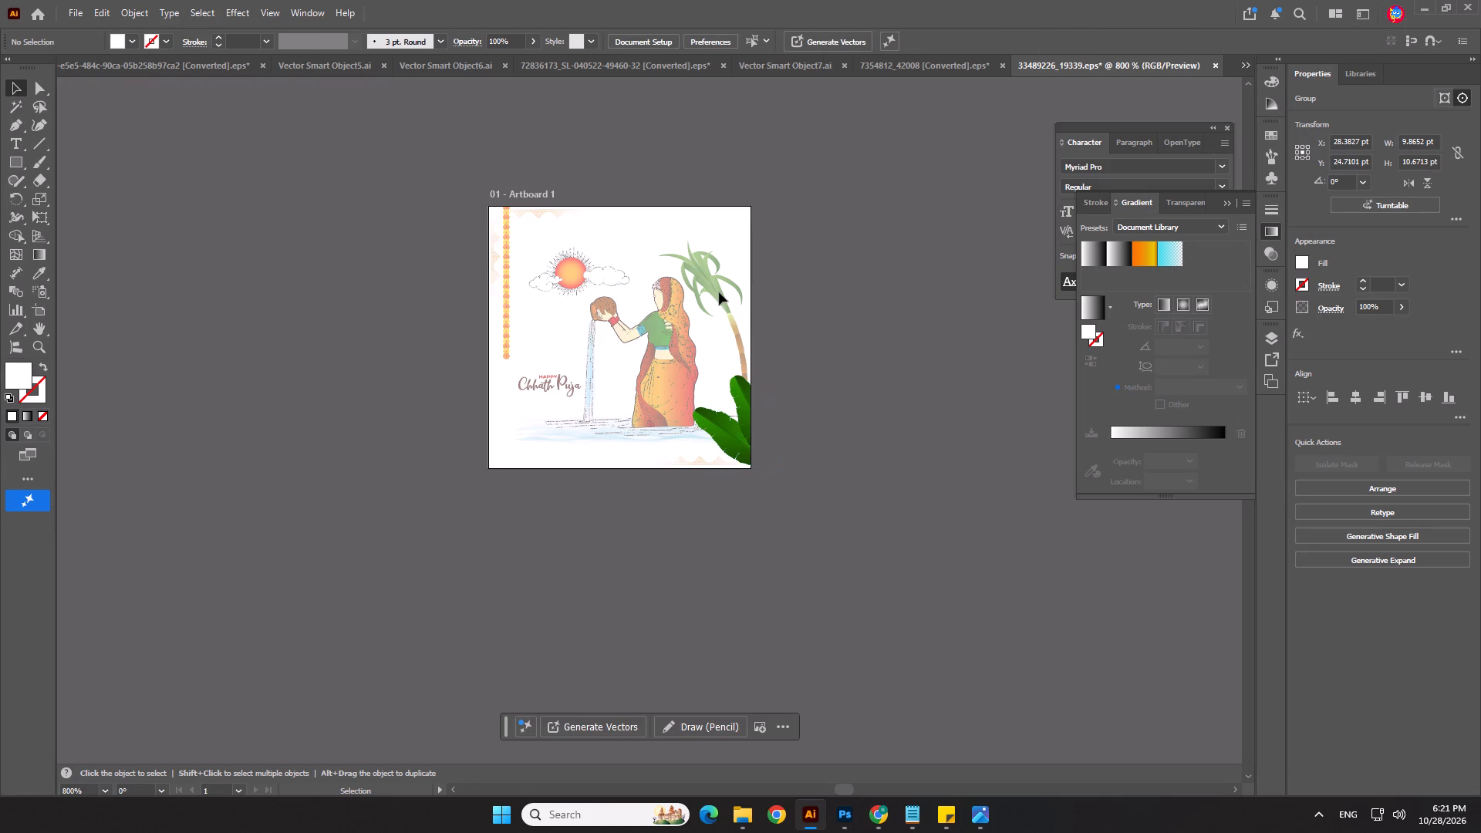
triple_click(818, 296)
click(713, 289)
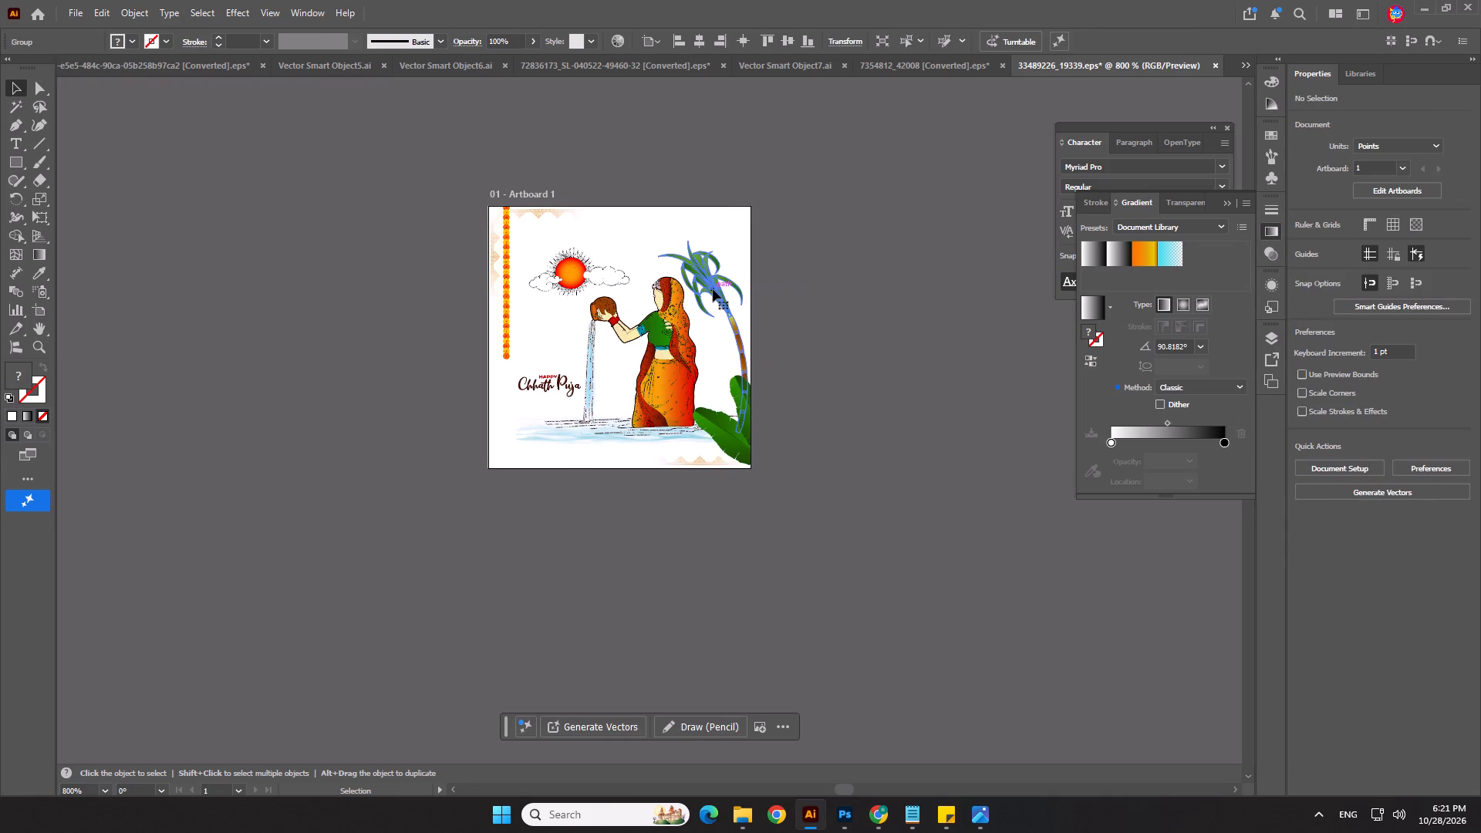
key(ctrl+c)
key(ctrl+c)
key(ctrl+c)
key(ctrl+c)
Switch to Photoshop, paste the palm tree as a Smart Object, enlarge it to about 222 x 464 px and place it by the poster's right border.
key(alt+Tab)
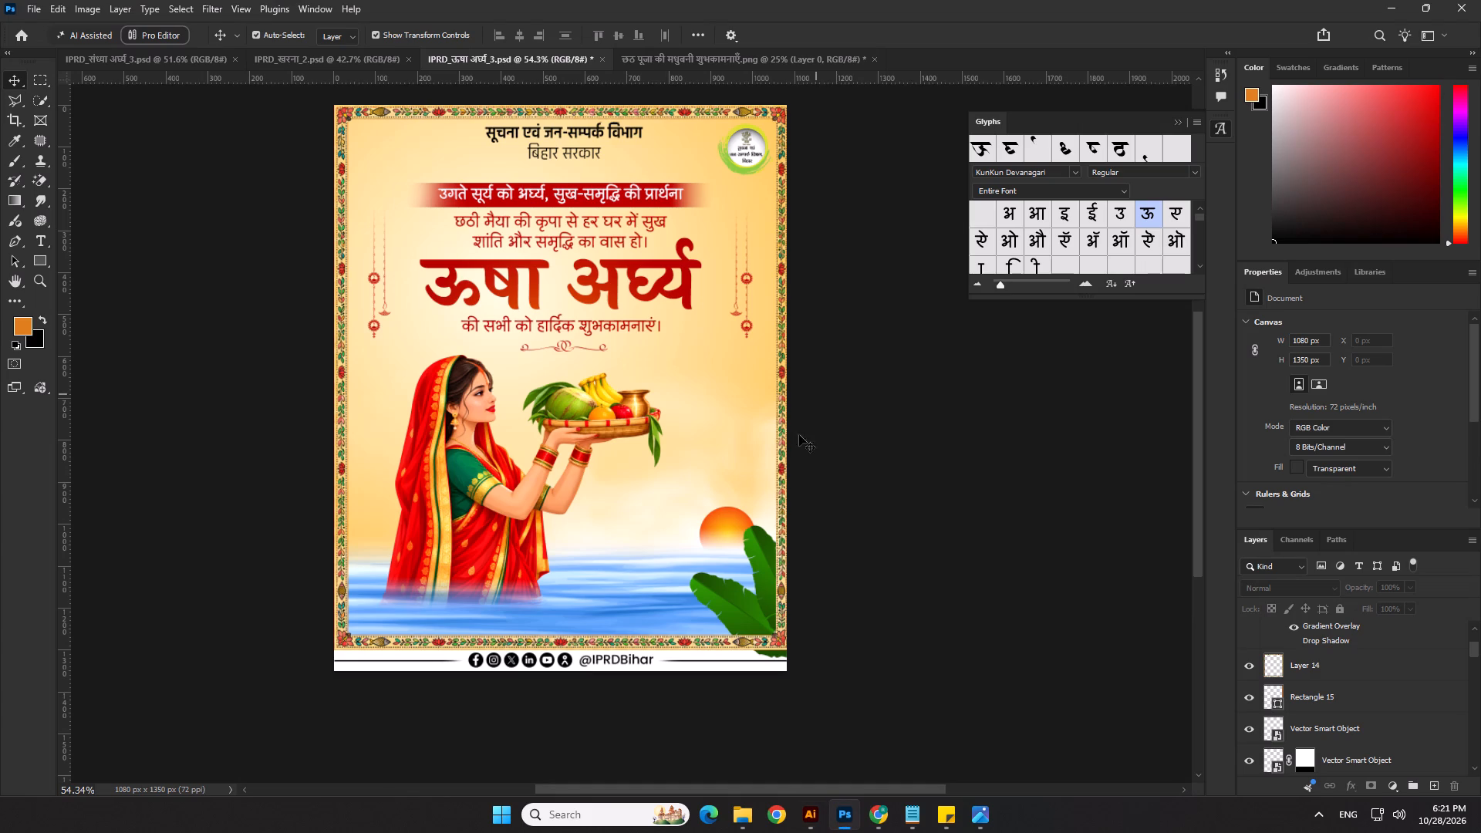
click(767, 562)
key(ctrl+v)
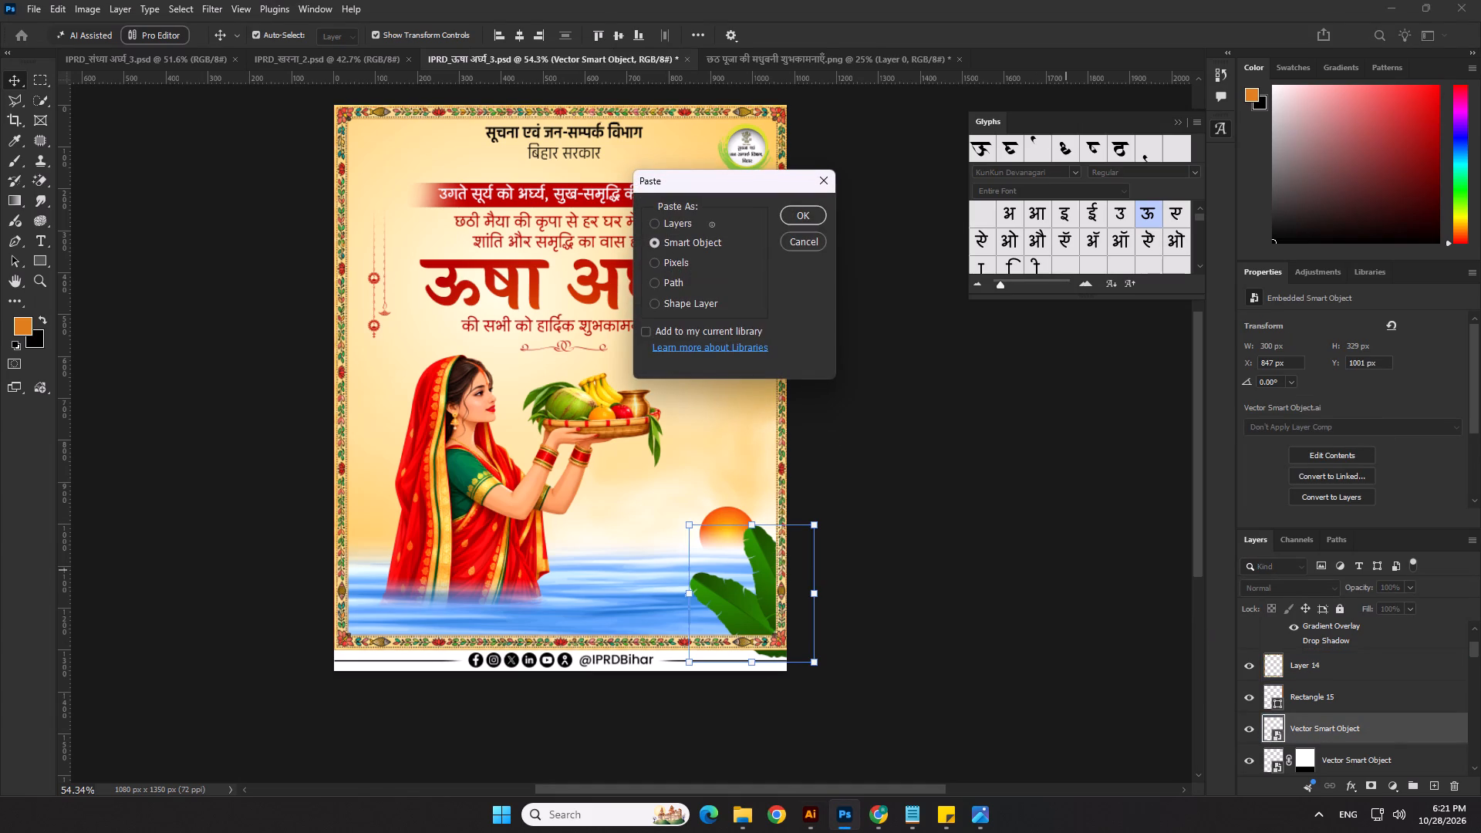
click(802, 218)
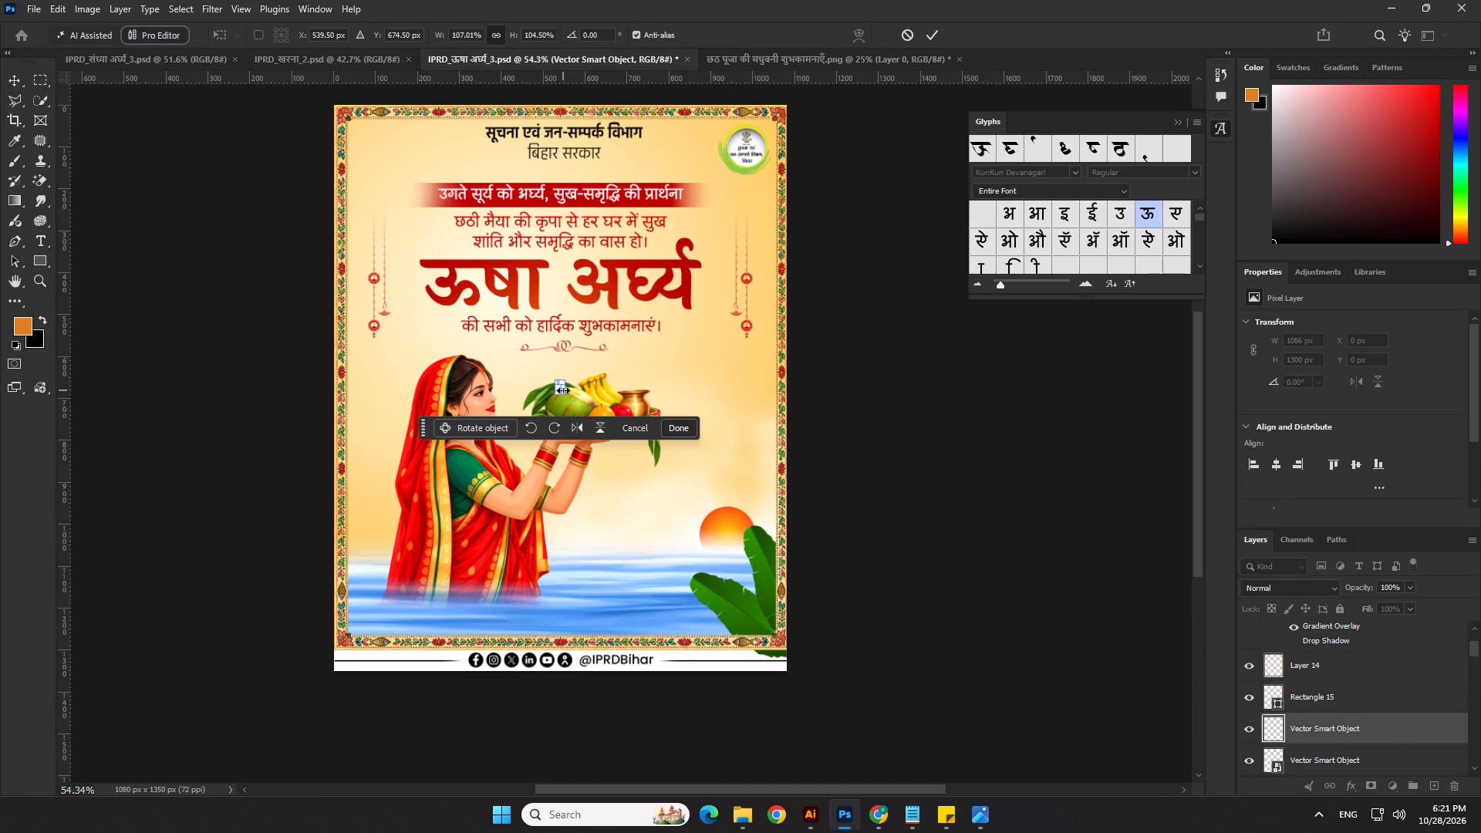
drag(564, 396, 672, 571)
drag(648, 543, 731, 568)
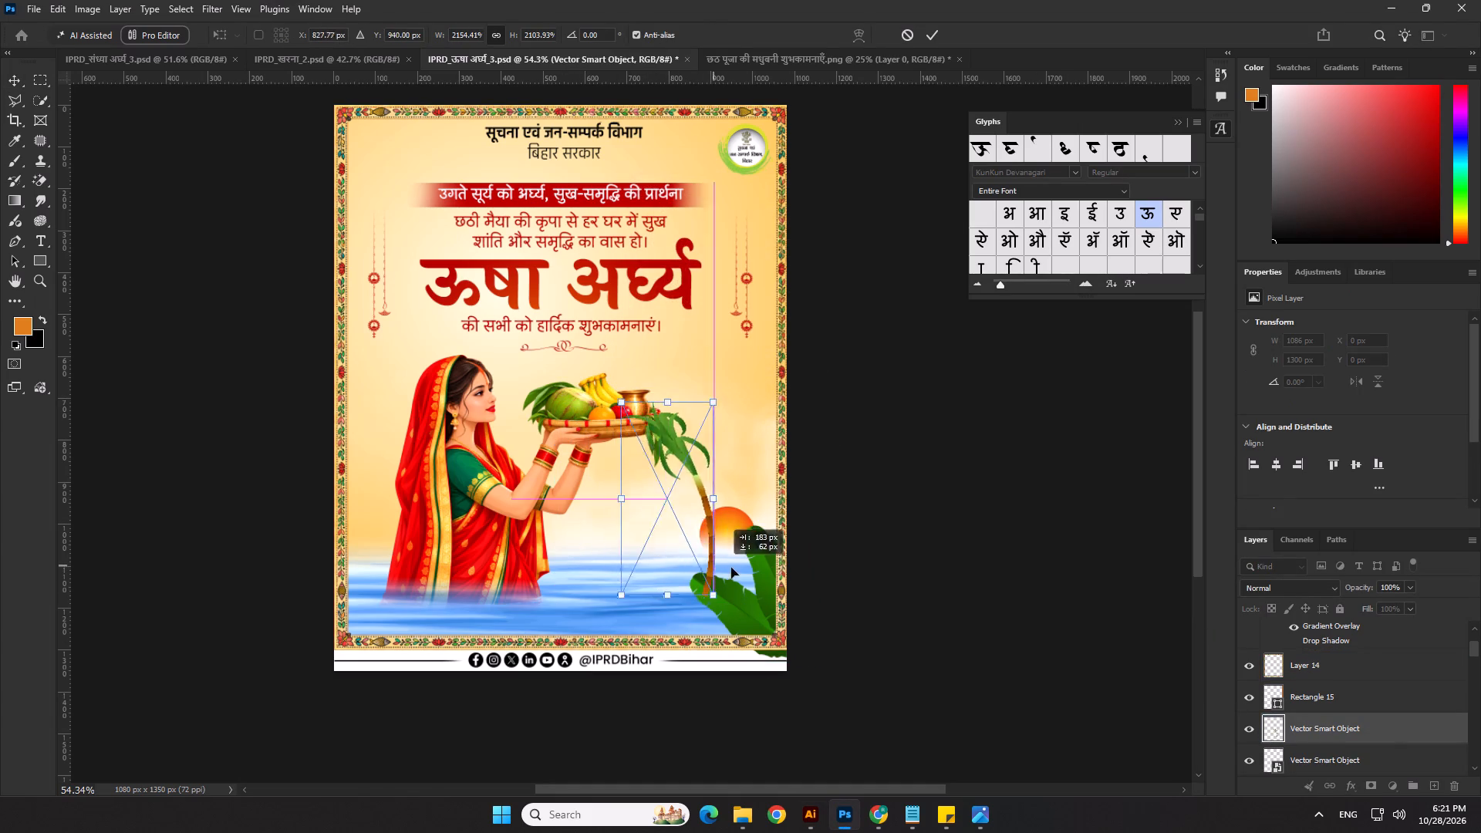
drag(731, 568, 774, 579)
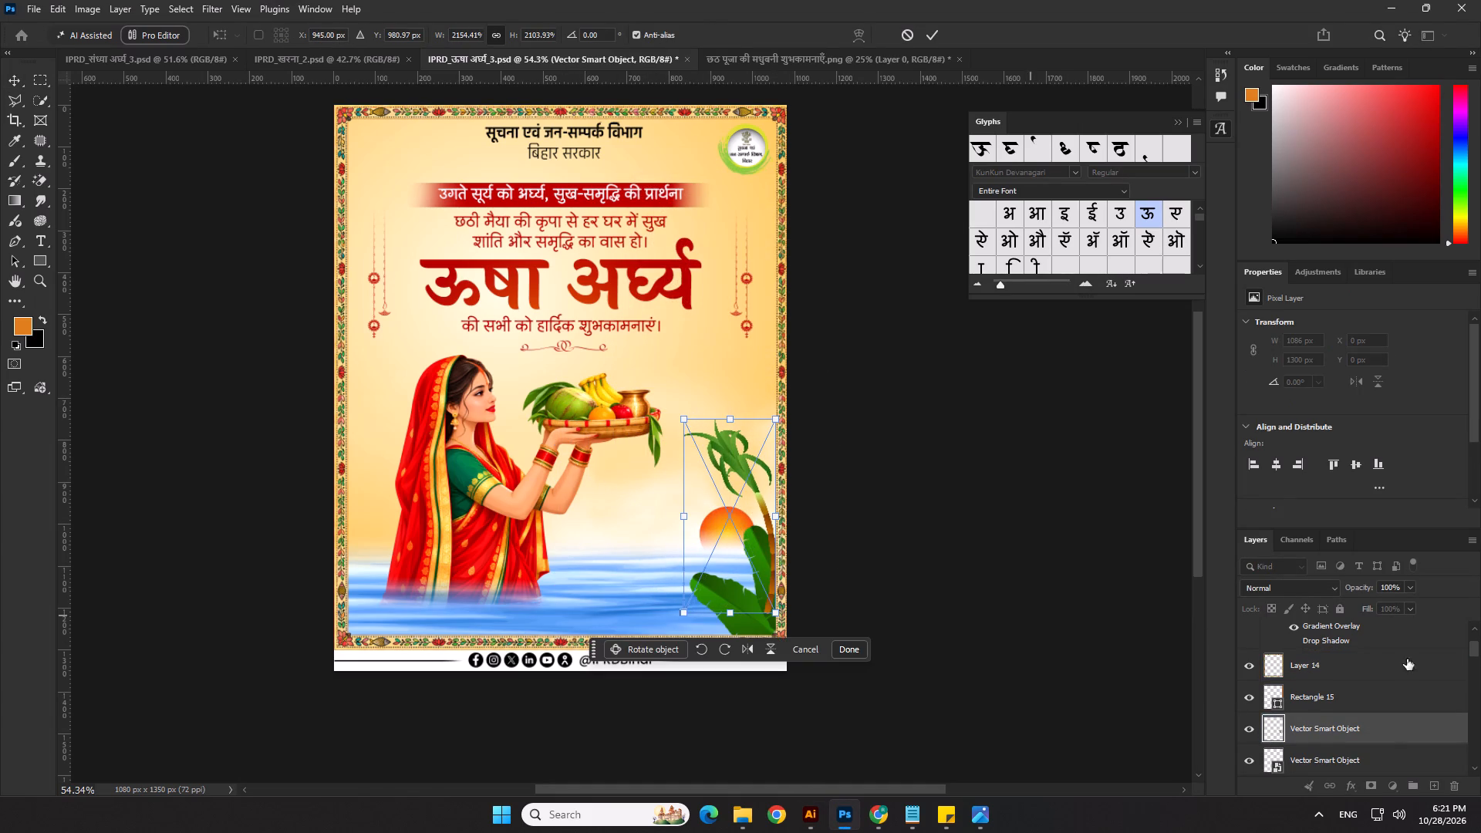
Move the palm tree layer directly below the banana leaves layer.
scroll(1338, 698, down, 2)
scroll(1334, 702, up, 1)
scroll(1310, 683, down, 1)
drag(1307, 675, 1313, 703)
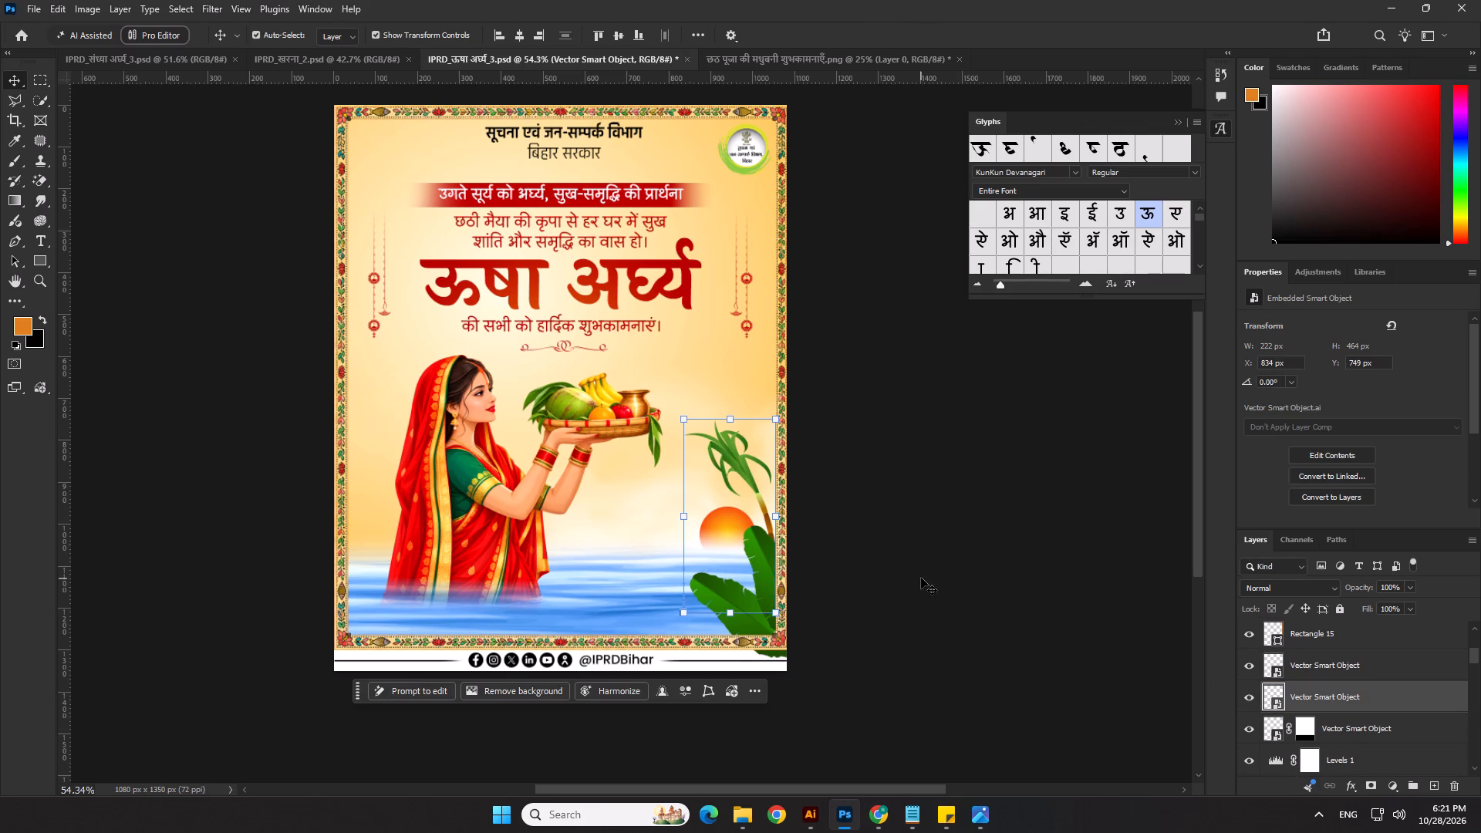
Nudge the palm tree up about 48 px, to a Y position of 701 px.
key(Up)
key(Up)
key(Up)
key(Up)
key(Up)
key(Up)
key(Up)
key(Up)
key(Up)
key(Up)
key(Up)
key(Up)
key(Up)
key(Up)
key(Up)
key(Up)
key(Up)
key(Up)
key(Up)
key(Up)
key(Up)
key(Up)
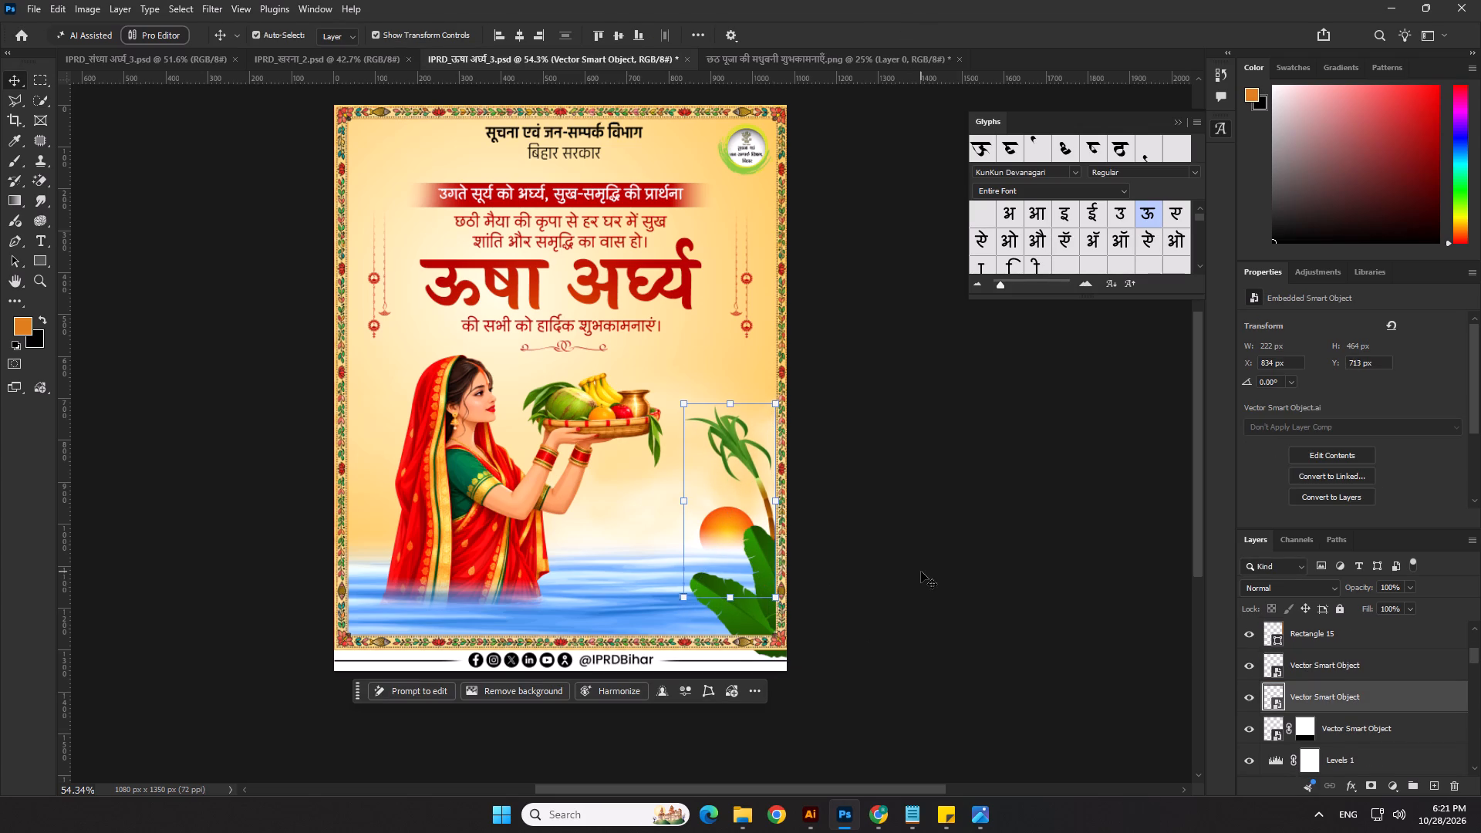
key(Up)
key(Up)
key(Up)
key(Up)
key(Up)
key(Up)
key(Return)
click(921, 571)
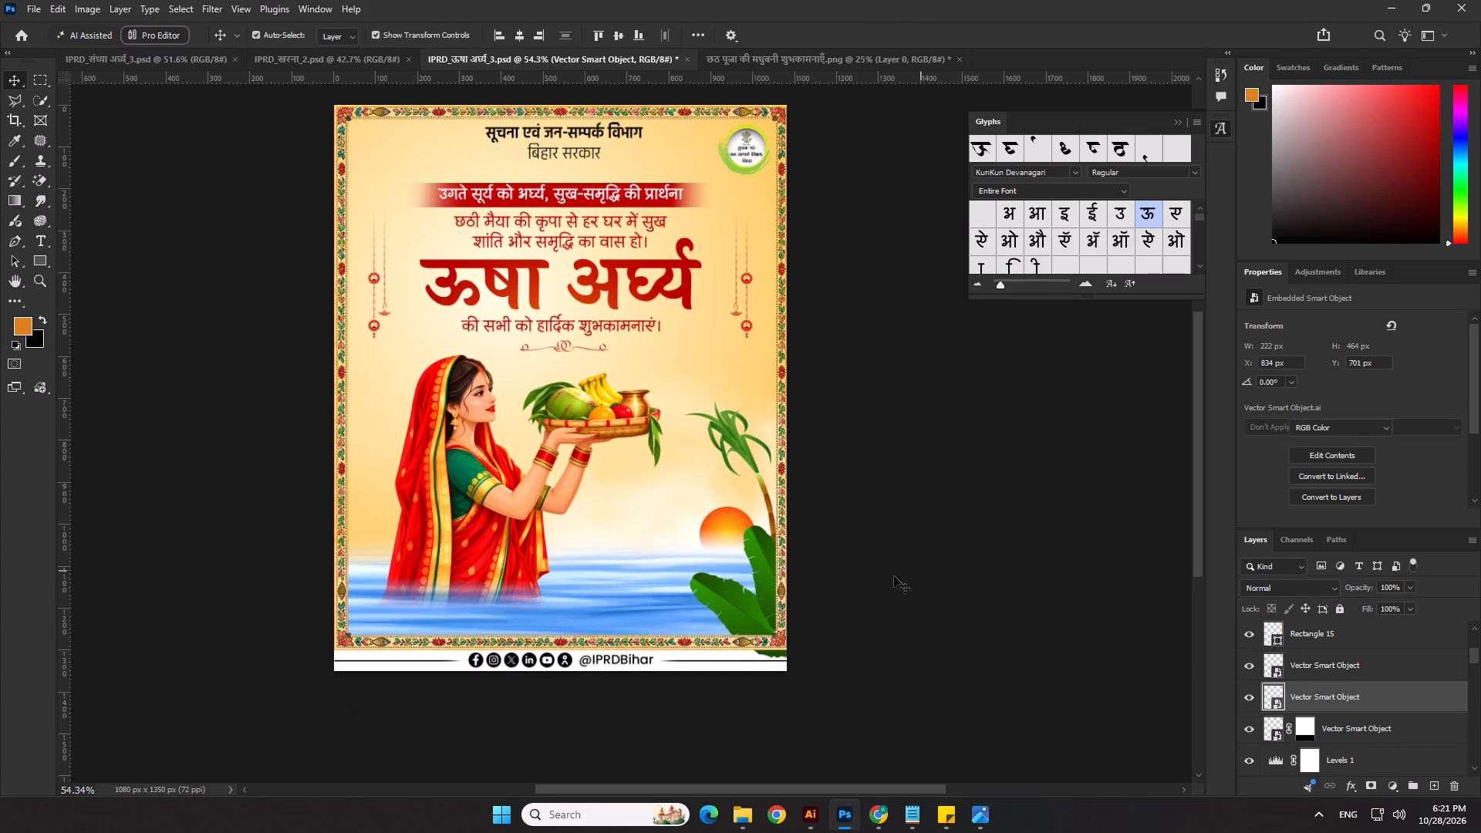
Add a layer mask to the banana leaves and clear a narrow strip along the poster's right edge from it.
scroll(778, 613, up, 3)
click(761, 613)
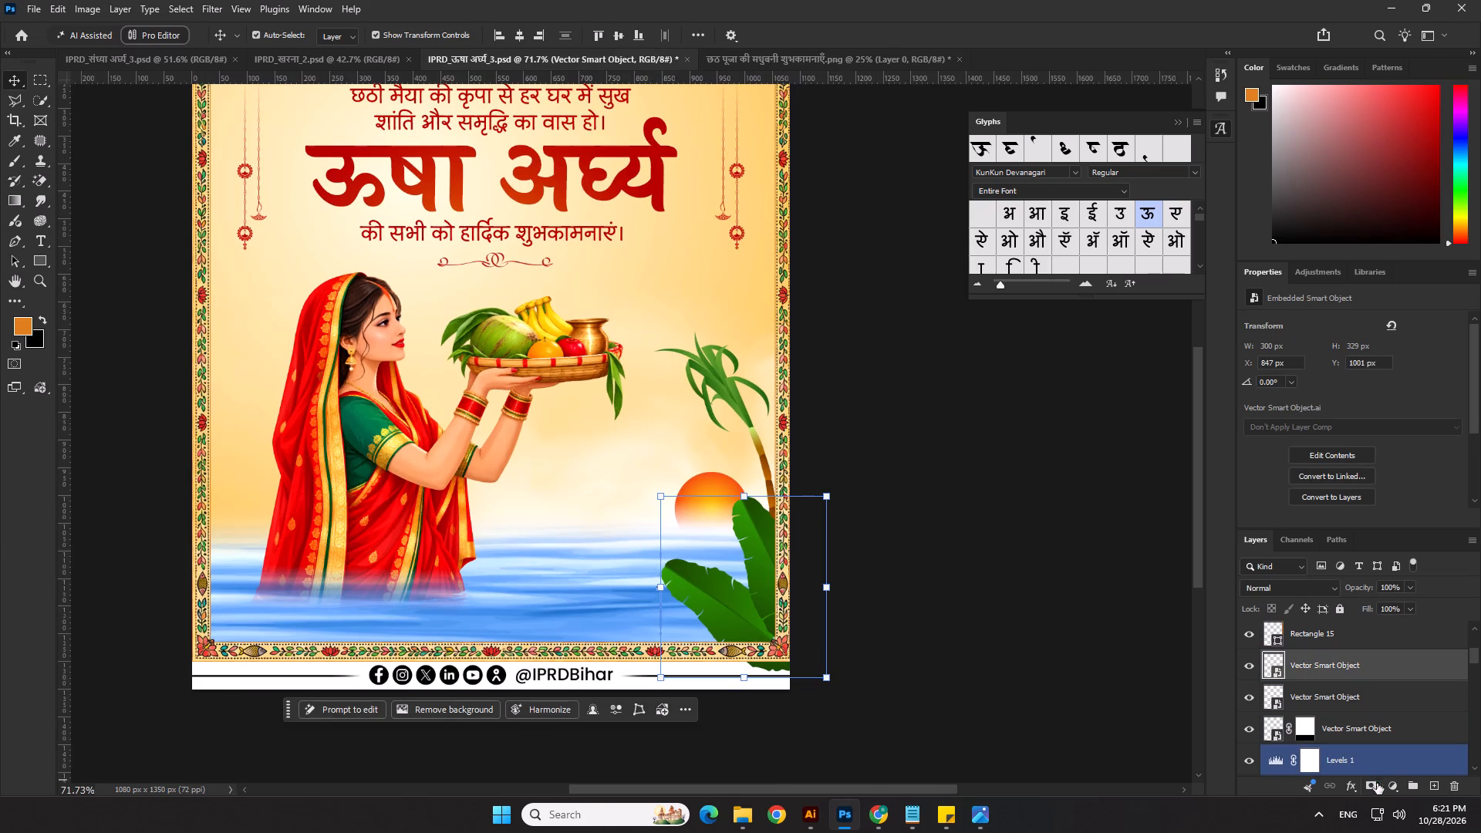
click(1374, 784)
click(42, 88)
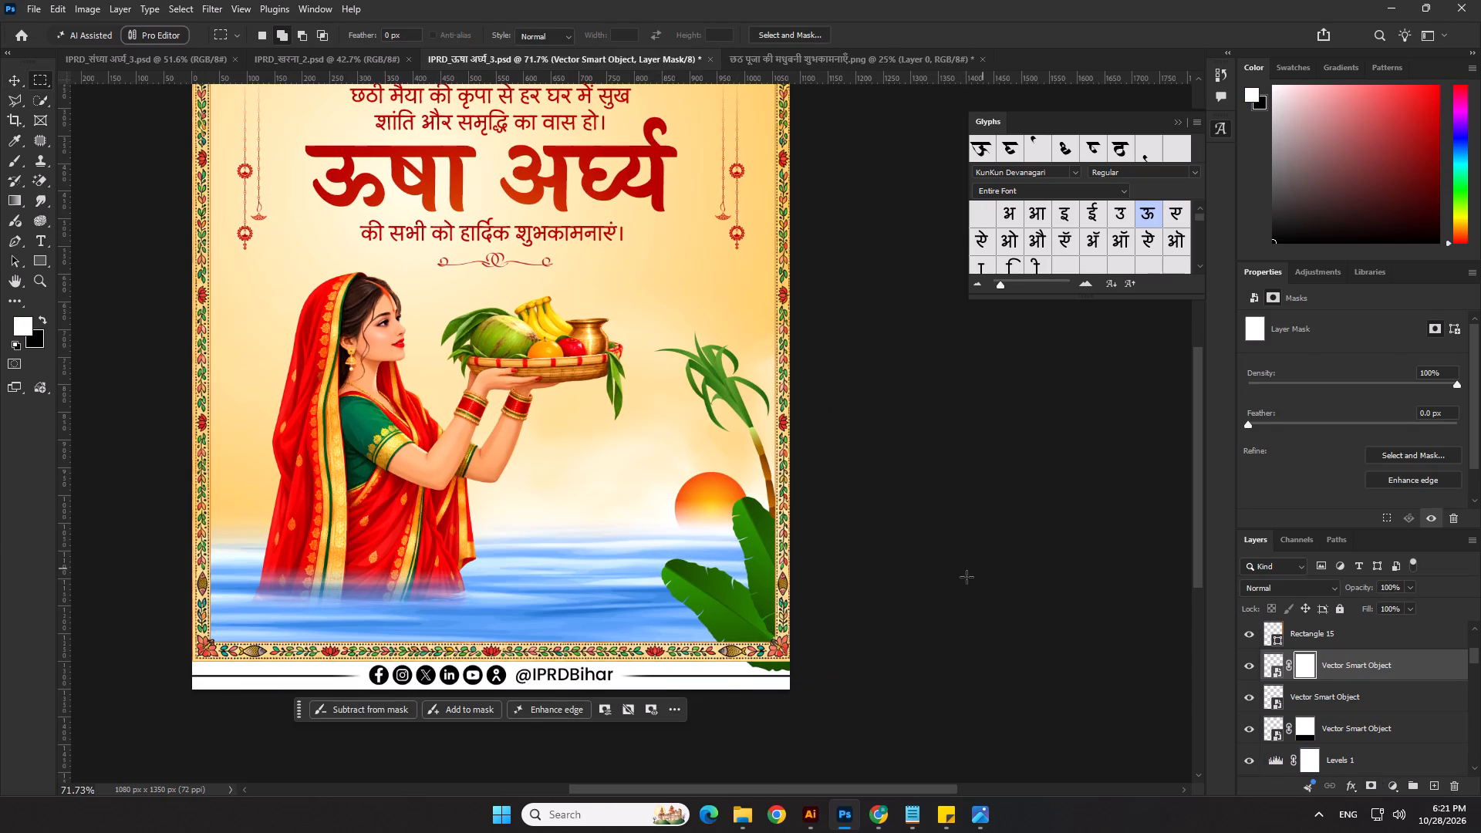
drag(784, 520, 836, 696)
key(Delete)
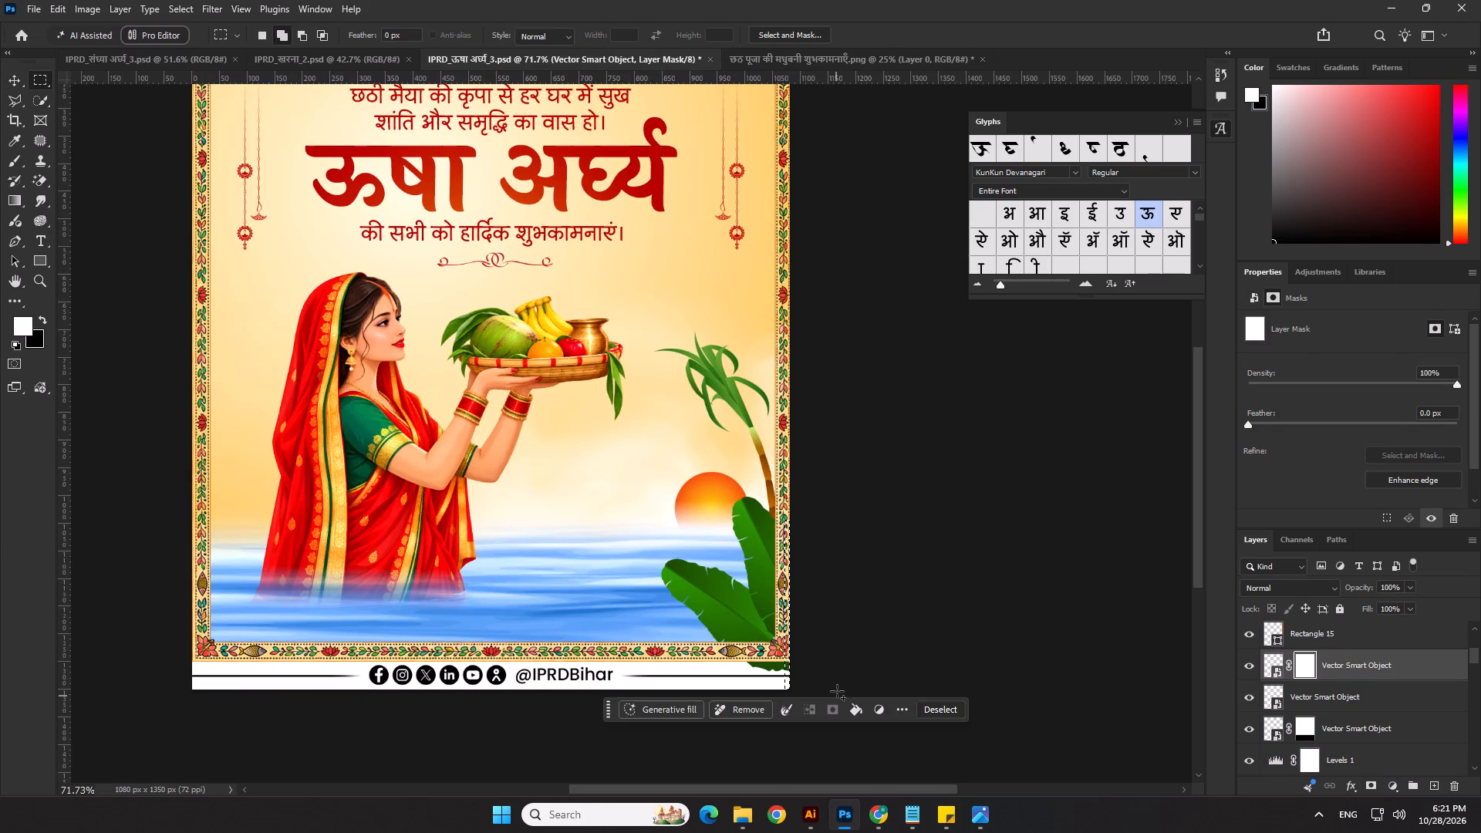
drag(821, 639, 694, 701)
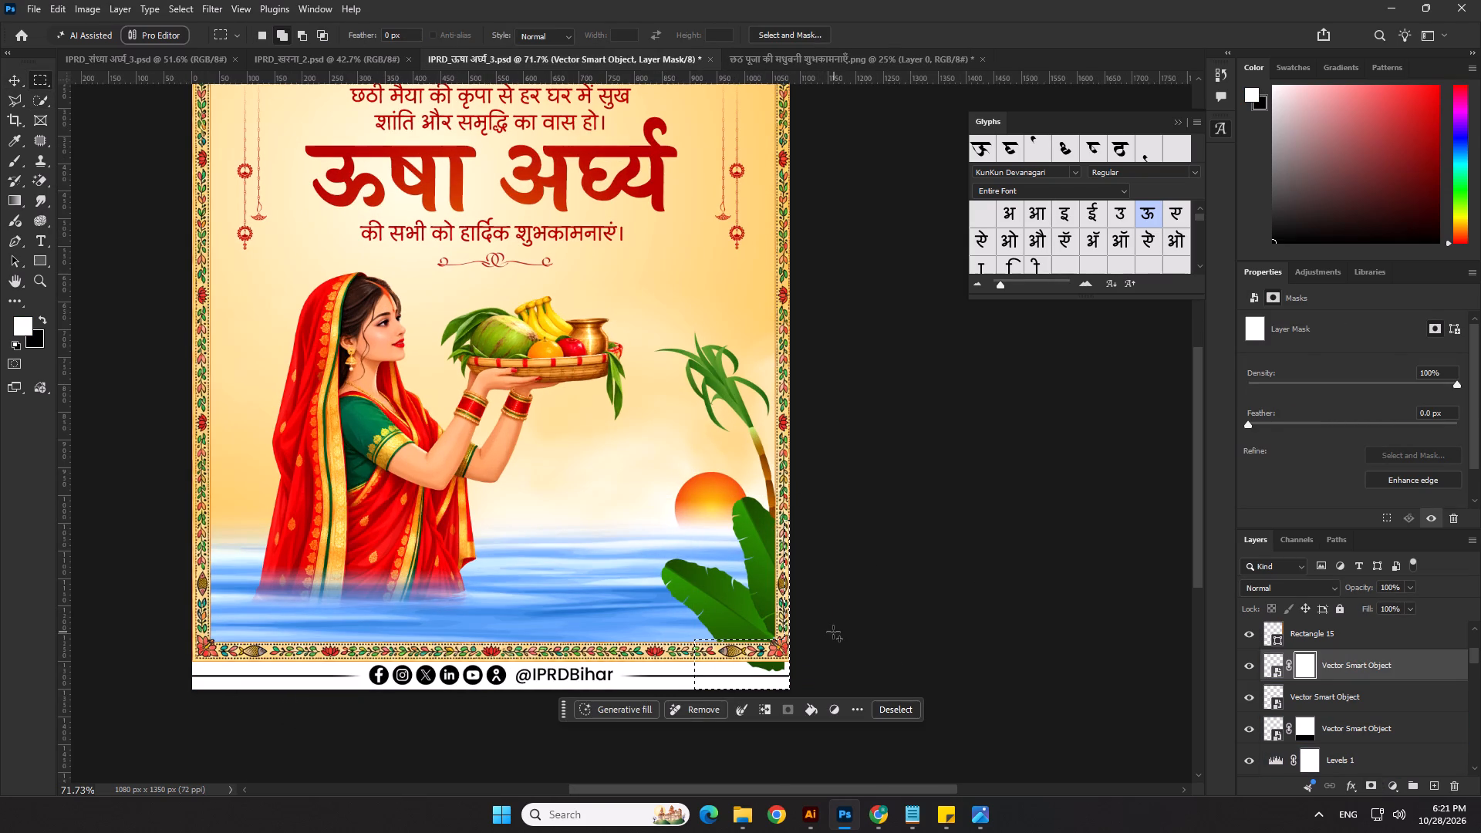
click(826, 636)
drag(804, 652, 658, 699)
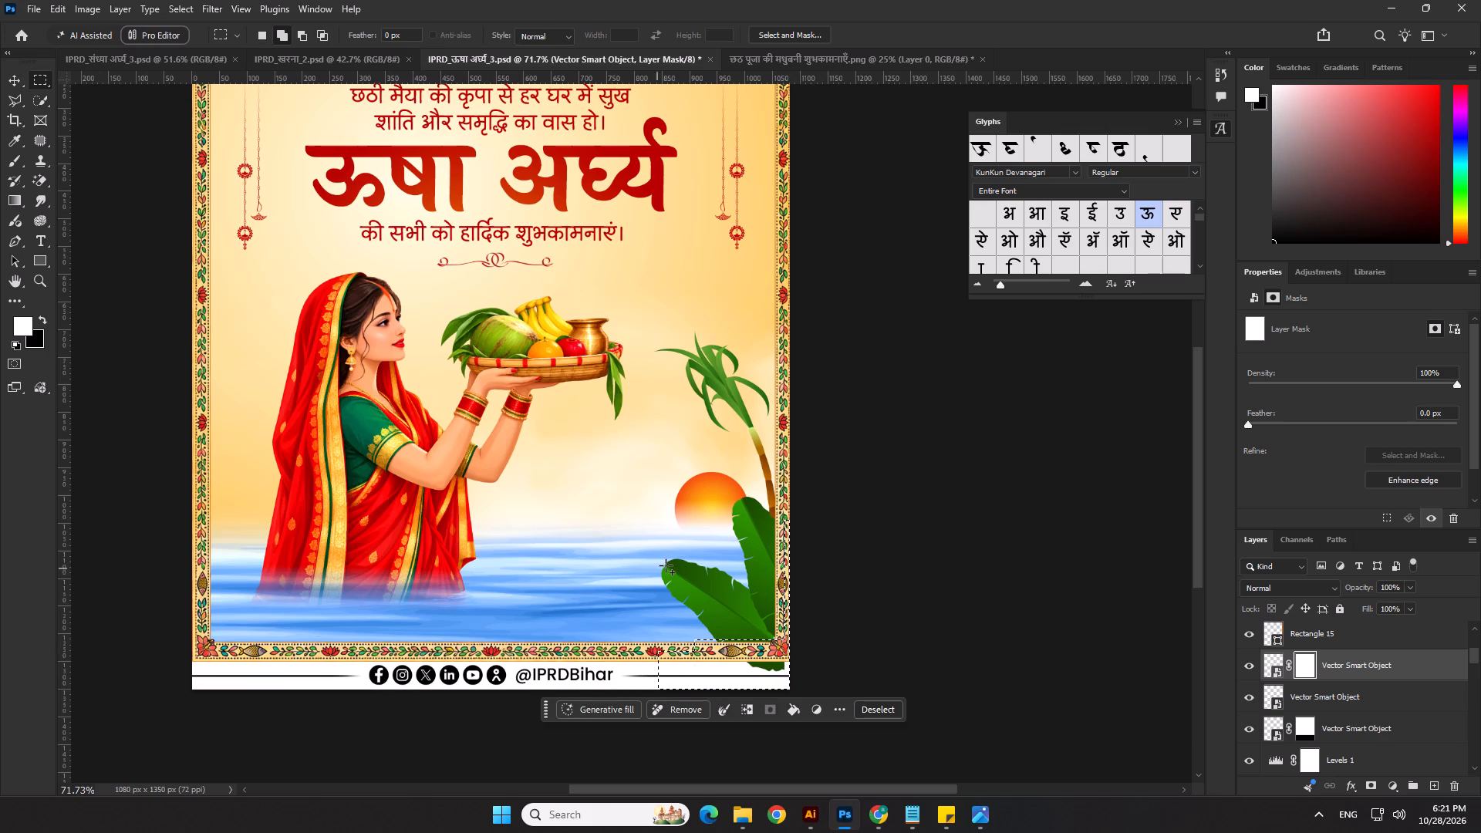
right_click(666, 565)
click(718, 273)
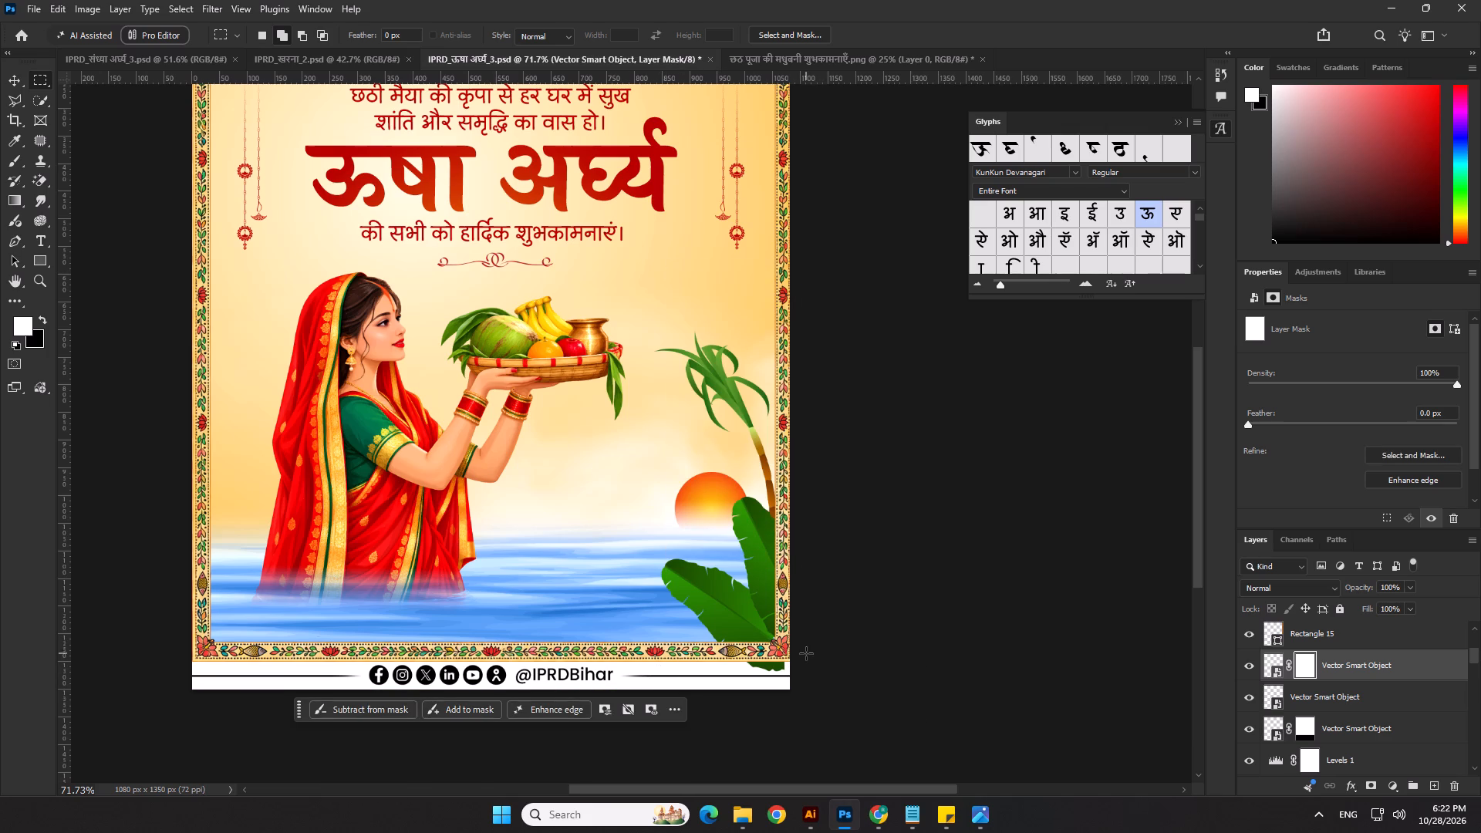
Mask out the part of the banana leaves overhanging the footer below the border and clear the selection.
drag(805, 652, 646, 703)
key(Delete)
click(966, 575)
scroll(930, 583, down, 4)
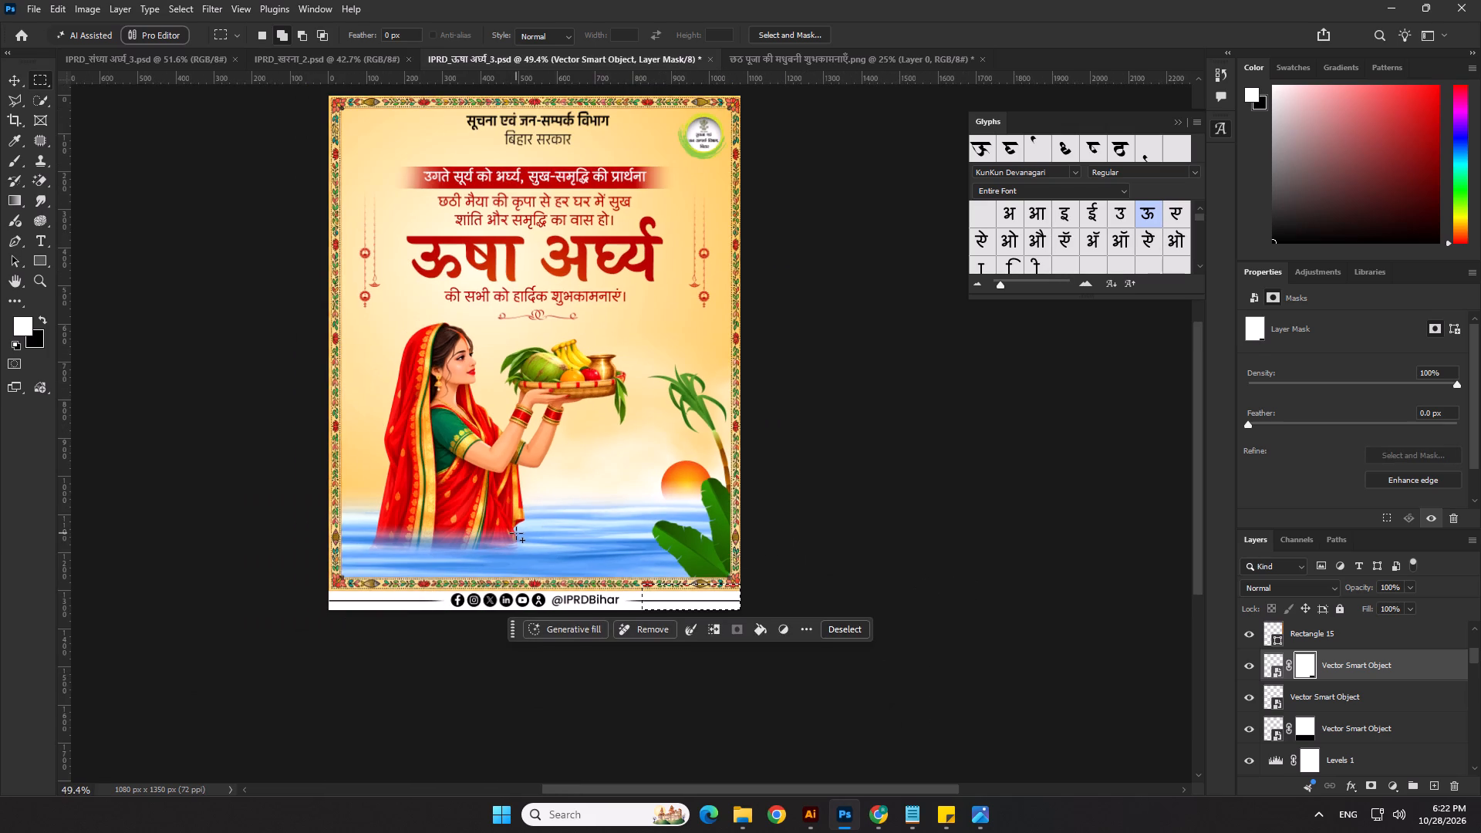
click(43, 78)
right_click(525, 219)
click(544, 228)
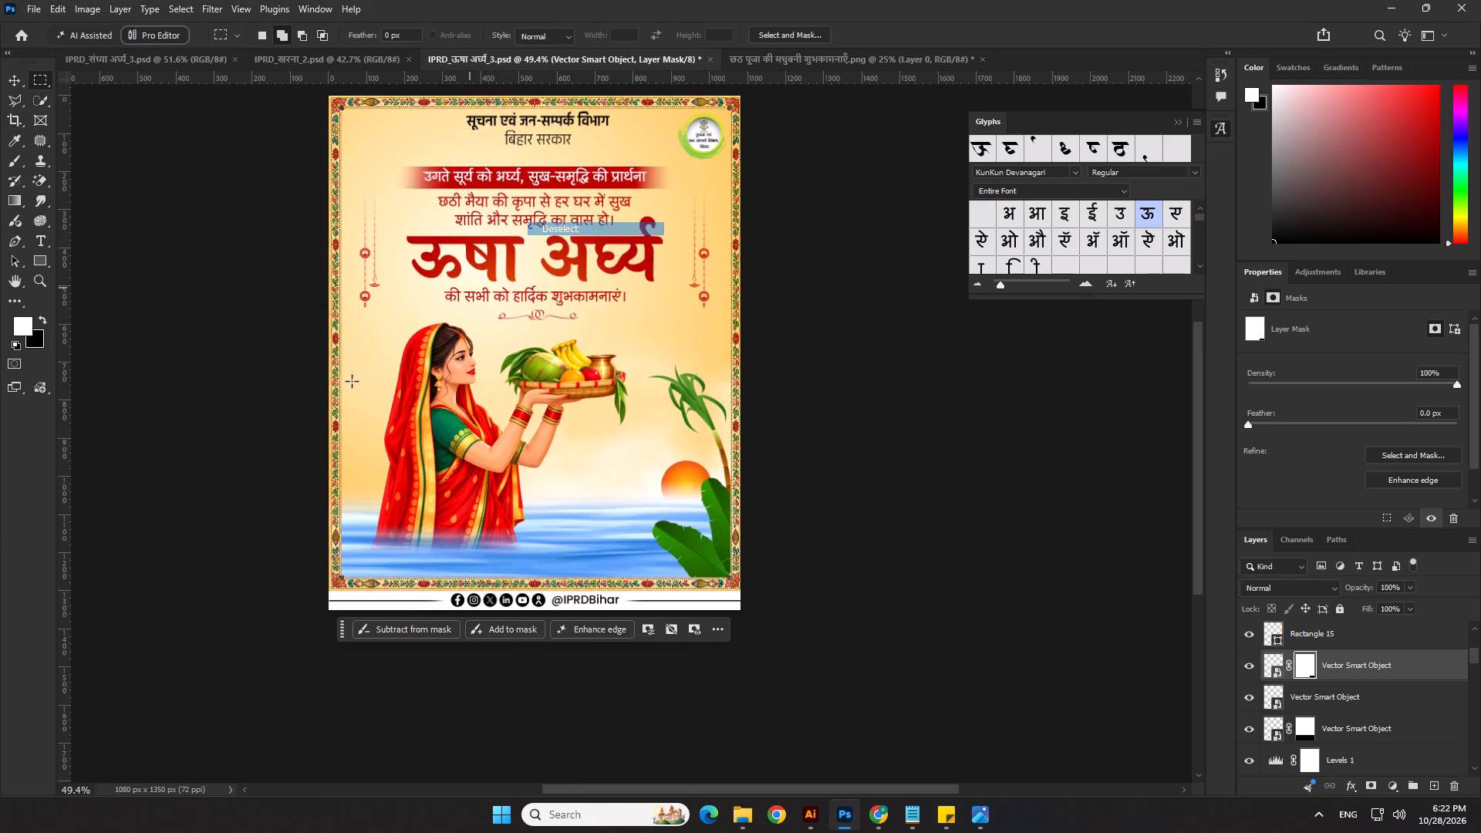
Move the rising sun about 30 px to the left, away from the banana leaves.
scroll(737, 481, down, 4)
click(10, 78)
click(104, 185)
scroll(599, 413, up, 1)
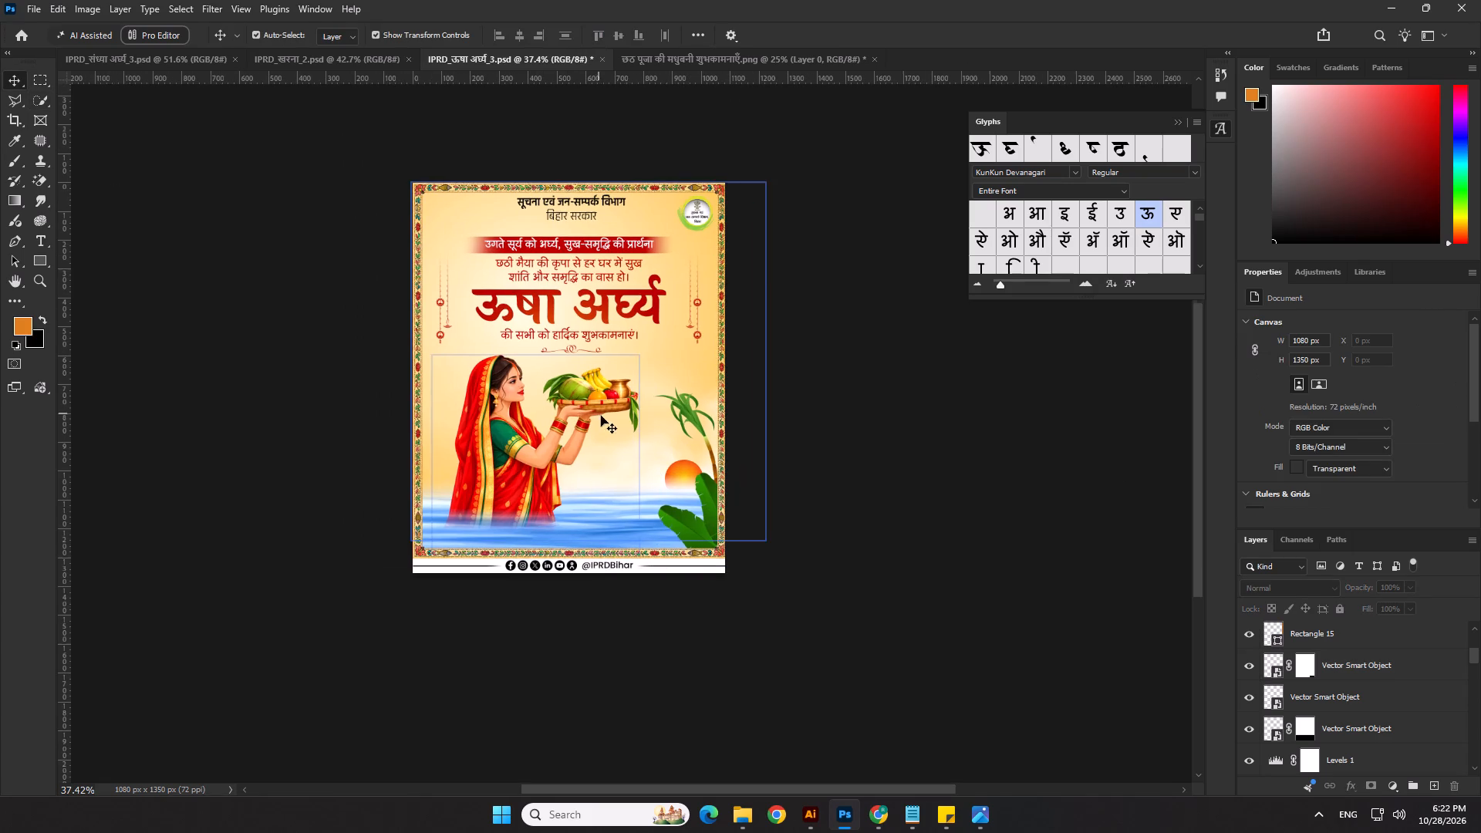
click(680, 467)
key(shift+Left)
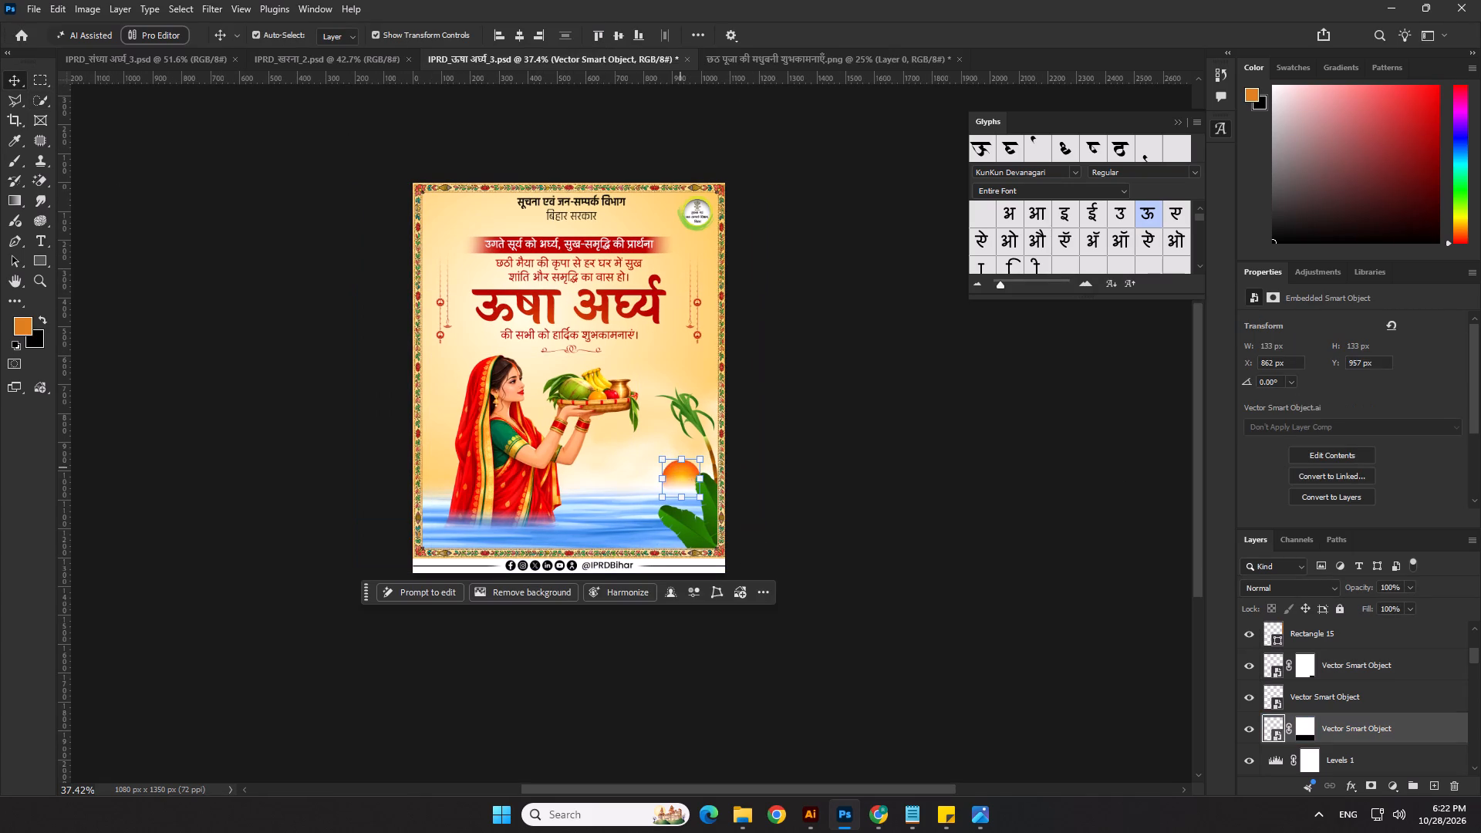
key(shift+Left)
key(shift+Left)
click(854, 465)
Scale the banana leaves down to about 283 x 311 px and nudge them to about X 848 px, Y 1022 px.
scroll(866, 478, down, 3)
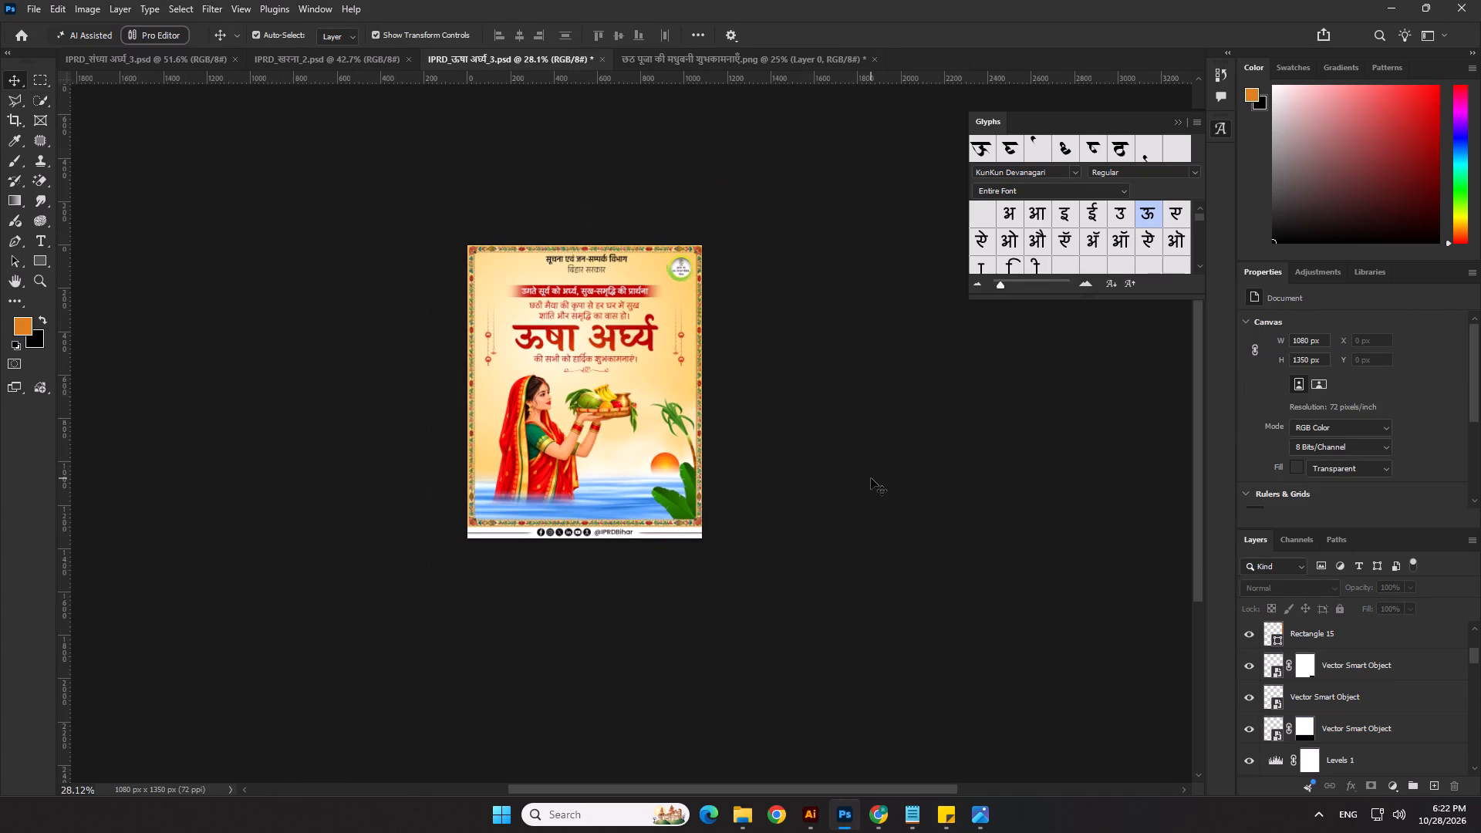
scroll(754, 490, up, 5)
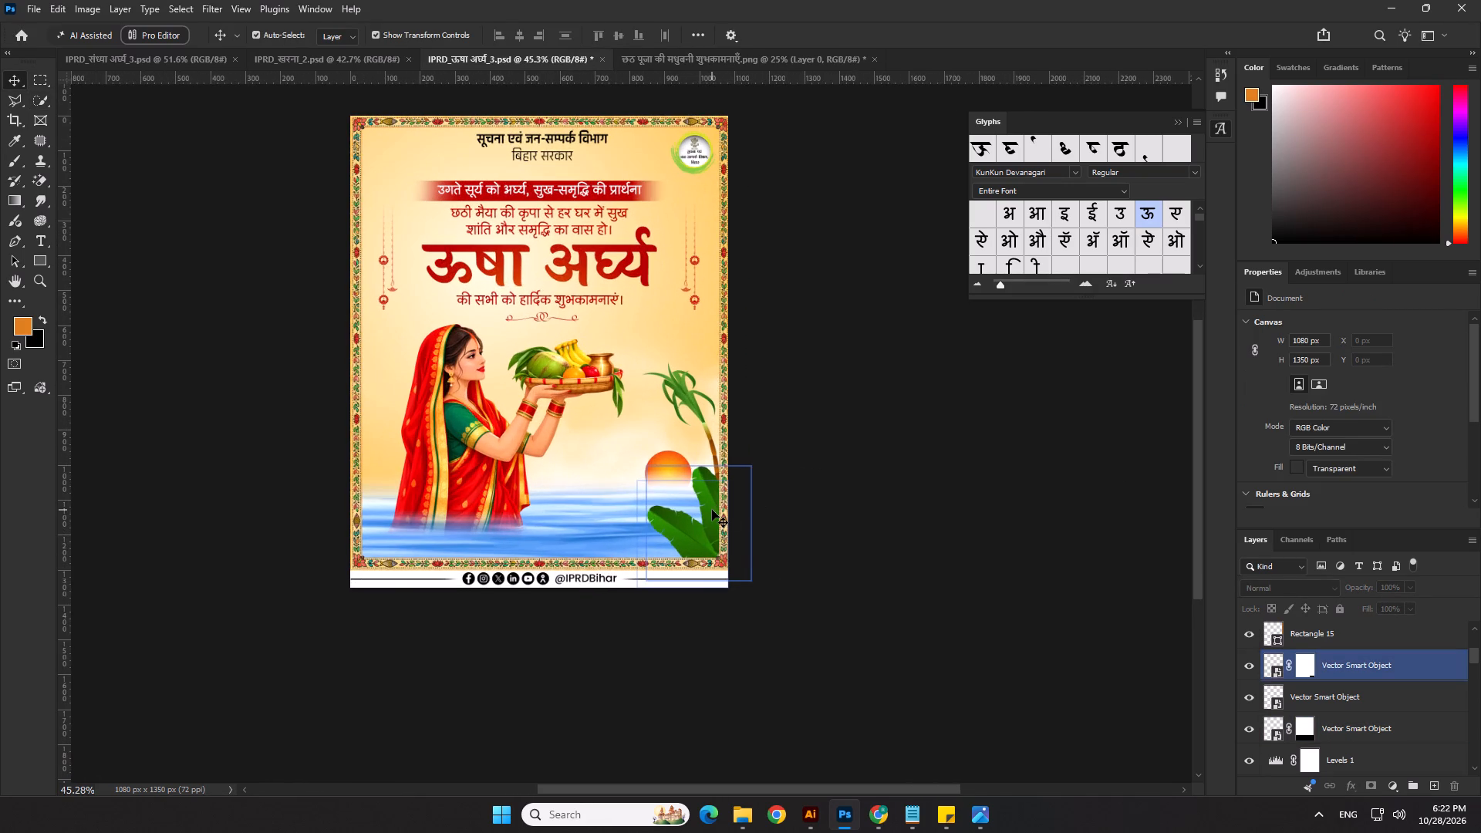
click(712, 510)
drag(752, 580, 744, 576)
key(Down)
key(Down)
key(Down)
key(Down)
key(Down)
key(Down)
key(Down)
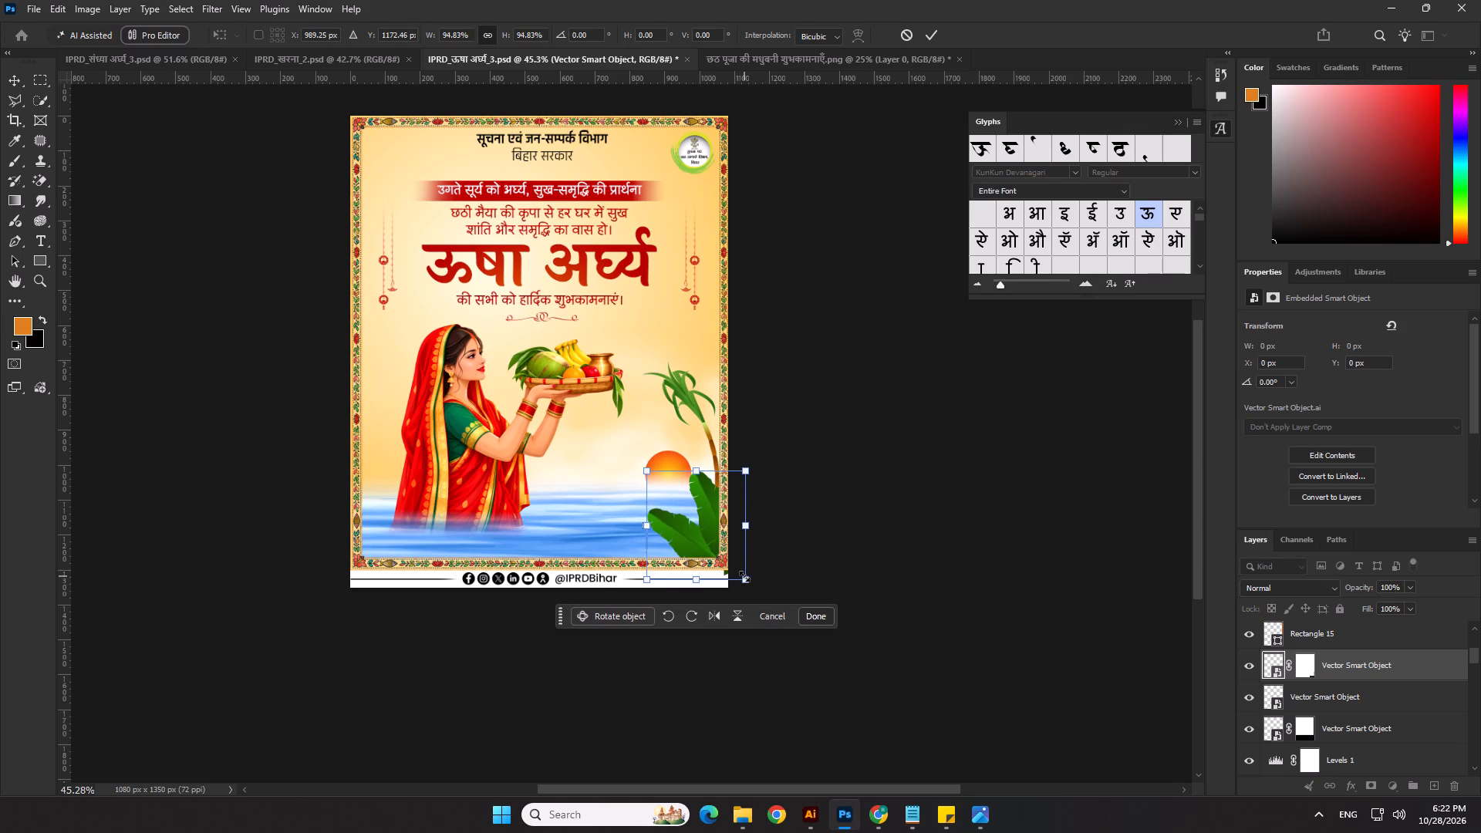
key(Left)
key(Left)
key(Left)
key(Right)
key(Right)
key(Right)
key(Down)
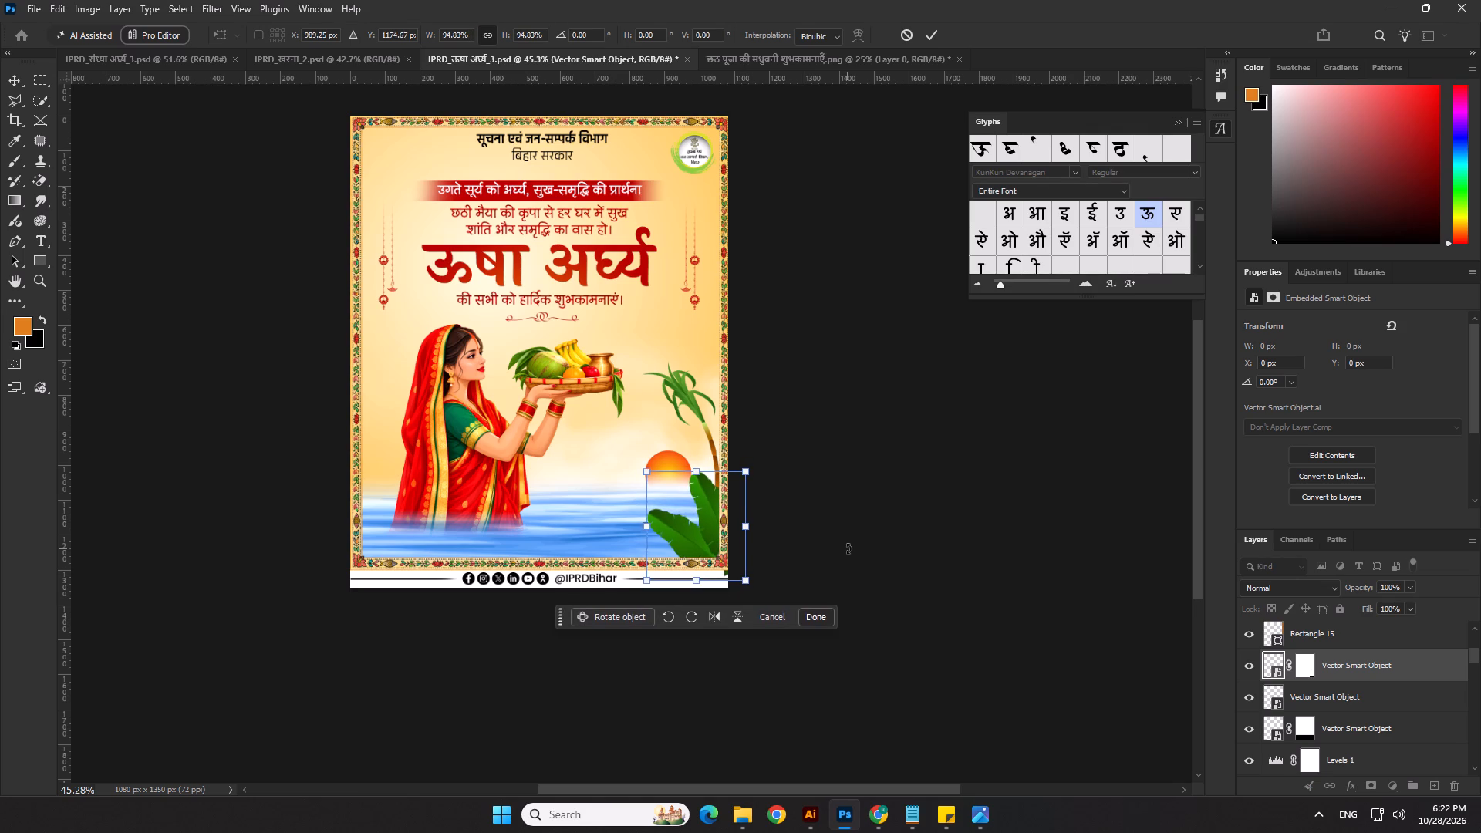
key(Down)
key(Down)
key(Down)
key(Up)
key(Up)
key(Return)
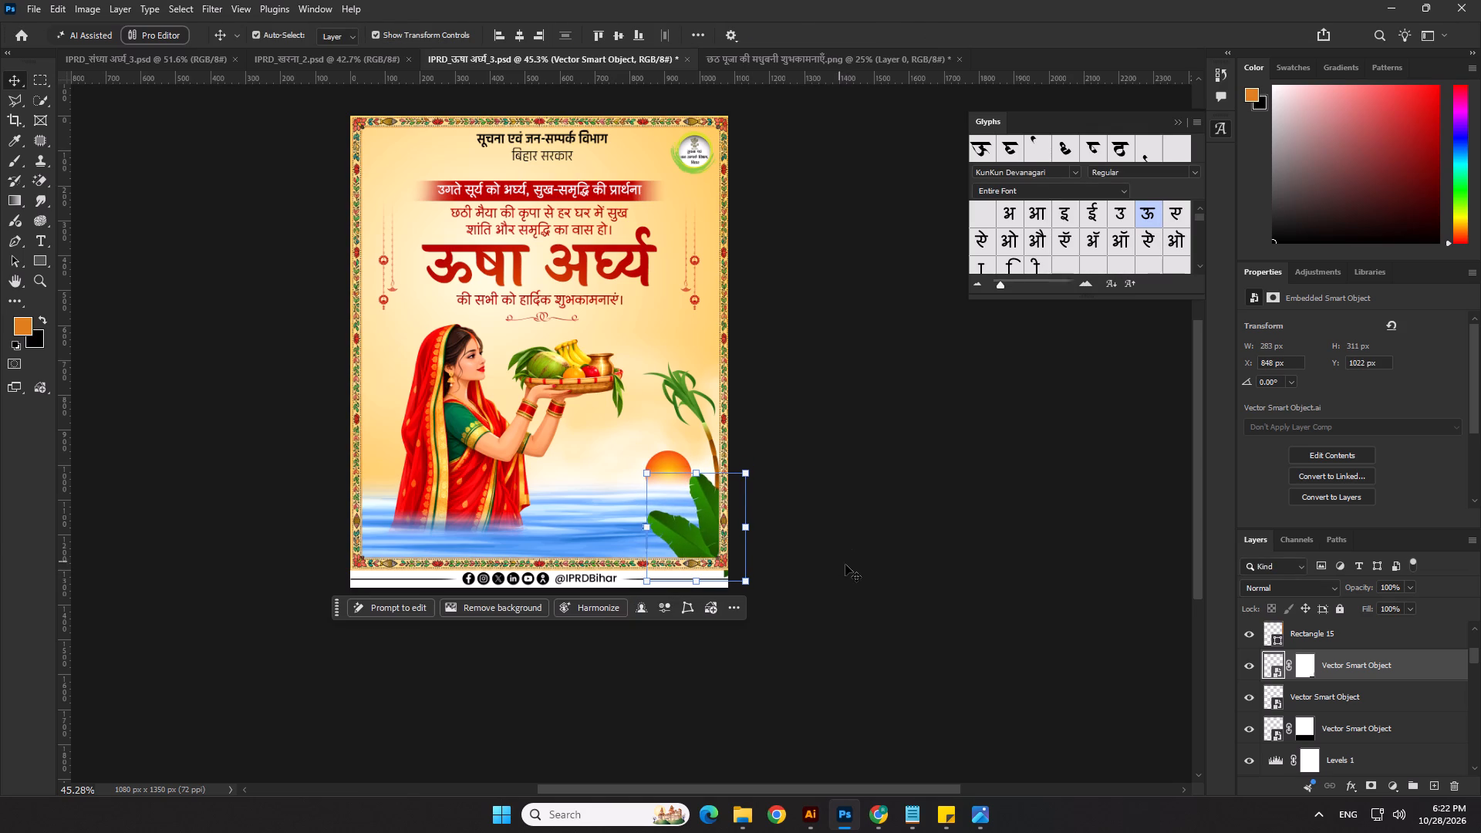
Select the footer corner below the border and clear the leftover leaf fragment there on the banana leaves' layer mask.
click(39, 79)
scroll(738, 604, up, 2)
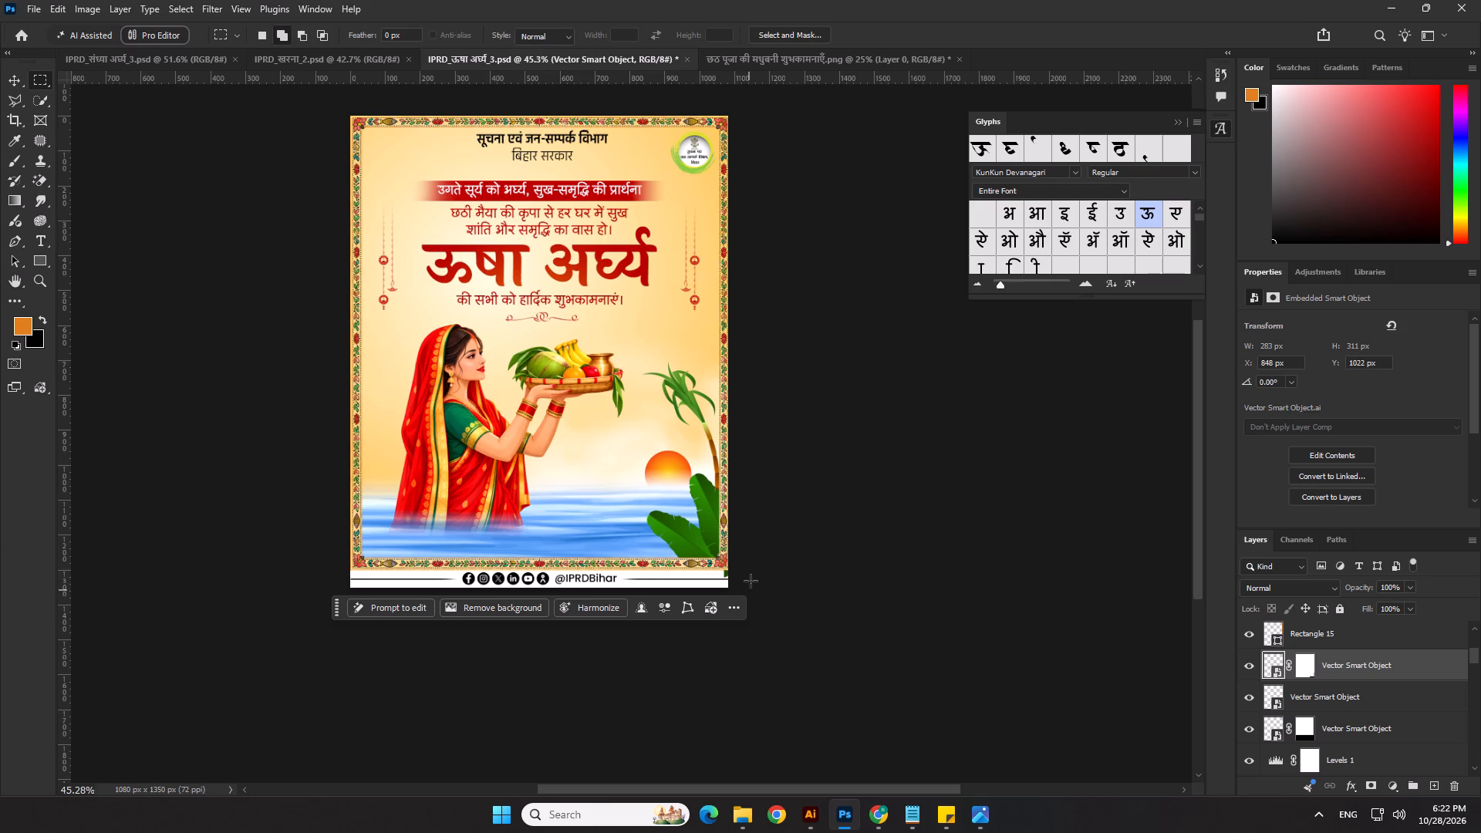
drag(744, 562, 702, 596)
key(Delete)
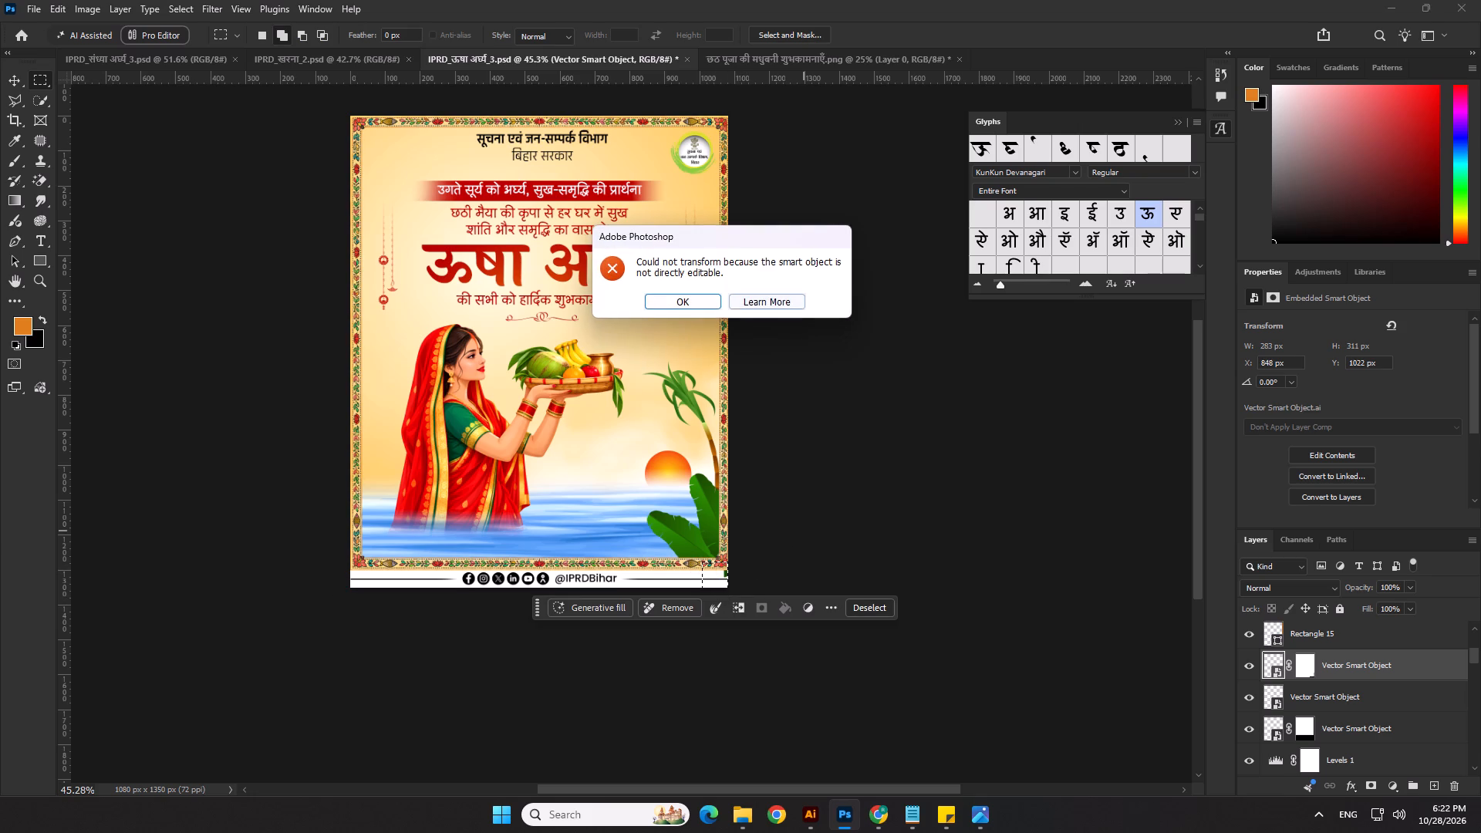
click(698, 295)
click(1307, 669)
key(Delete)
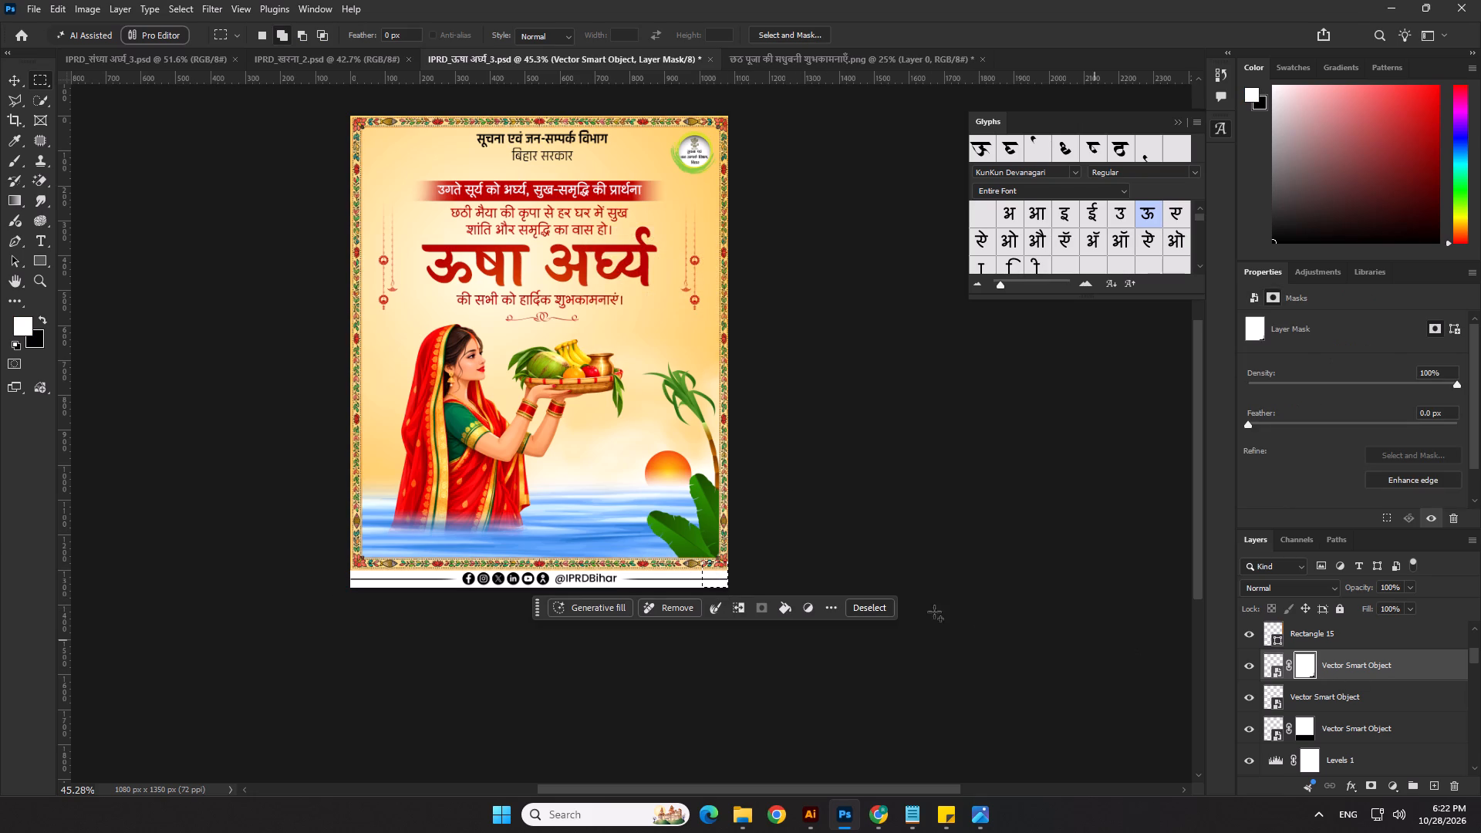
Deselect the banana leaves layer and save the IPRD_ऊषा अर्घ्य_3 poster document.
click(924, 488)
scroll(926, 505, down, 3)
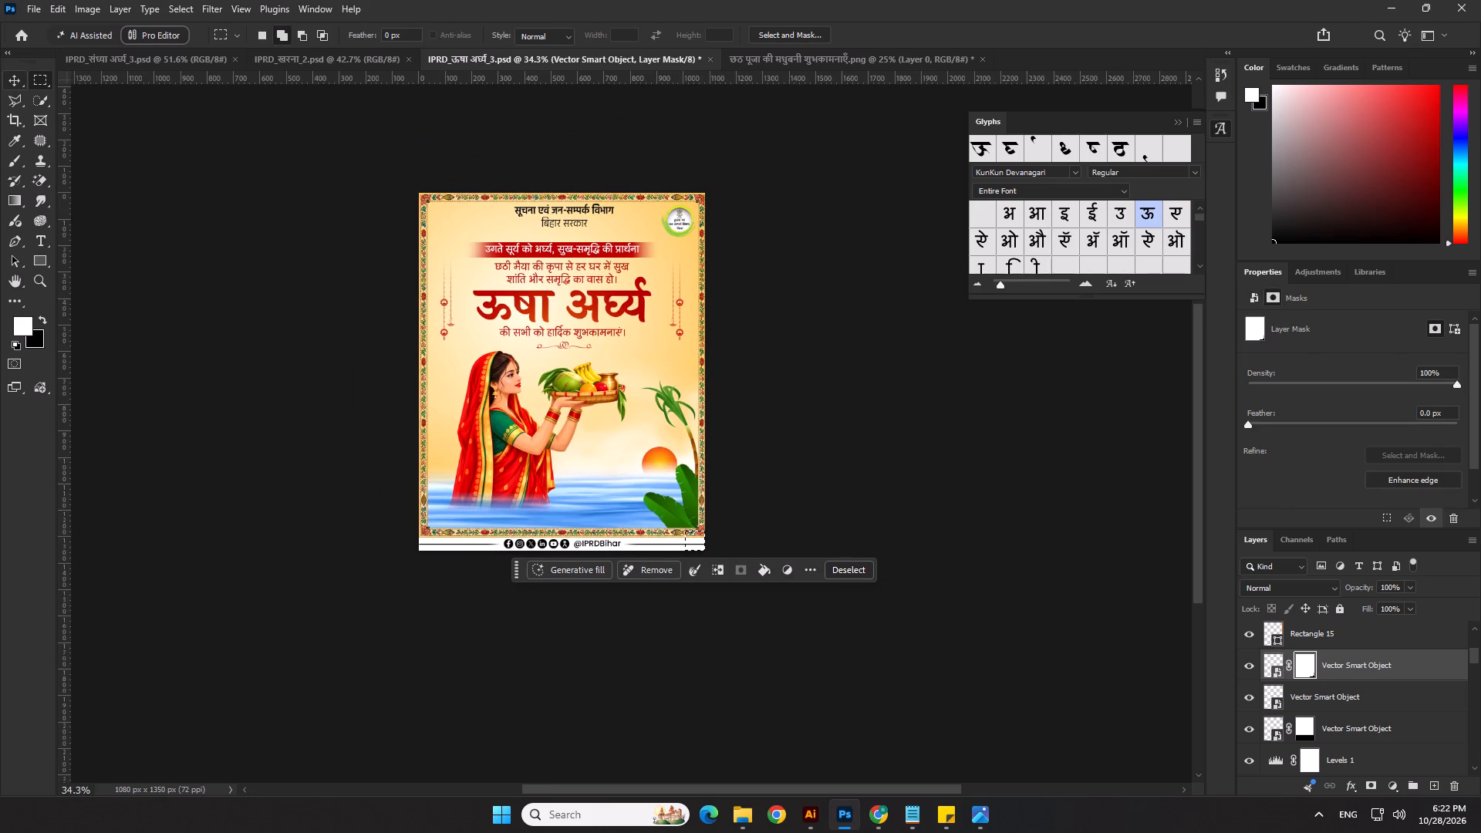
click(13, 72)
click(168, 267)
scroll(710, 358, down, 2)
click(215, 287)
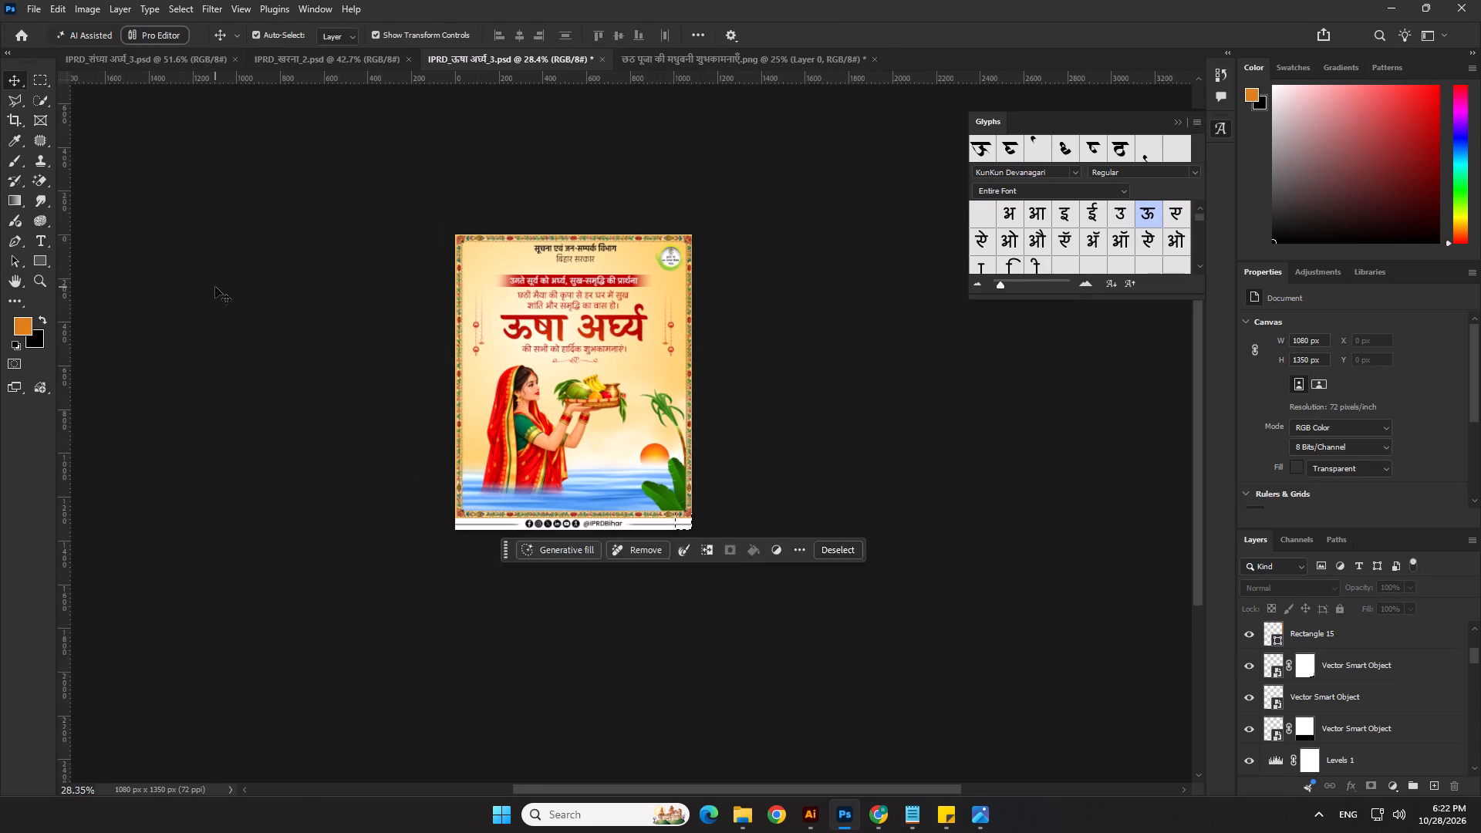
key(ctrl+s)
Save a PNG copy of the poster as IPRD_ऊषा अर्घ्य_3 copy.png with large file size, replacing the existing copy.
click(30, 2)
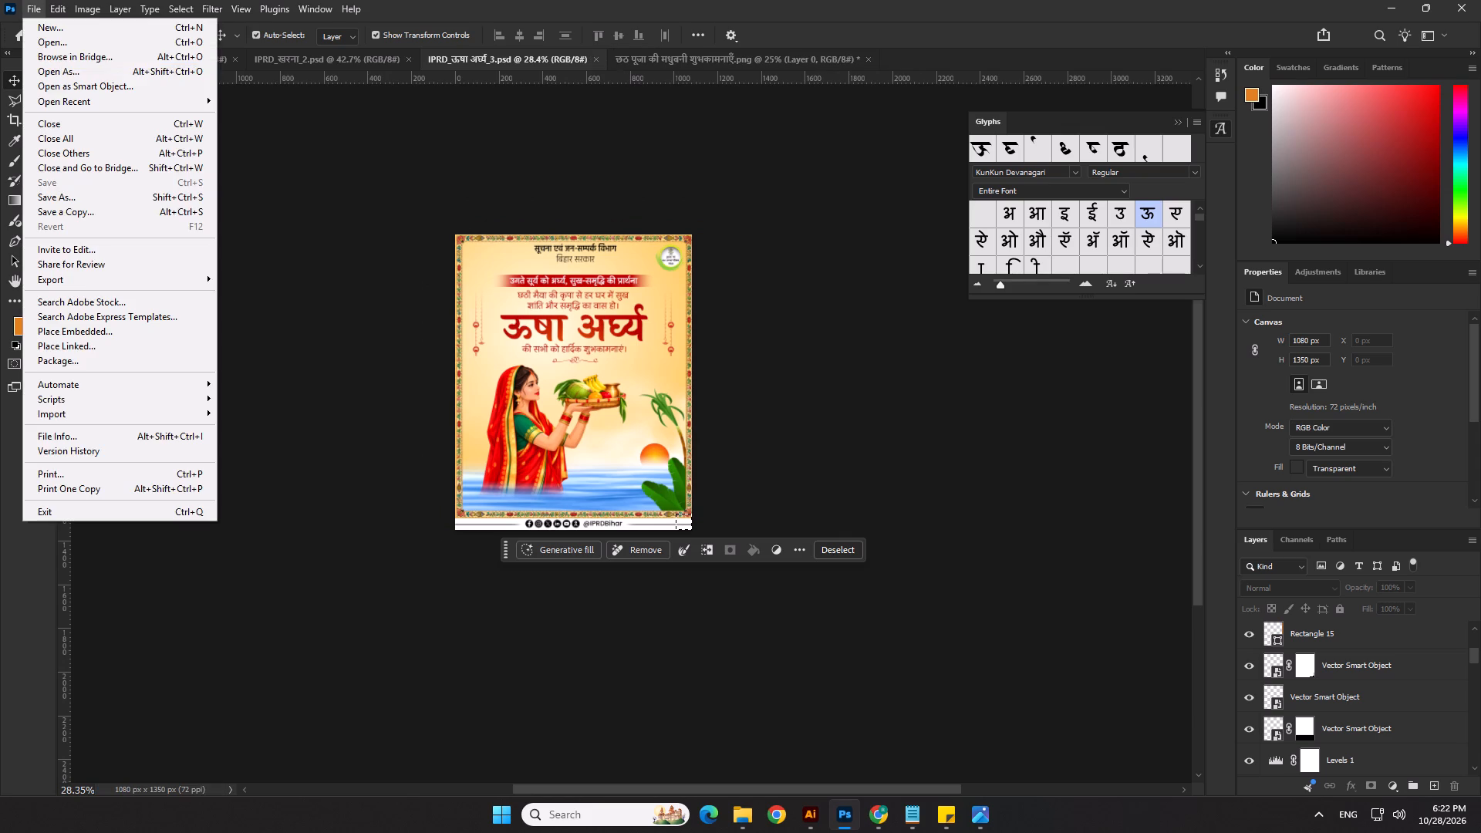
click(72, 209)
click(209, 658)
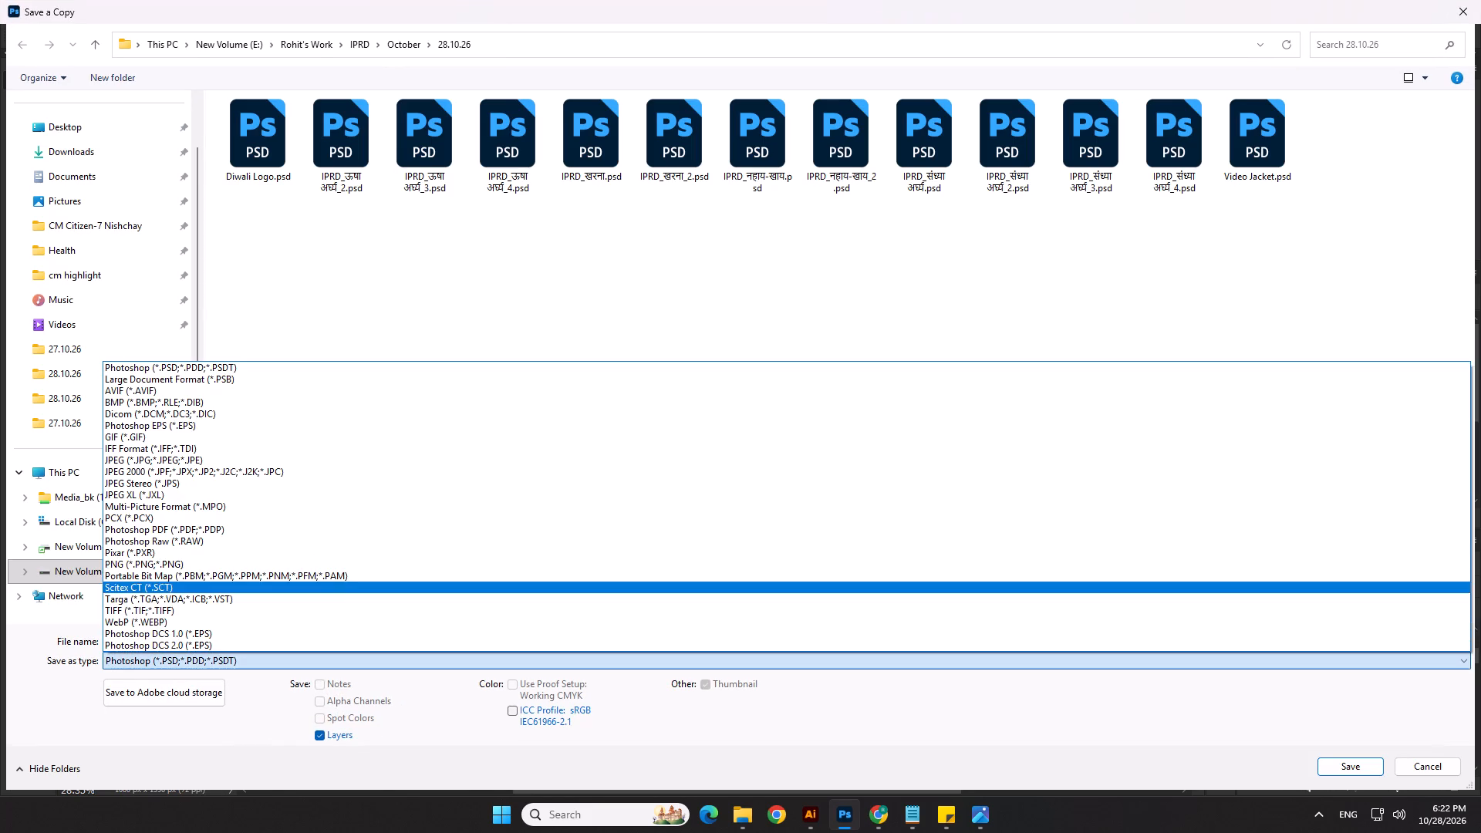
click(168, 569)
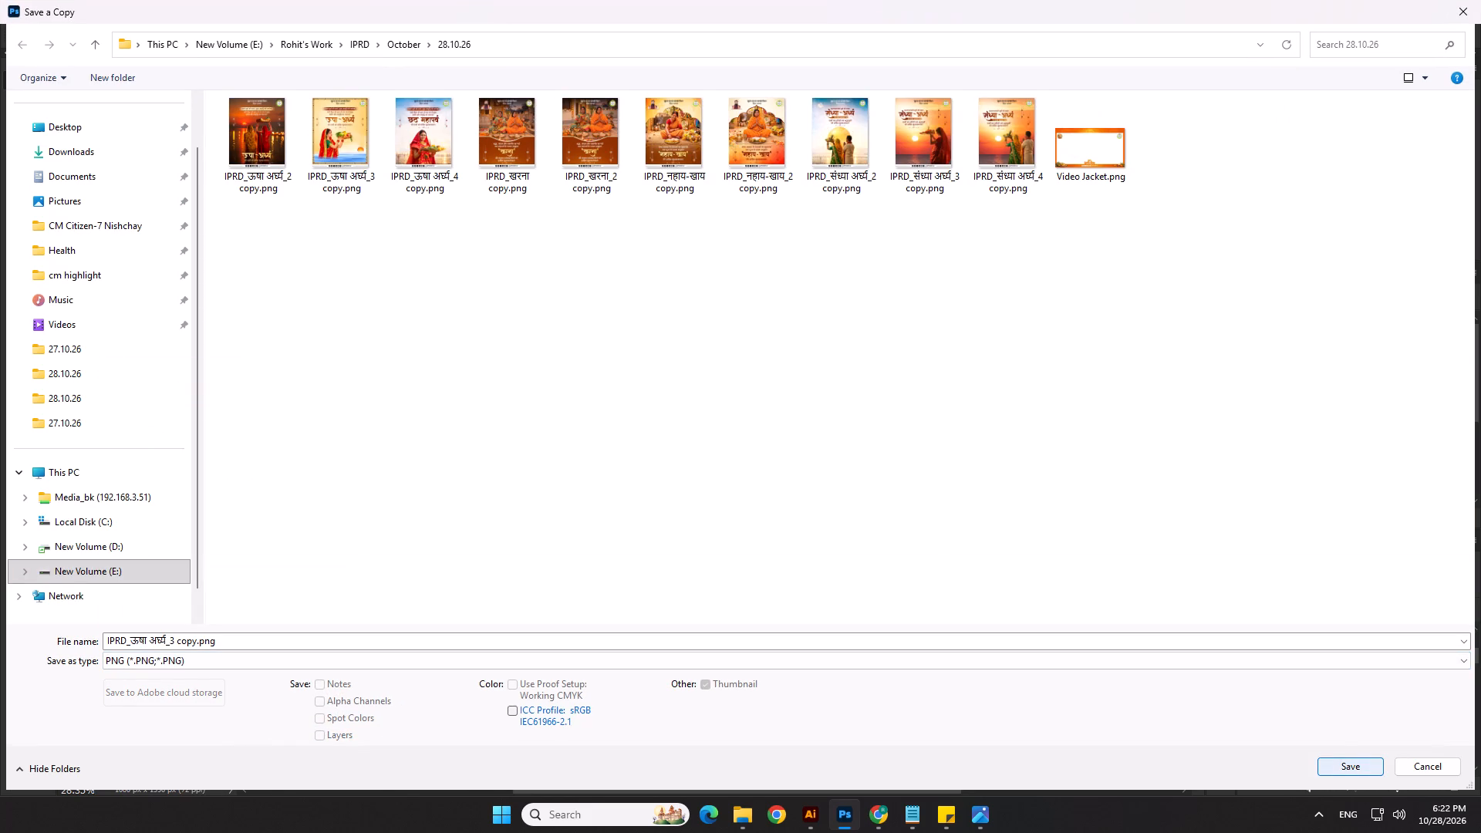
click(1321, 761)
click(774, 410)
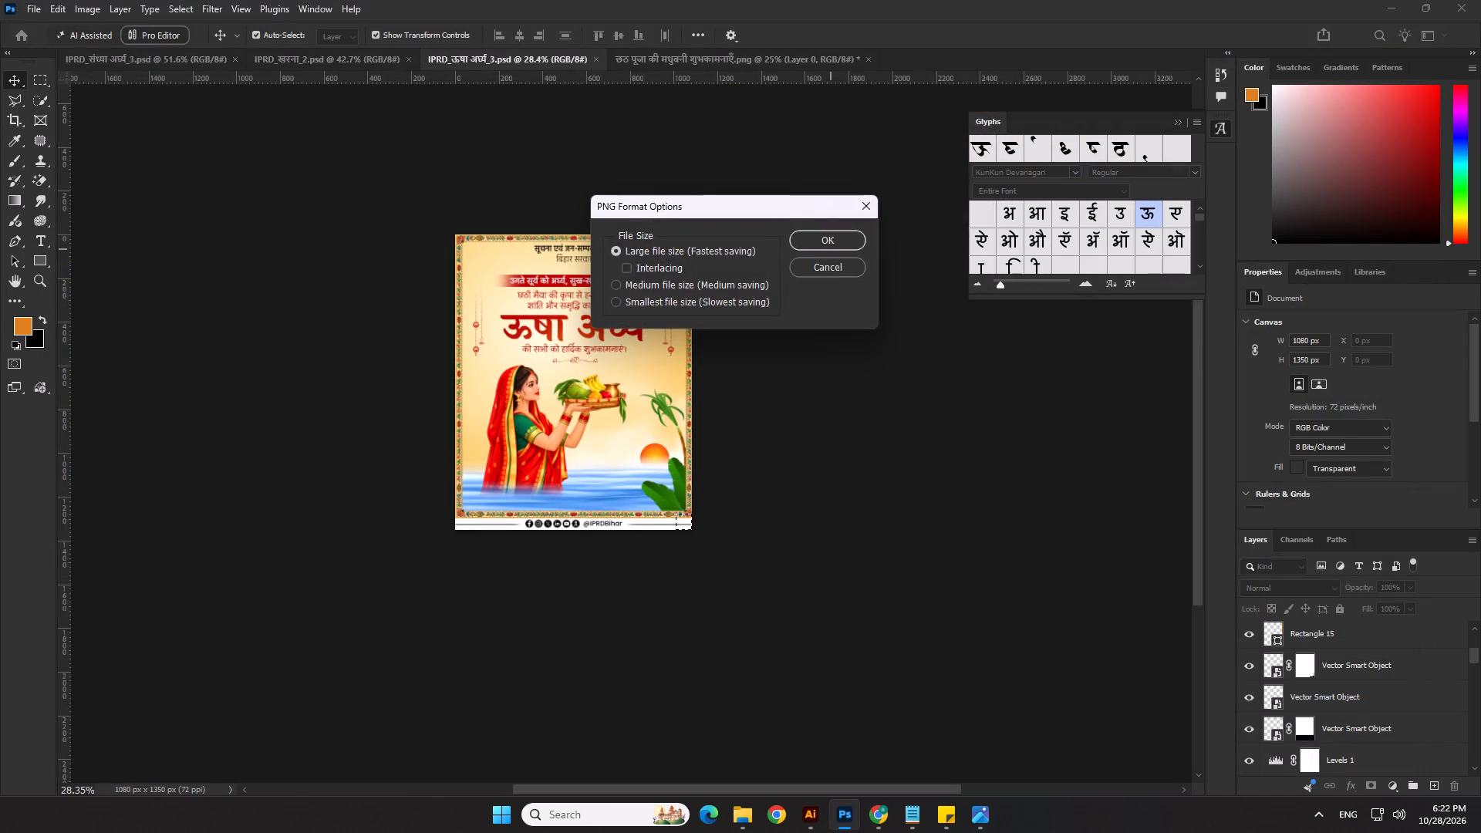
click(828, 234)
click(855, 414)
Clear the leftover selection in the footer corner below the border.
scroll(554, 366, up, 5)
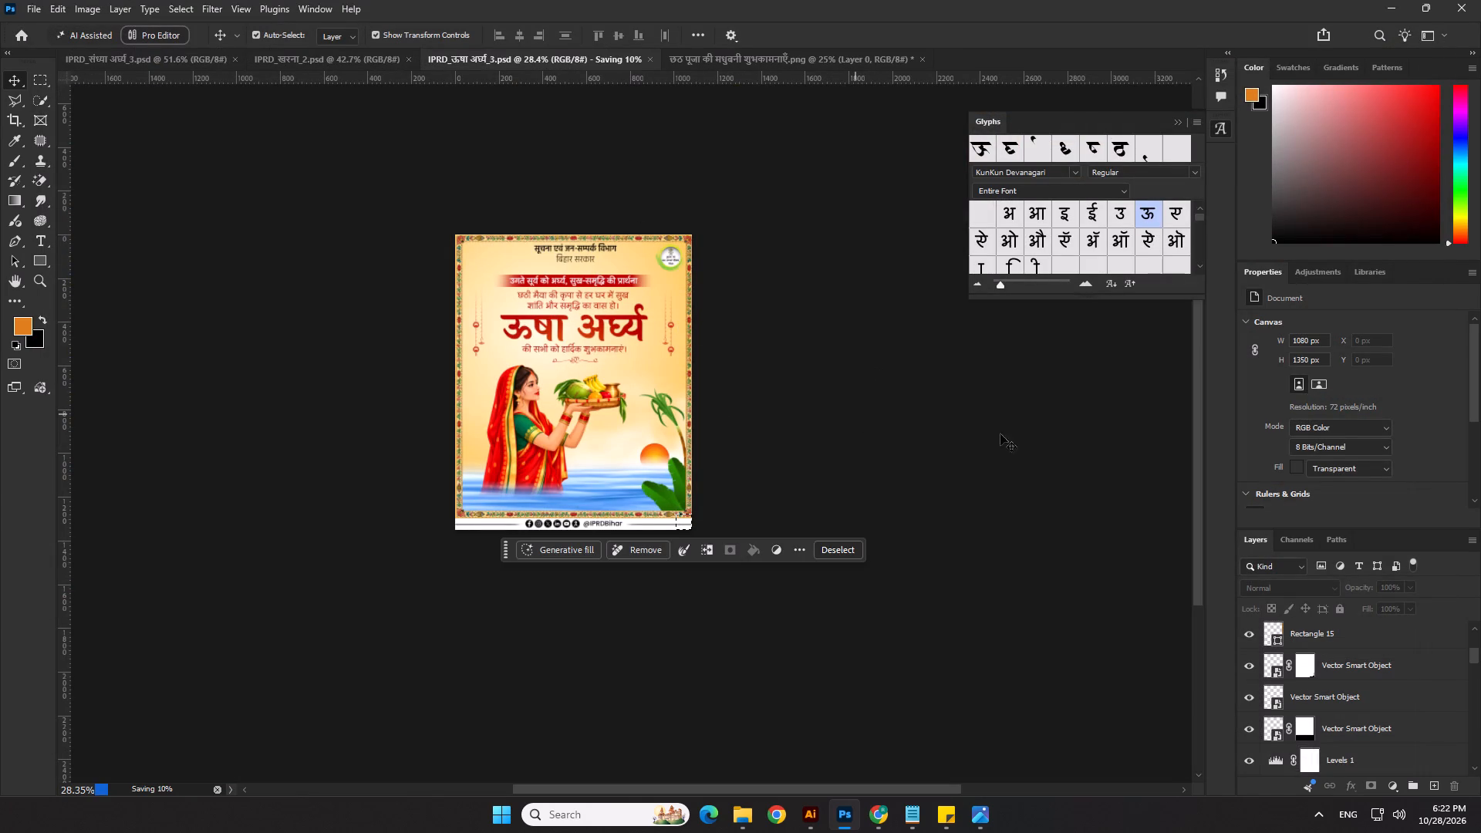
scroll(685, 309, up, 3)
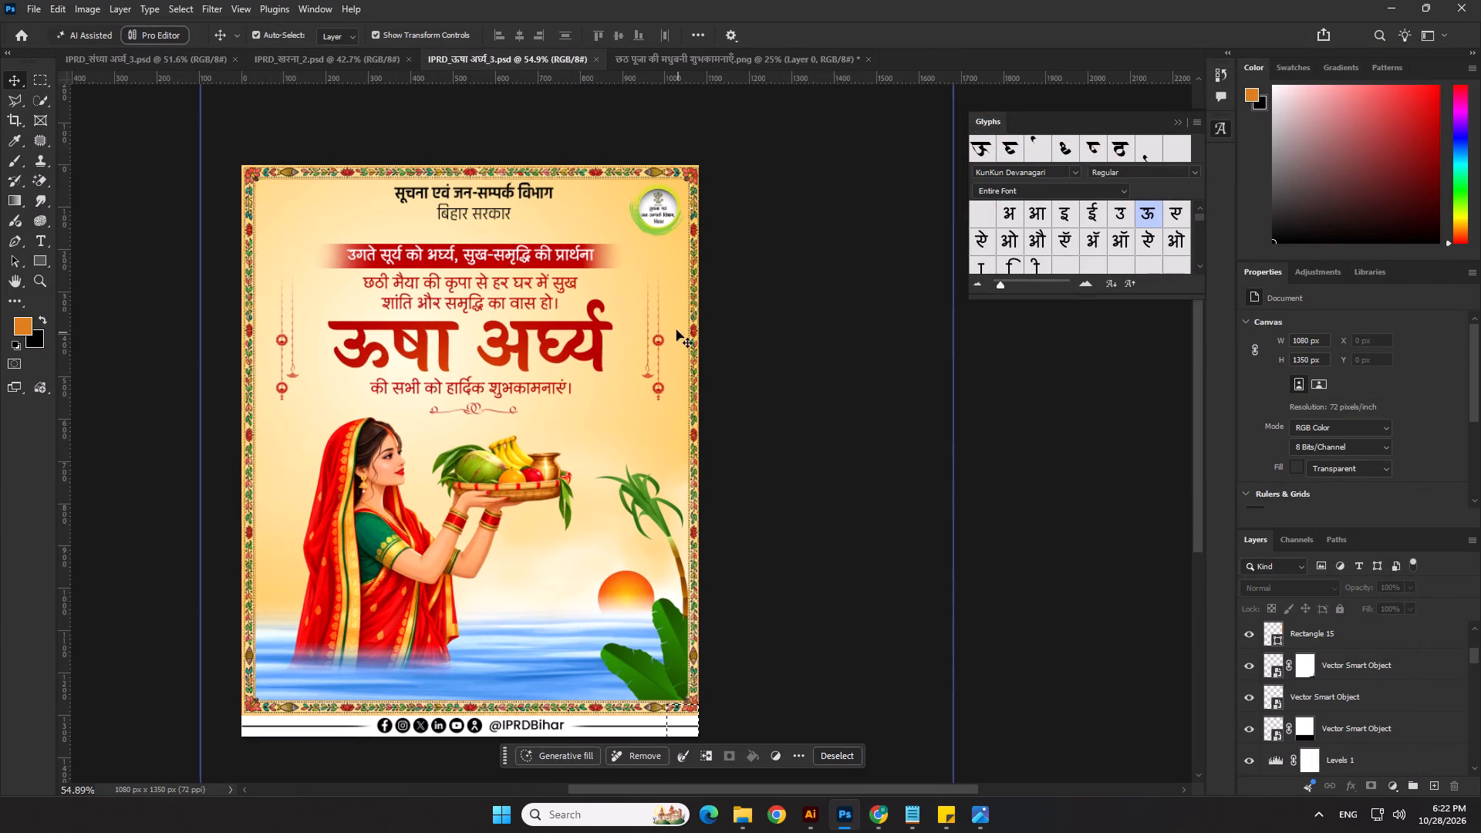
click(47, 72)
click(130, 130)
right_click(449, 265)
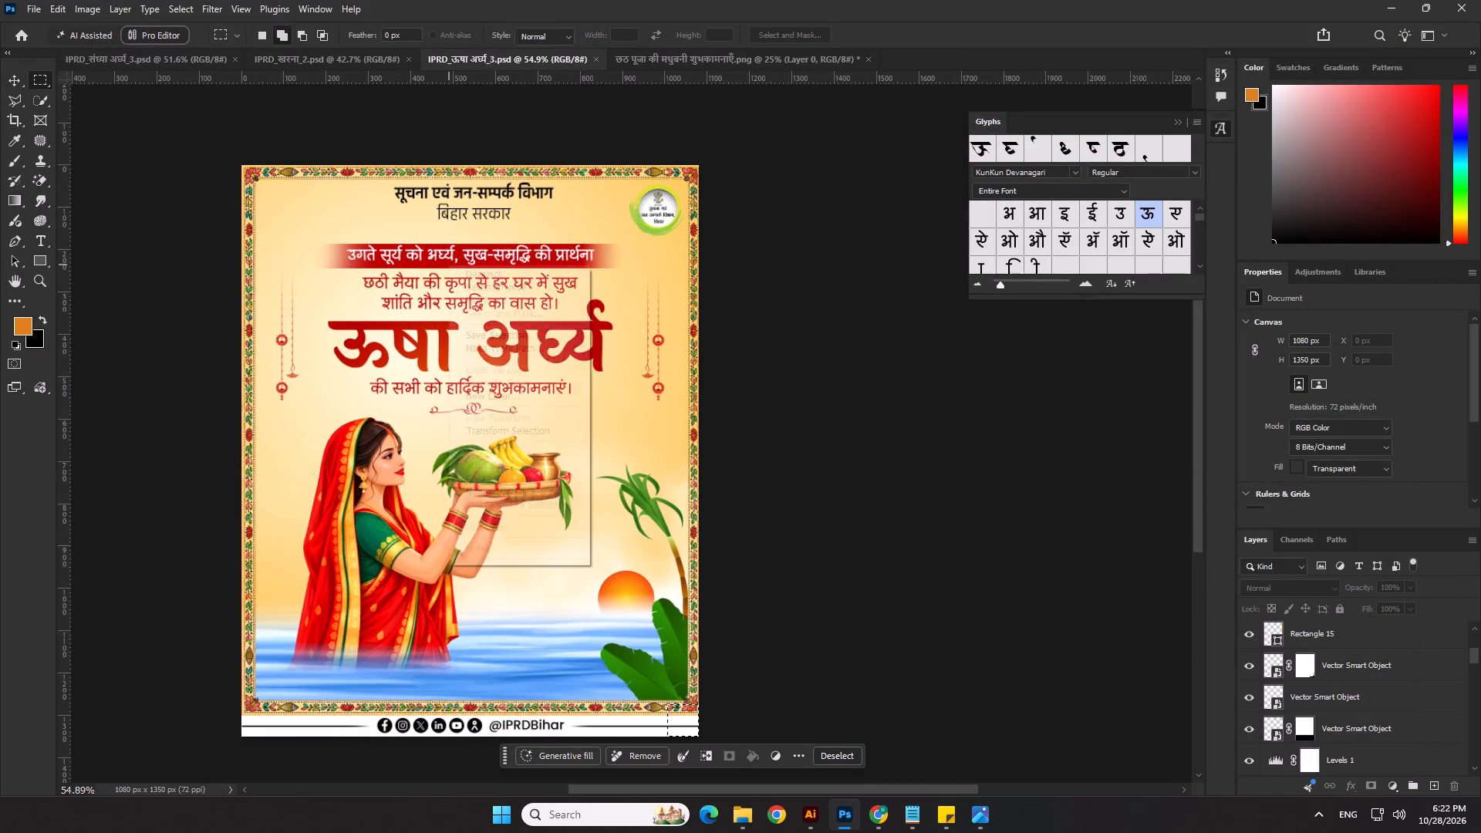
drag(480, 282, 487, 276)
click(15, 81)
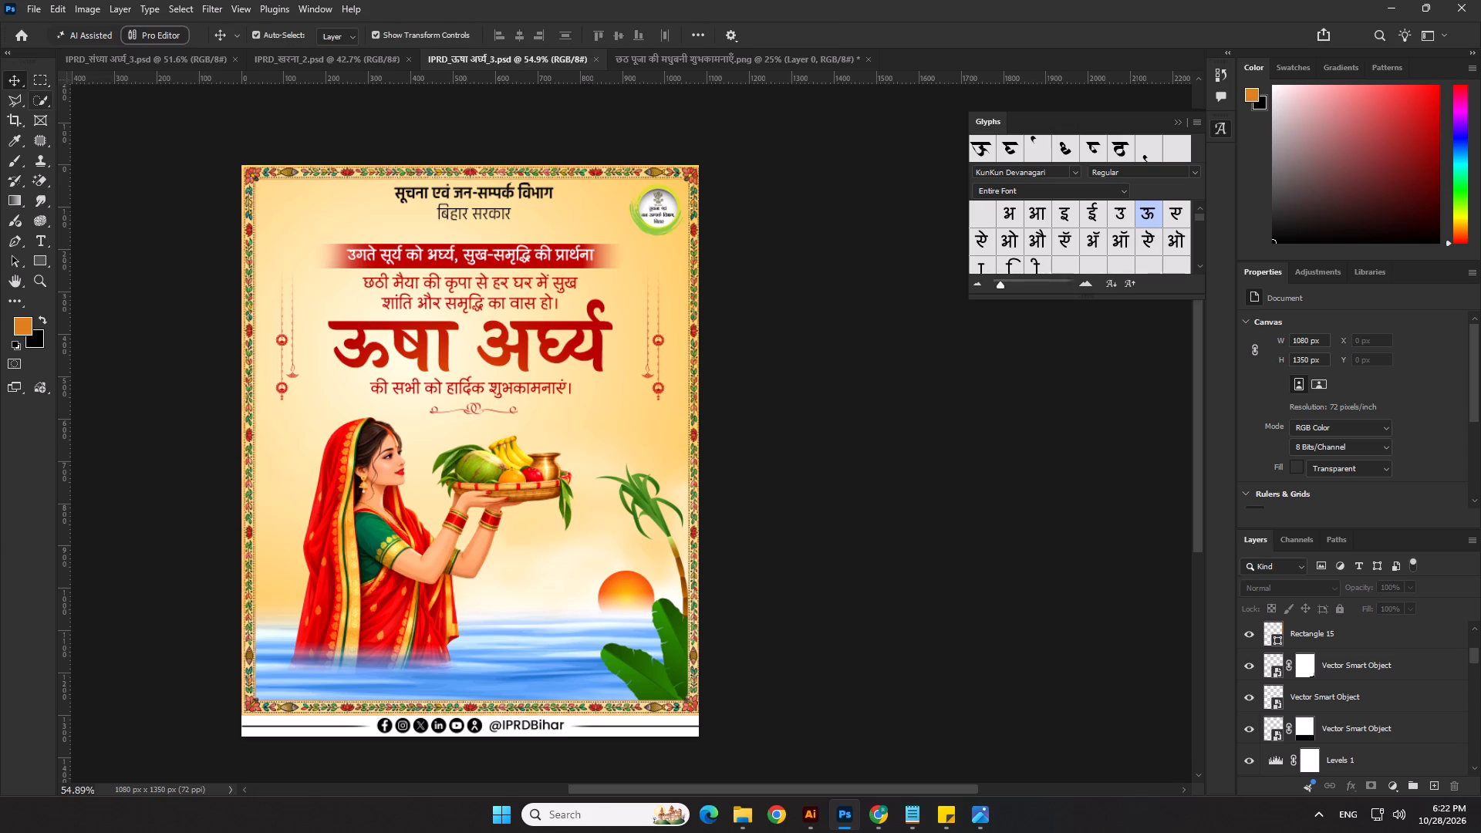
click(92, 151)
Combine the Madhubani border layer and the Rectangle 15 strip beneath it into one smart object.
scroll(606, 235, up, 4)
click(715, 224)
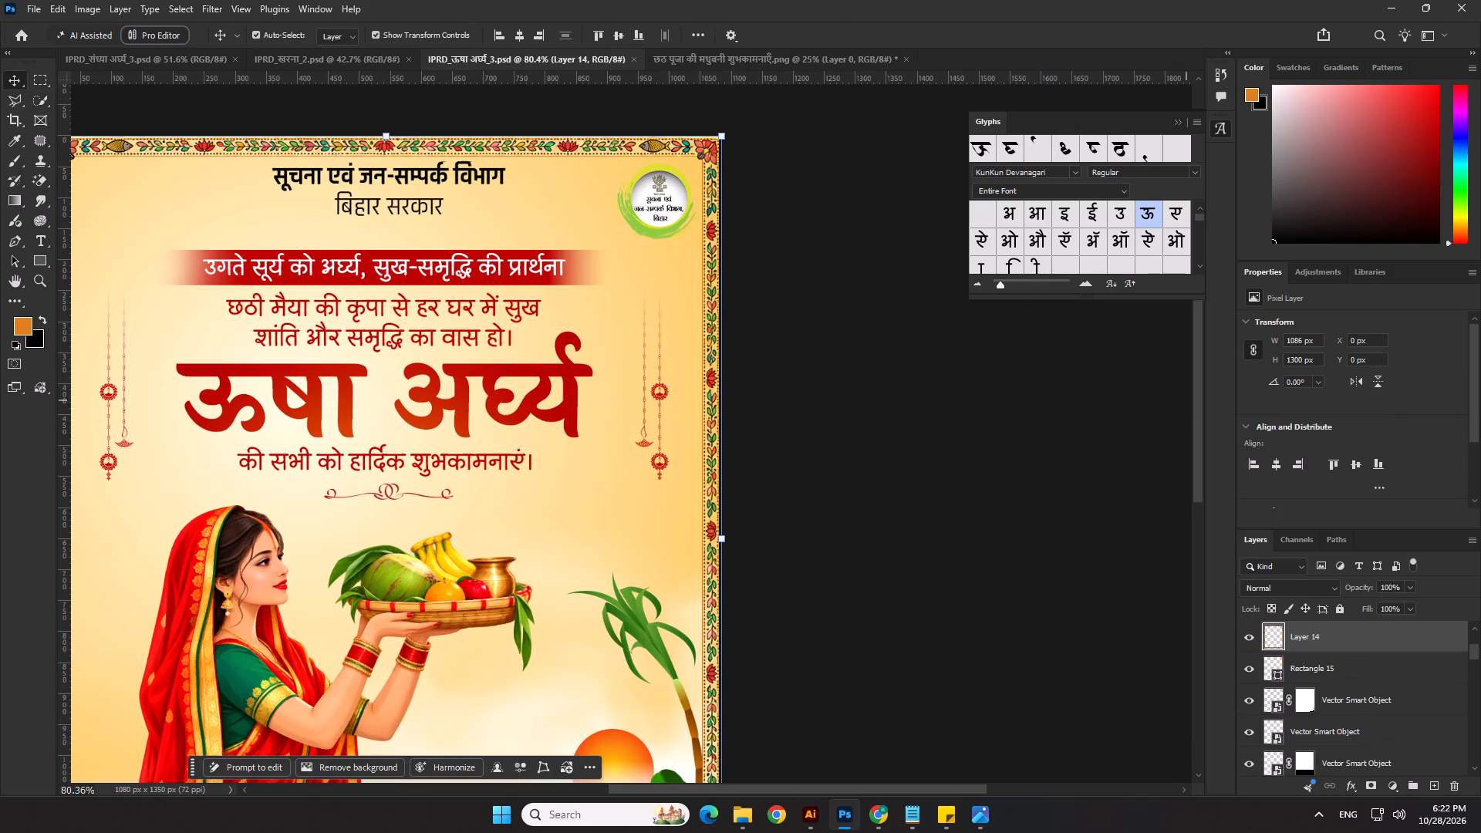
ctrl+click(1321, 661)
right_click(1331, 646)
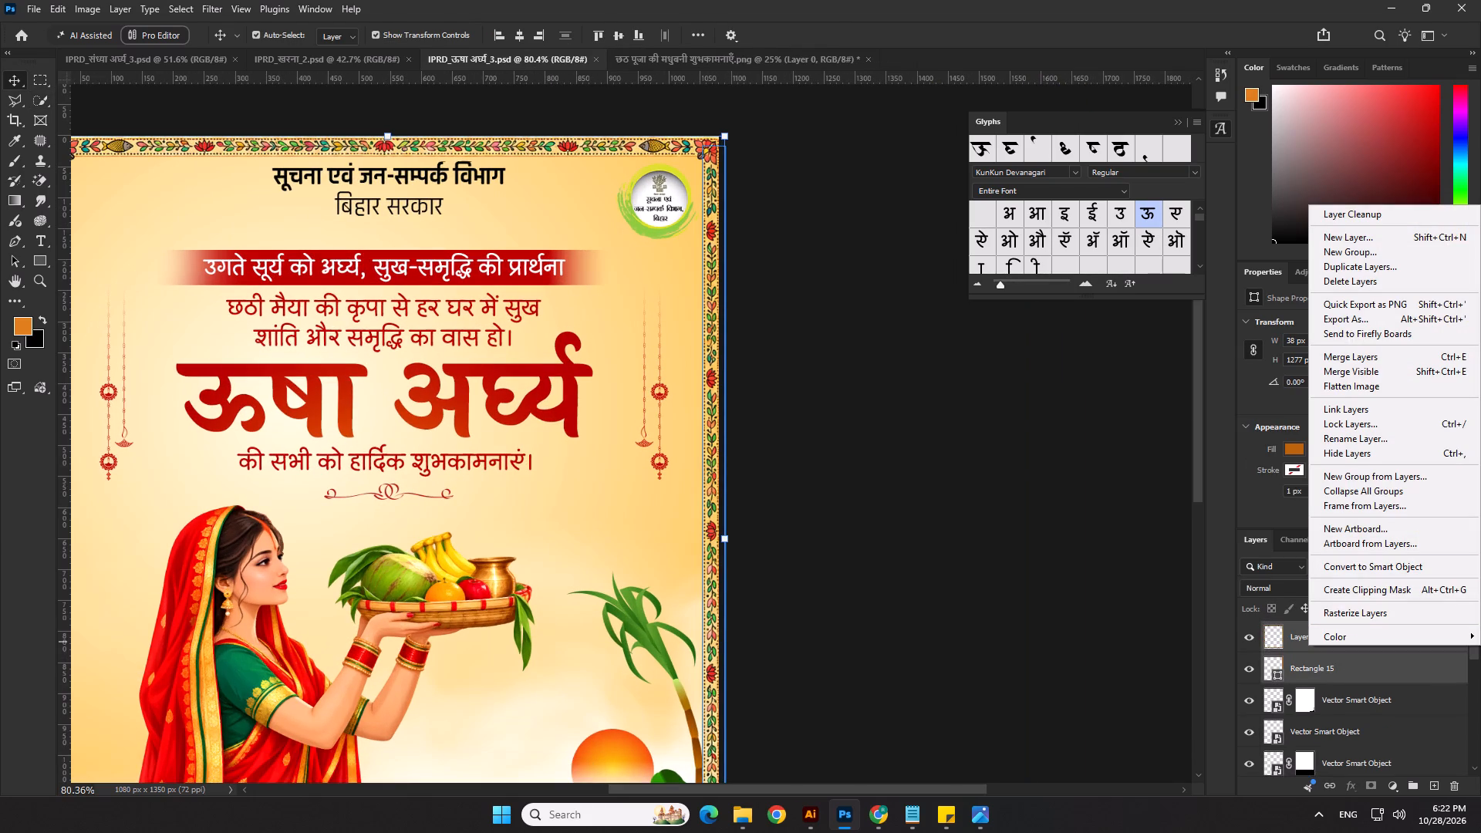
click(1360, 569)
Rename the combined border smart object as Frame and save the poster document.
click(1291, 637)
double_click(1299, 637)
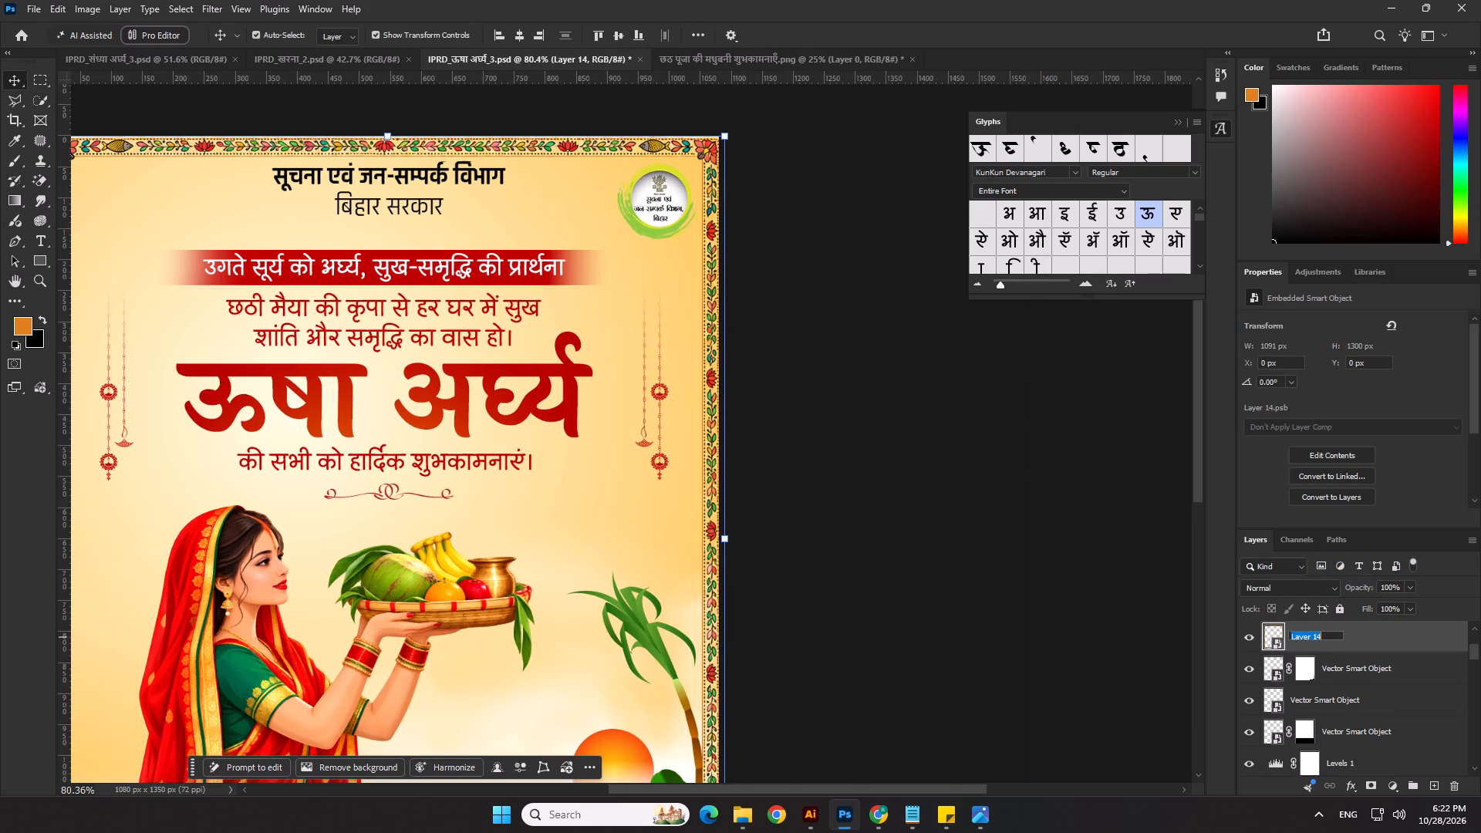
text(Frame)
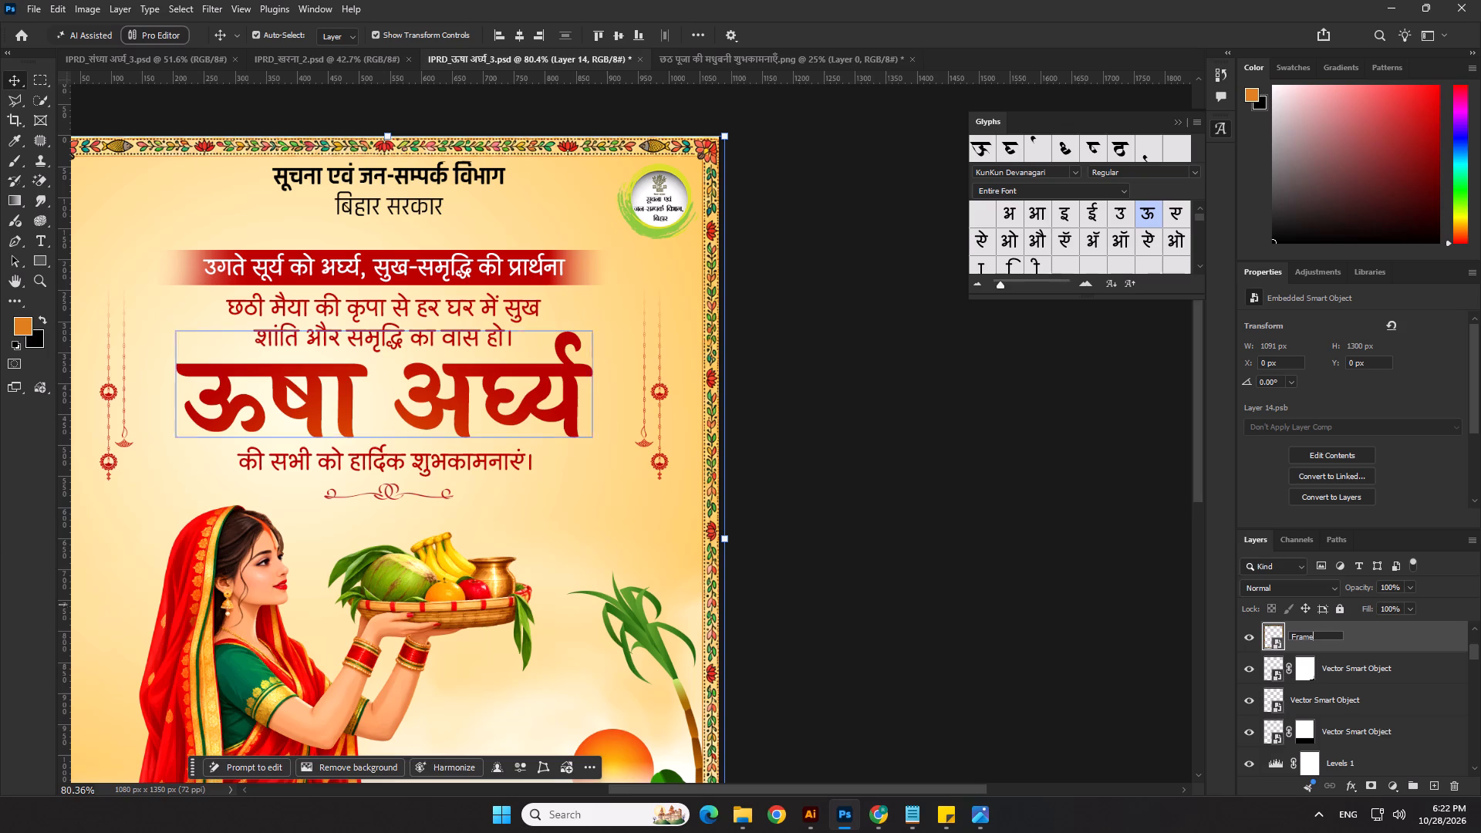
click(1024, 519)
scroll(1163, 590, down, 3)
key(ctrl+s)
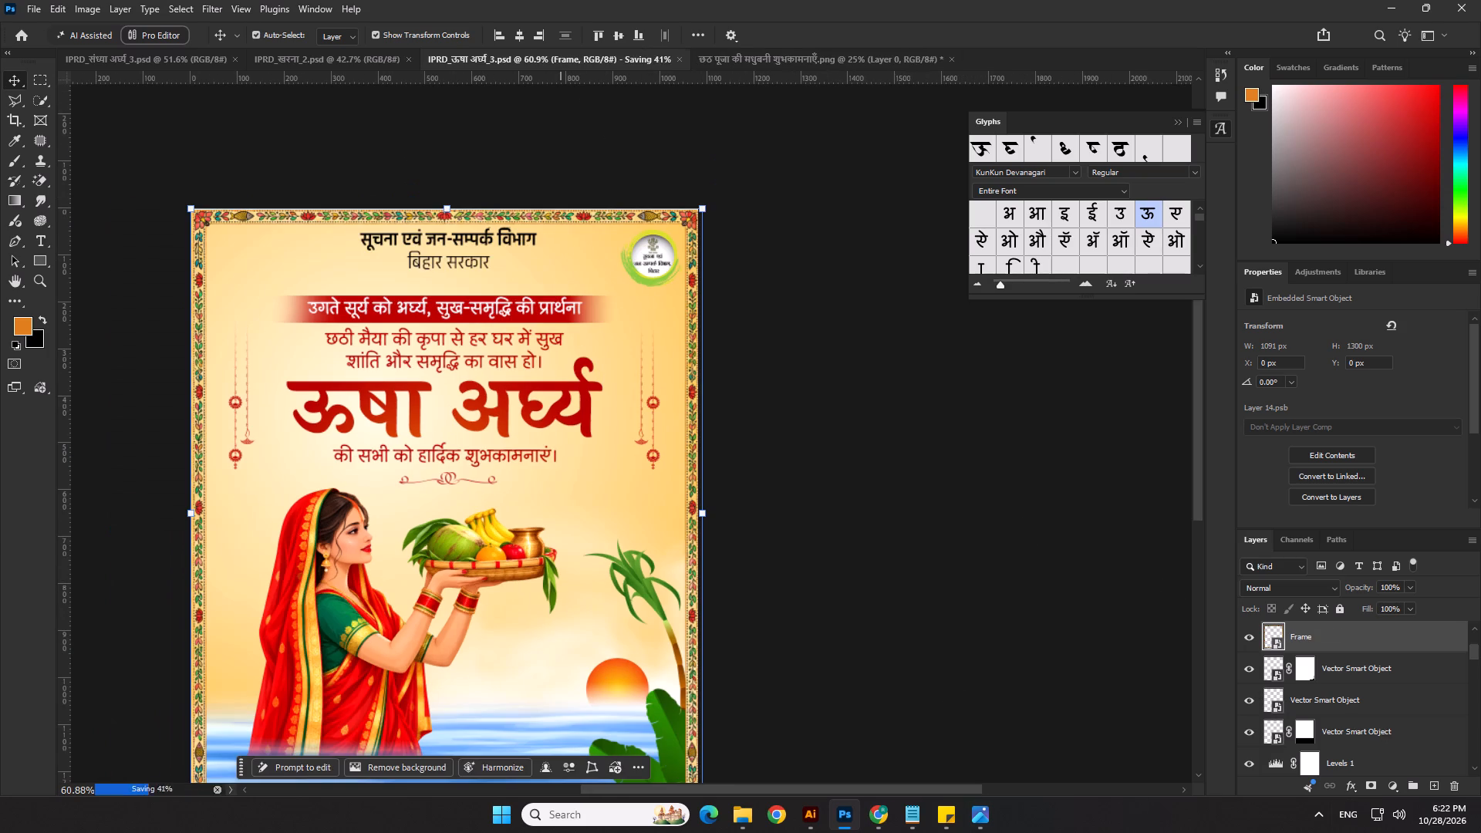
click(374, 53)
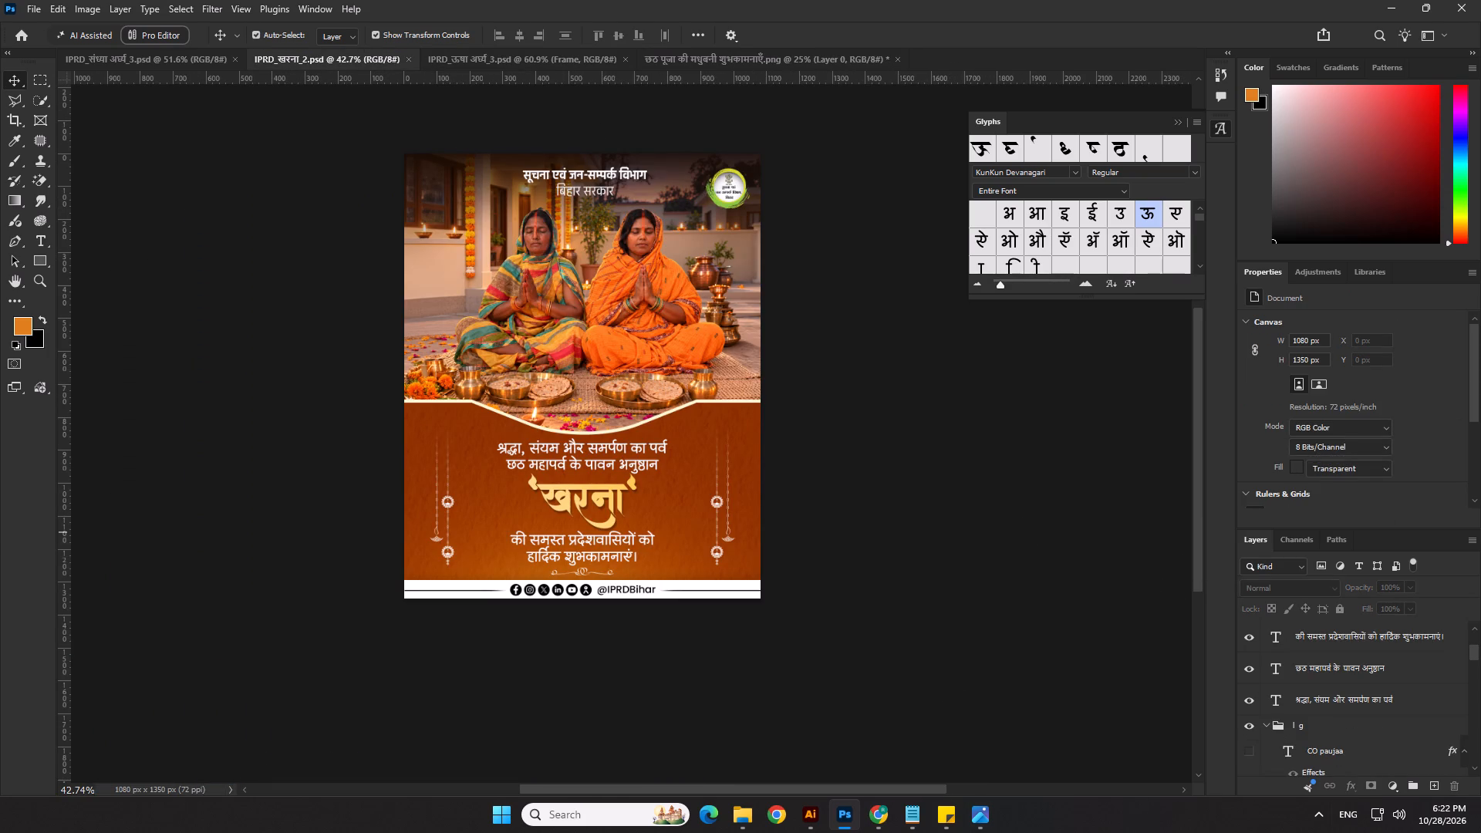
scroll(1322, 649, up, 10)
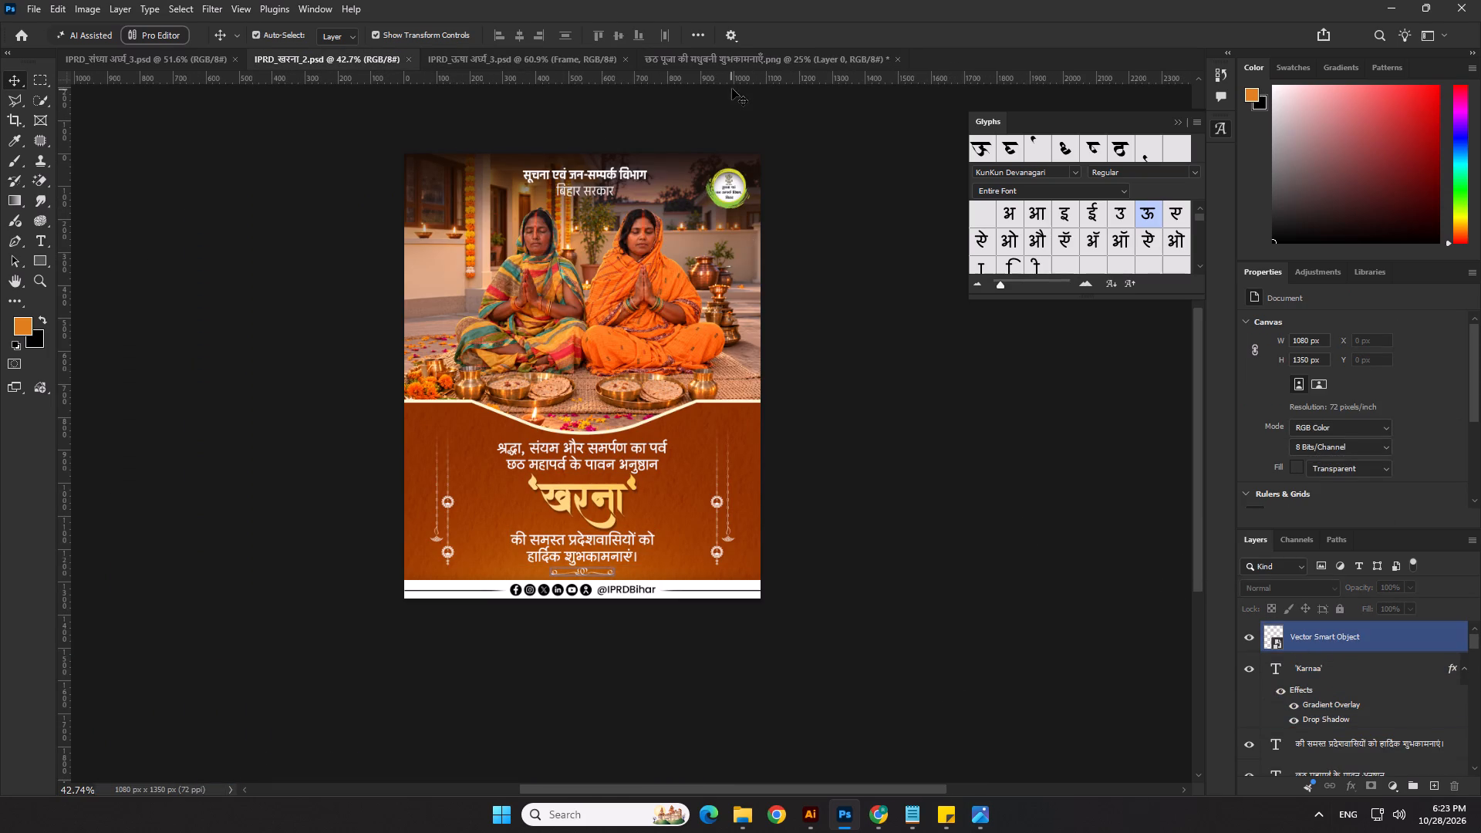
Close the छठ पूजा की मधुबनी शुभकामनाएँ.png border source document.
click(733, 59)
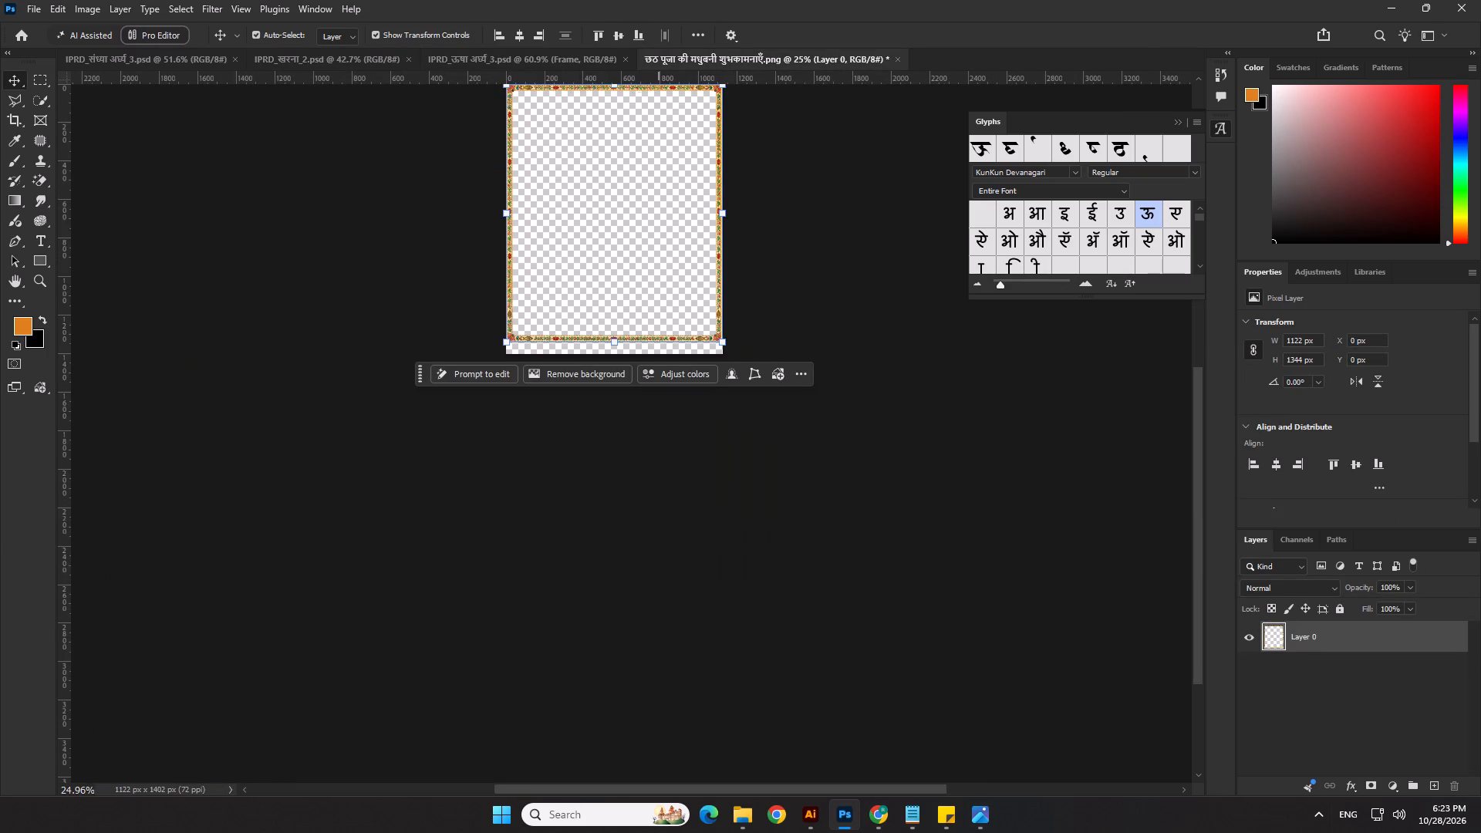
click(899, 57)
click(749, 298)
Return to the IPRD_ऊषा अर्घ्य_3 poster and scale the Frame border down to about 1086 x 1294 px.
click(563, 55)
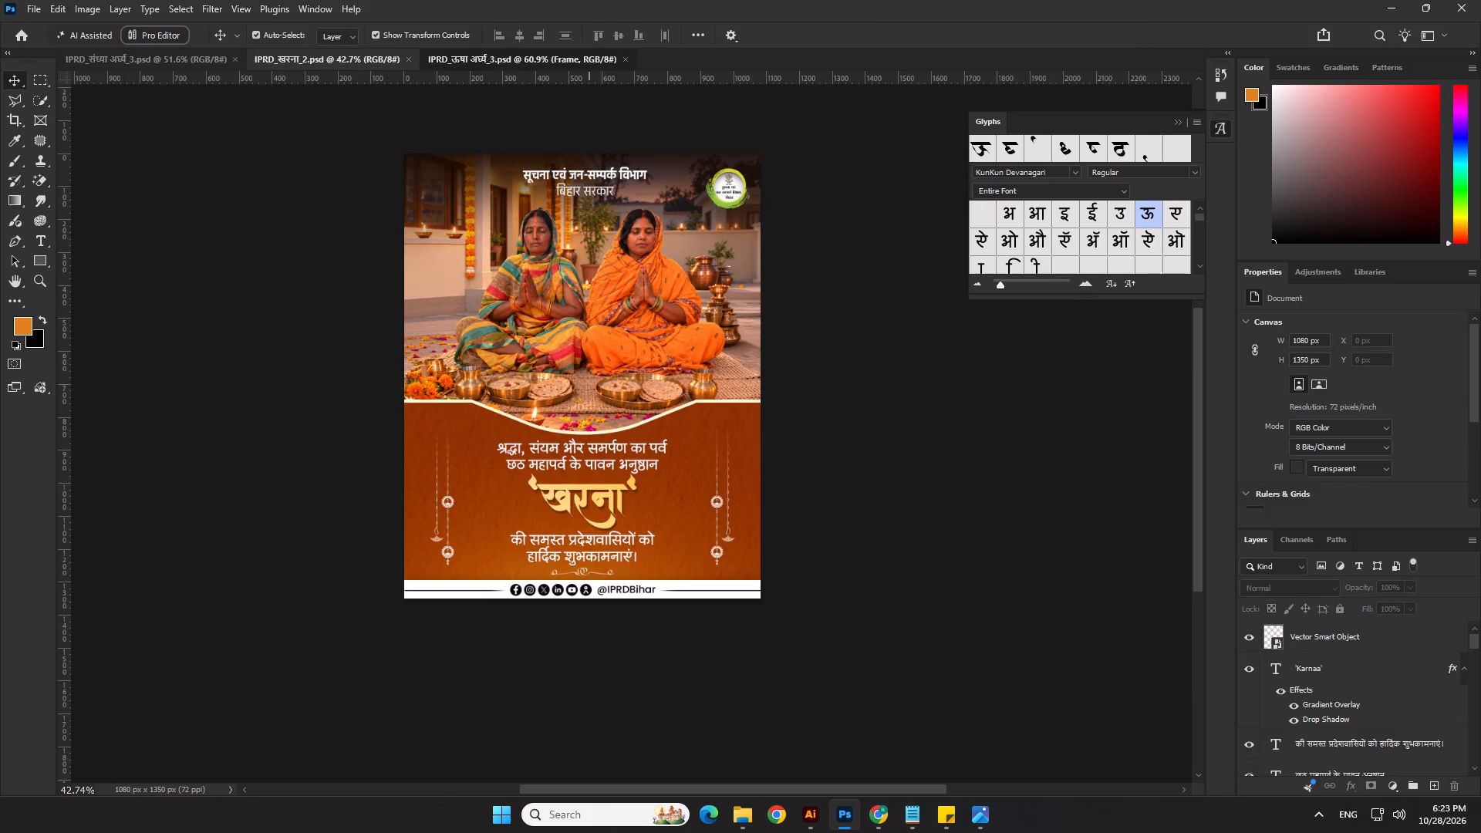
click(696, 228)
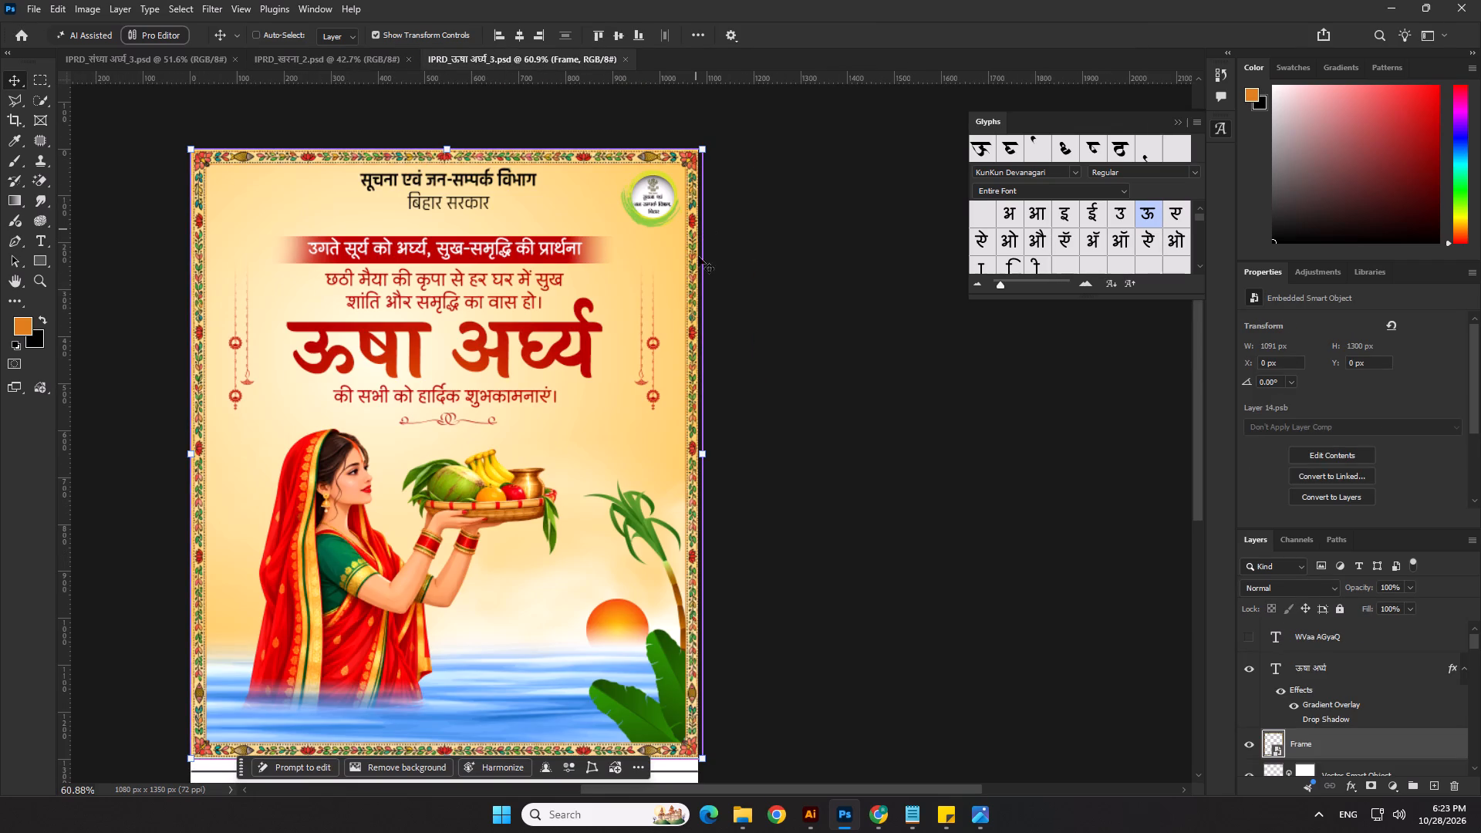
click(705, 455)
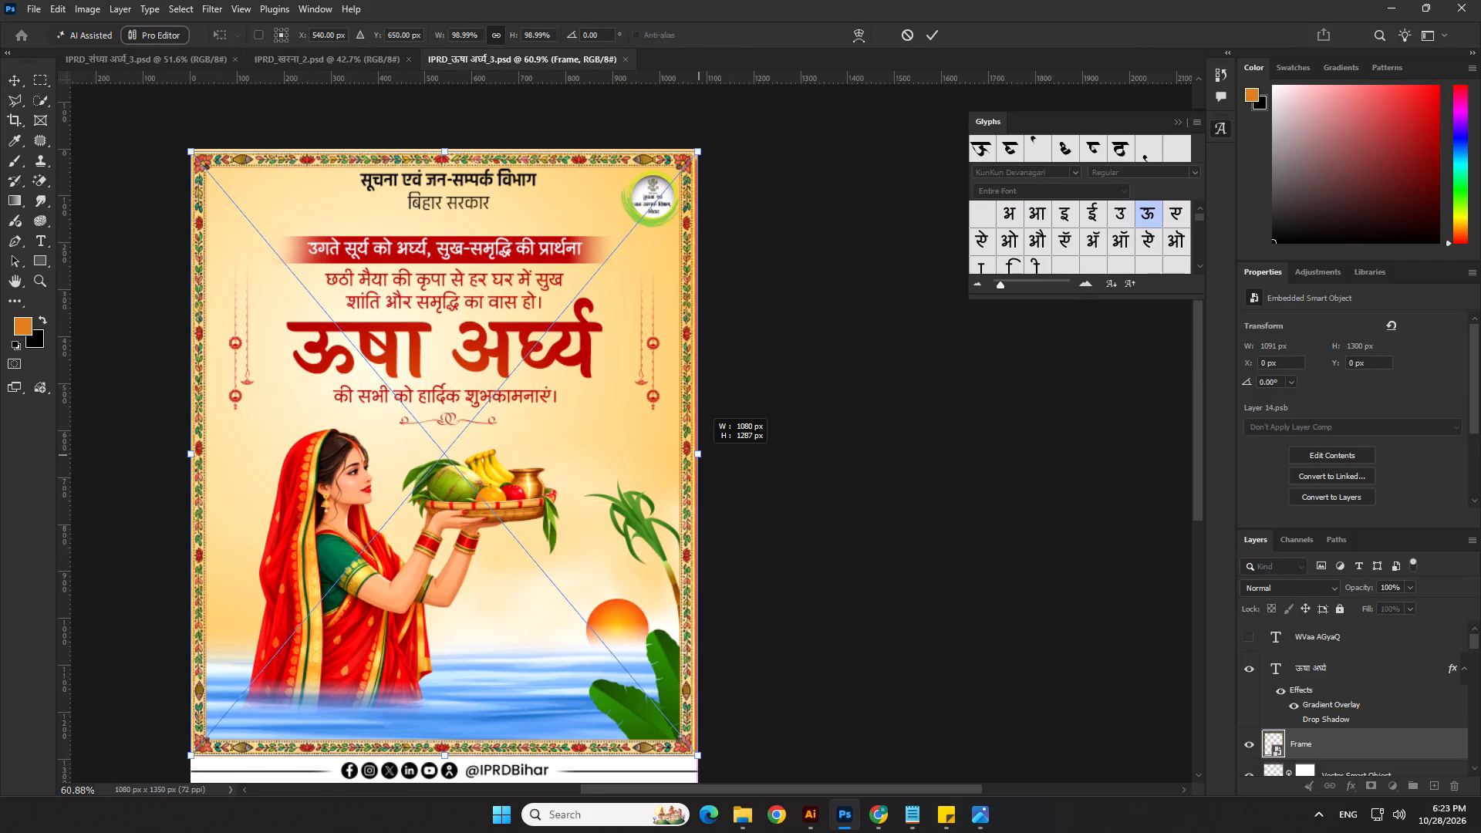
scroll(700, 453, up, 7)
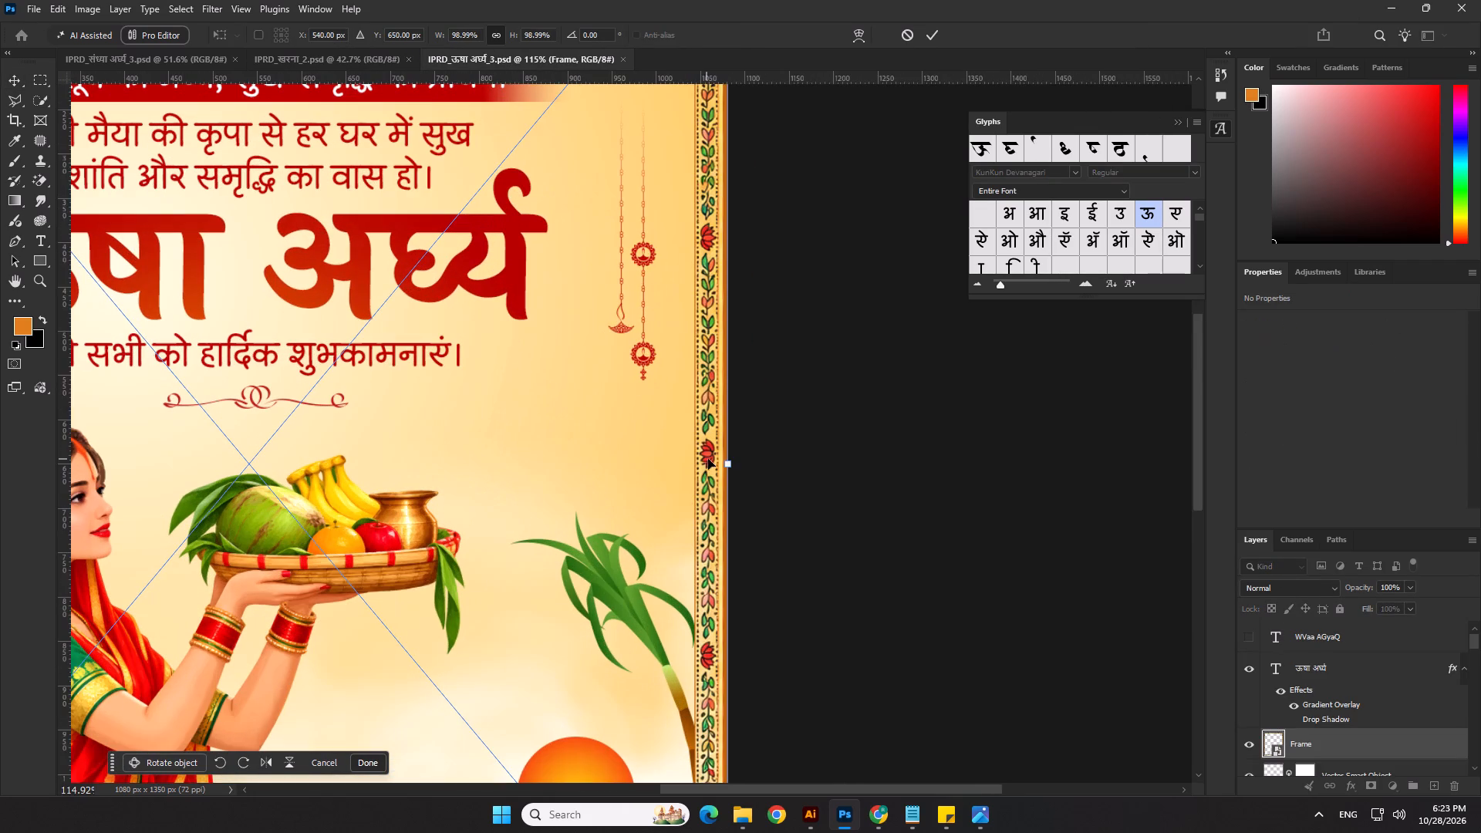
click(731, 466)
key(Return)
scroll(931, 467, down, 10)
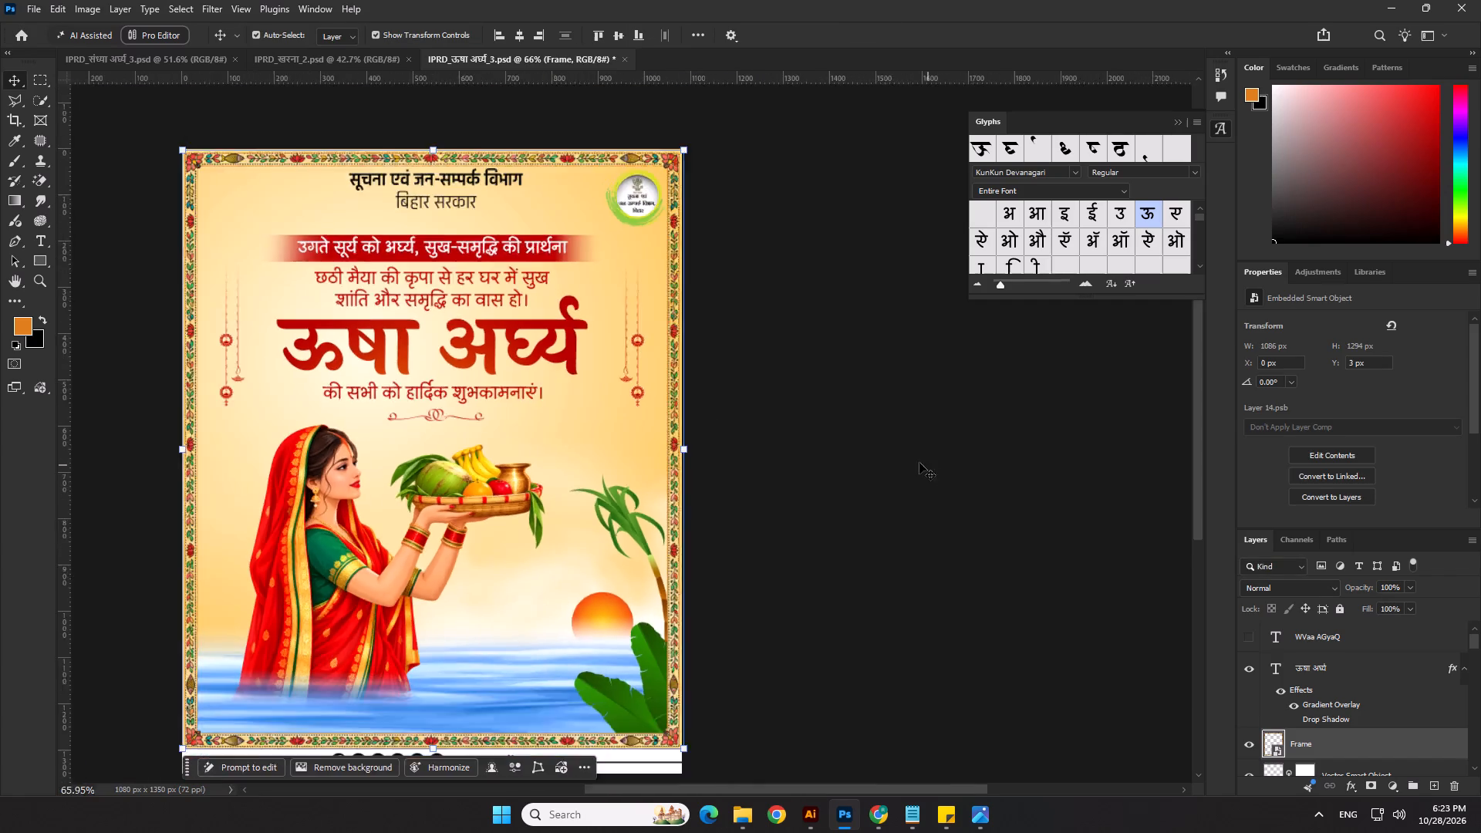
Nudge the Frame border up to Y -1 px along the poster's top edge.
scroll(519, 164, up, 6)
key(Up)
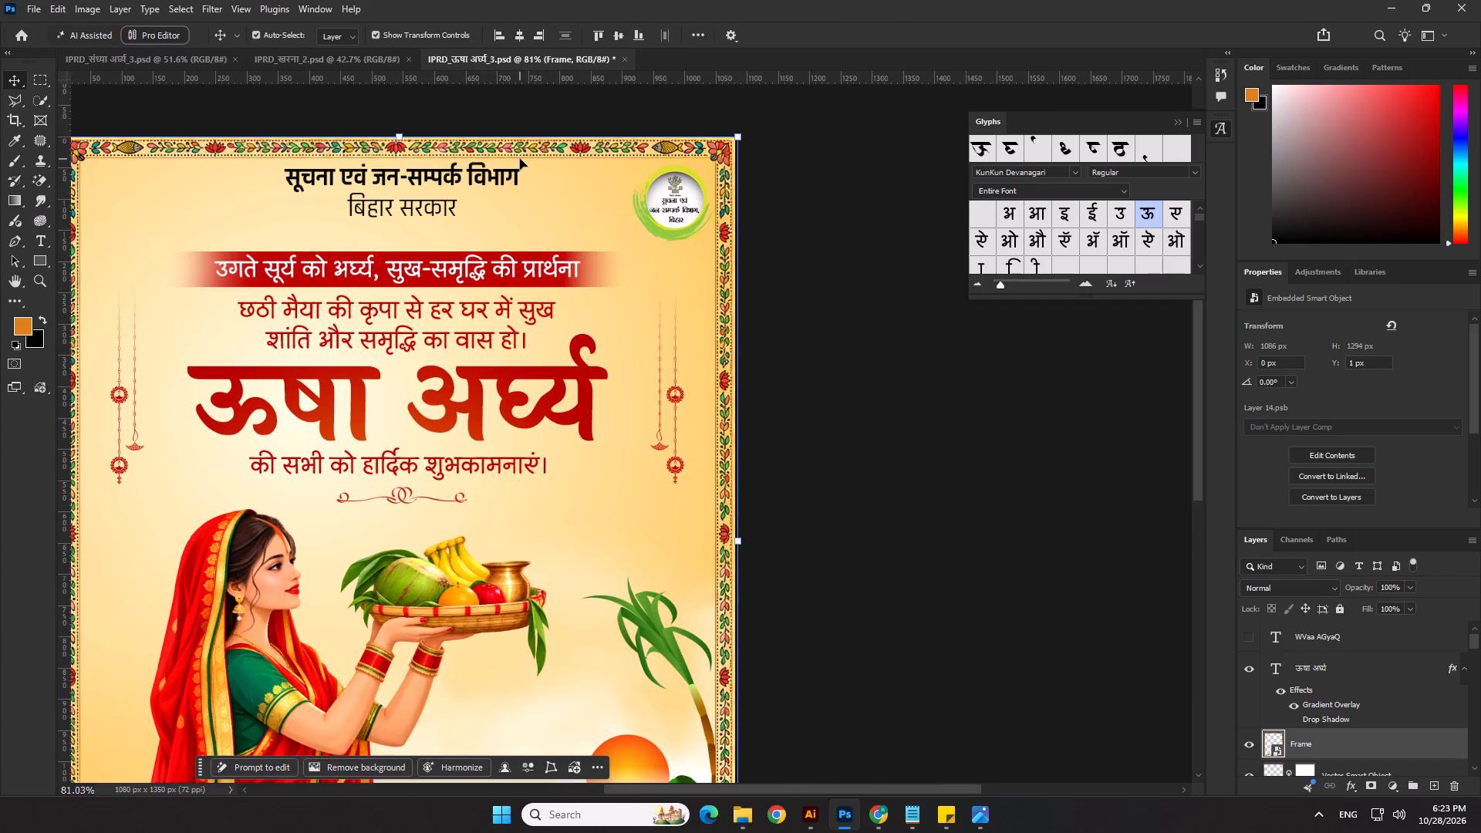
click(848, 289)
scroll(852, 292, down, 3)
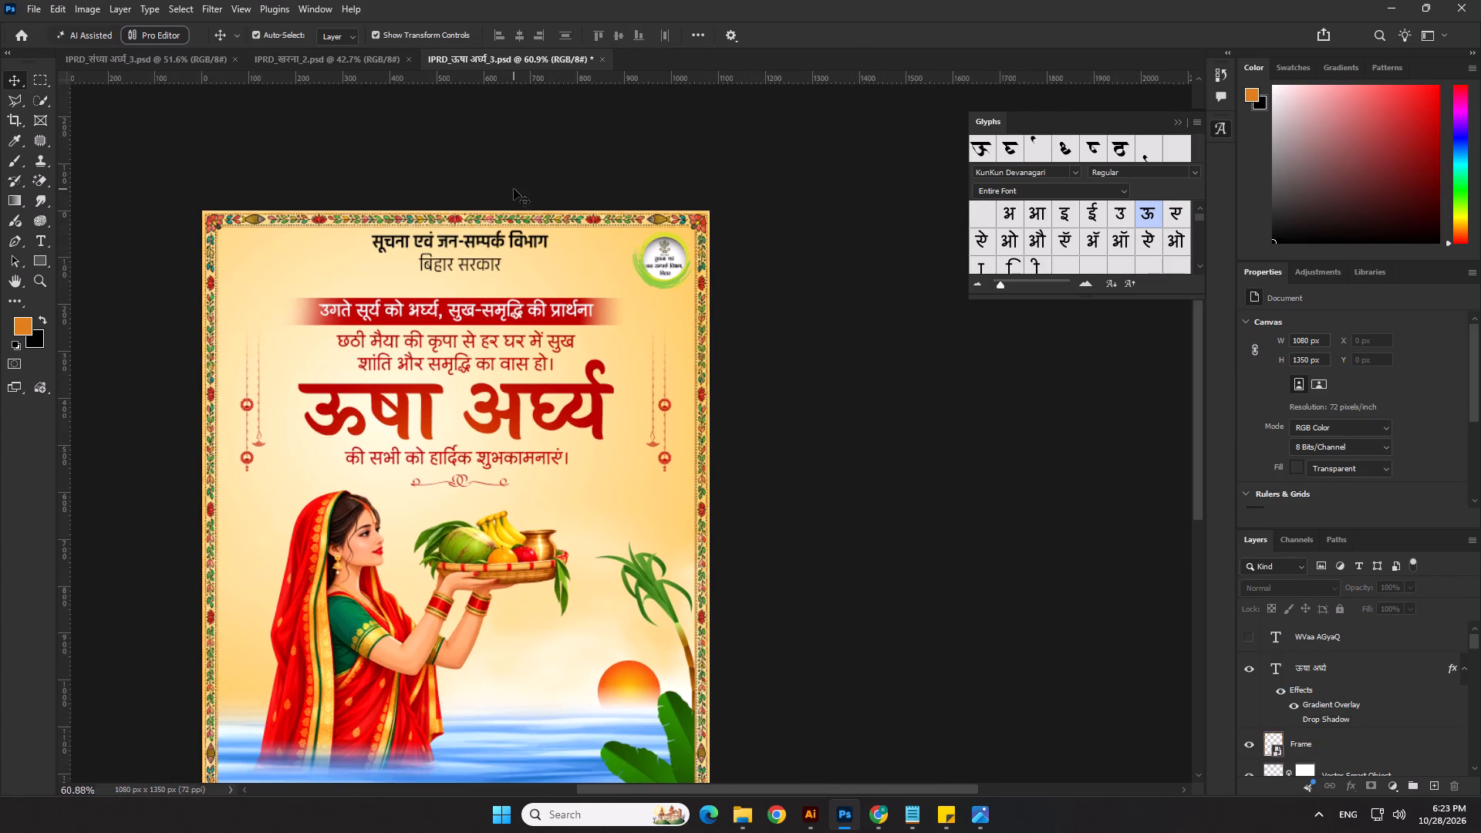
scroll(514, 189, up, 13)
click(517, 177)
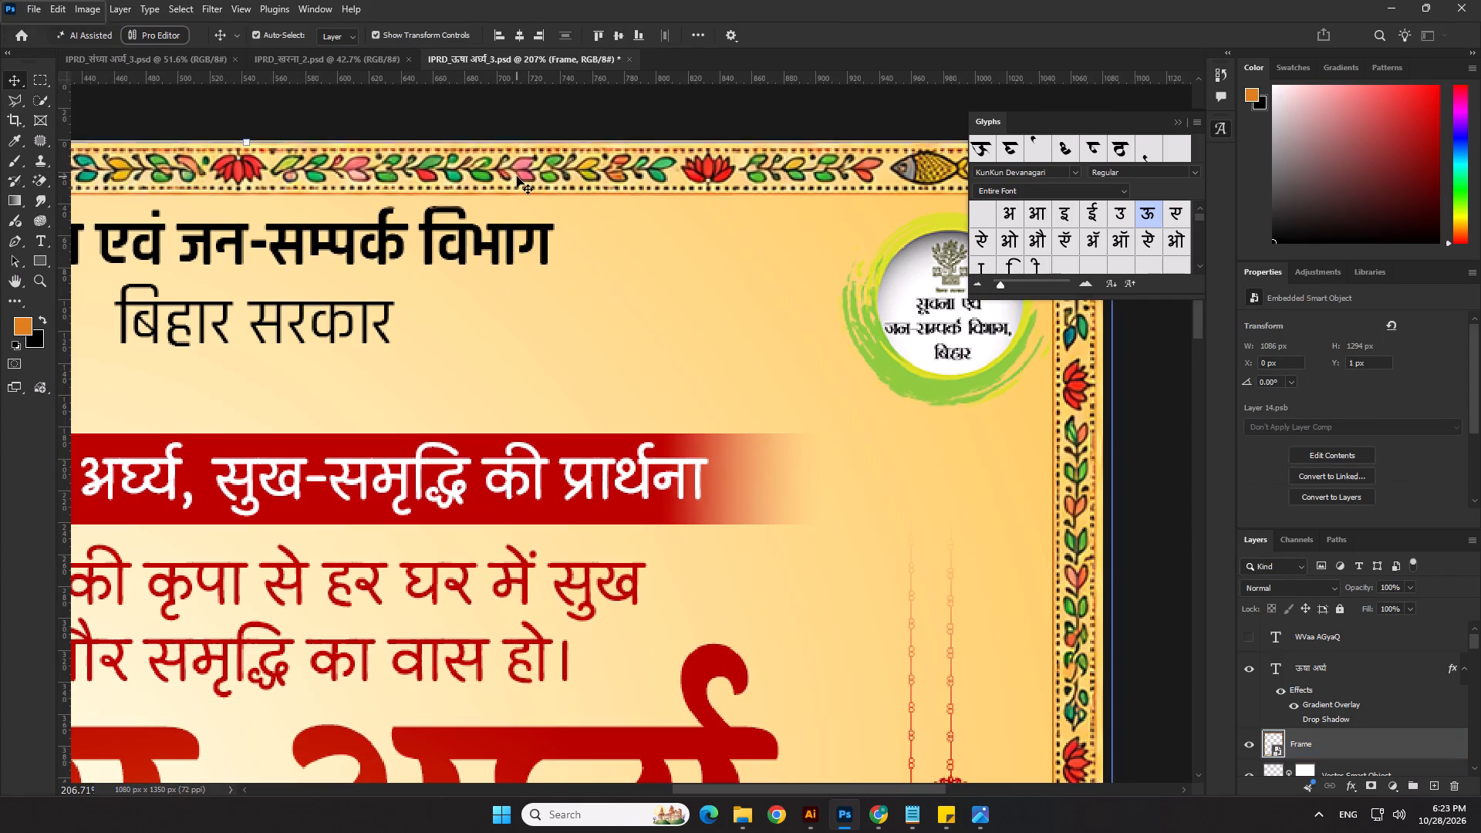
key(Up)
key(Up)
Check the Frame border along the poster's lower and side edges and nudge it left to X -2 px.
scroll(525, 177, down, 8)
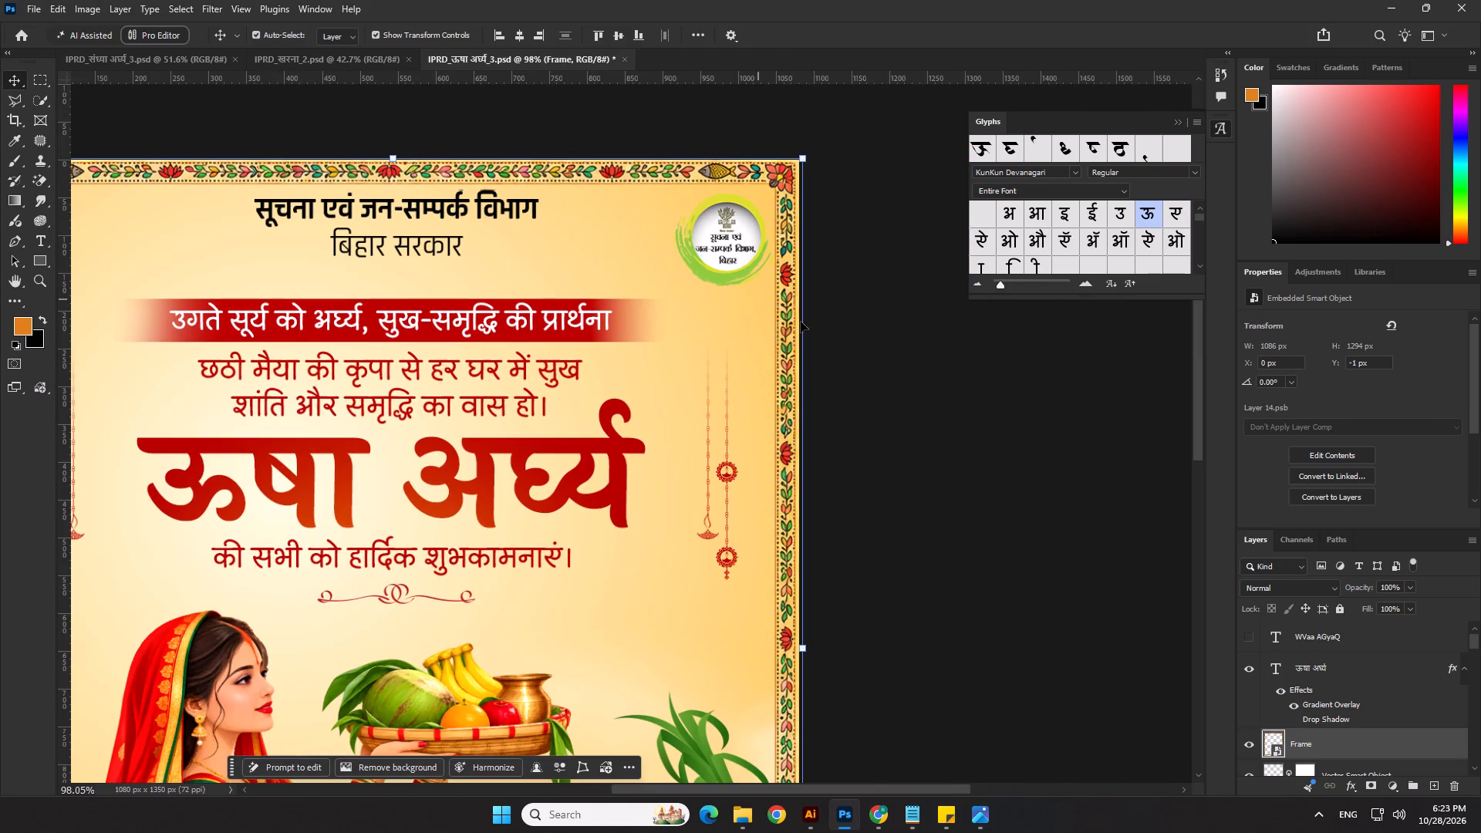
scroll(850, 285, down, 8)
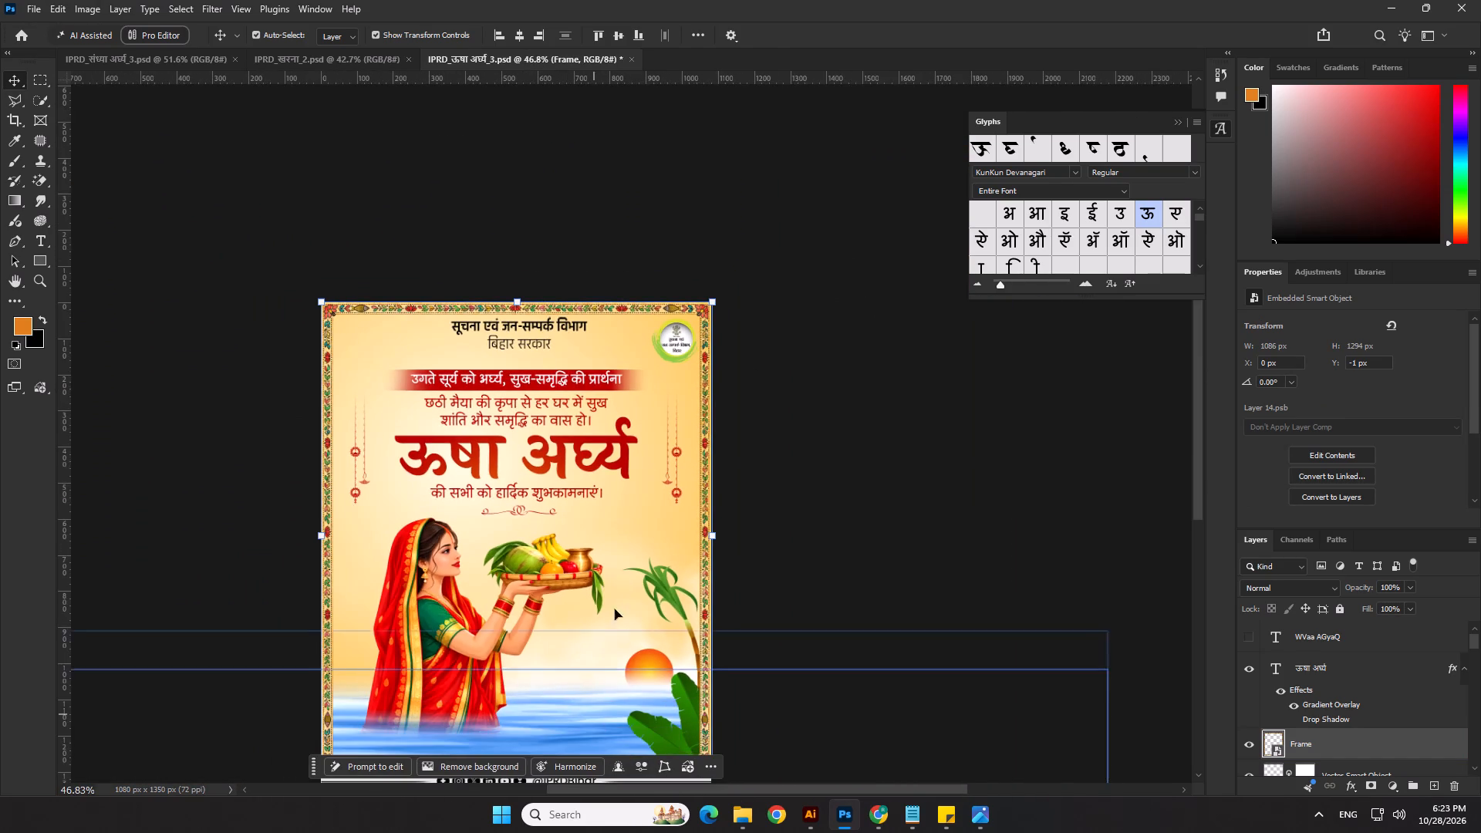
scroll(633, 499, down, 5)
scroll(592, 754, up, 5)
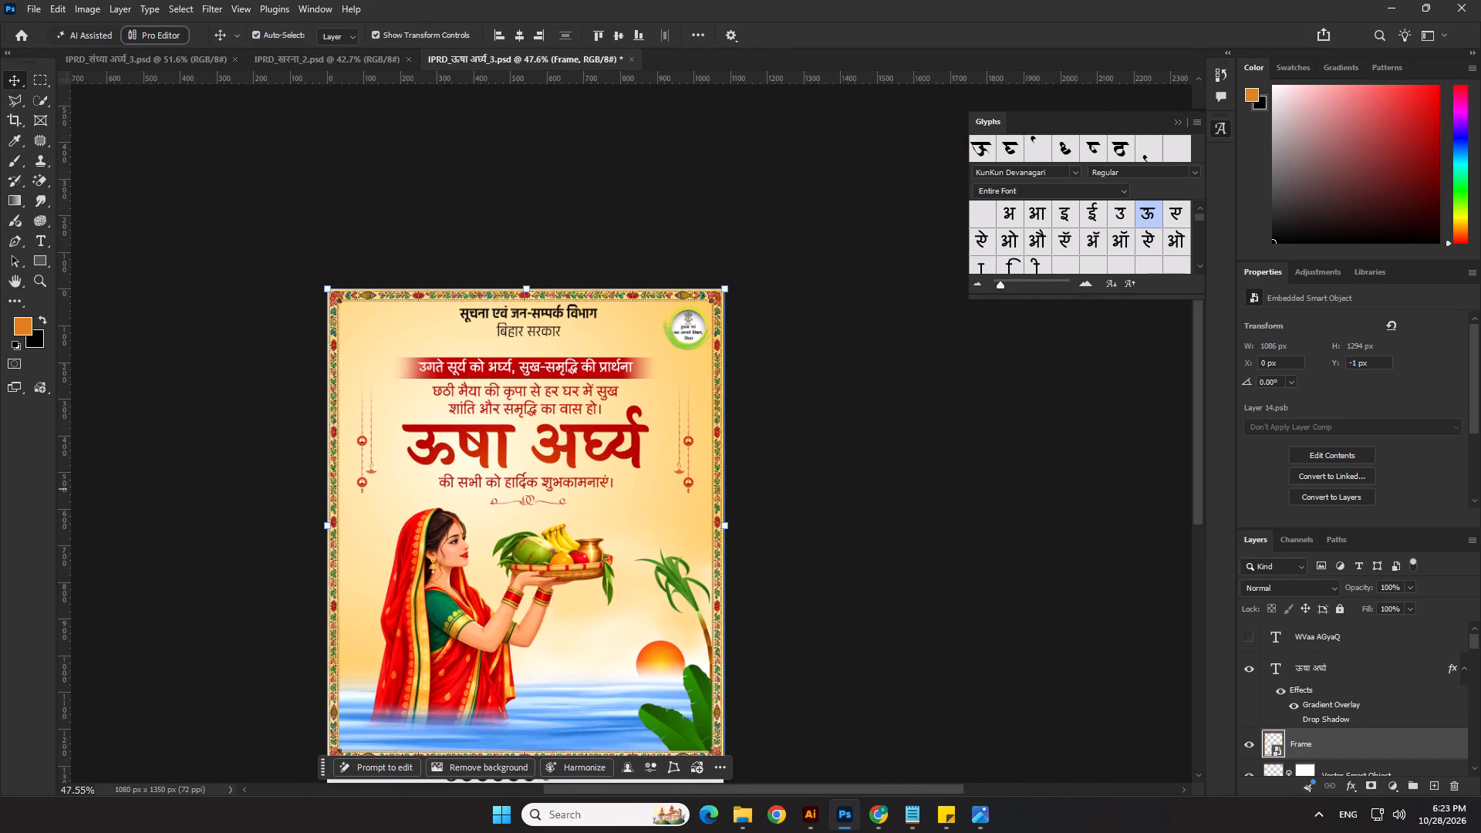
drag(1200, 487, 1199, 575)
scroll(537, 556, up, 19)
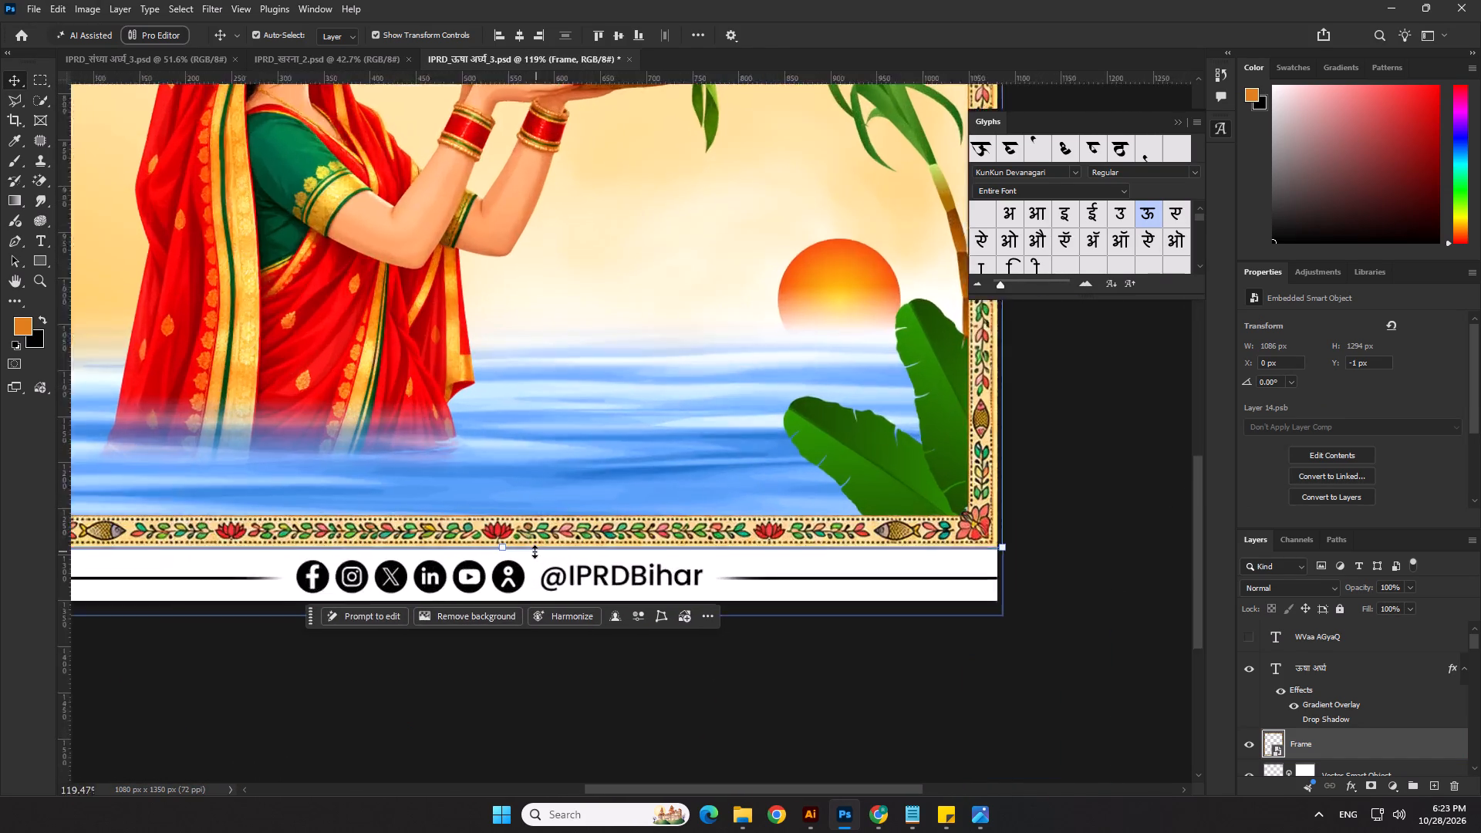
scroll(535, 551, up, 4)
scroll(458, 603, down, 9)
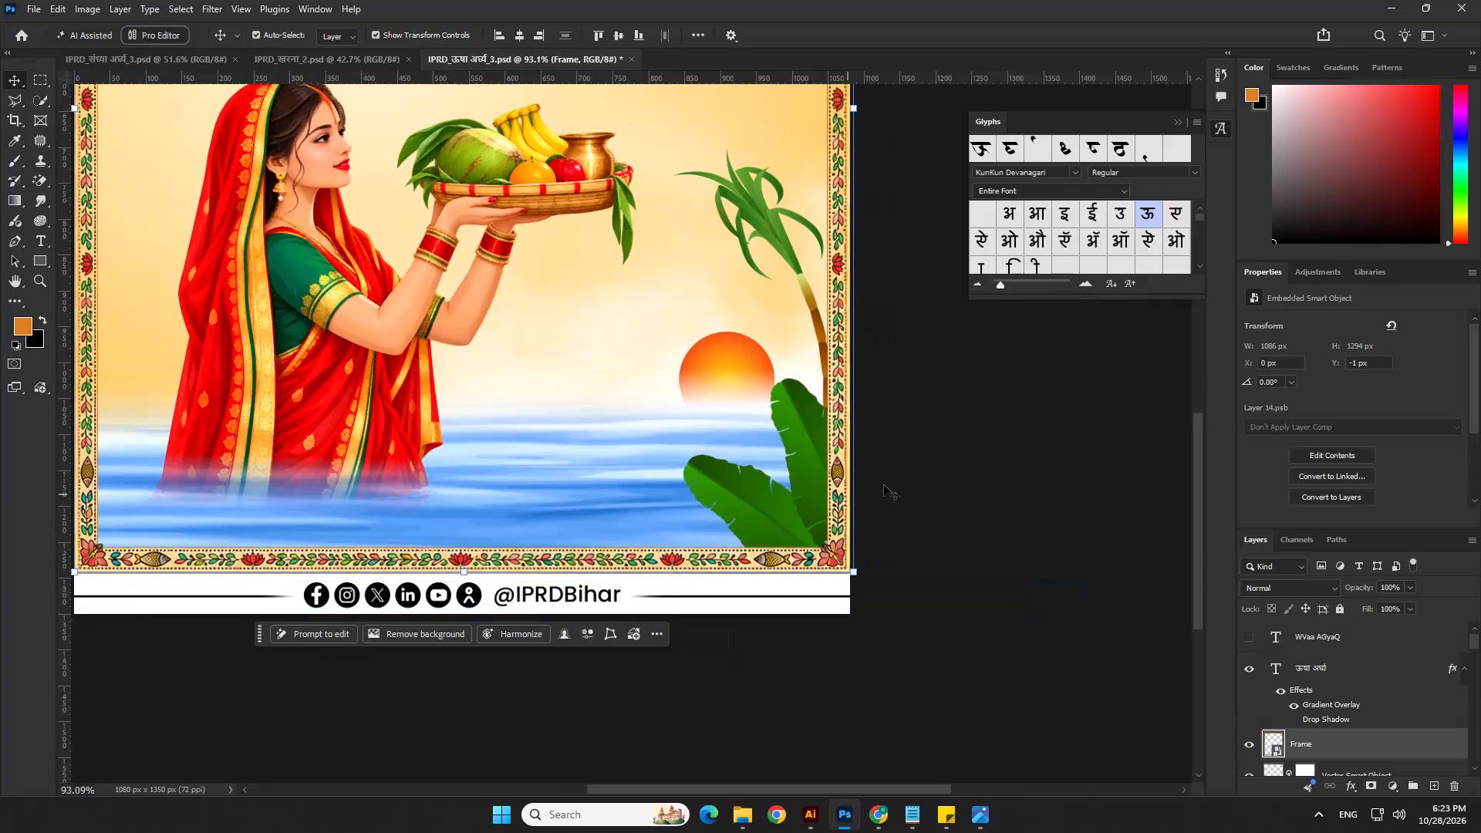
scroll(903, 485, down, 5)
scroll(280, 427, up, 11)
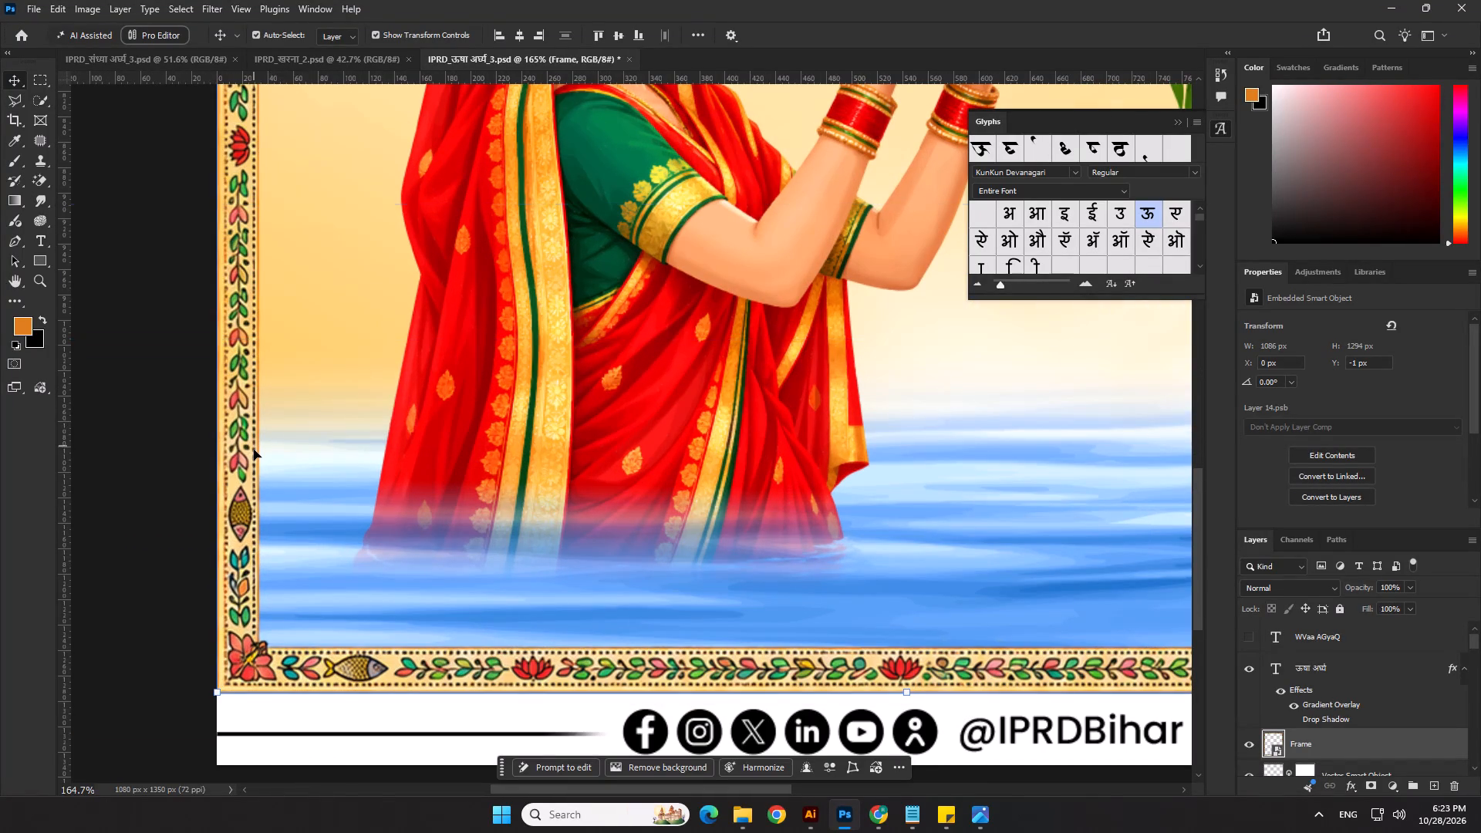
key(Left)
key(Left)
Scale the Frame border up to about 1089 x 1297 px so it reaches past the poster's right edge.
scroll(254, 450, down, 10)
scroll(838, 484, up, 1)
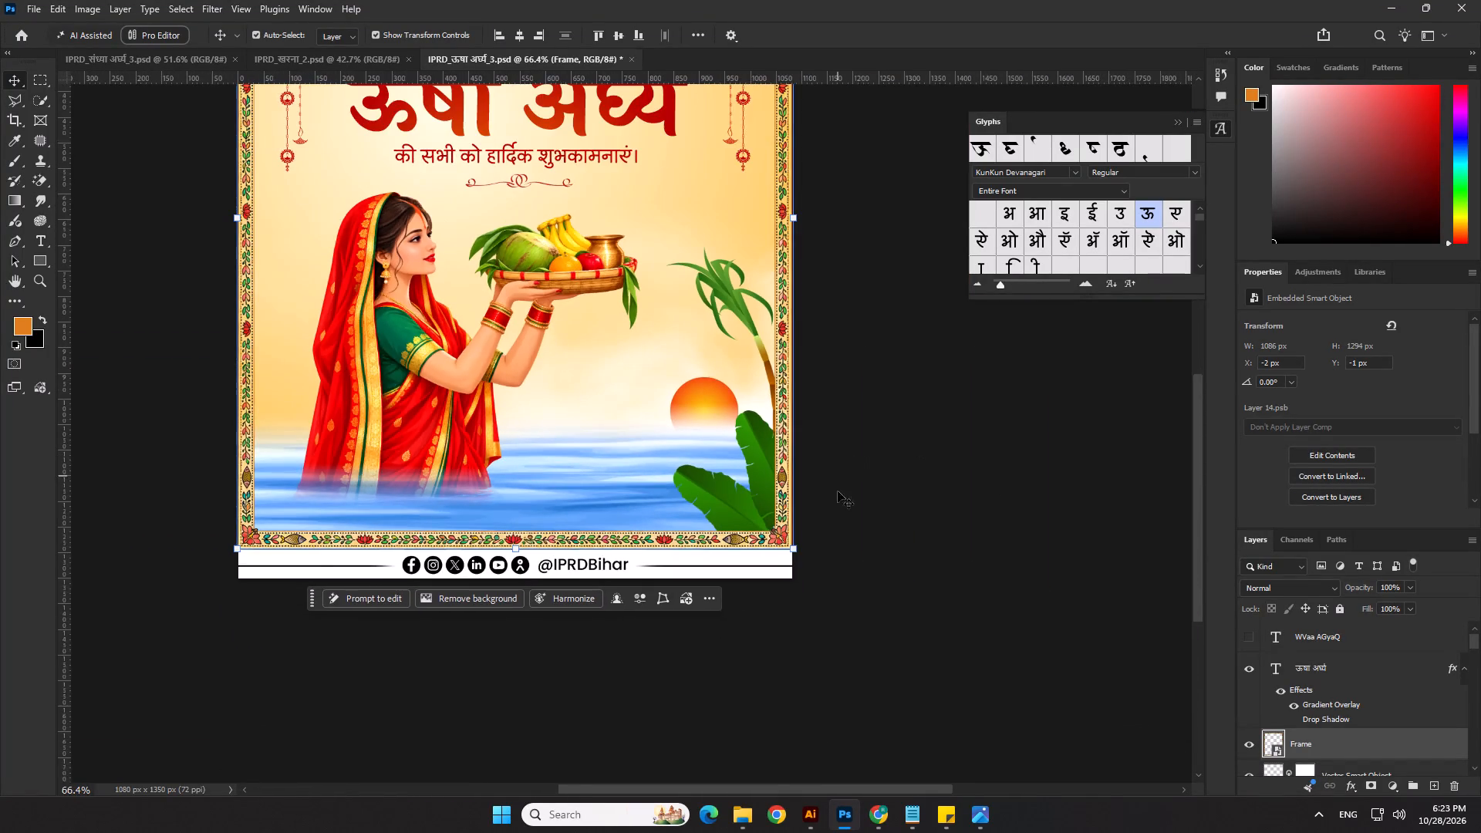
scroll(838, 491, up, 4)
scroll(853, 597, up, 3)
click(876, 610)
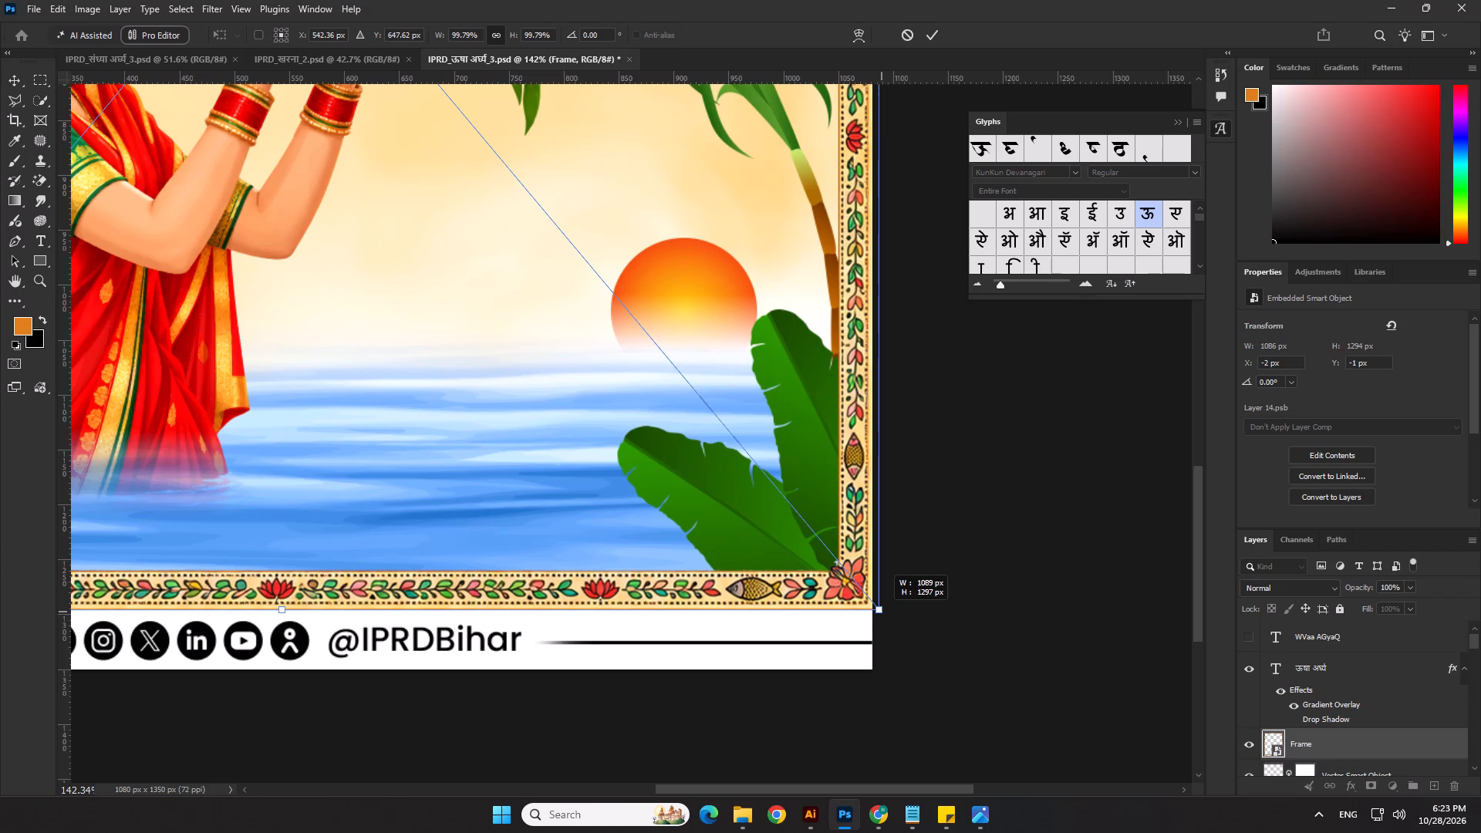
scroll(955, 594, down, 17)
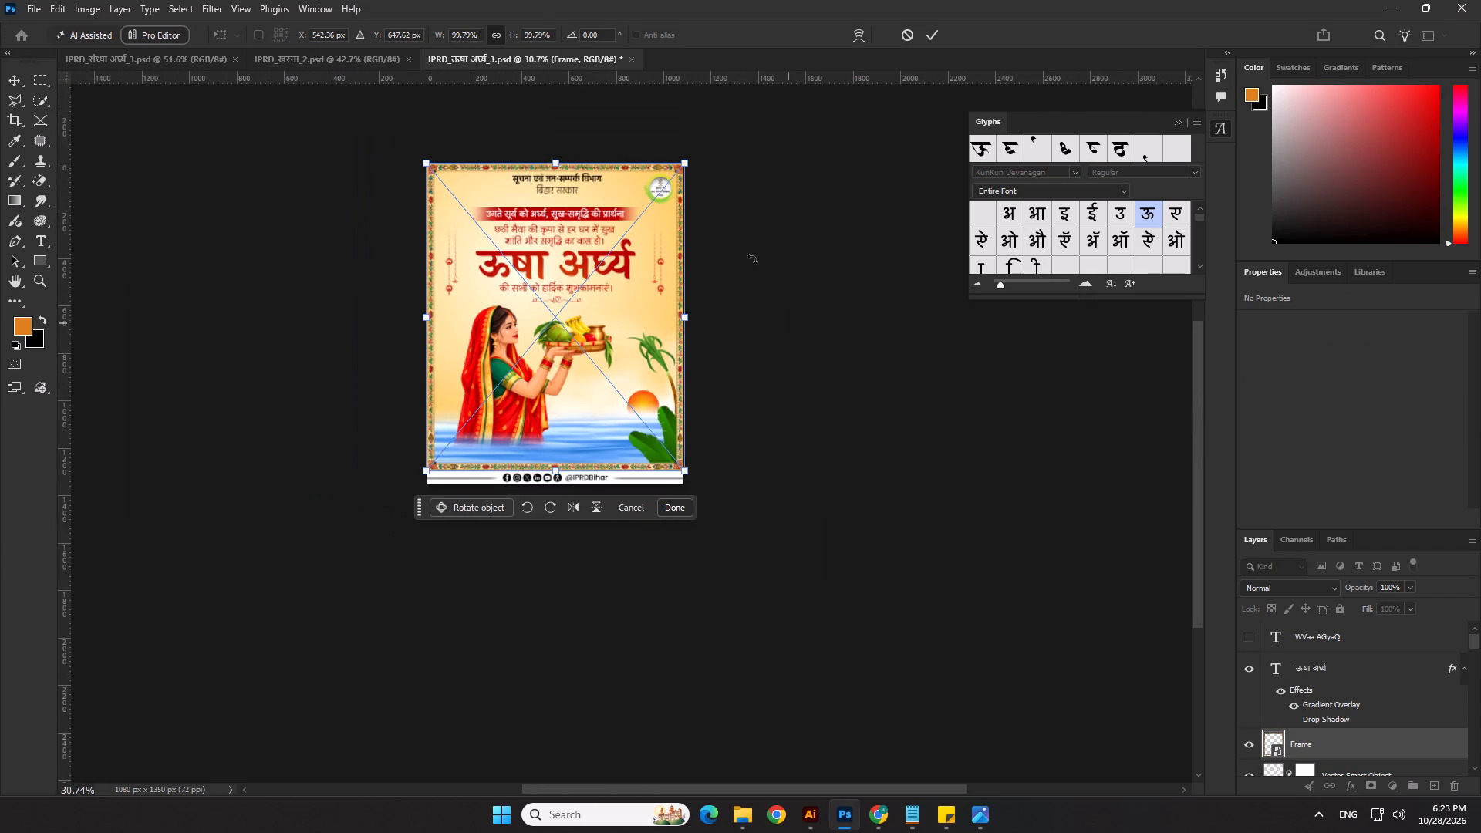
scroll(636, 115, up, 13)
key(Return)
scroll(962, 376, down, 2)
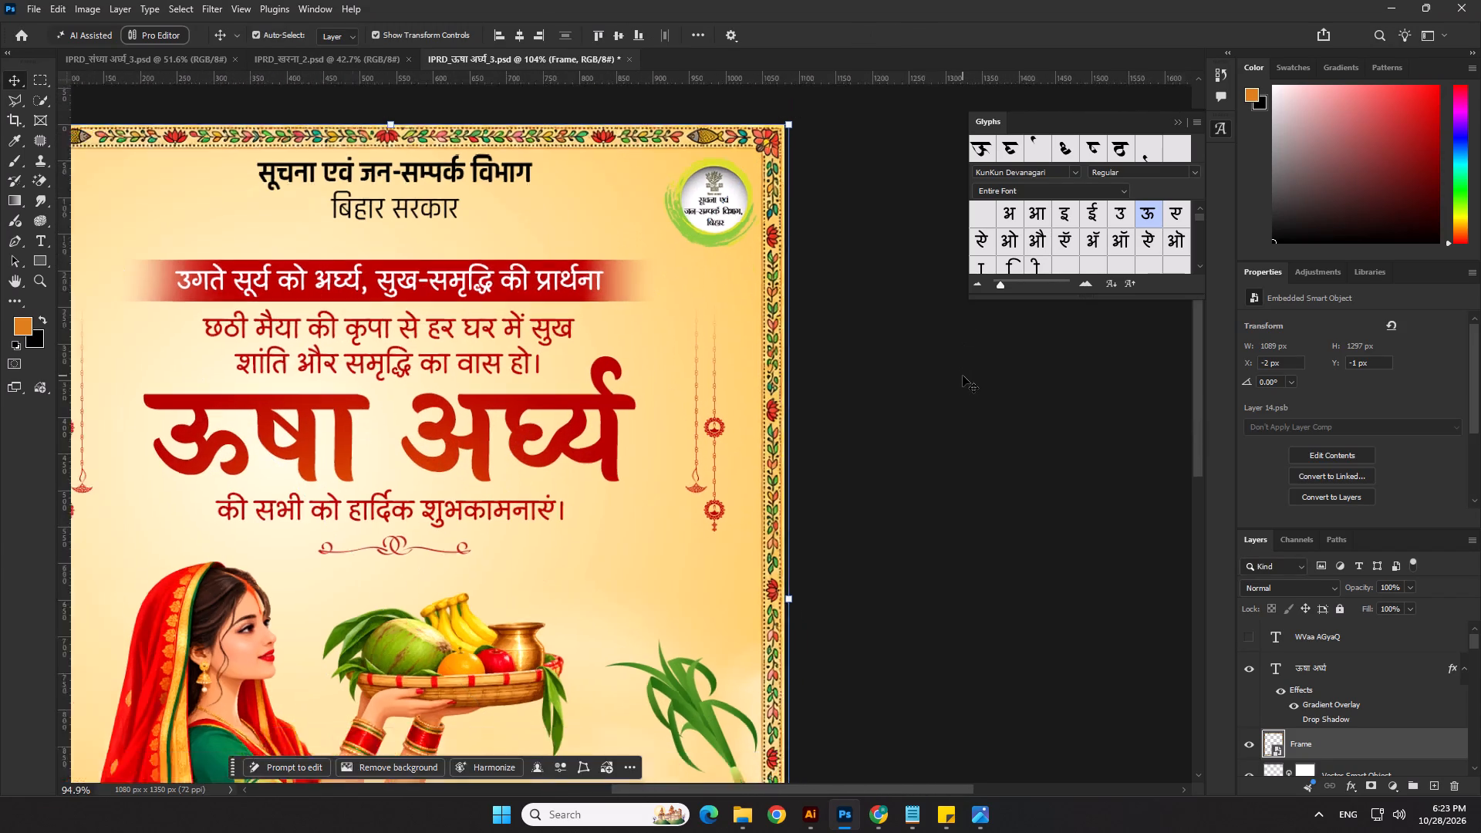
scroll(963, 376, down, 8)
click(938, 416)
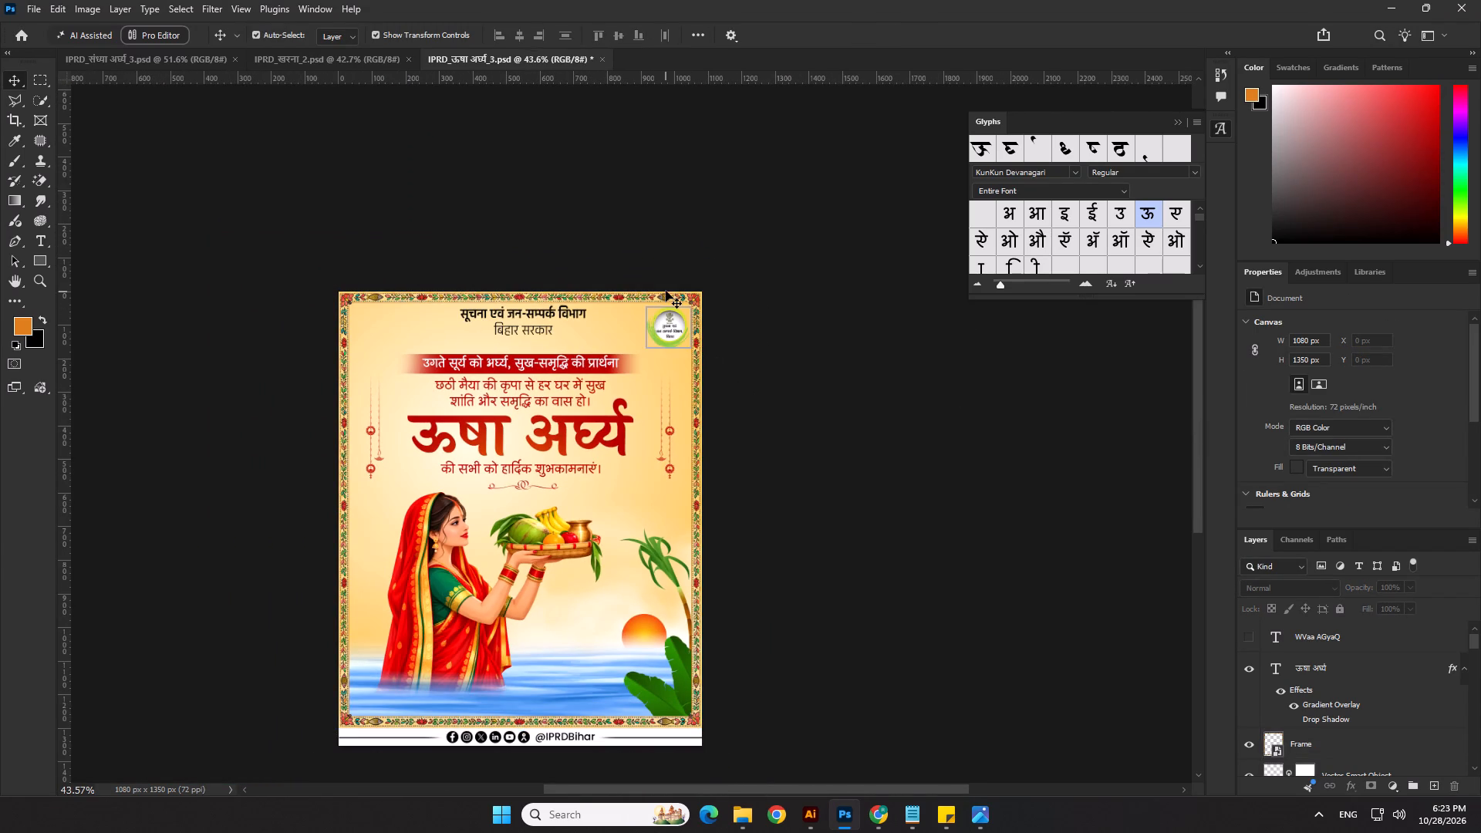
Copy the Frame border layer and save the IPRD_ऊषा अर्घ्य_3 poster.
click(667, 296)
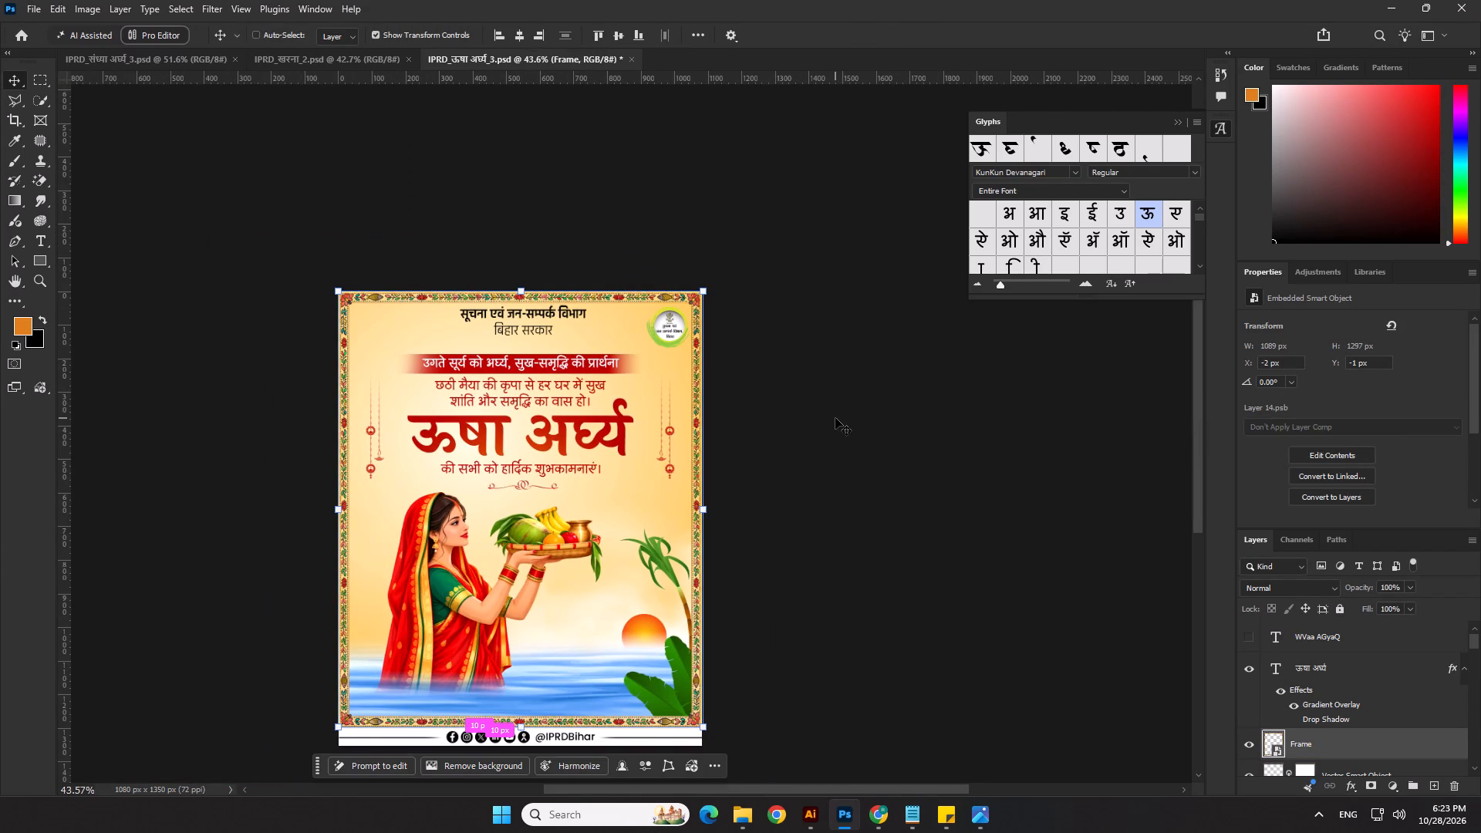
key(ctrl+c)
key(ctrl+c)
key(ctrl+c)
key(ctrl+s)
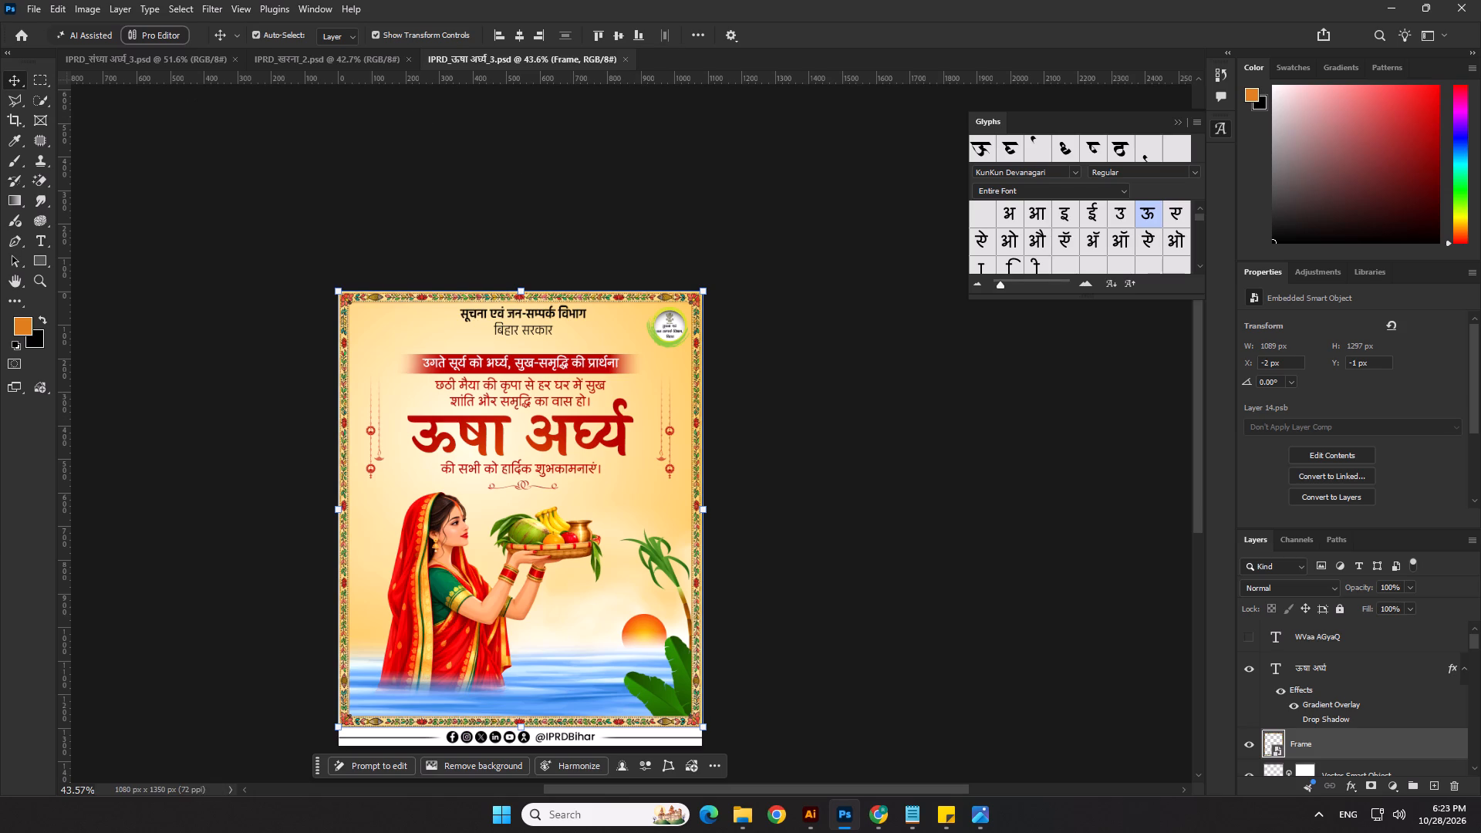
Export the poster as IPRD_ऊषा अर्घ्य_3 copy.png in the 28.10.26 folder, overwriting the existing PNG and using the large file size option.
click(41, 8)
click(82, 207)
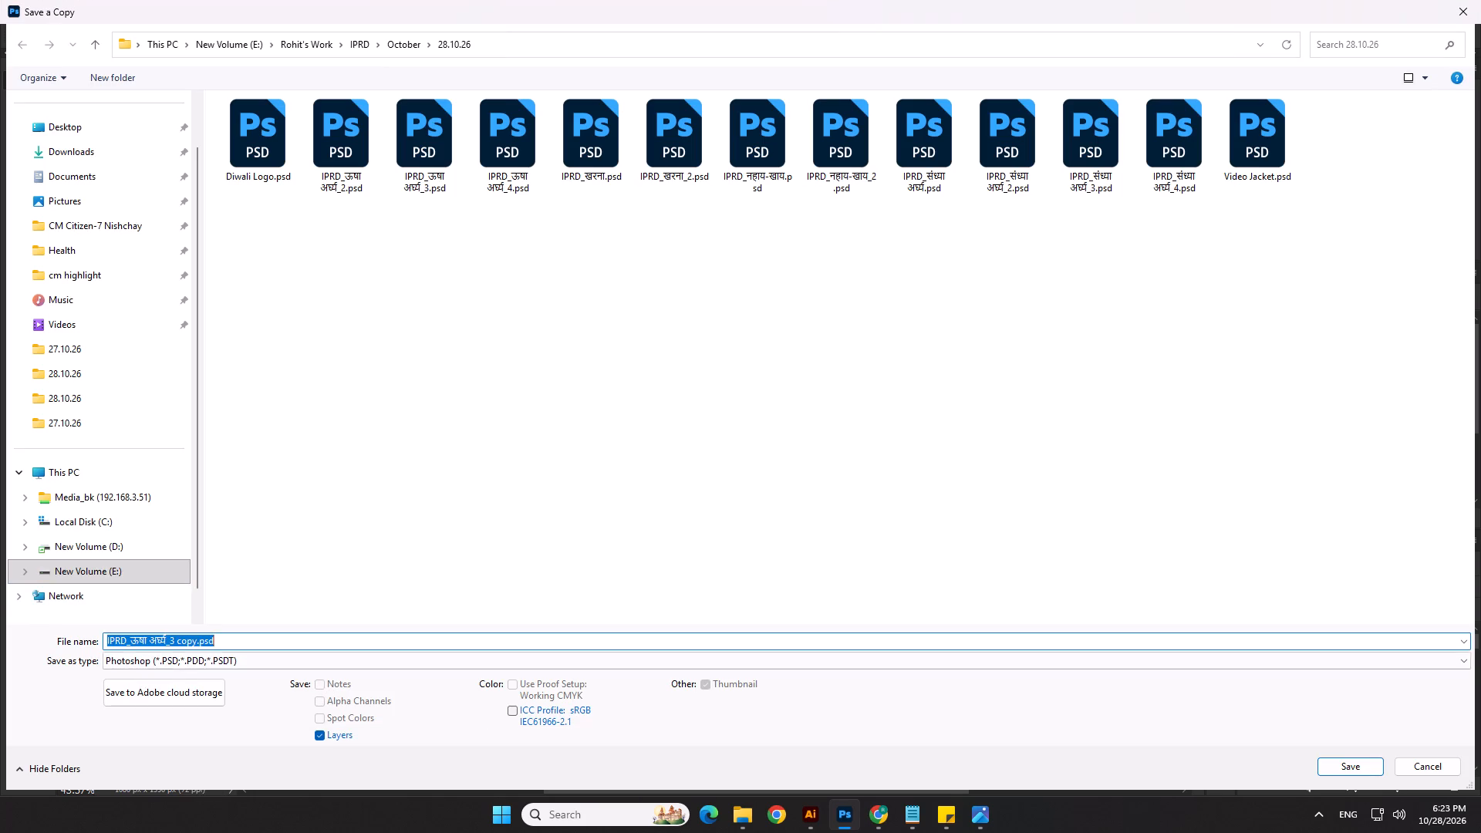
click(150, 666)
click(143, 560)
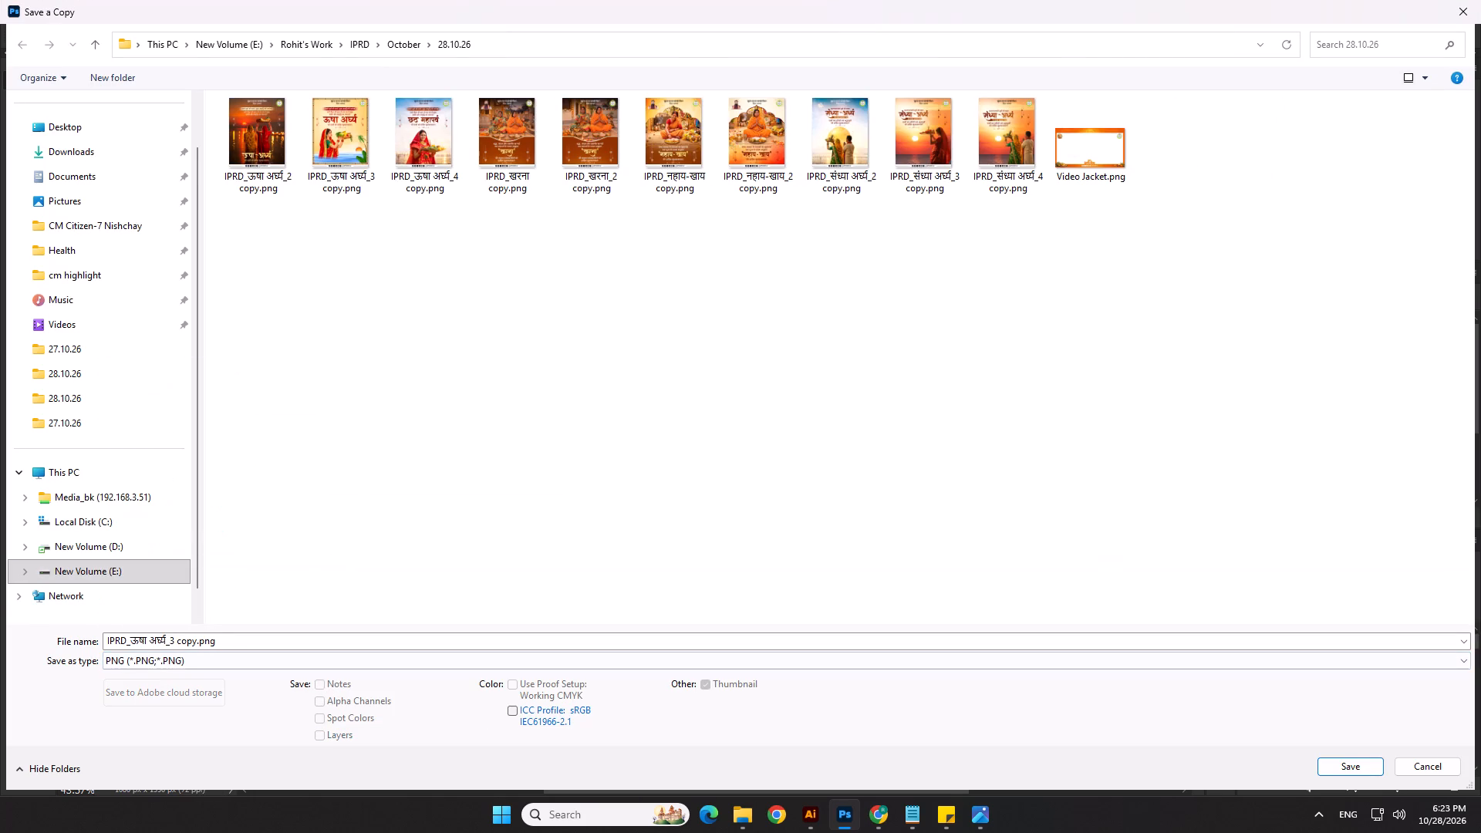
click(1348, 759)
click(781, 418)
click(781, 407)
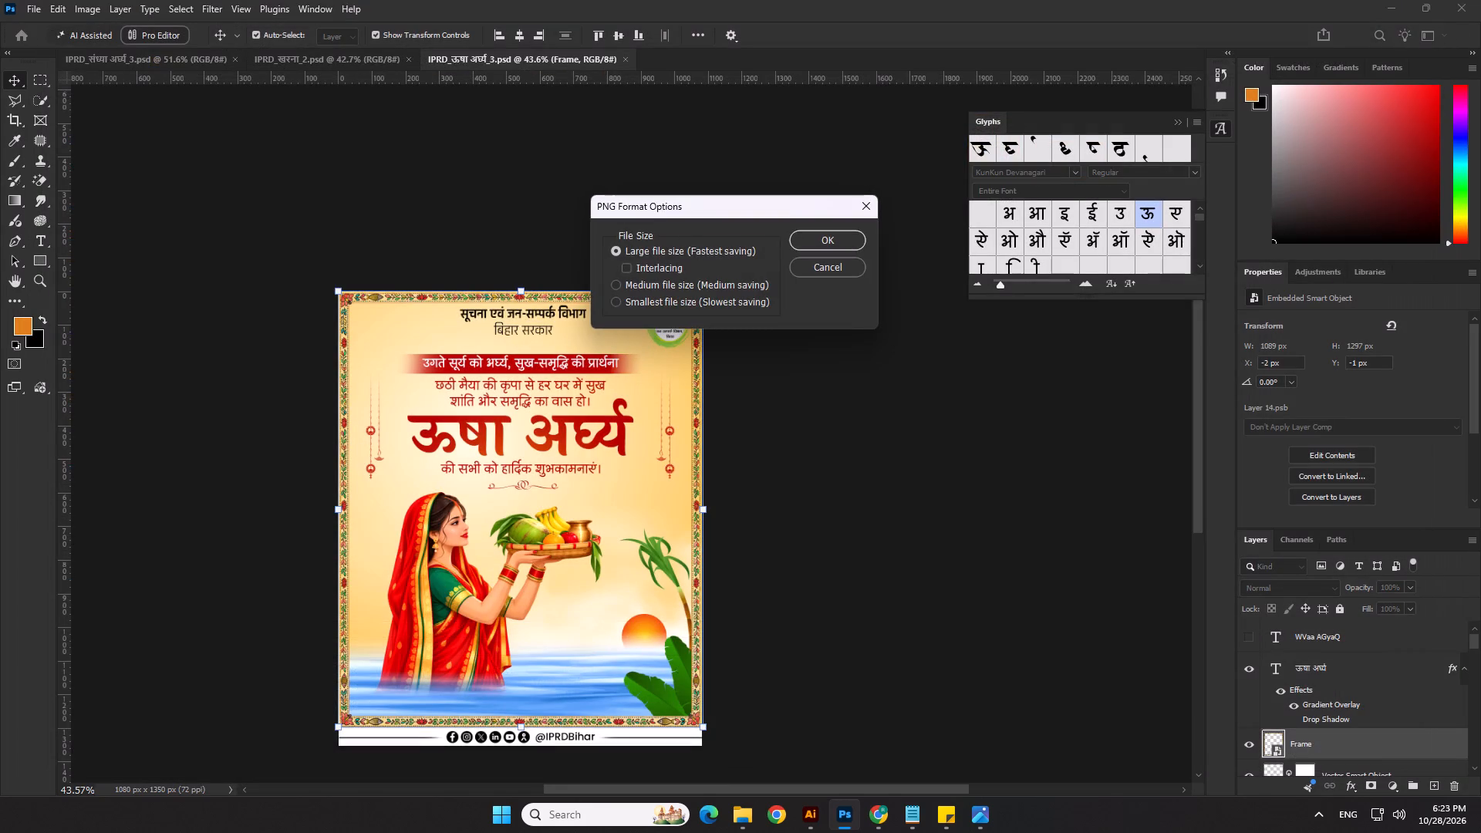
click(830, 243)
click(767, 411)
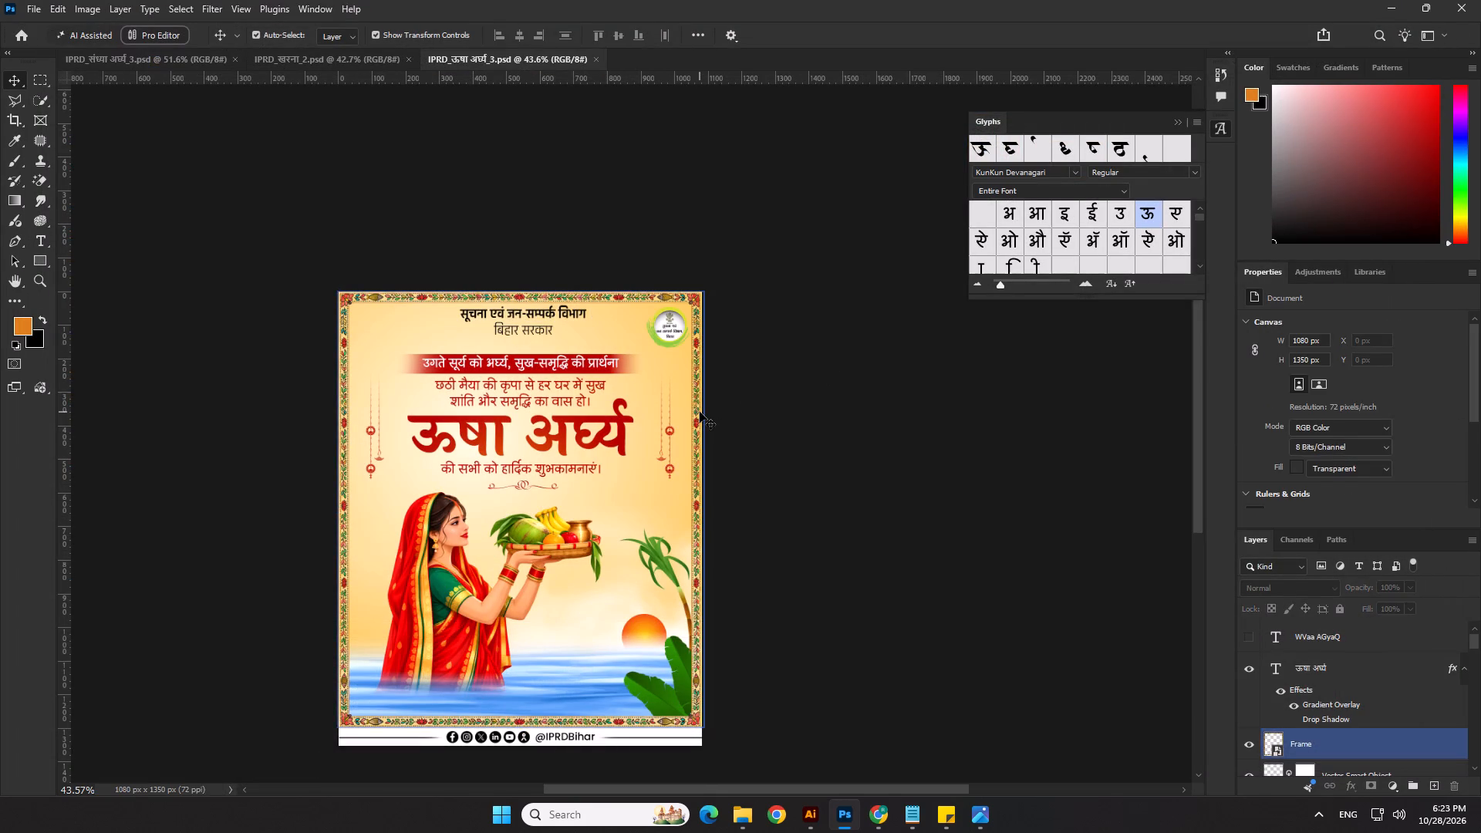
Copy the Frame border and paste it into the IPRD_संध्या अर्घ्य_3 poster.
click(700, 412)
key(ctrl+c)
key(ctrl+c)
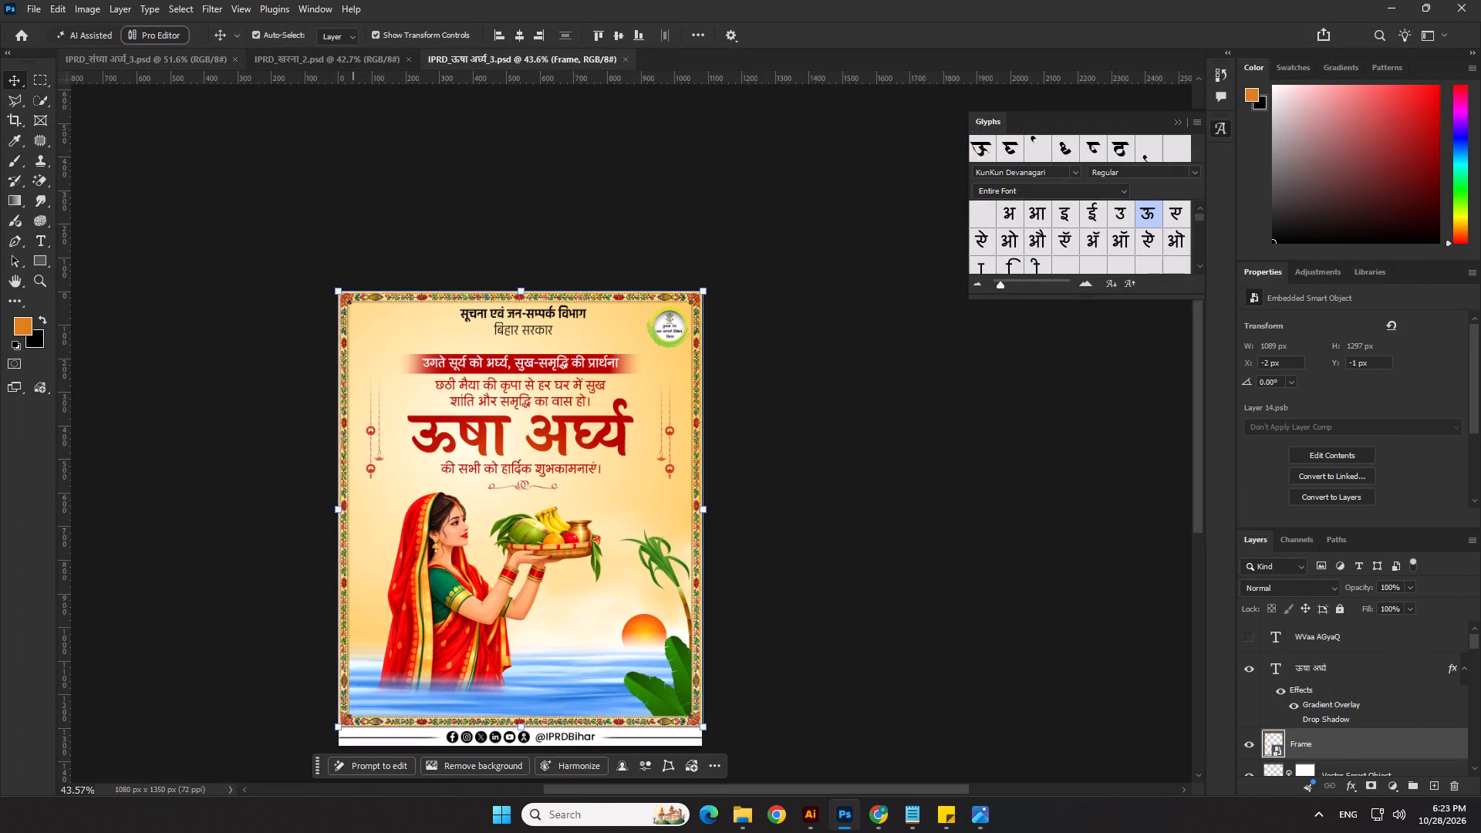
click(185, 56)
key(ctrl+v)
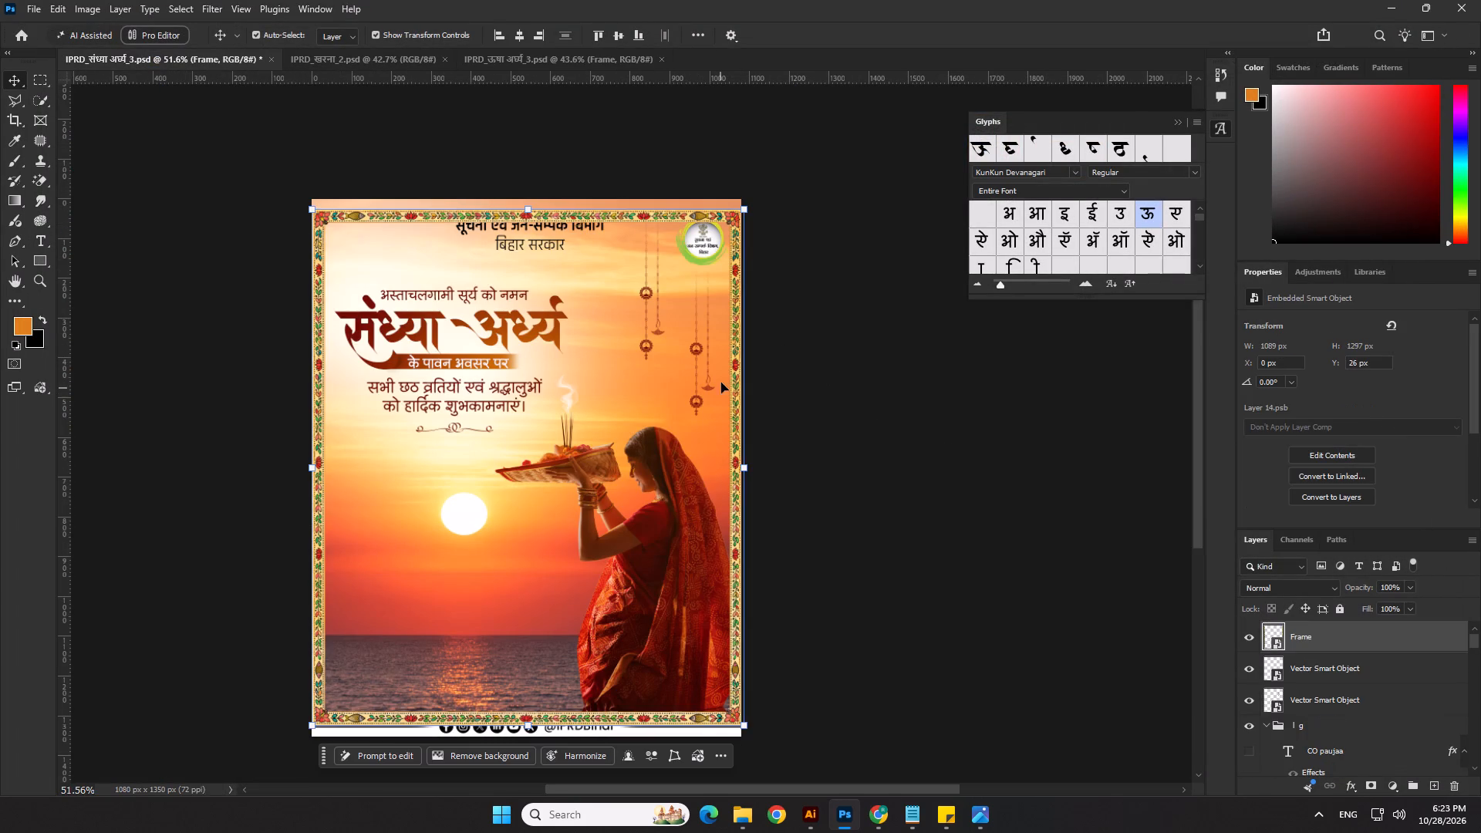
Move the pasted Frame border up to Y 0 px, aligning it with the top edge of the poster.
drag(737, 361, 734, 347)
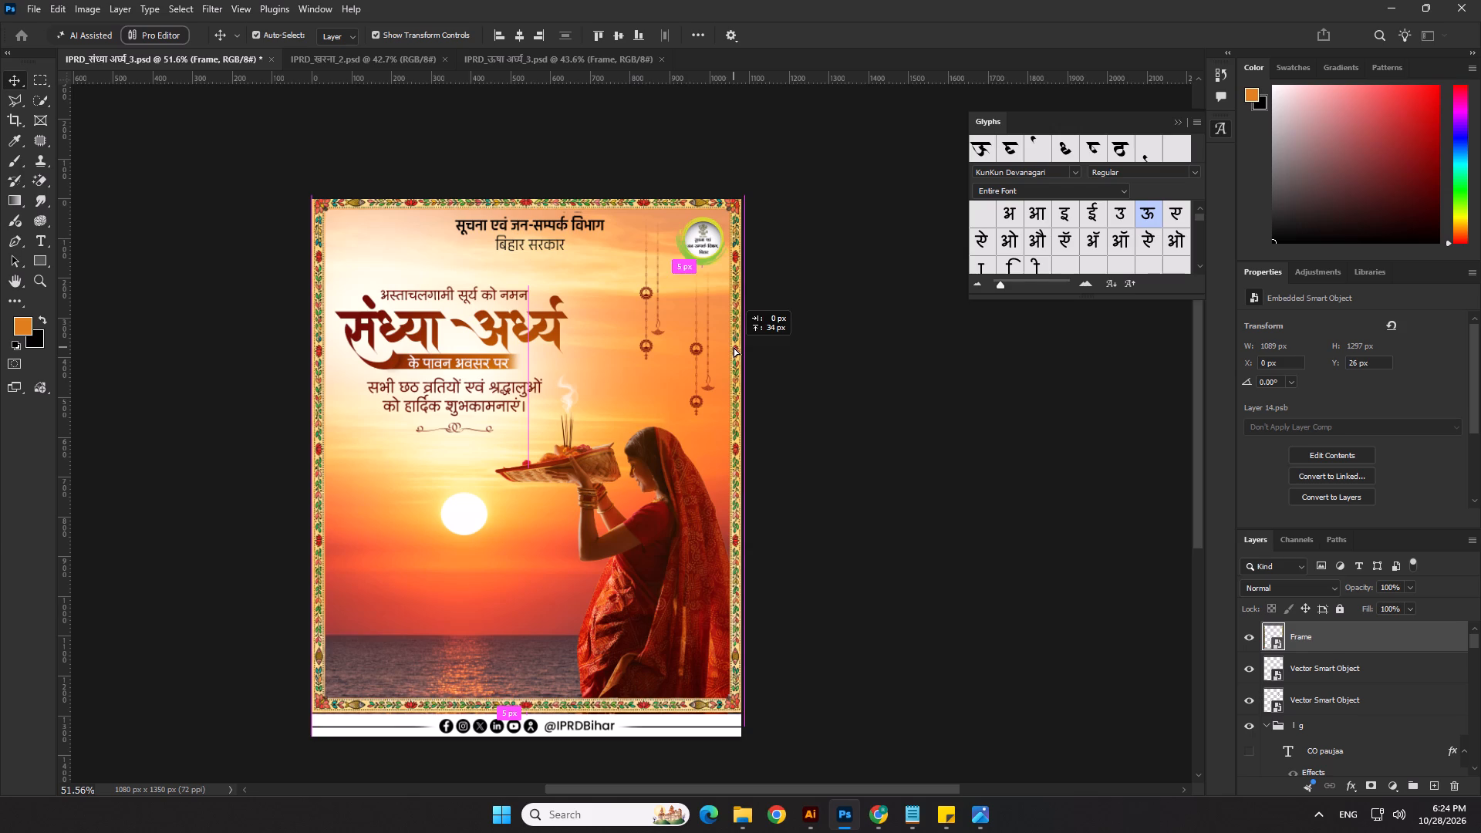
drag(734, 347, 732, 349)
scroll(675, 221, up, 9)
key(Down)
key(Down)
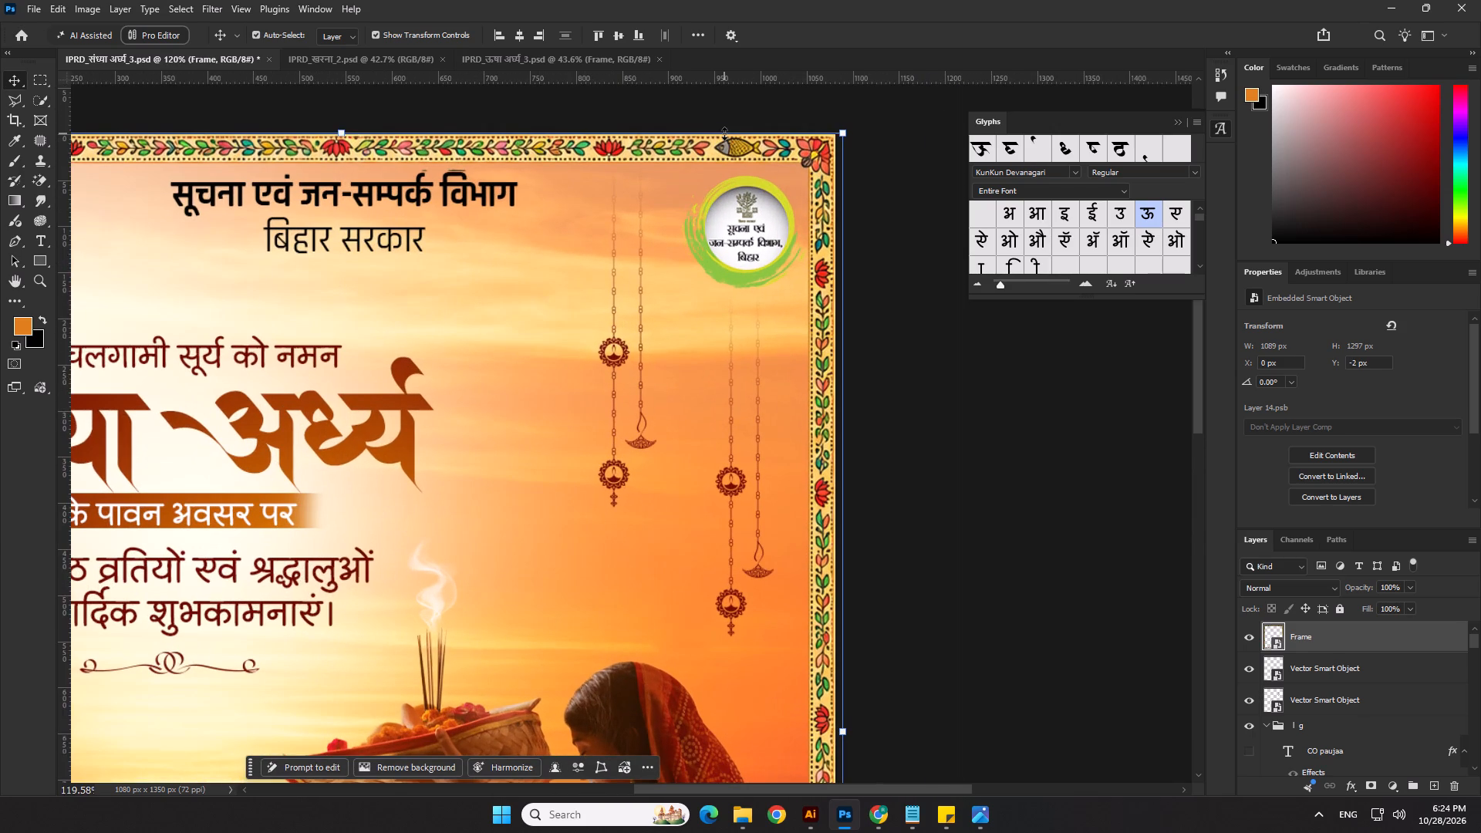
key(Down)
key(Down)
scroll(865, 305, down, 9)
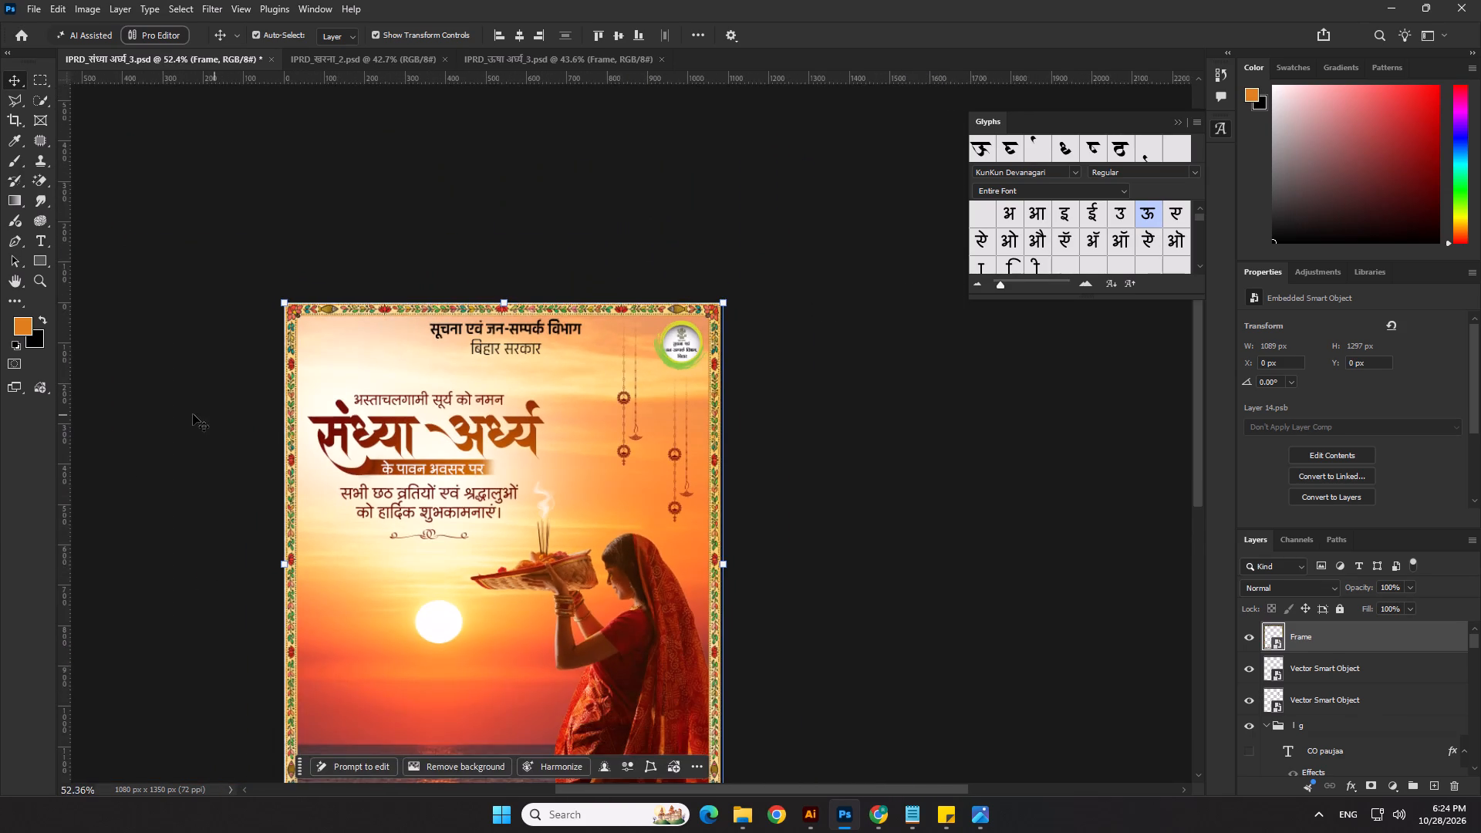
Nudge the Frame border left to X -2 px along the poster's left edge.
scroll(193, 414, up, 7)
key(Left)
key(Left)
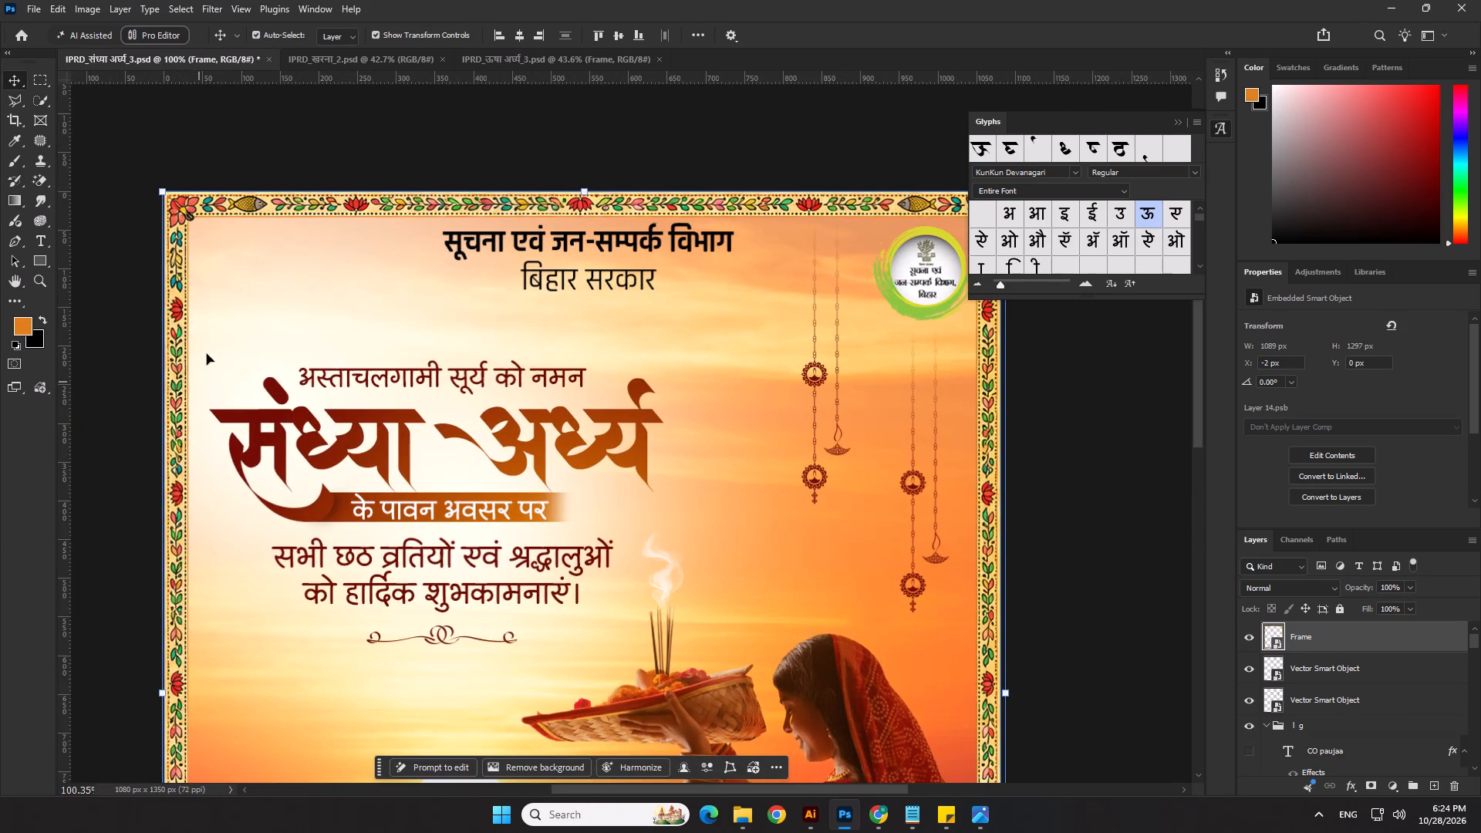
key(Right)
key(Left)
scroll(241, 329, down, 1)
scroll(616, 362, down, 4)
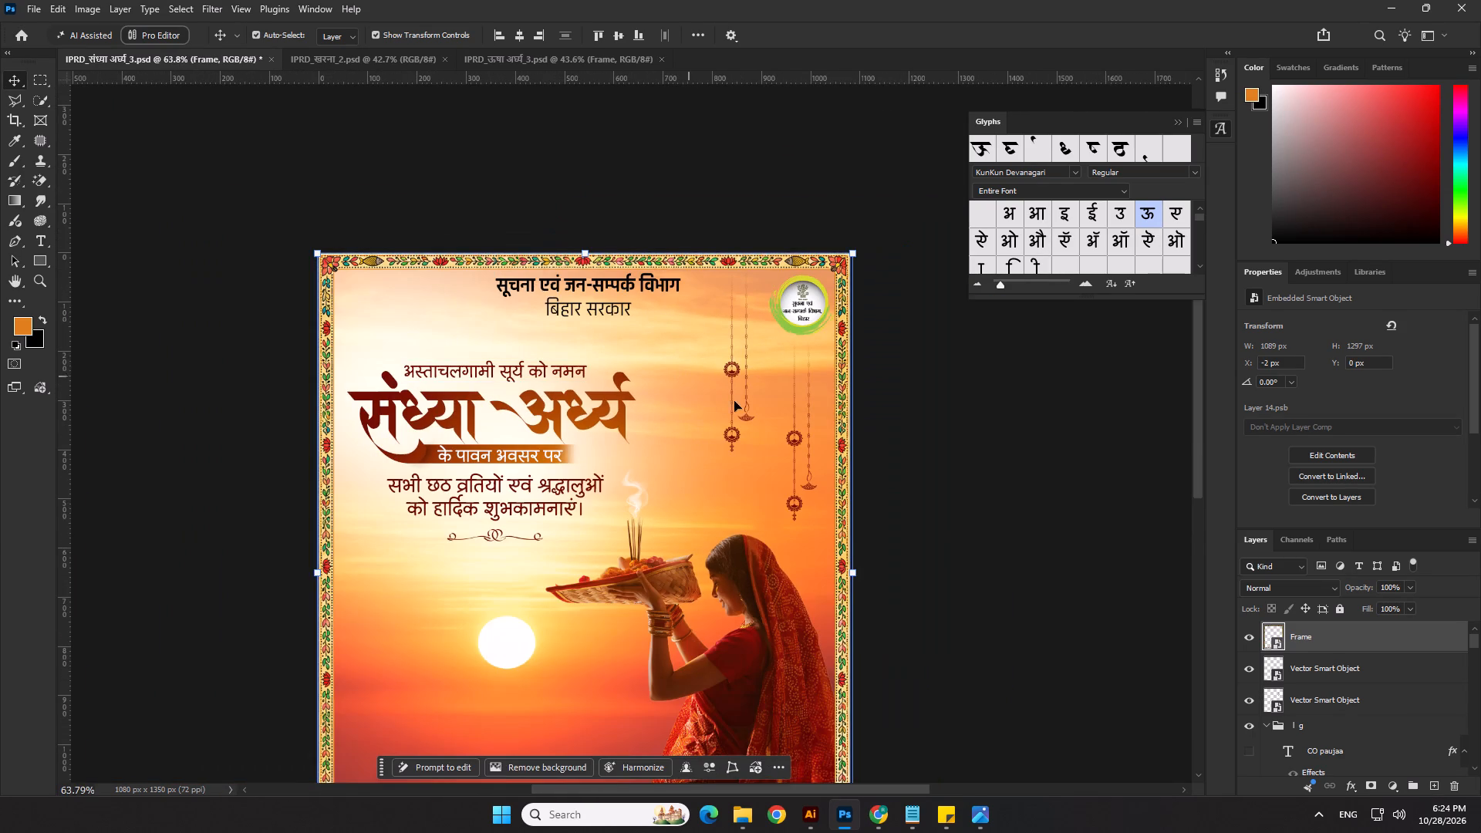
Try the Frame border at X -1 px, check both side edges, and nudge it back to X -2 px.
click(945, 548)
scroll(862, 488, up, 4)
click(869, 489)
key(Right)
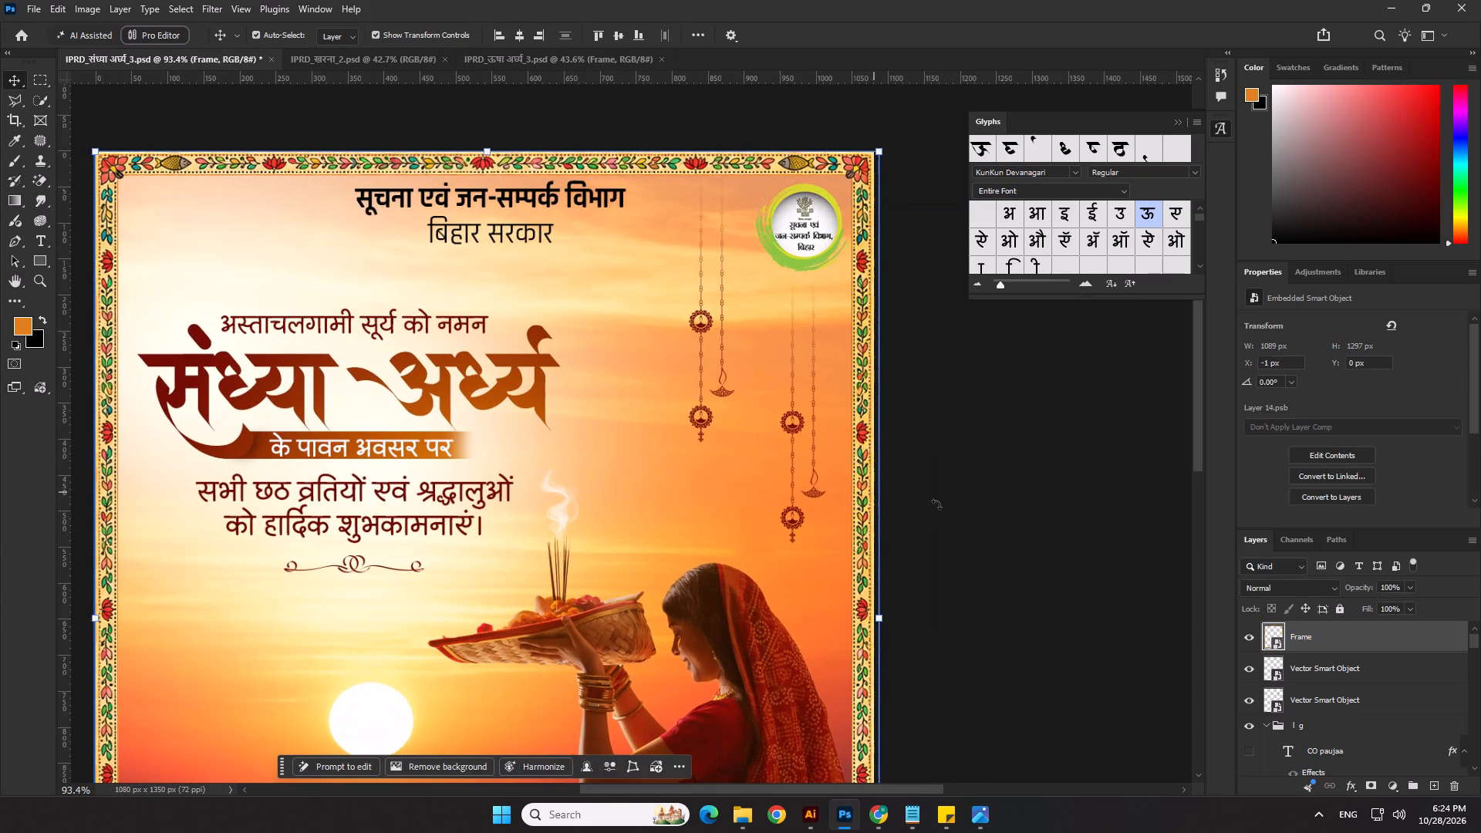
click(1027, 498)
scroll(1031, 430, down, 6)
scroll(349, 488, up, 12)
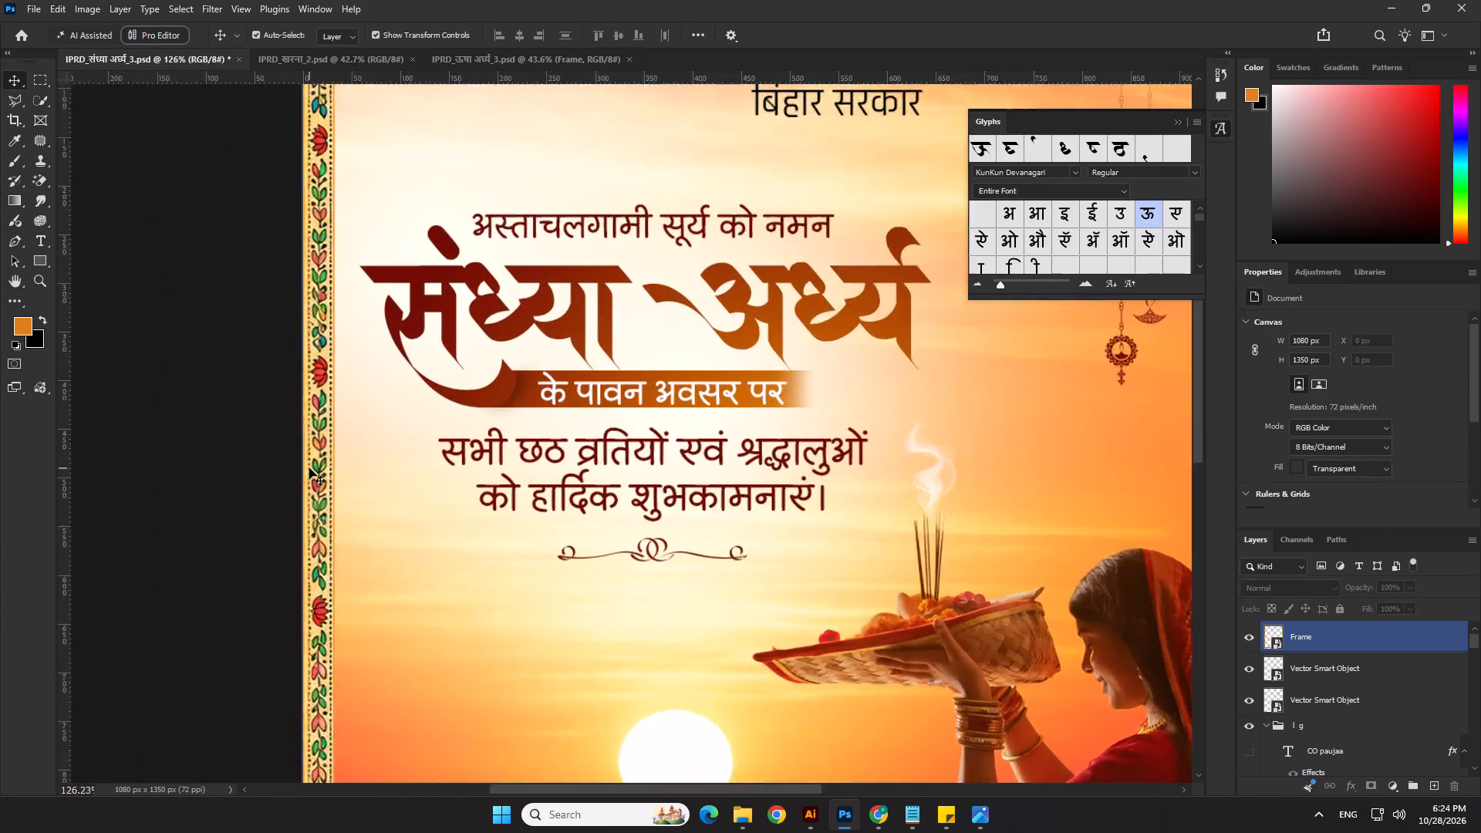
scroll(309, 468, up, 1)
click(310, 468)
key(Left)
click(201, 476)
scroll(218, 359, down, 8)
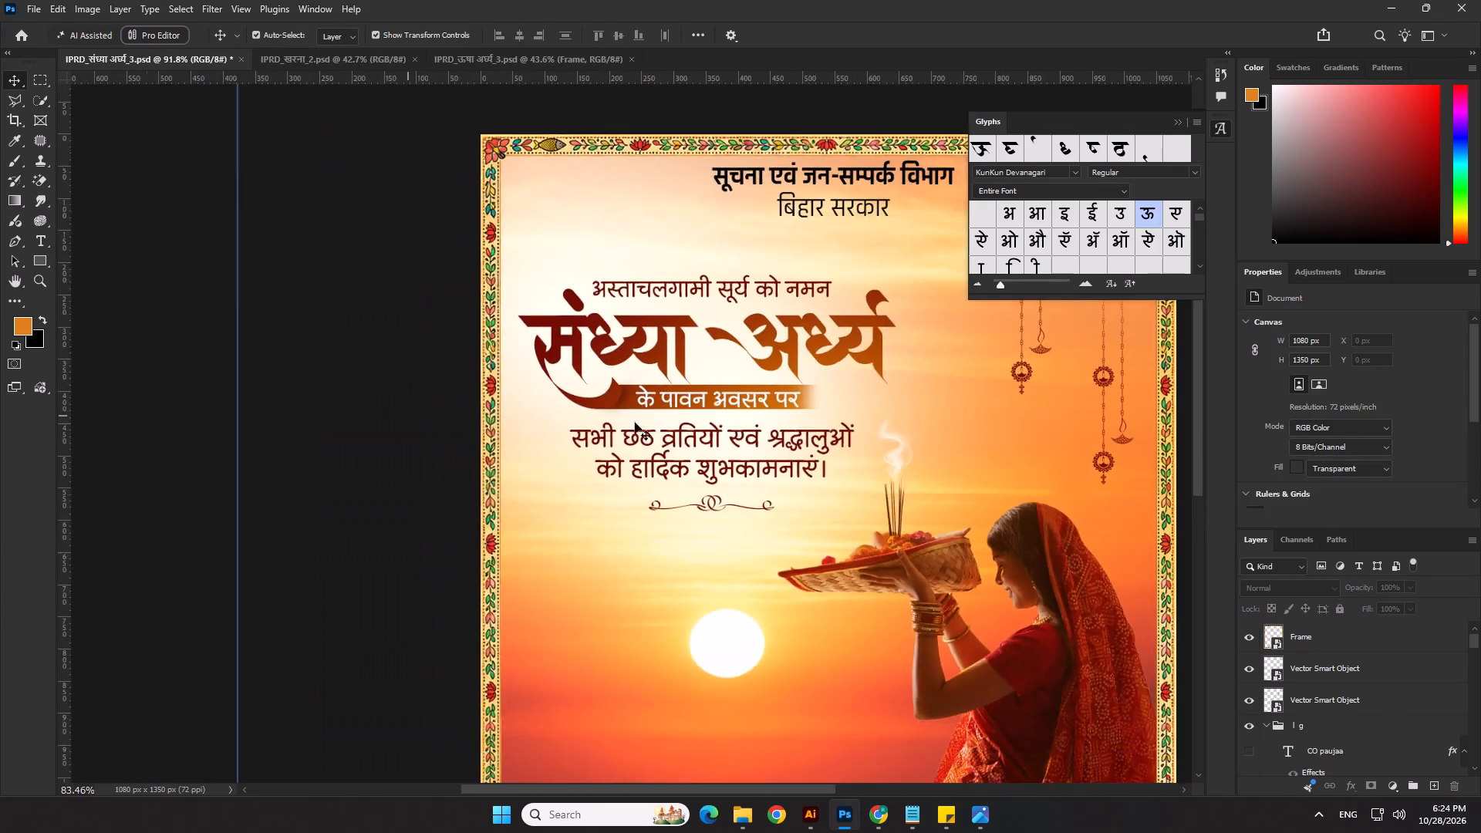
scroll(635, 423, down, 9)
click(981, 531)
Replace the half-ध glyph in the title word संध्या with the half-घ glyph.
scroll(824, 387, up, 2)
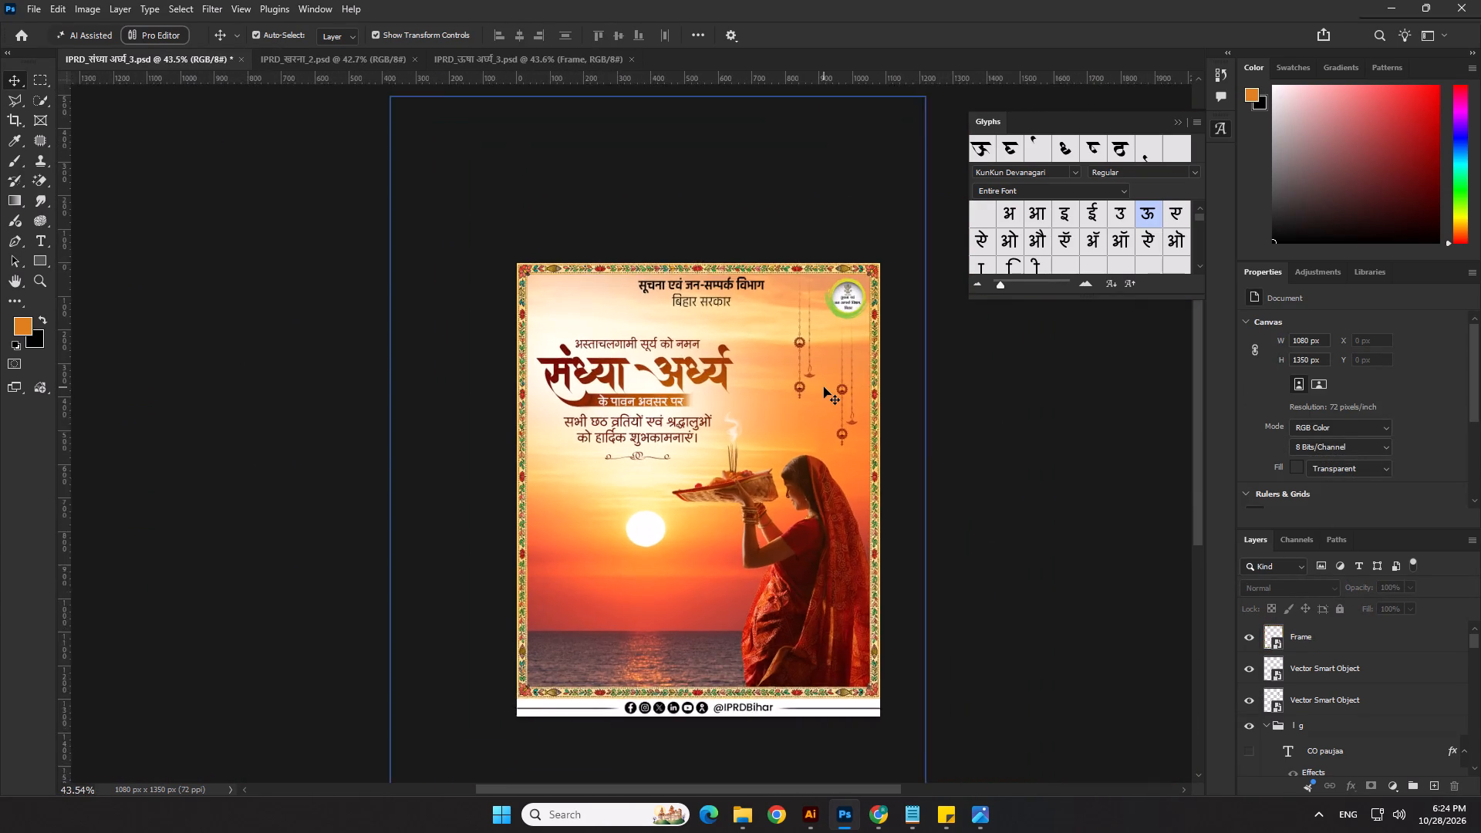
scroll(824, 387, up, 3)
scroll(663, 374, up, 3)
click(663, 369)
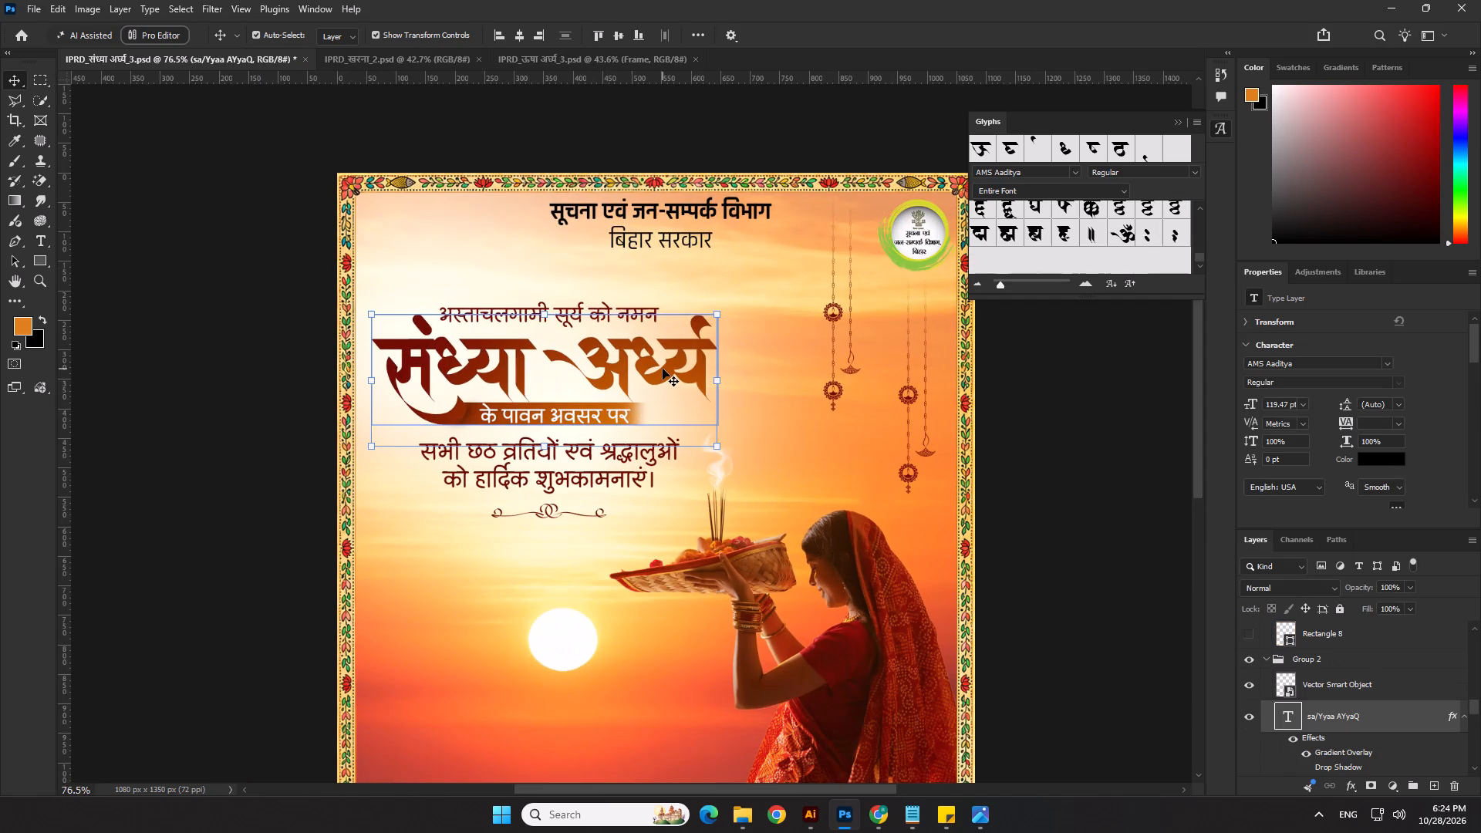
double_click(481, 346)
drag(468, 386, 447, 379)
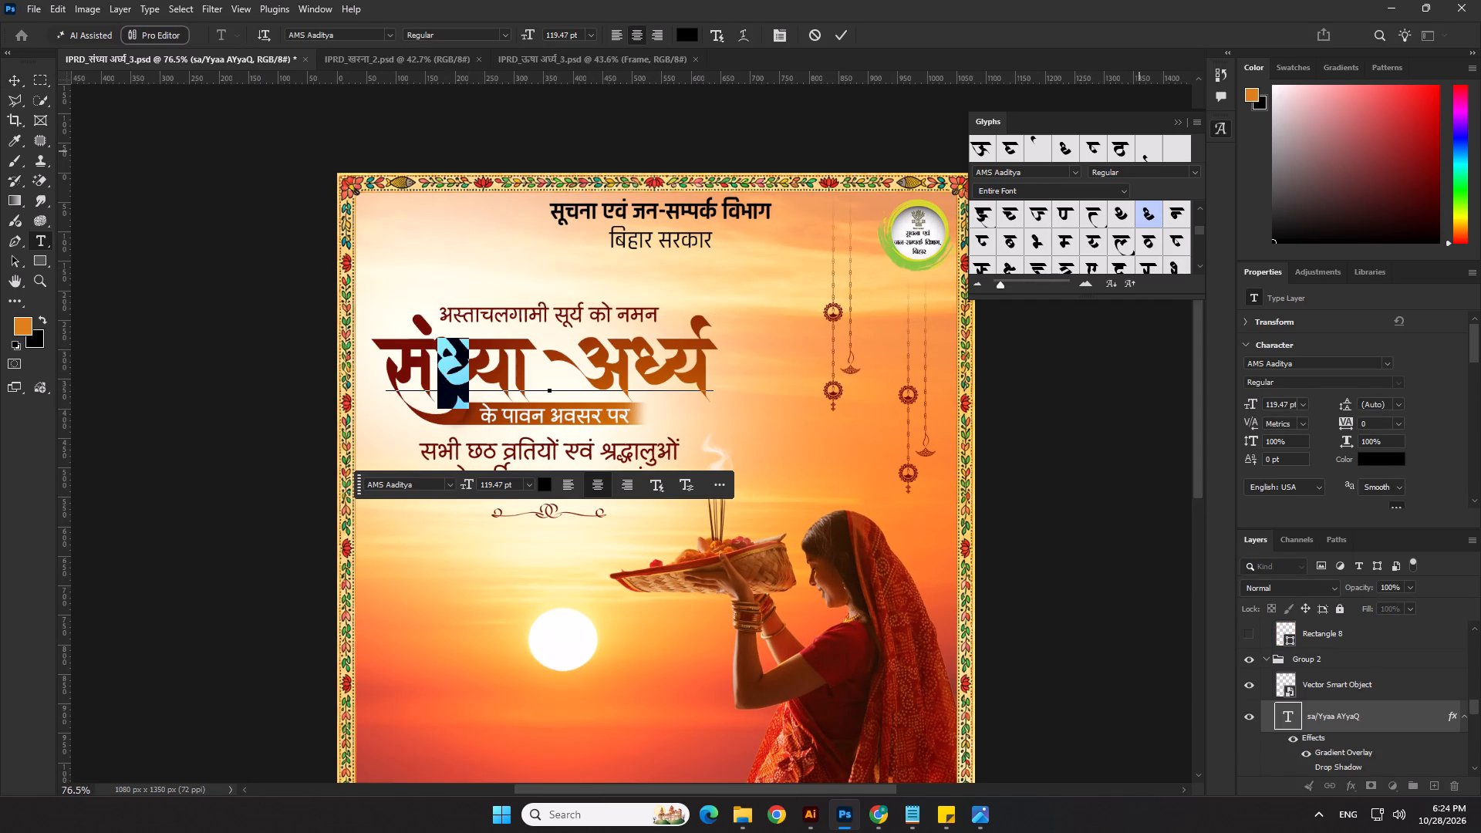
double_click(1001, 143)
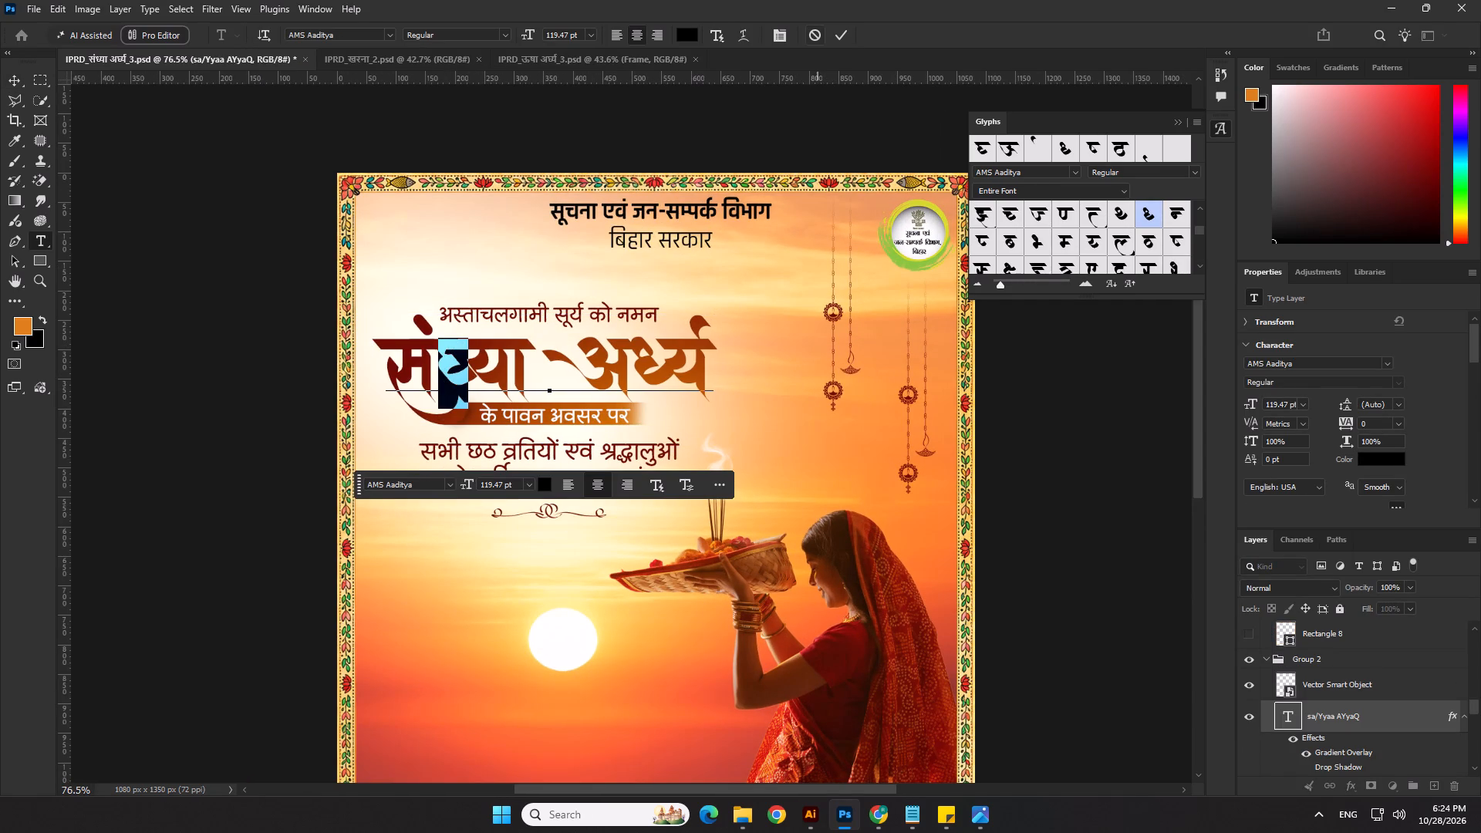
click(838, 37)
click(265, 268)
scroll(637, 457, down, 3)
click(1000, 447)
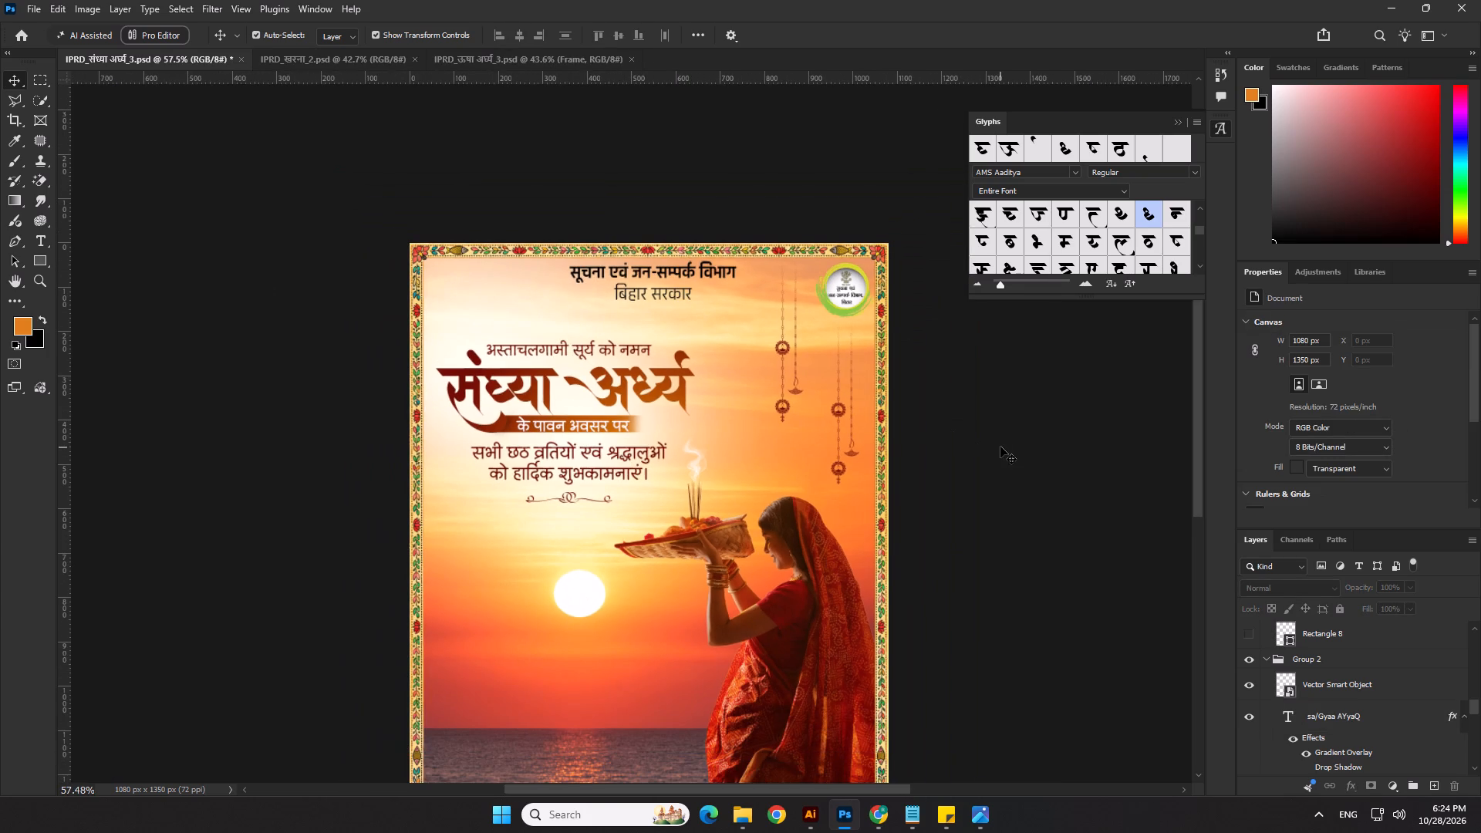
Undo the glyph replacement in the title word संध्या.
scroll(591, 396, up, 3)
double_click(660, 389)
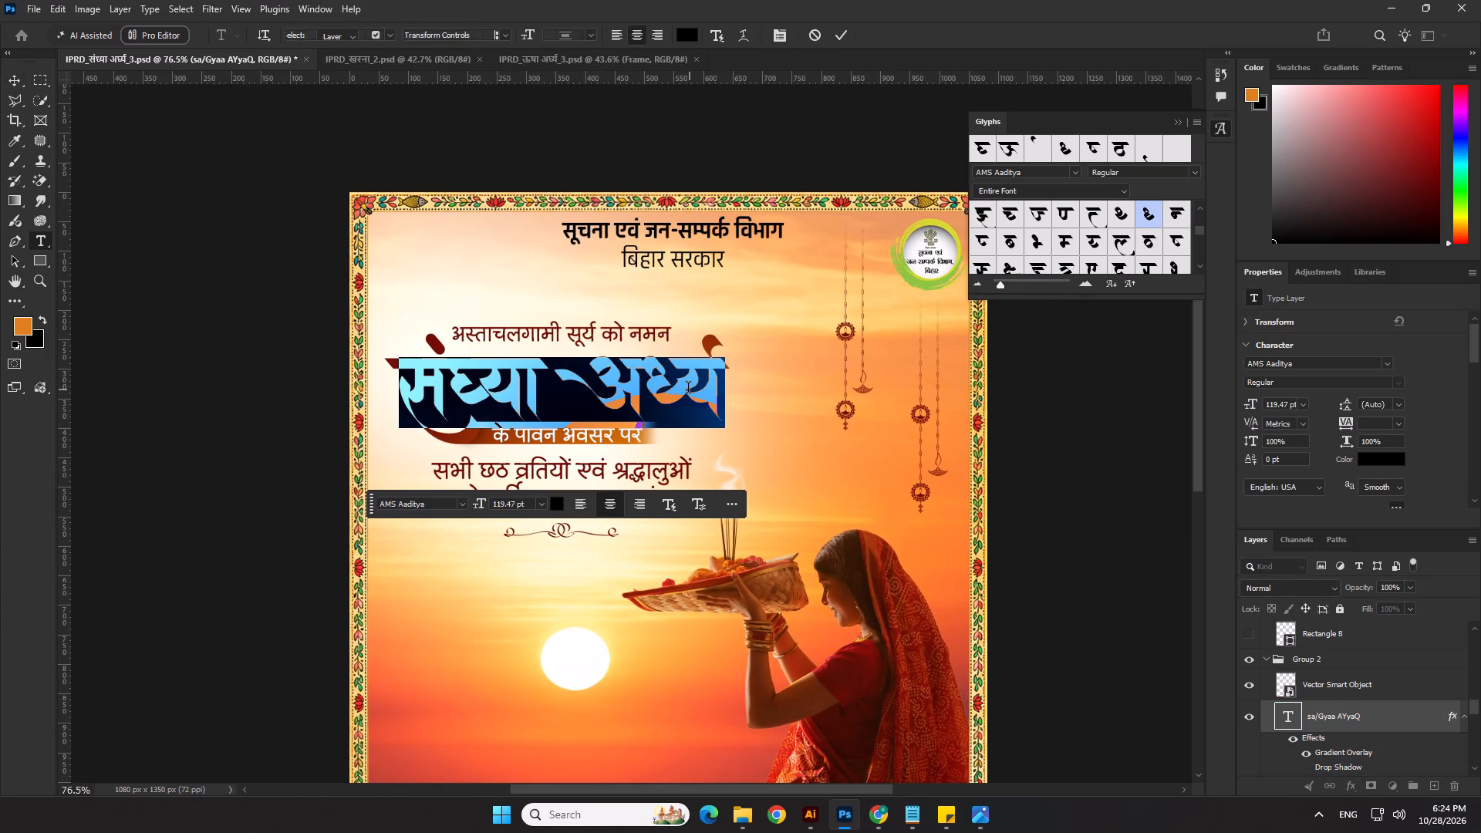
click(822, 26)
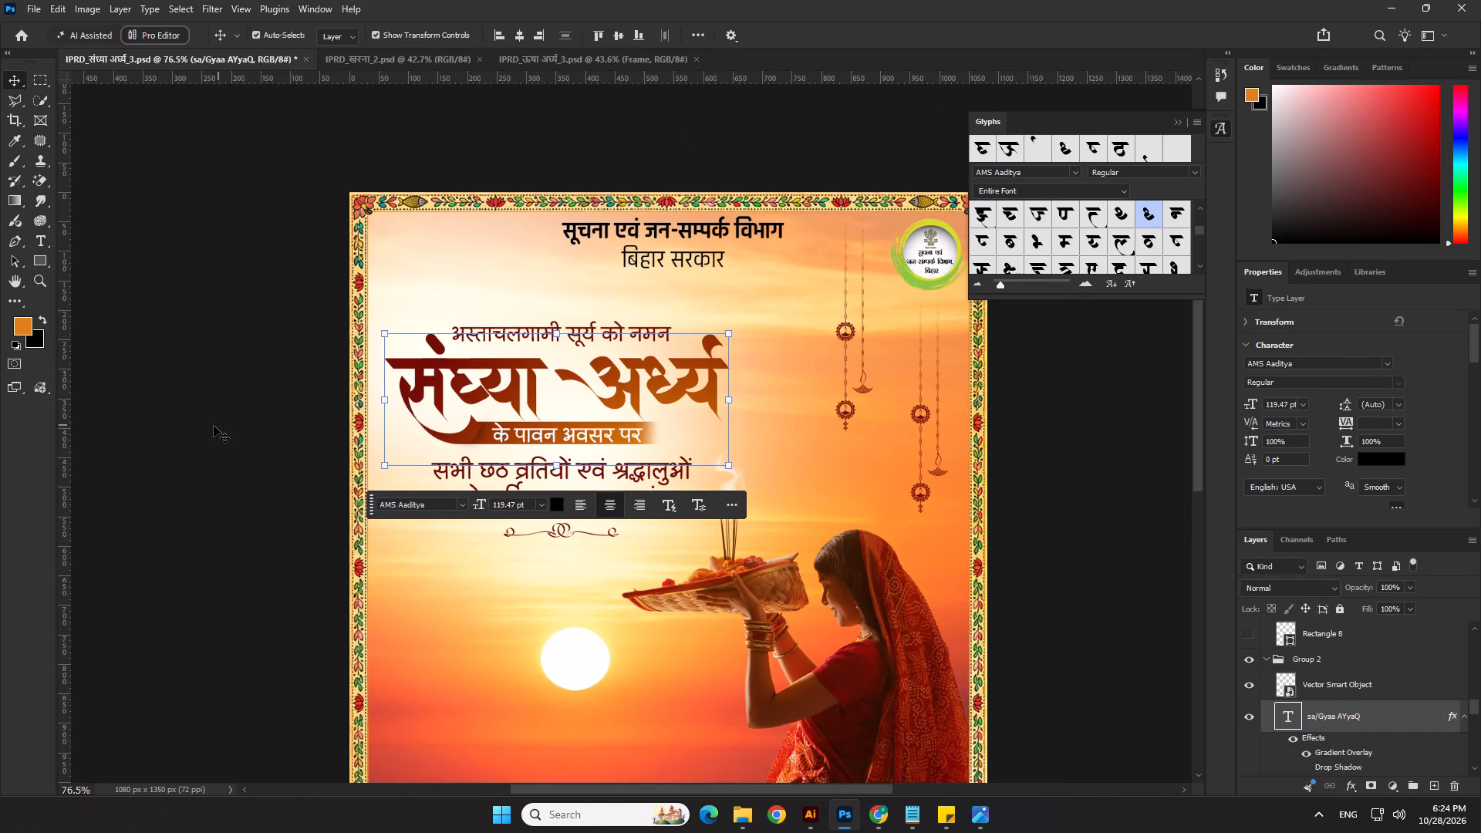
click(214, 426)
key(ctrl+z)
Replace the half-ध glyph in the title word अर्ध्य with the half-घ glyph so it reads अर्घ्य.
double_click(654, 379)
drag(683, 390, 662, 394)
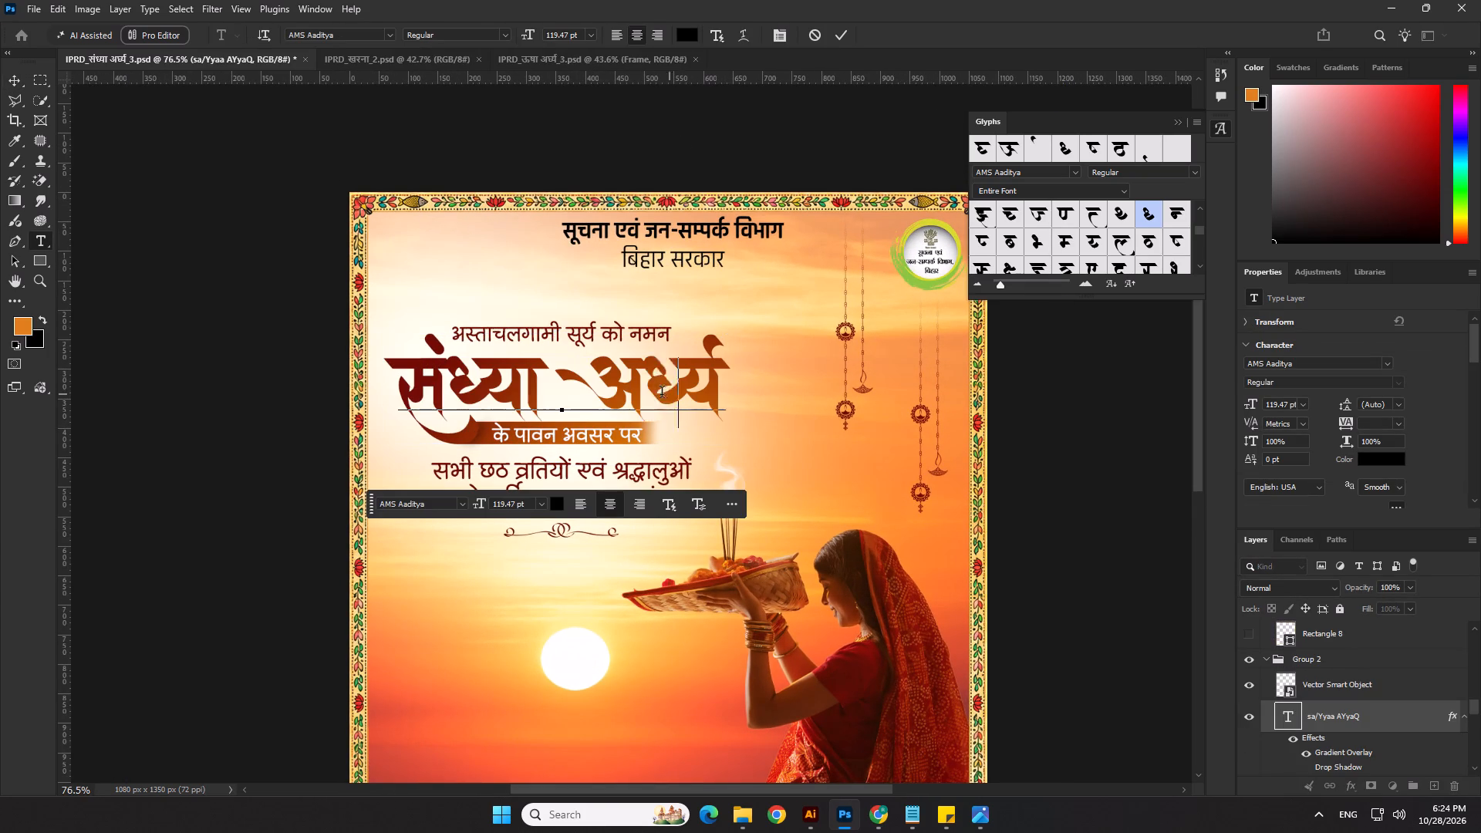
drag(662, 394, 651, 394)
click(978, 145)
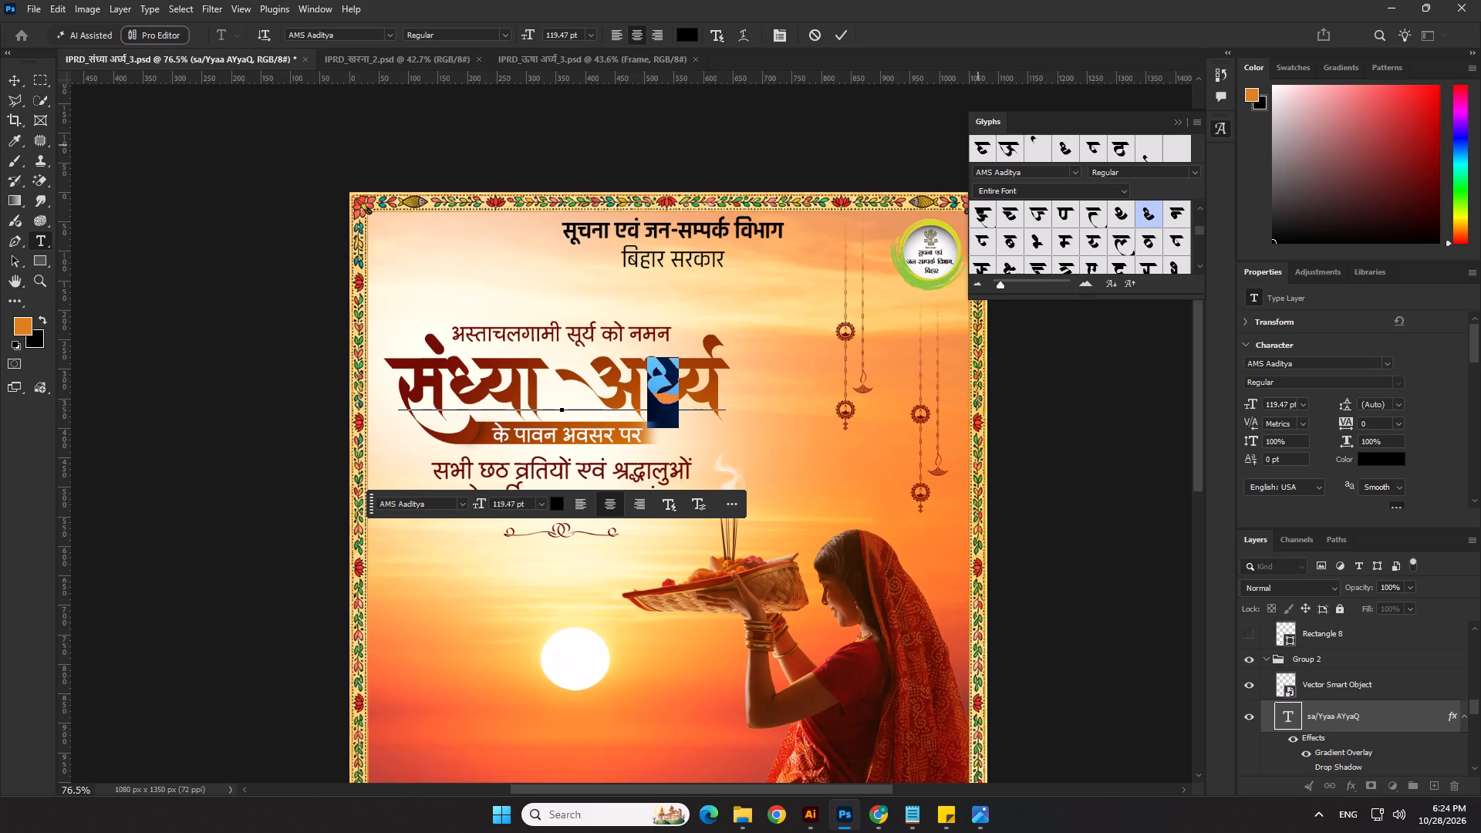
double_click(978, 145)
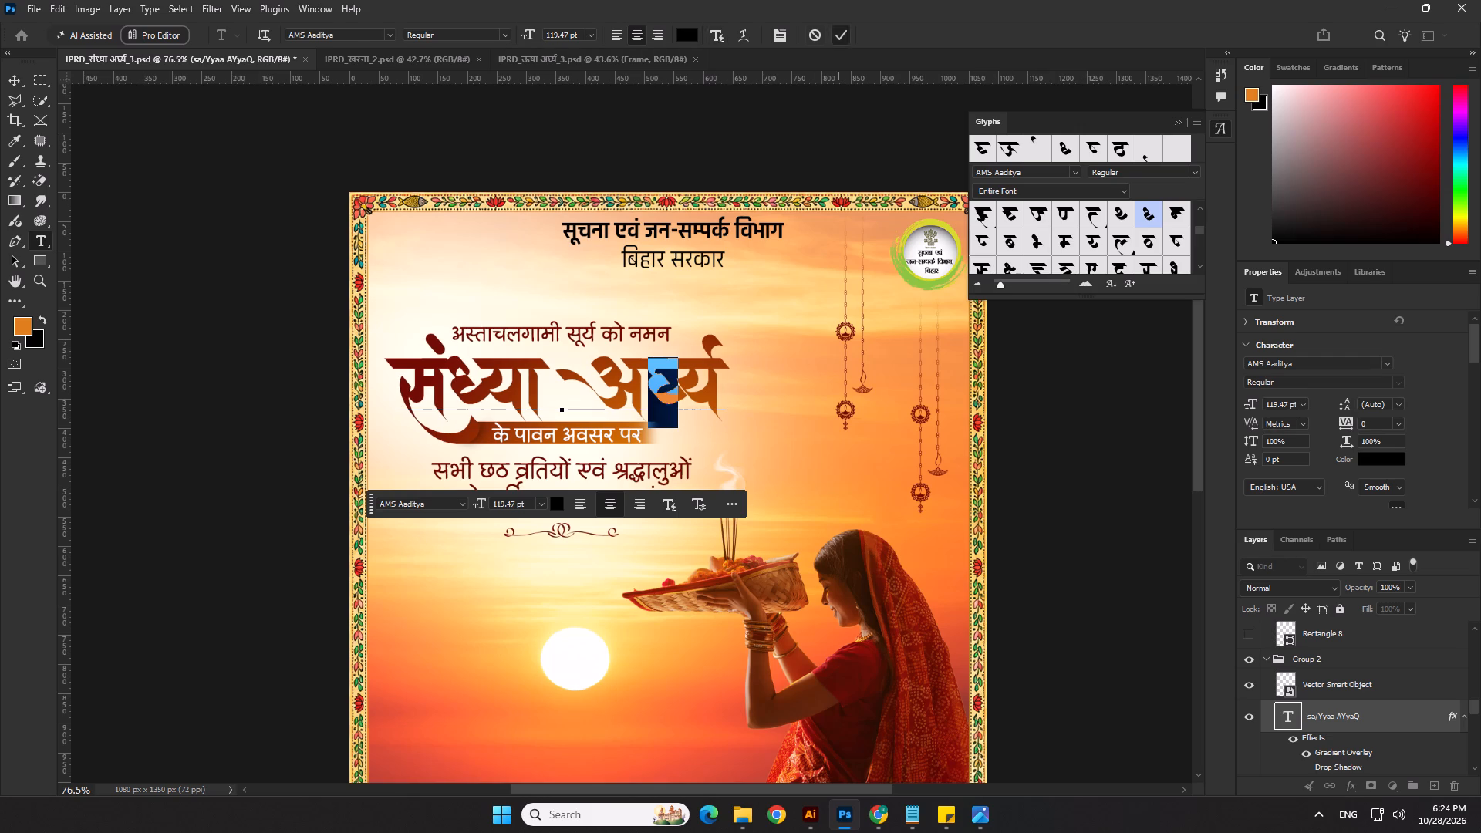
click(839, 28)
click(772, 149)
Save the IPRD_संध्या अर्घ्य_3 poster and check the border along its lower edge.
scroll(730, 207, down, 4)
key(ctrl+s)
scroll(661, 378, down, 4)
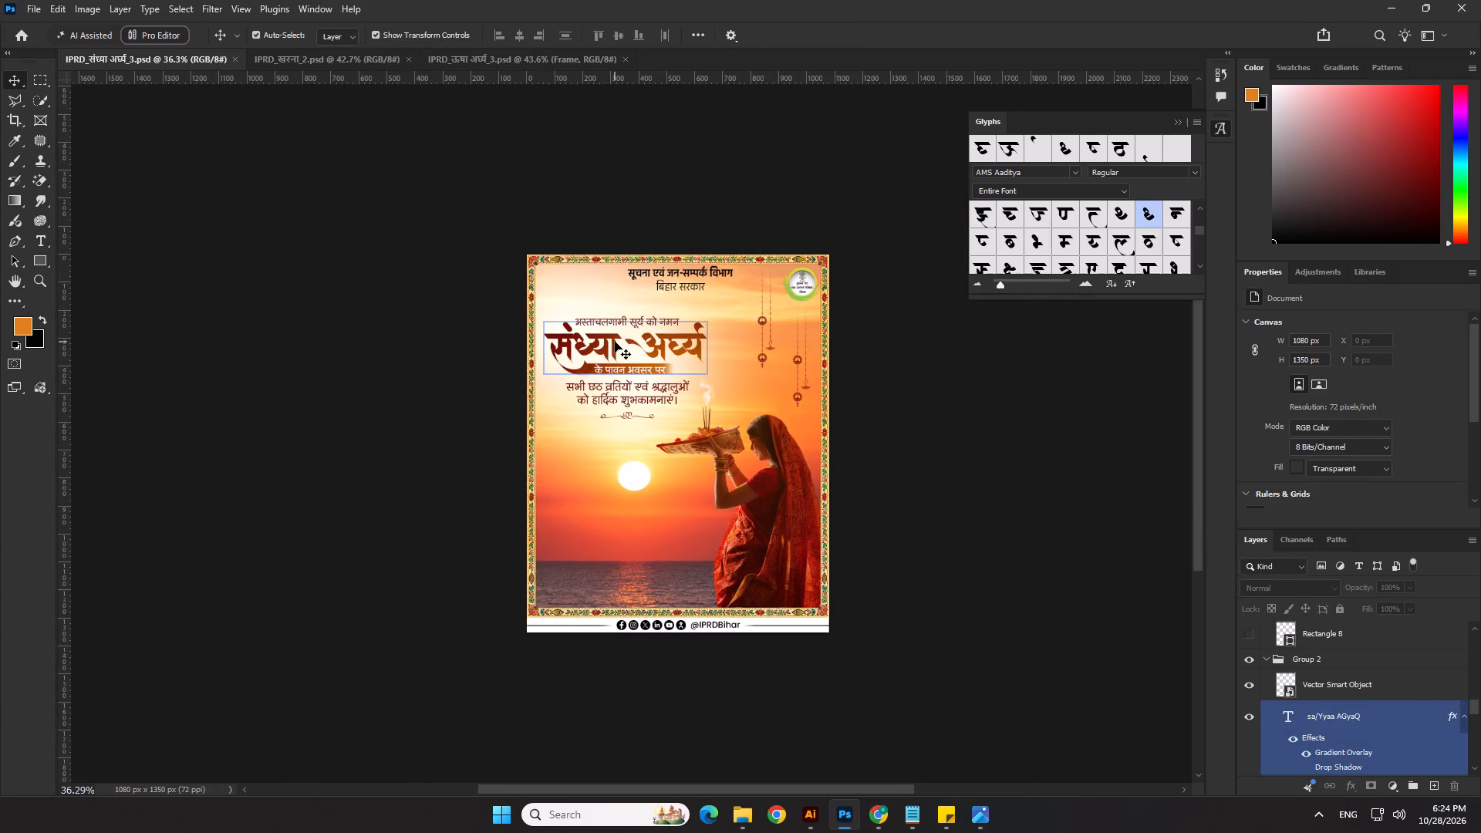
click(1010, 477)
scroll(834, 622, up, 8)
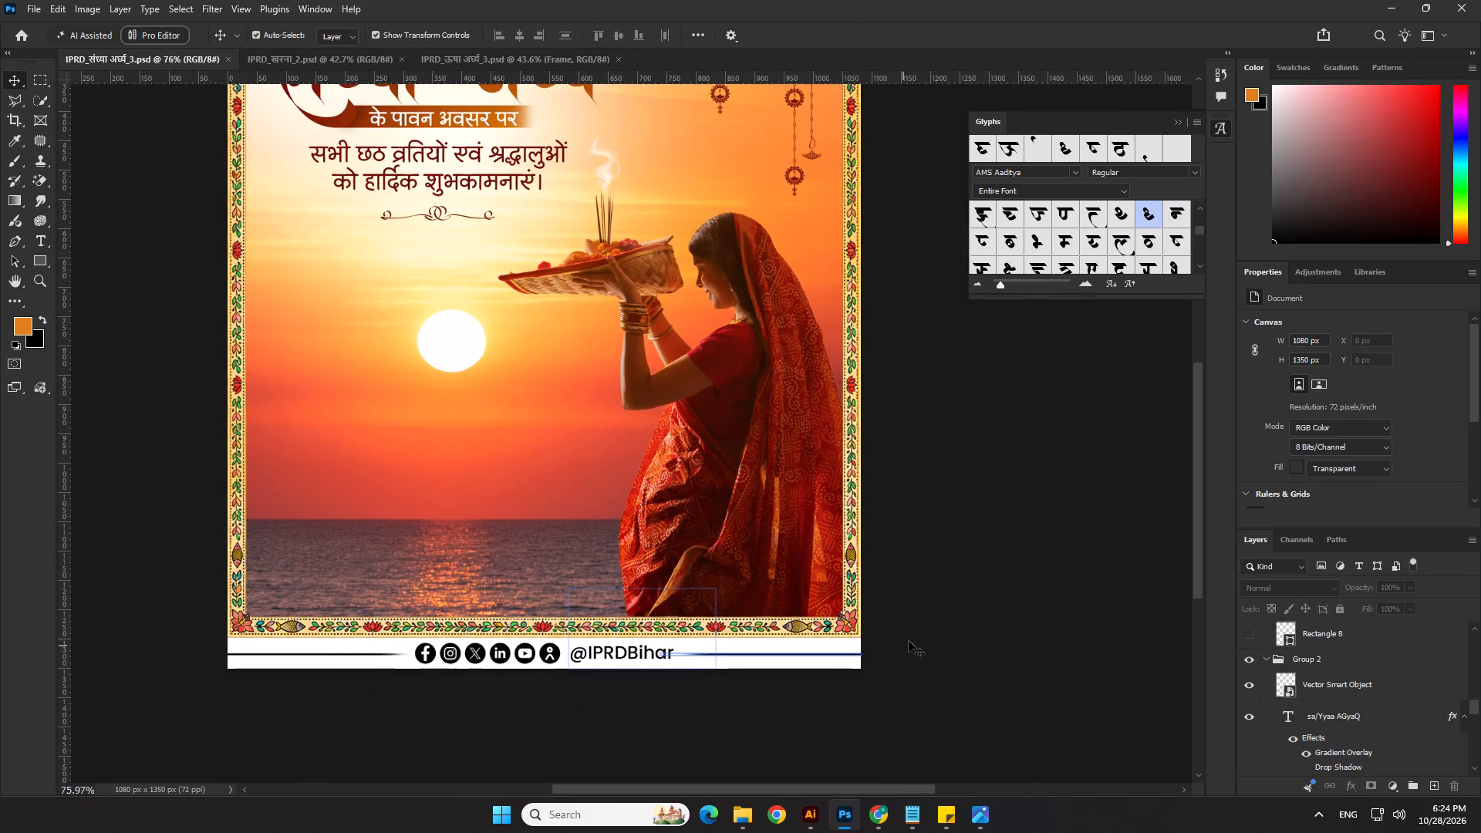
click(909, 641)
scroll(910, 640, down, 11)
key(ctrl+s)
Align the Frame border to the top edge of the canvas and save the IPRD_संध्या अर्घ्य_3 poster.
scroll(548, 203, up, 3)
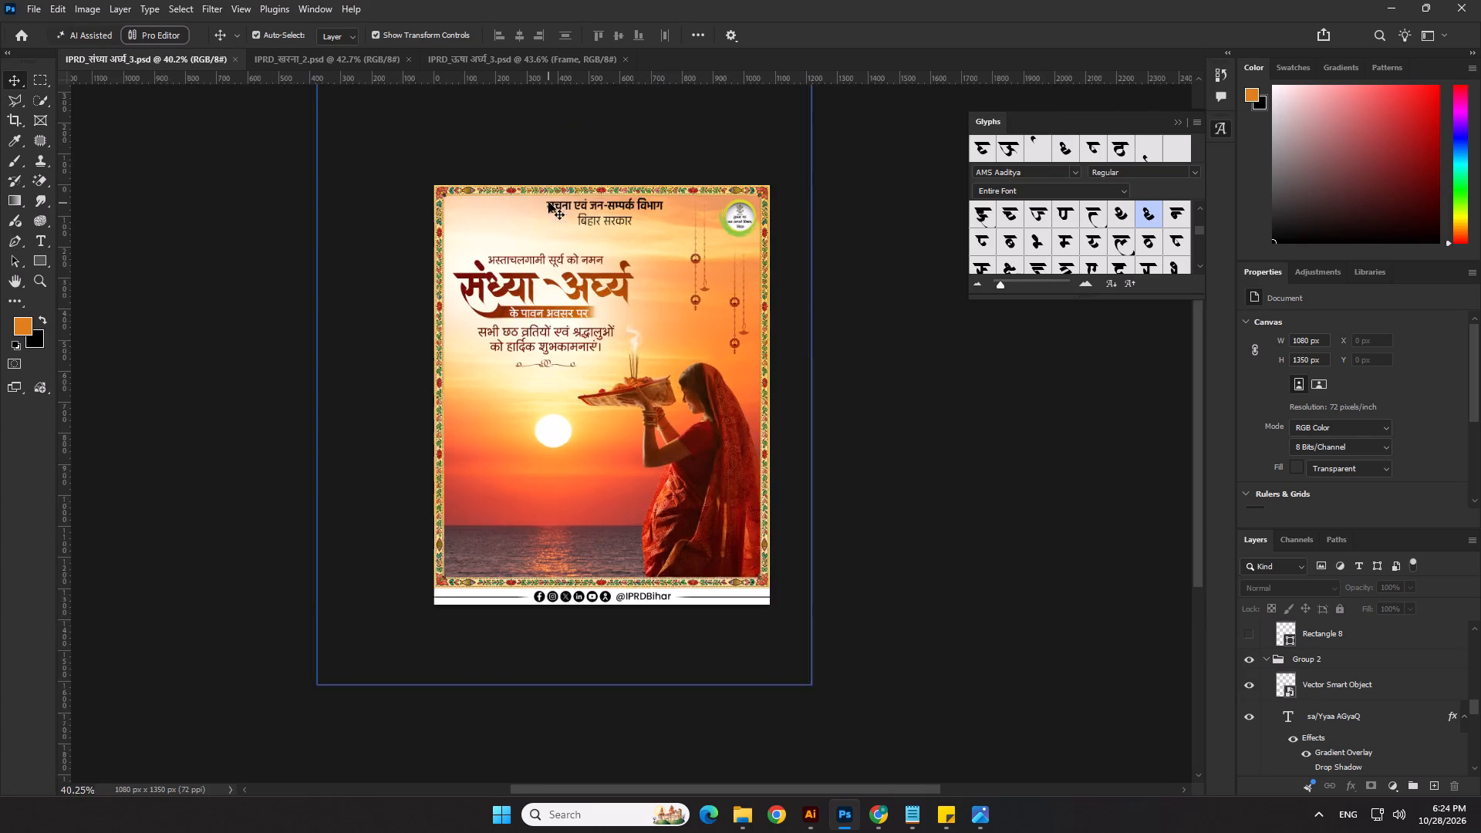
scroll(548, 202, up, 12)
click(580, 154)
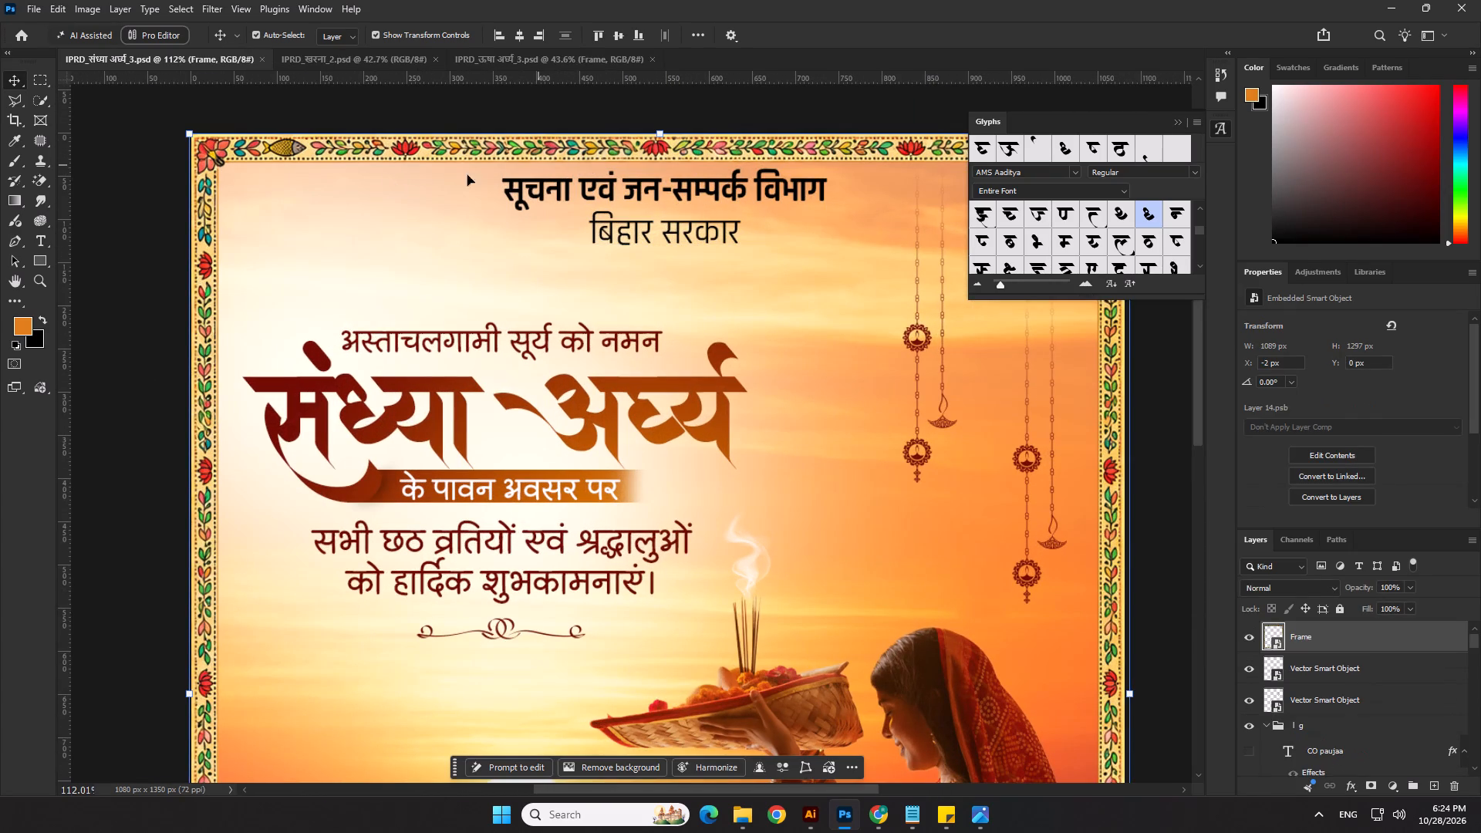
click(595, 37)
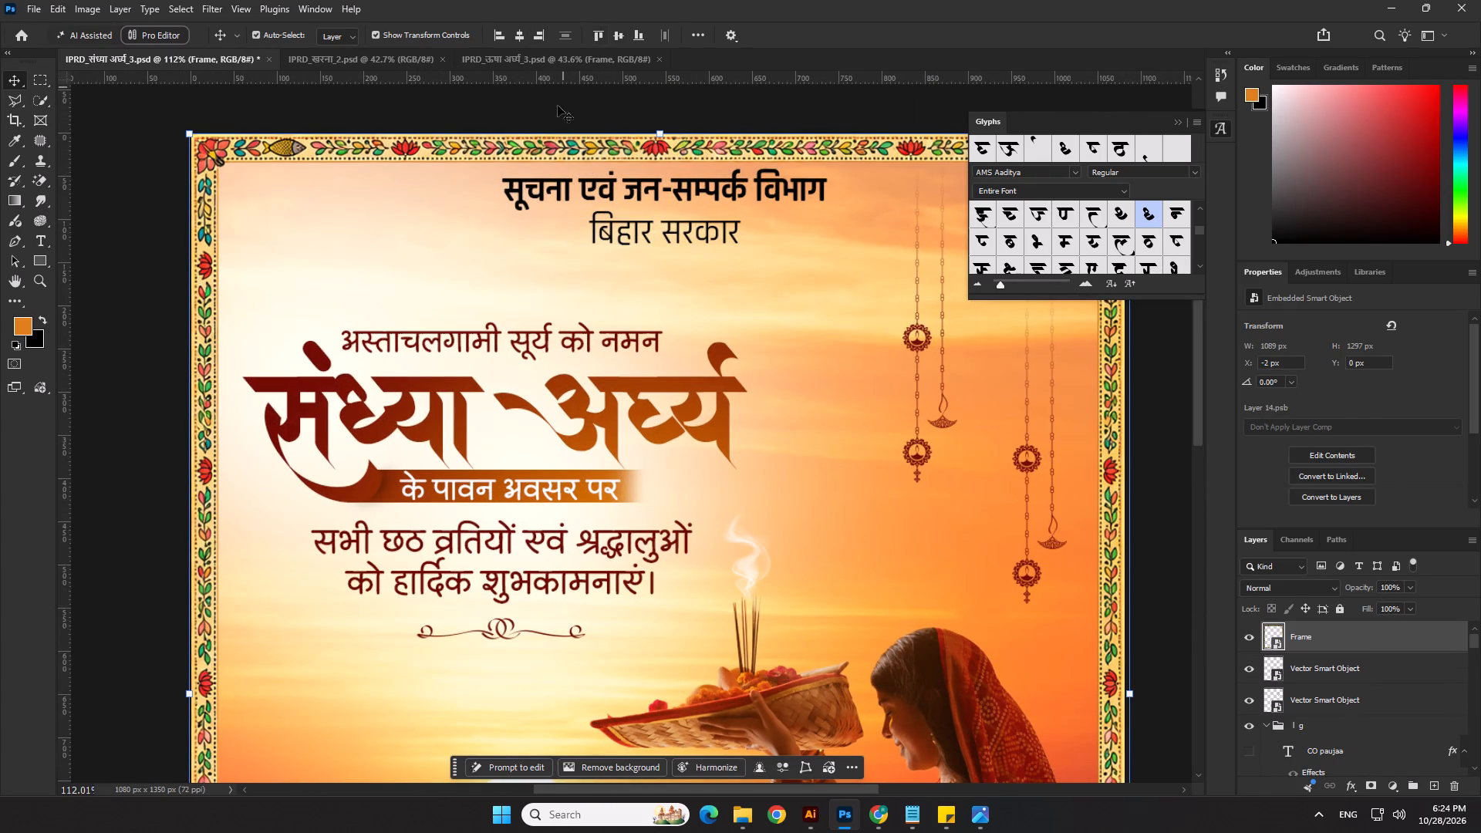
click(552, 116)
scroll(580, 130, down, 9)
click(923, 41)
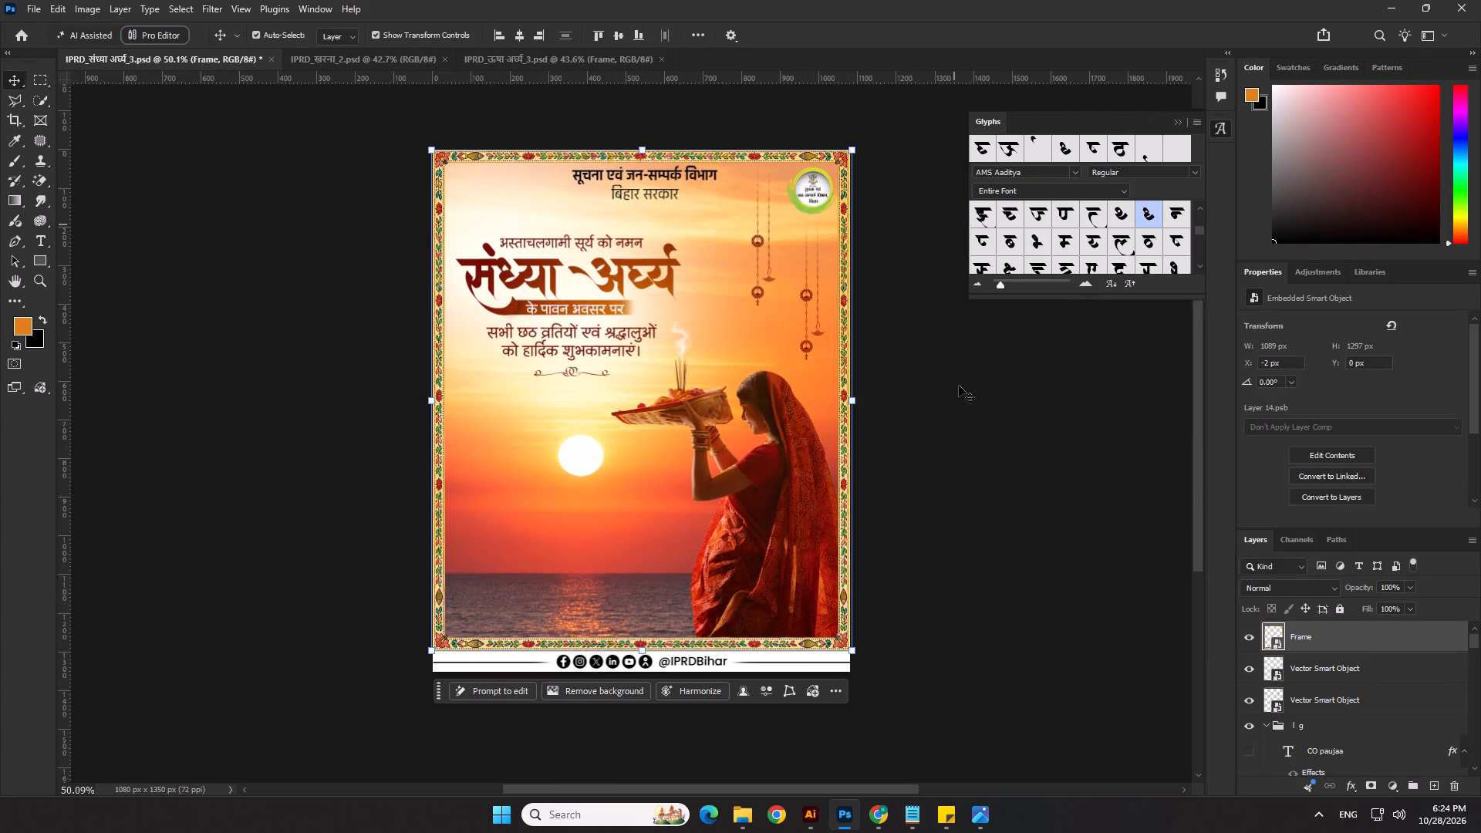
click(958, 447)
ctrl+scroll(958, 447, down, 2)
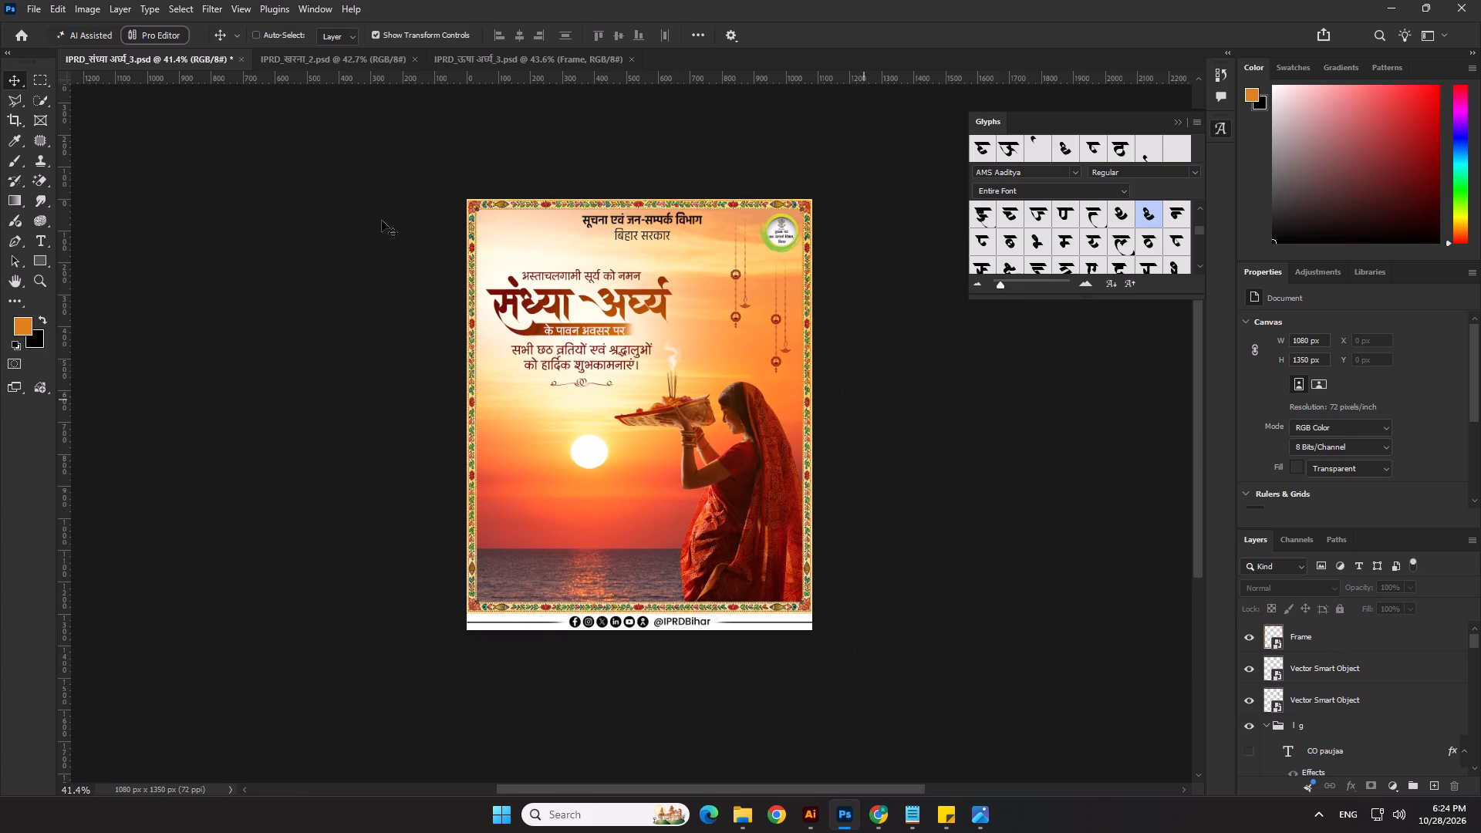
key(ctrl+s)
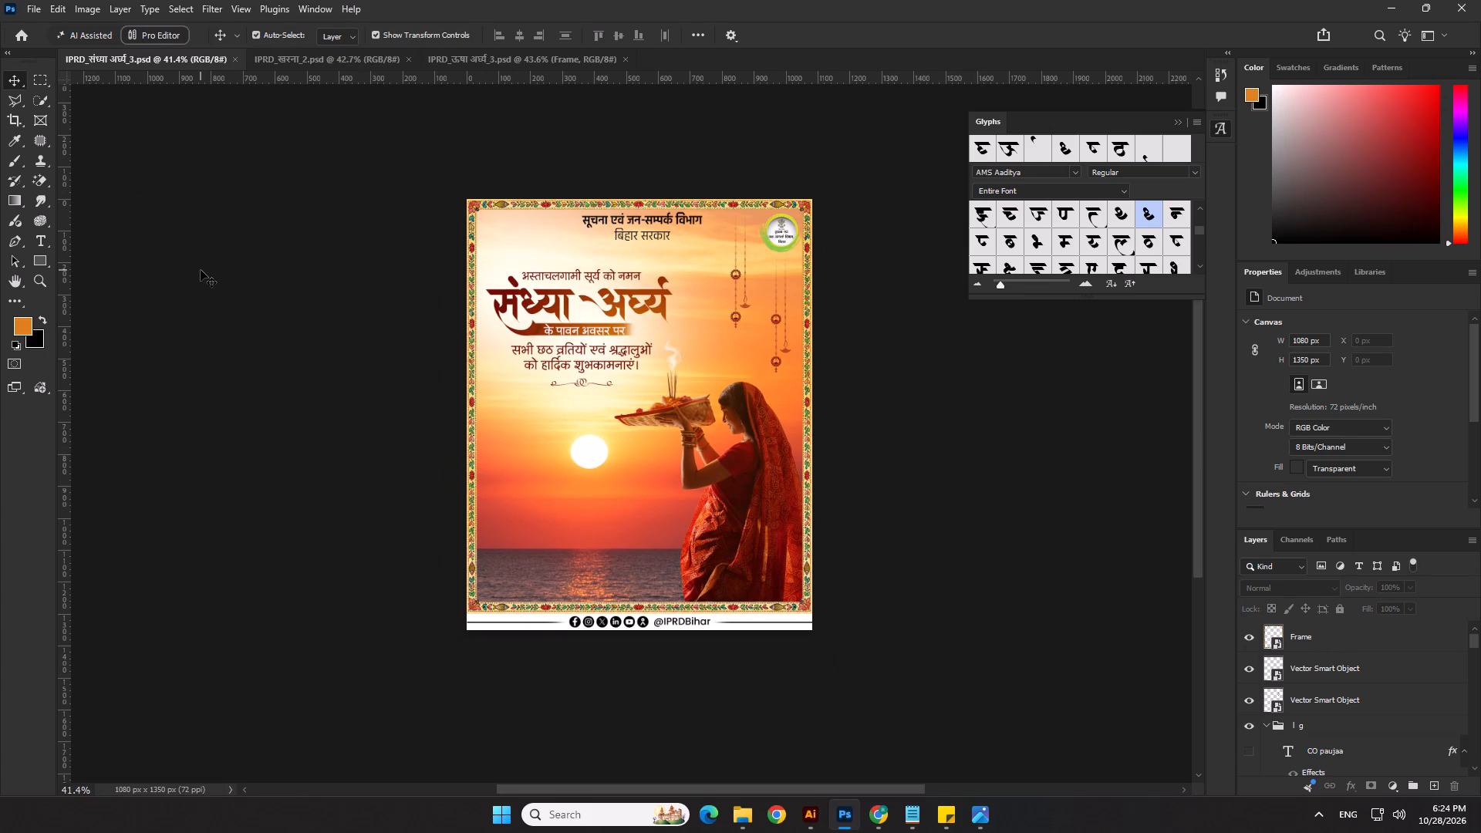
Export a PNG copy of the IPRD_संध्या अर्घ्य_3 poster into the 28.10.26 folder, replacing the existing copy.
scroll(177, 255, up, 1)
click(30, 8)
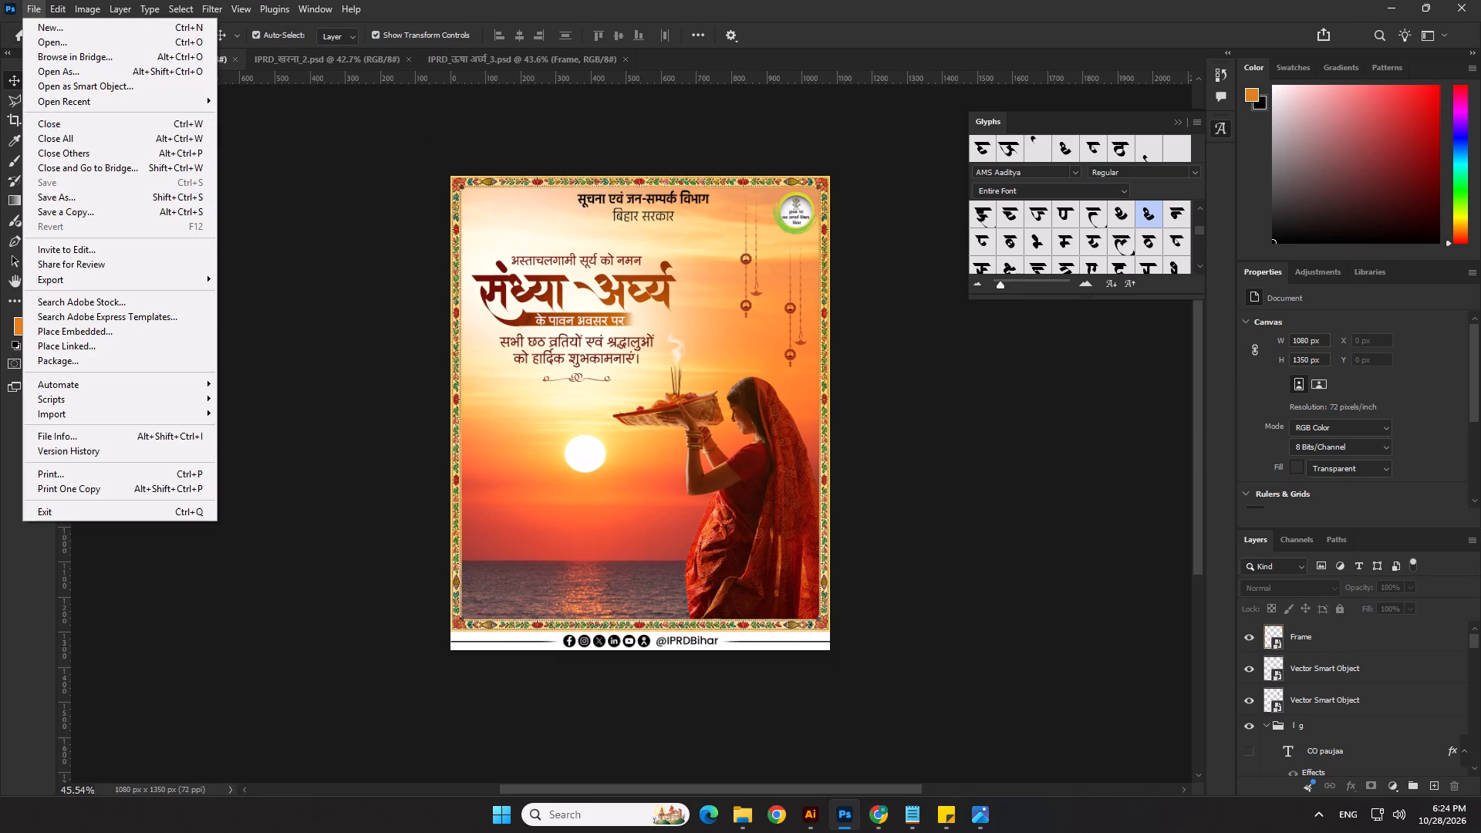
click(79, 214)
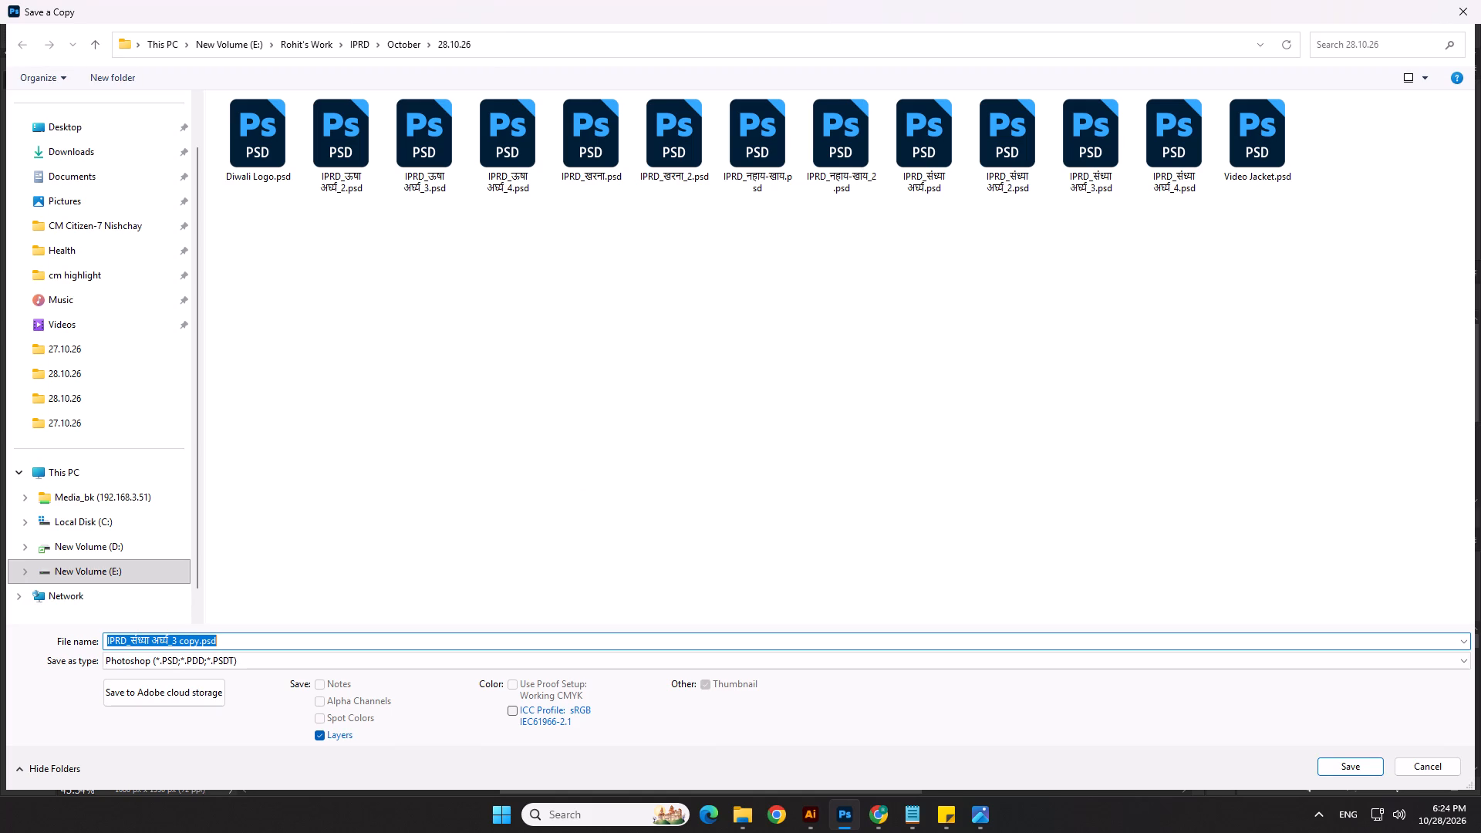
click(198, 649)
click(199, 653)
click(184, 568)
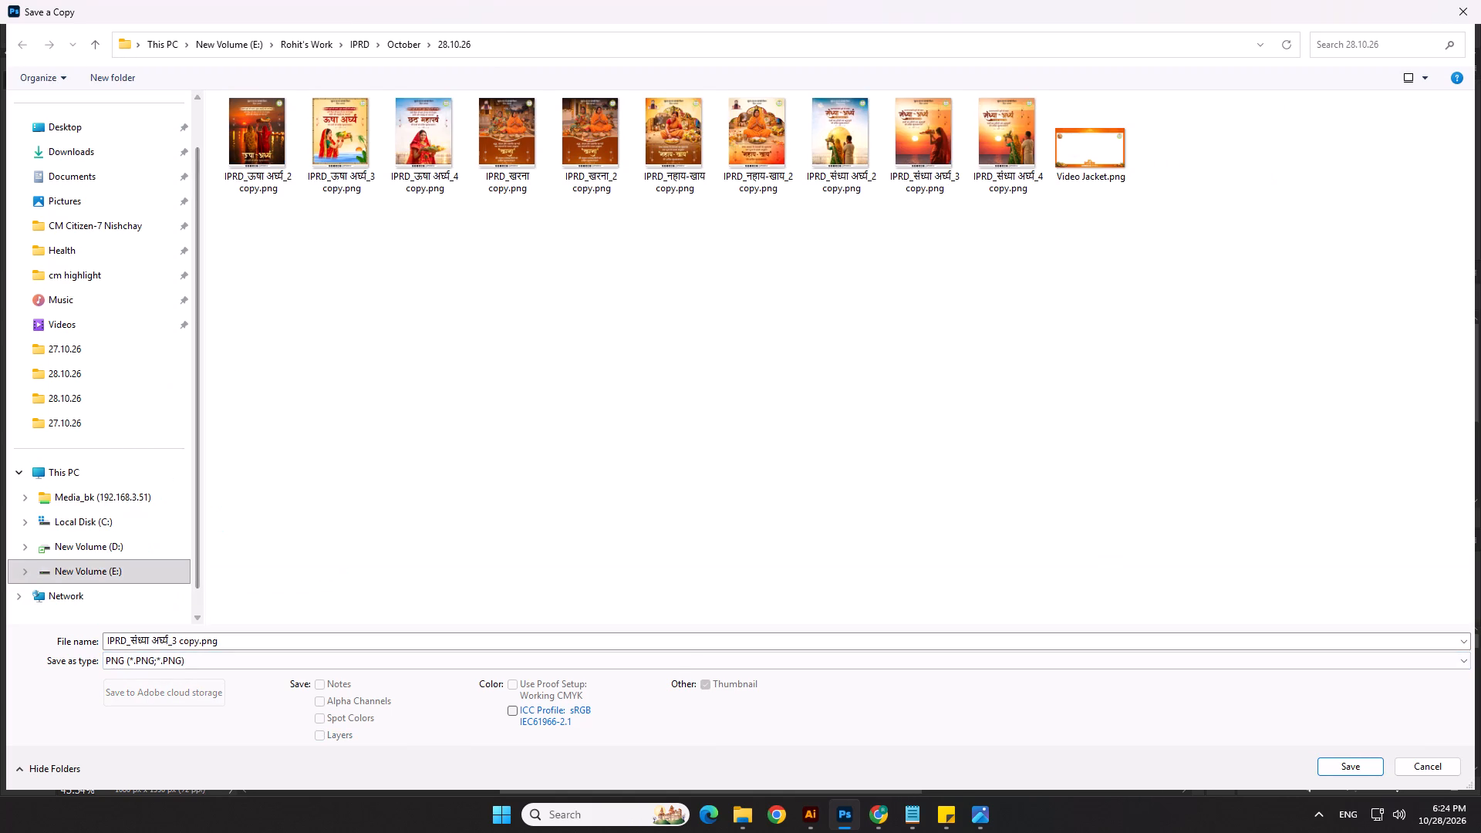
click(1329, 766)
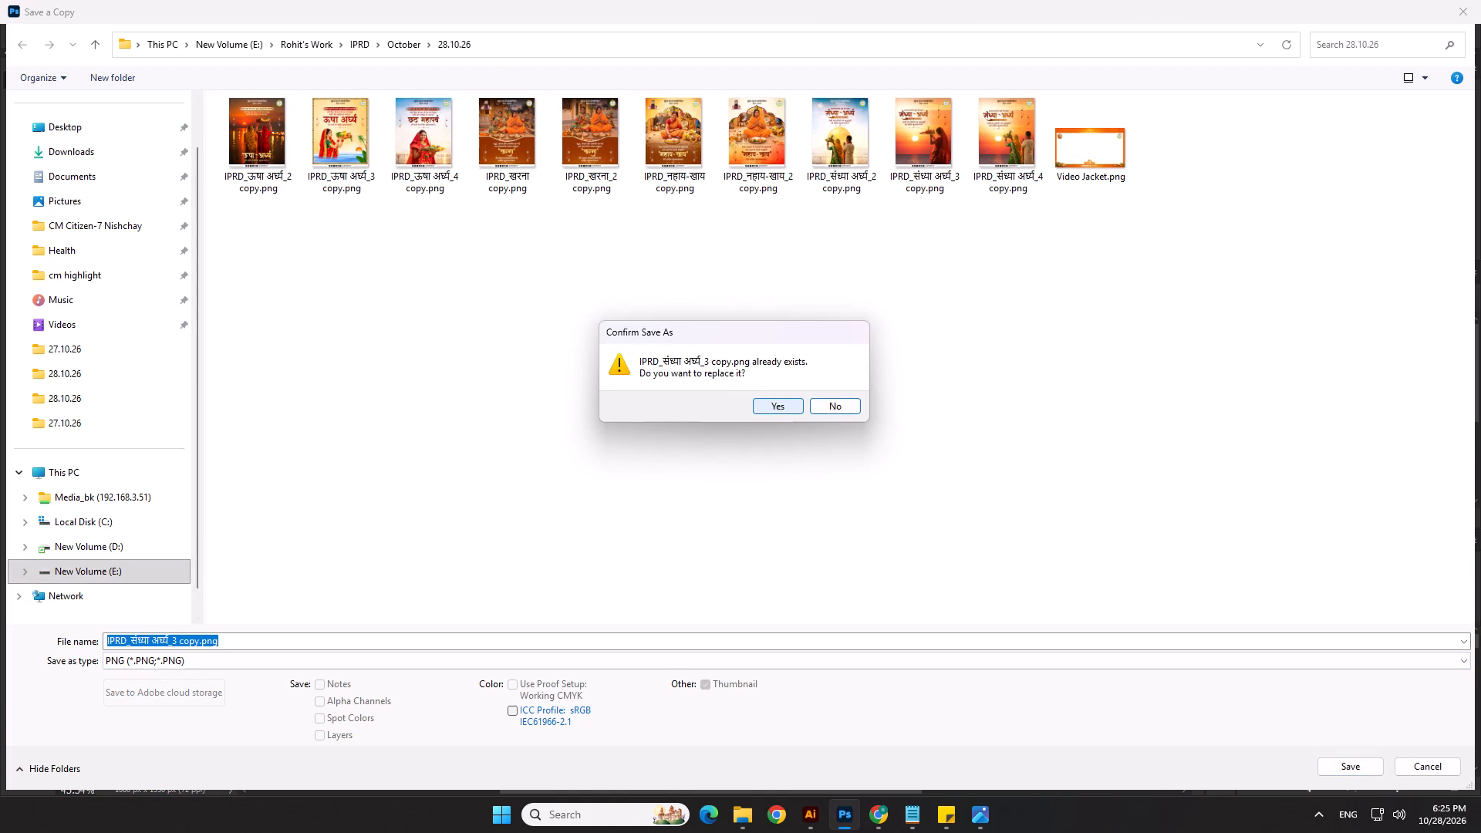
click(788, 405)
click(820, 241)
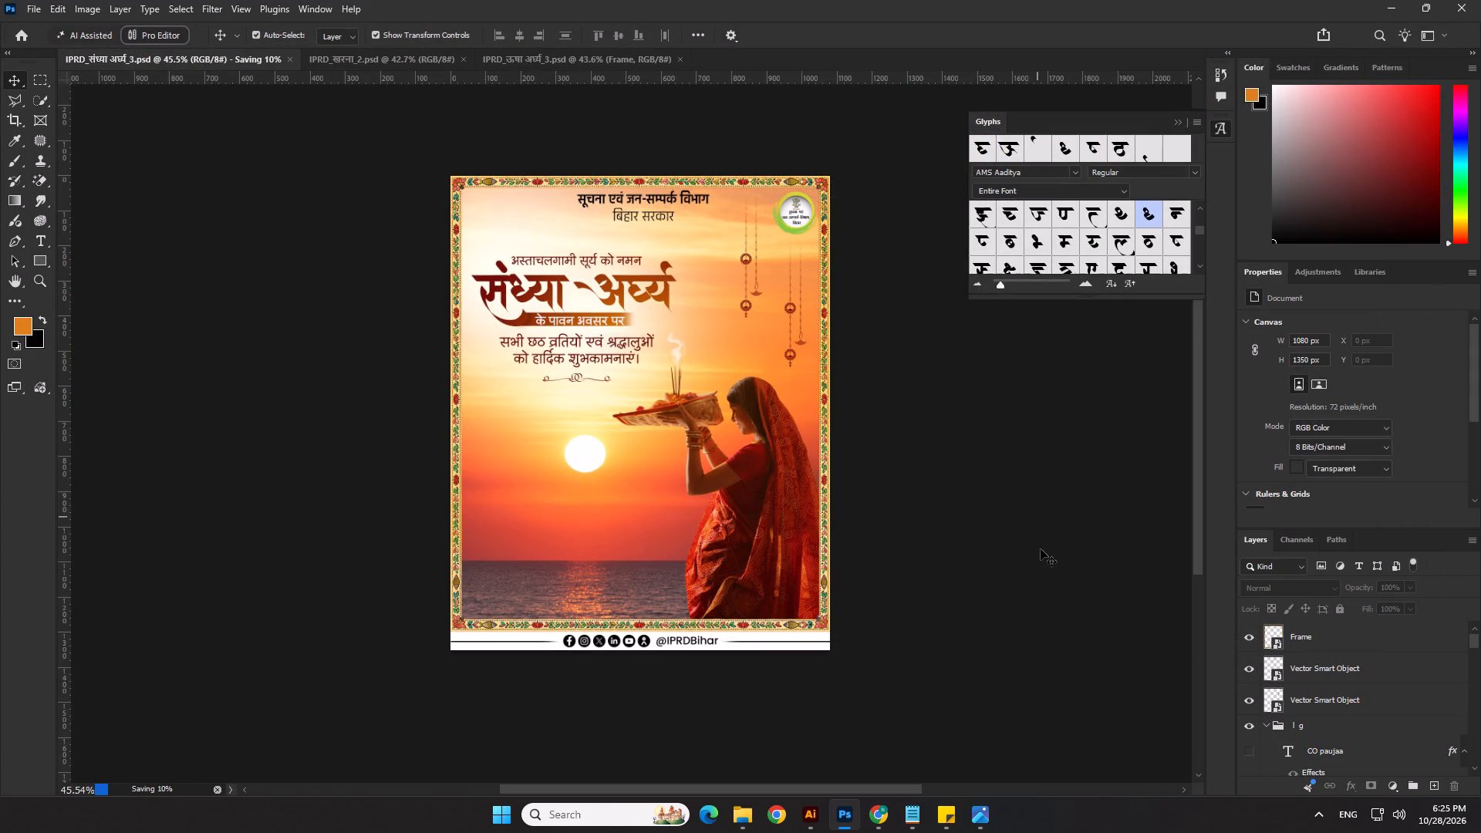
click(1041, 549)
Switch to the 28.10.26 folder in File Explorer and check the exported IPRD_संध्या अर्घ्य_3 copy.png.
click(747, 817)
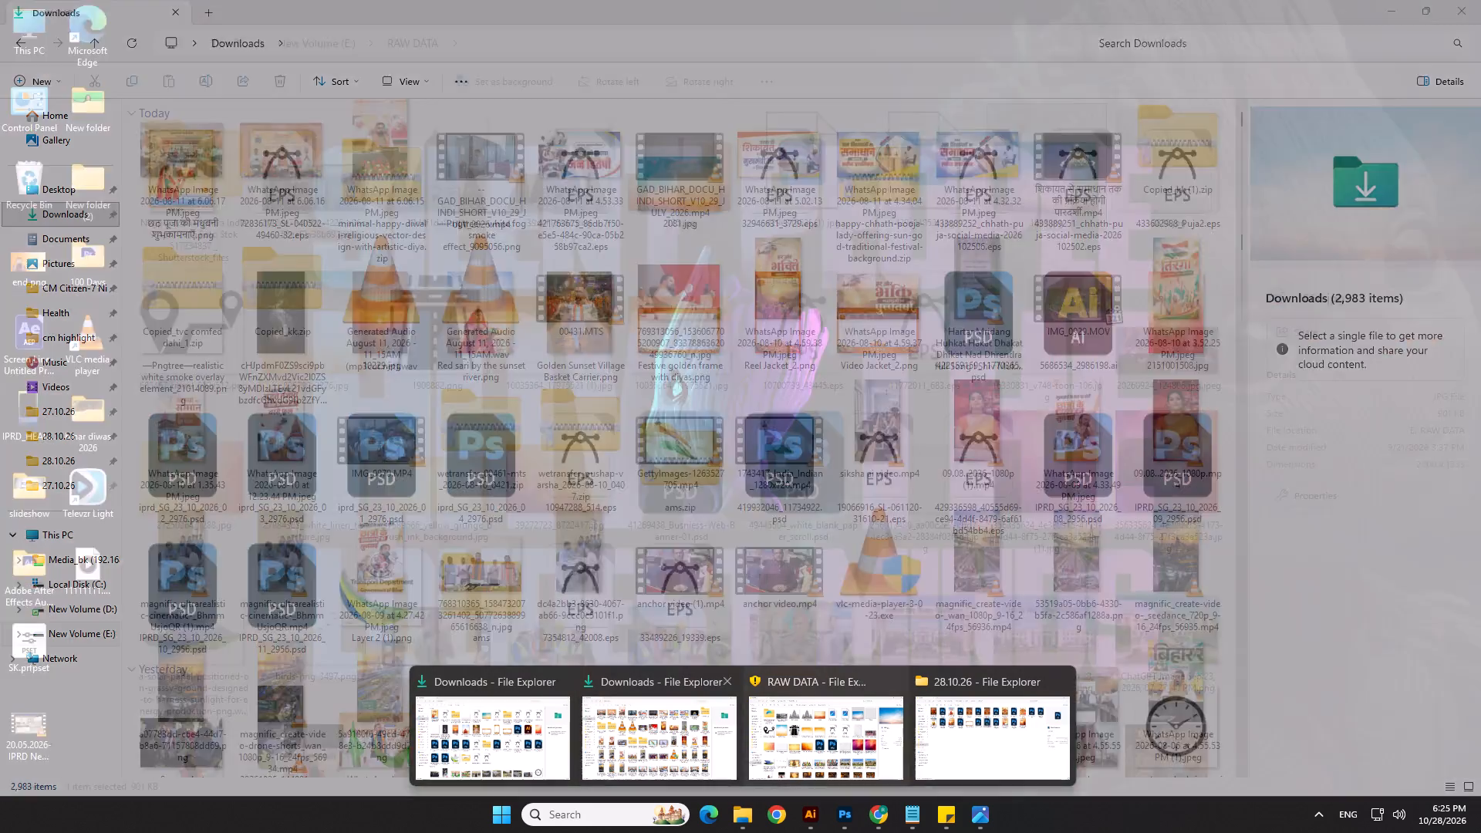
click(950, 709)
click(871, 555)
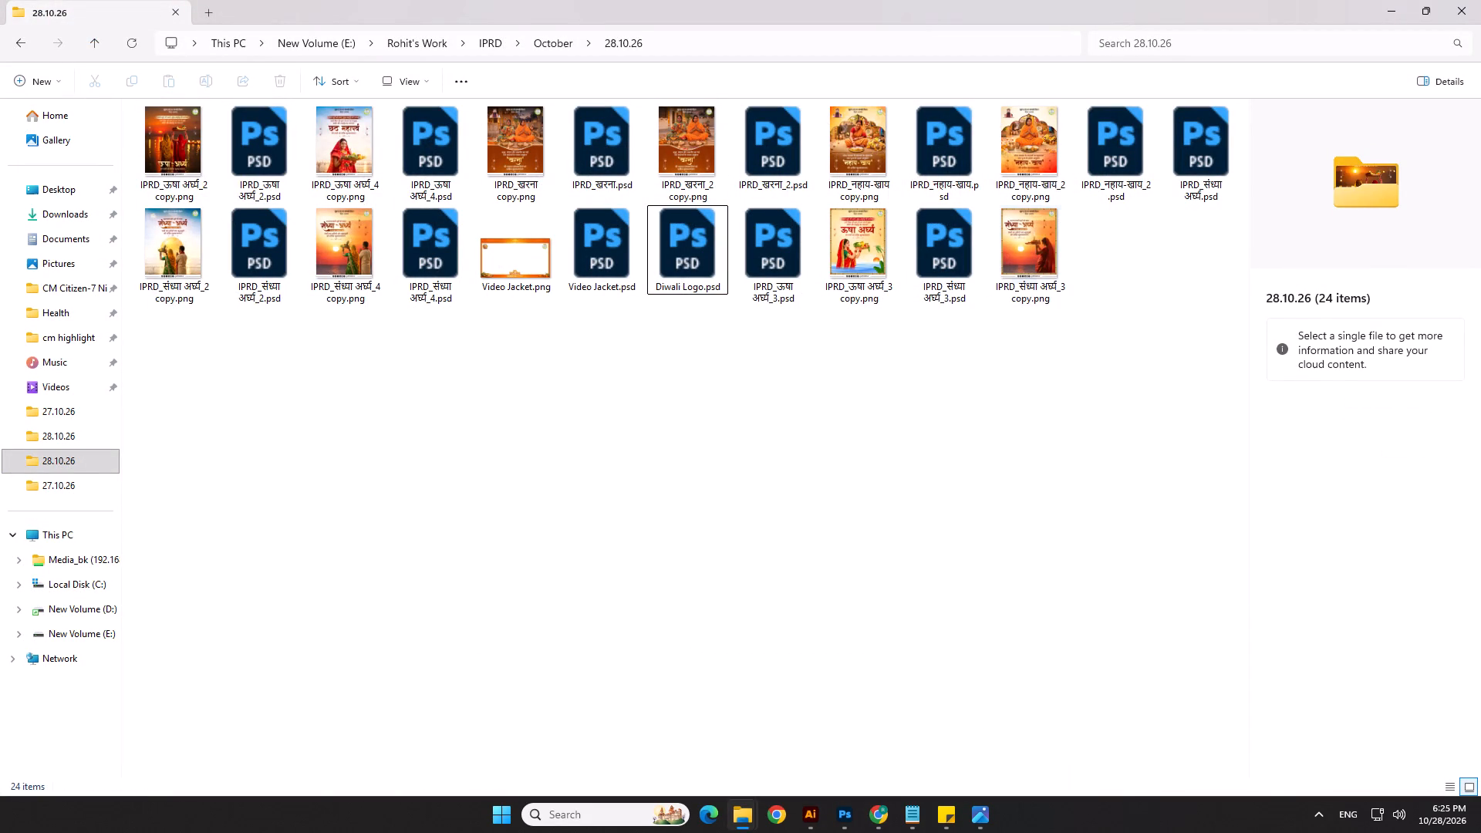
click(1027, 266)
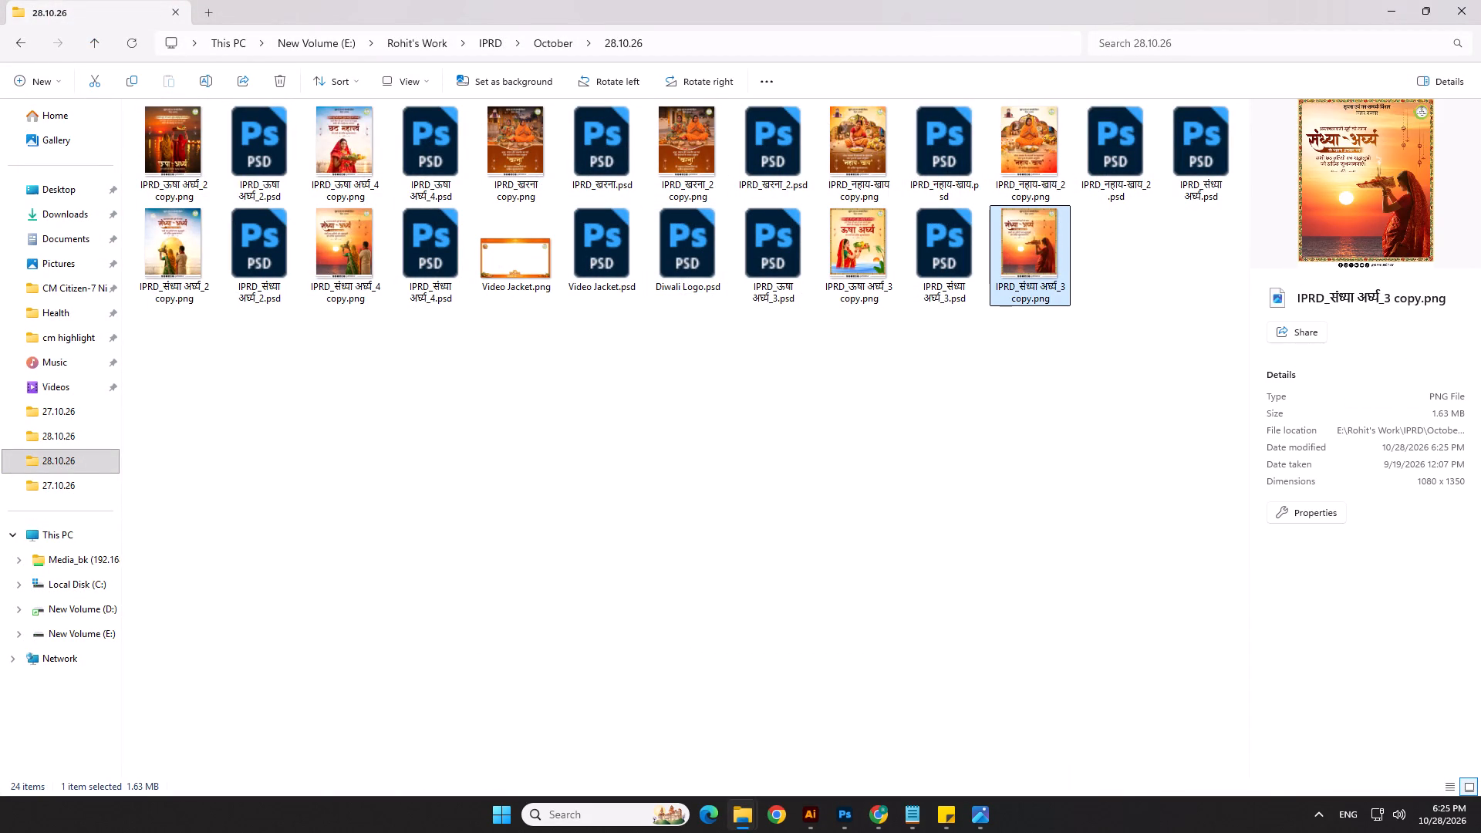
Open the IPRD_संध्या अर्घ्य_4.psd poster from the 28.10.26 folder in Photoshop.
double_click(256, 250)
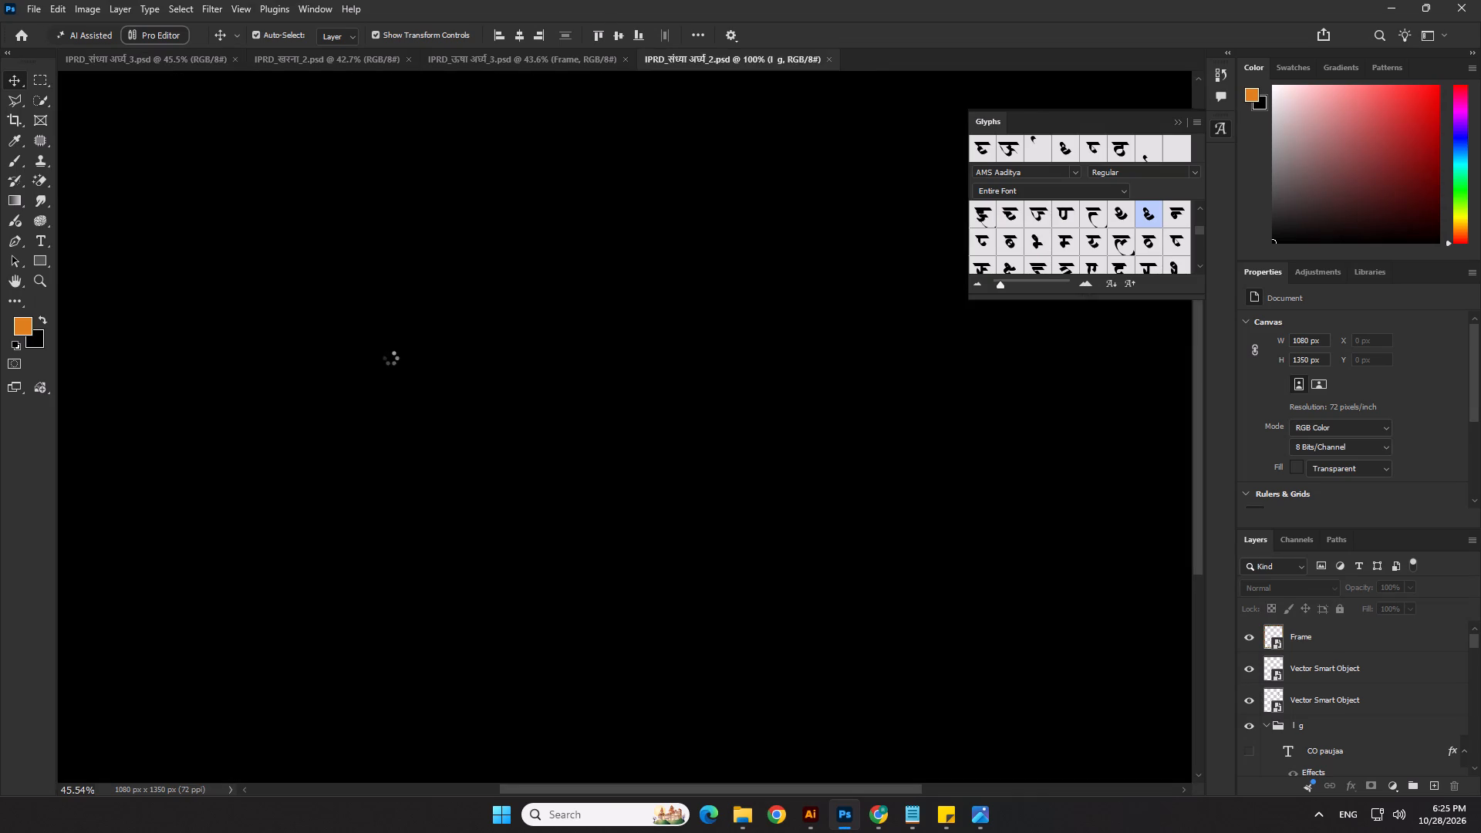
click(832, 62)
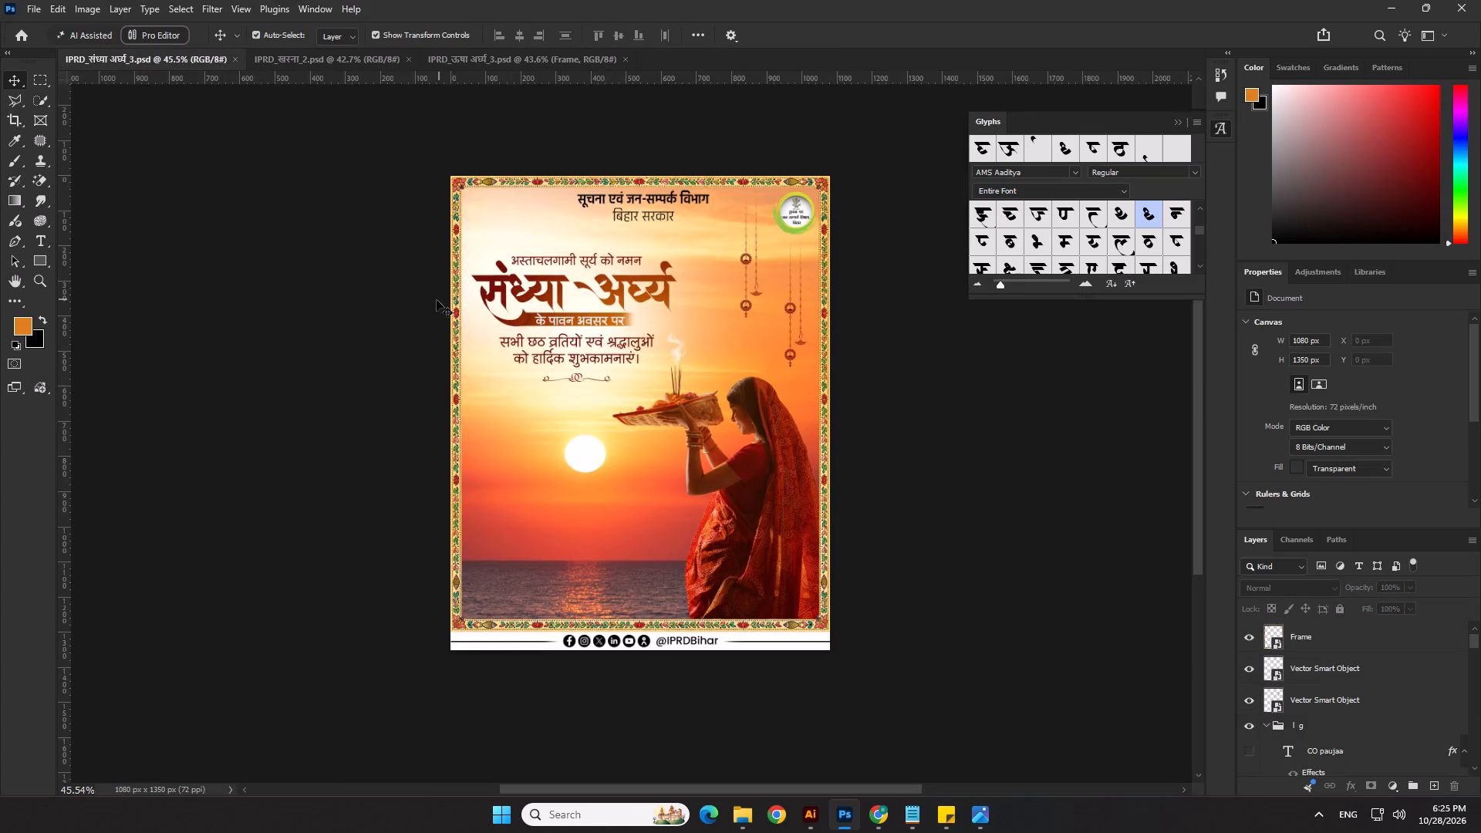
key(alt+Tab)
click(407, 371)
double_click(430, 262)
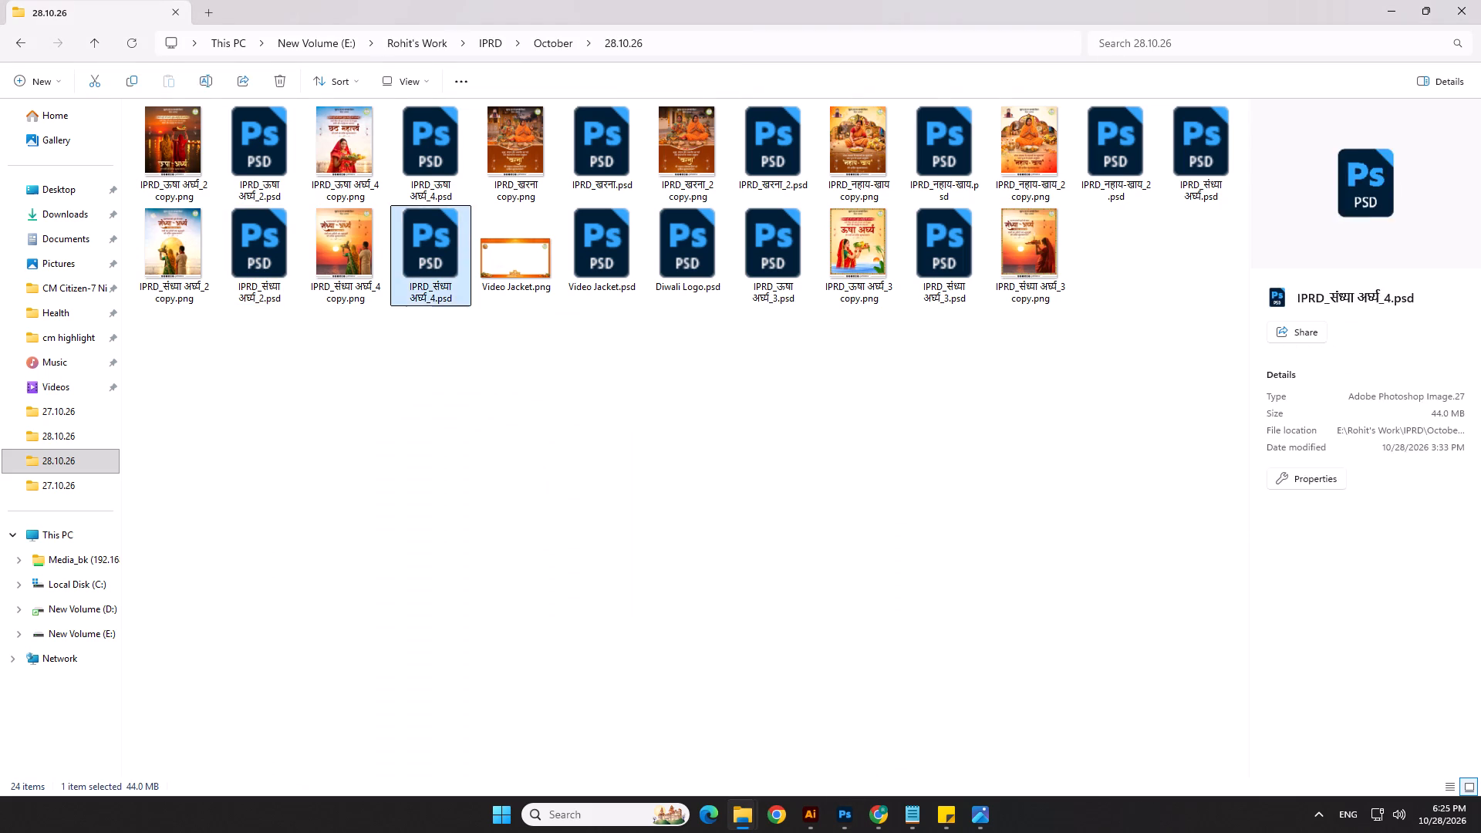
scroll(579, 312, down, 4)
click(895, 404)
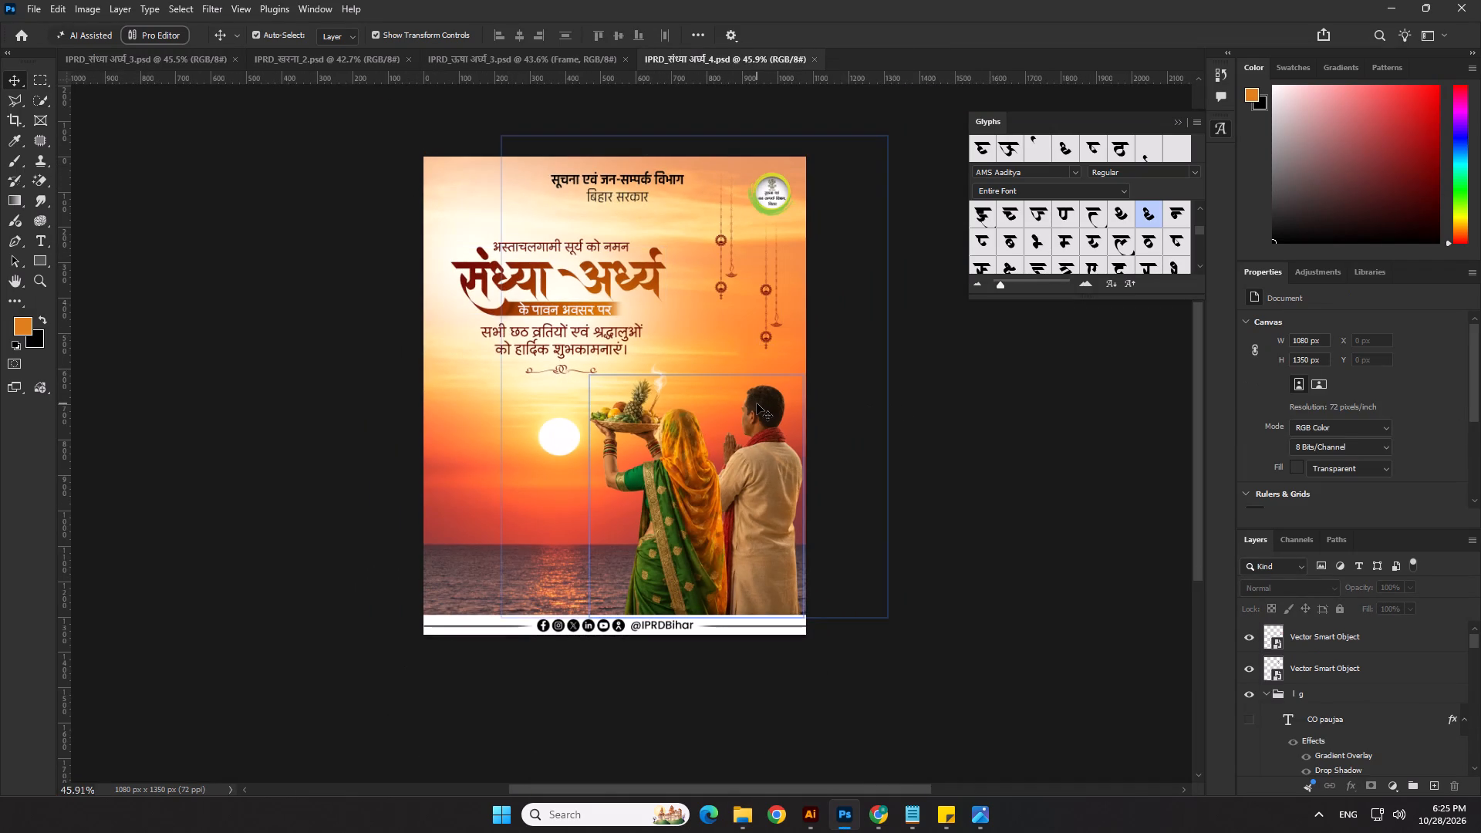
Paste the Frame border into the IPRD_संध्या अर्घ्य_4 poster, aligned to the canvas top and nudged left to X -2 px.
key(ctrl+v)
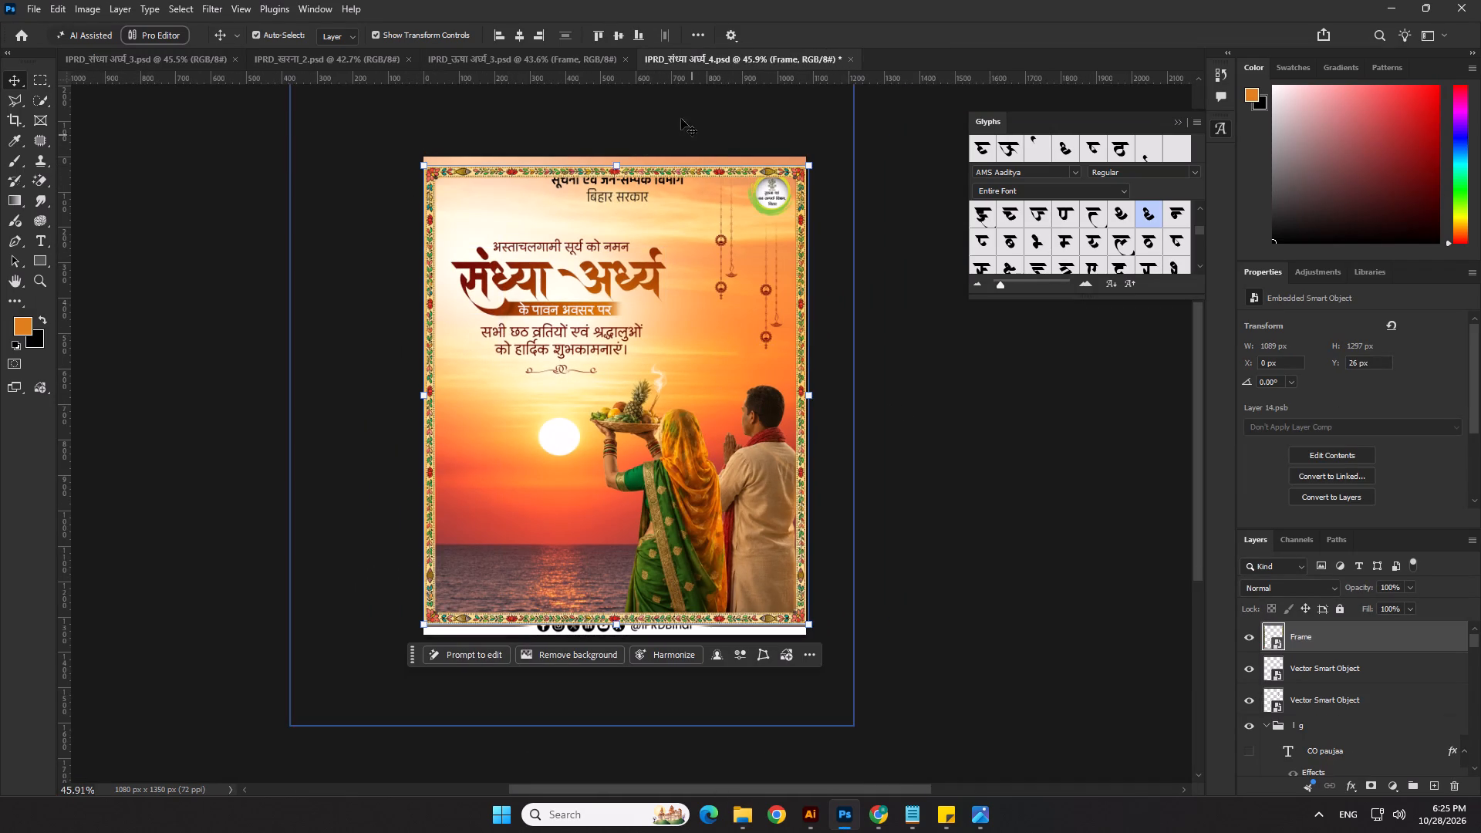
click(592, 41)
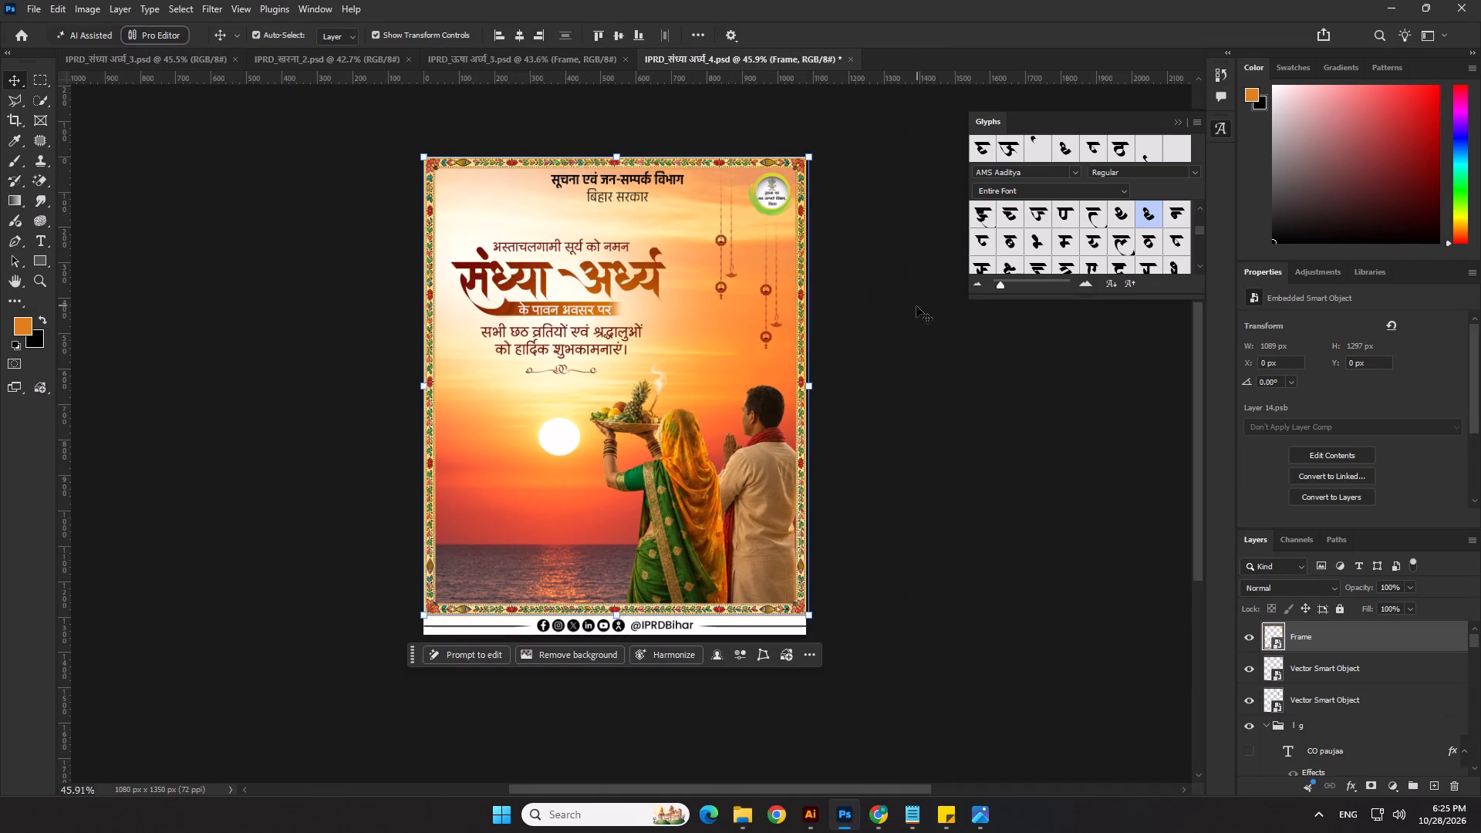
scroll(403, 154, up, 8)
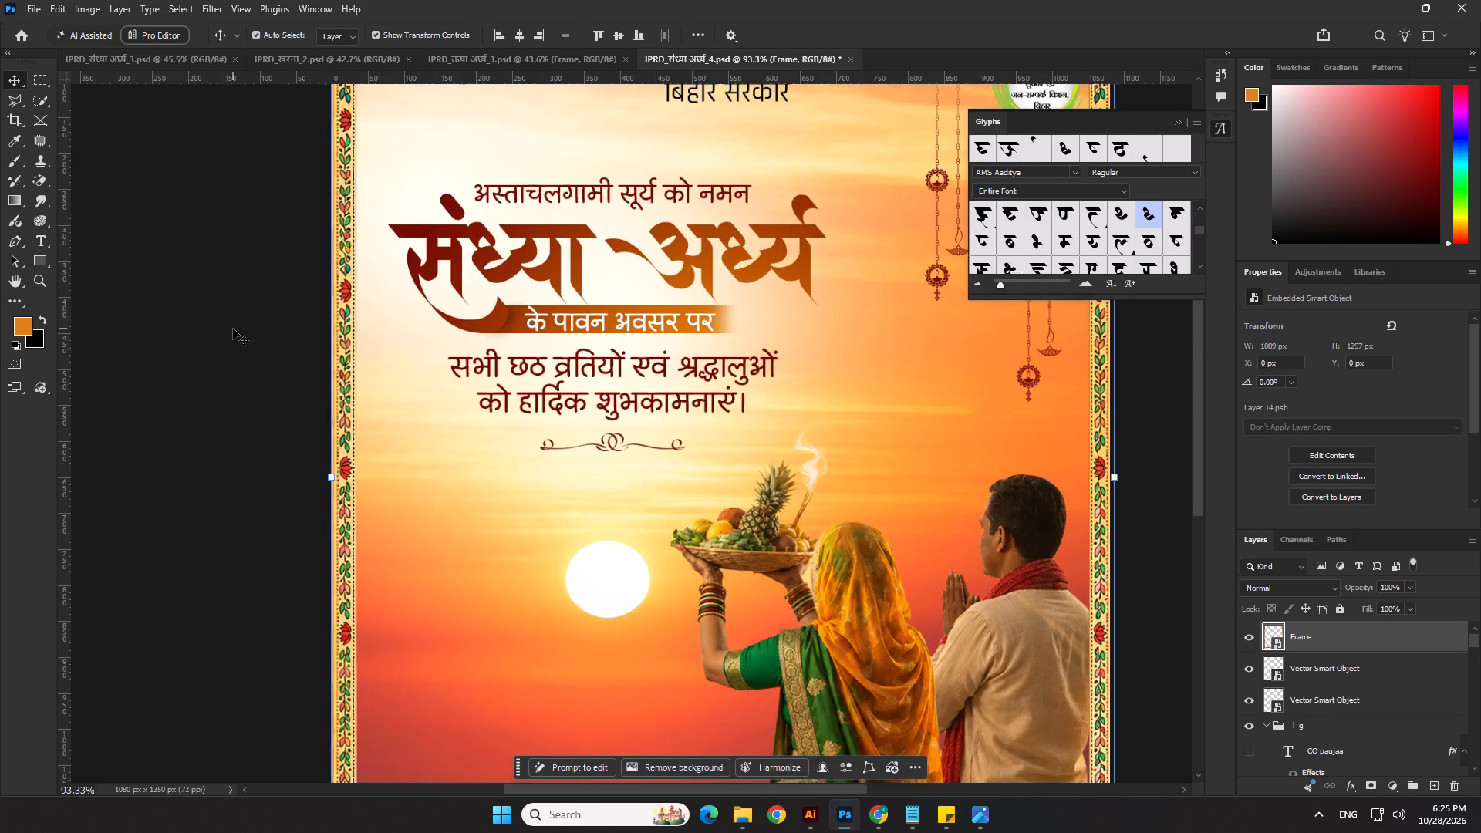
key(Left)
click(233, 329)
scroll(474, 437, down, 9)
click(901, 470)
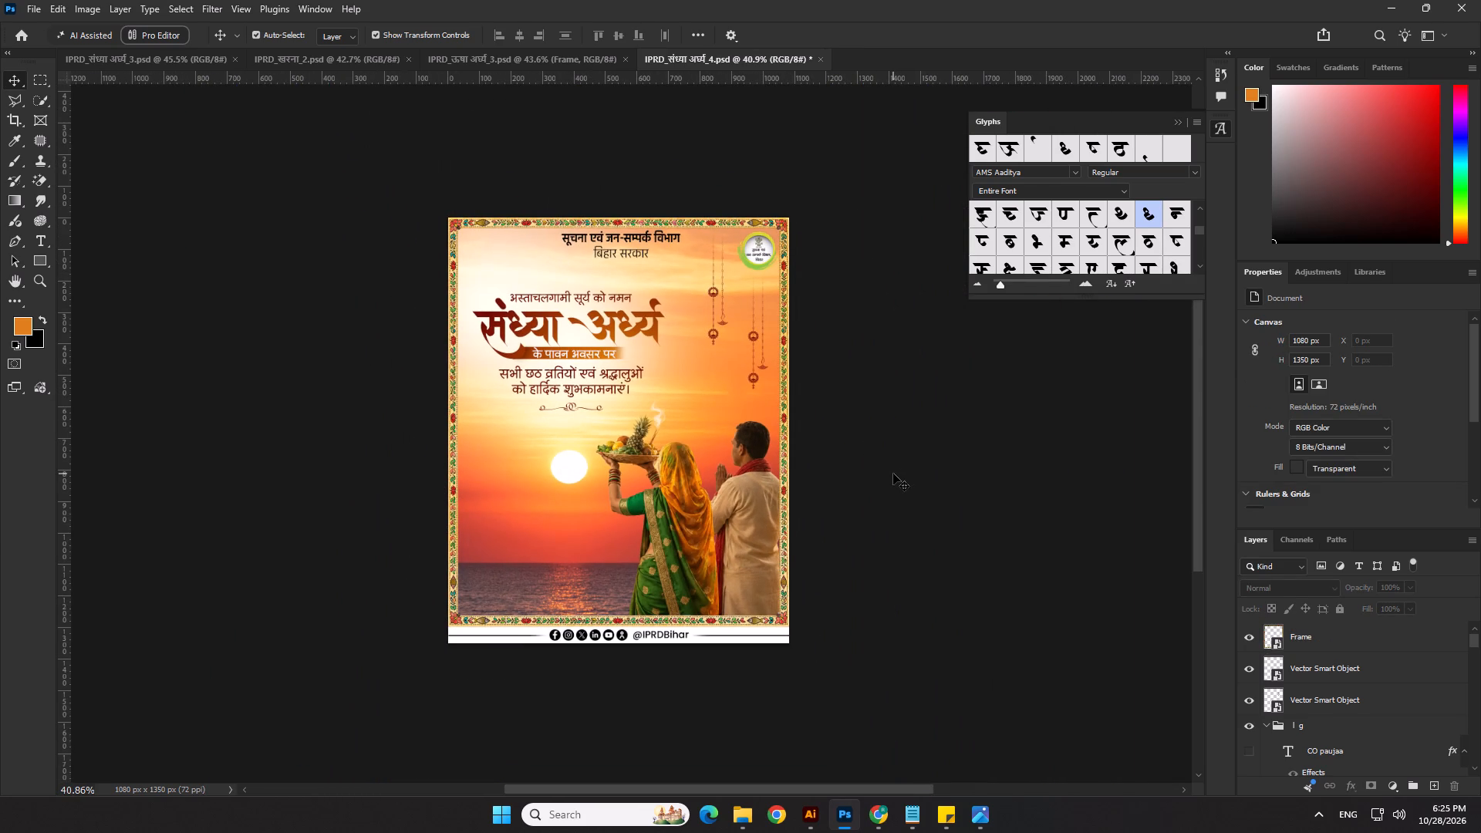
click(782, 432)
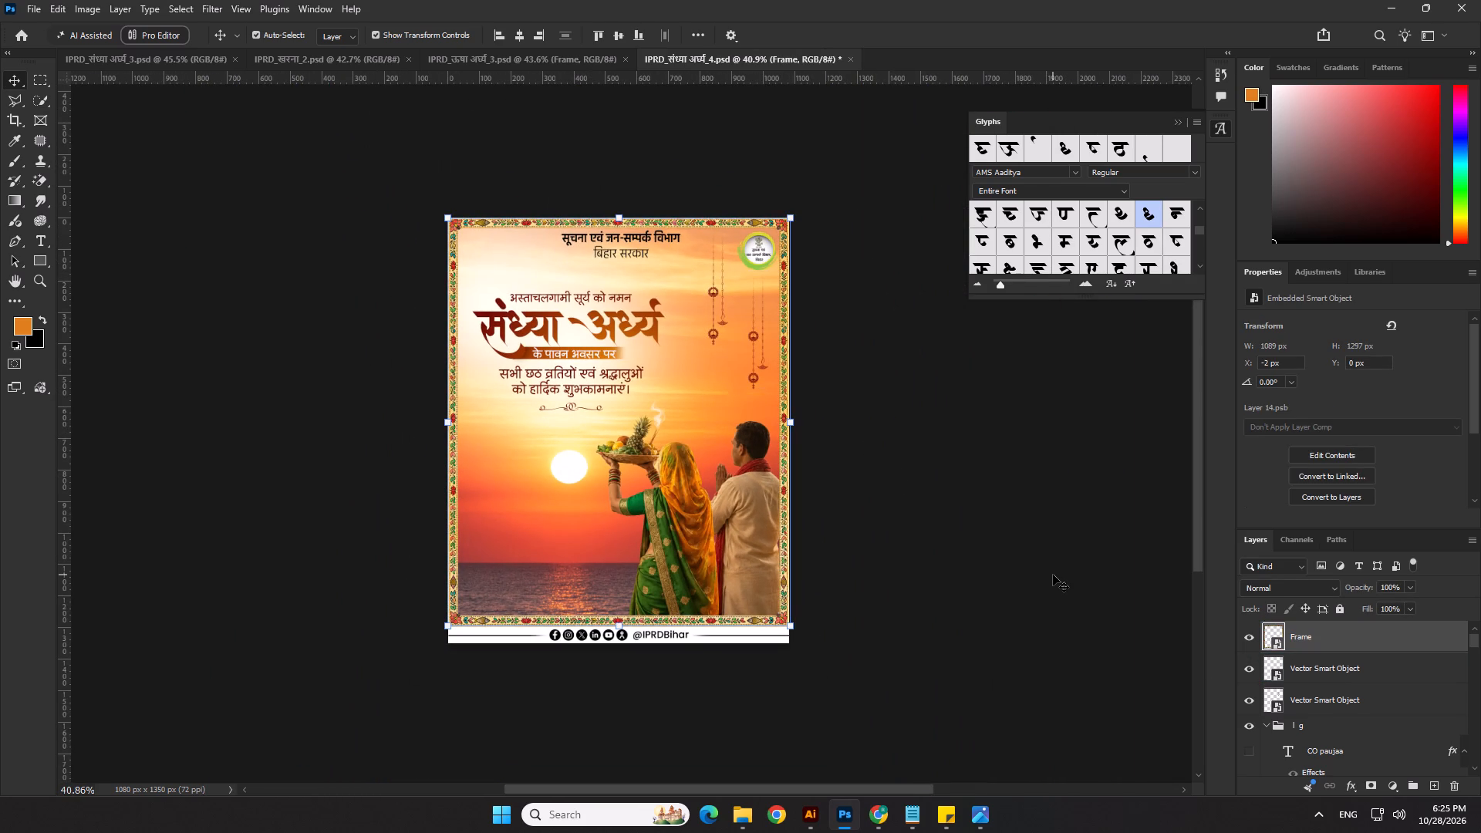
click(1053, 575)
scroll(771, 523, up, 2)
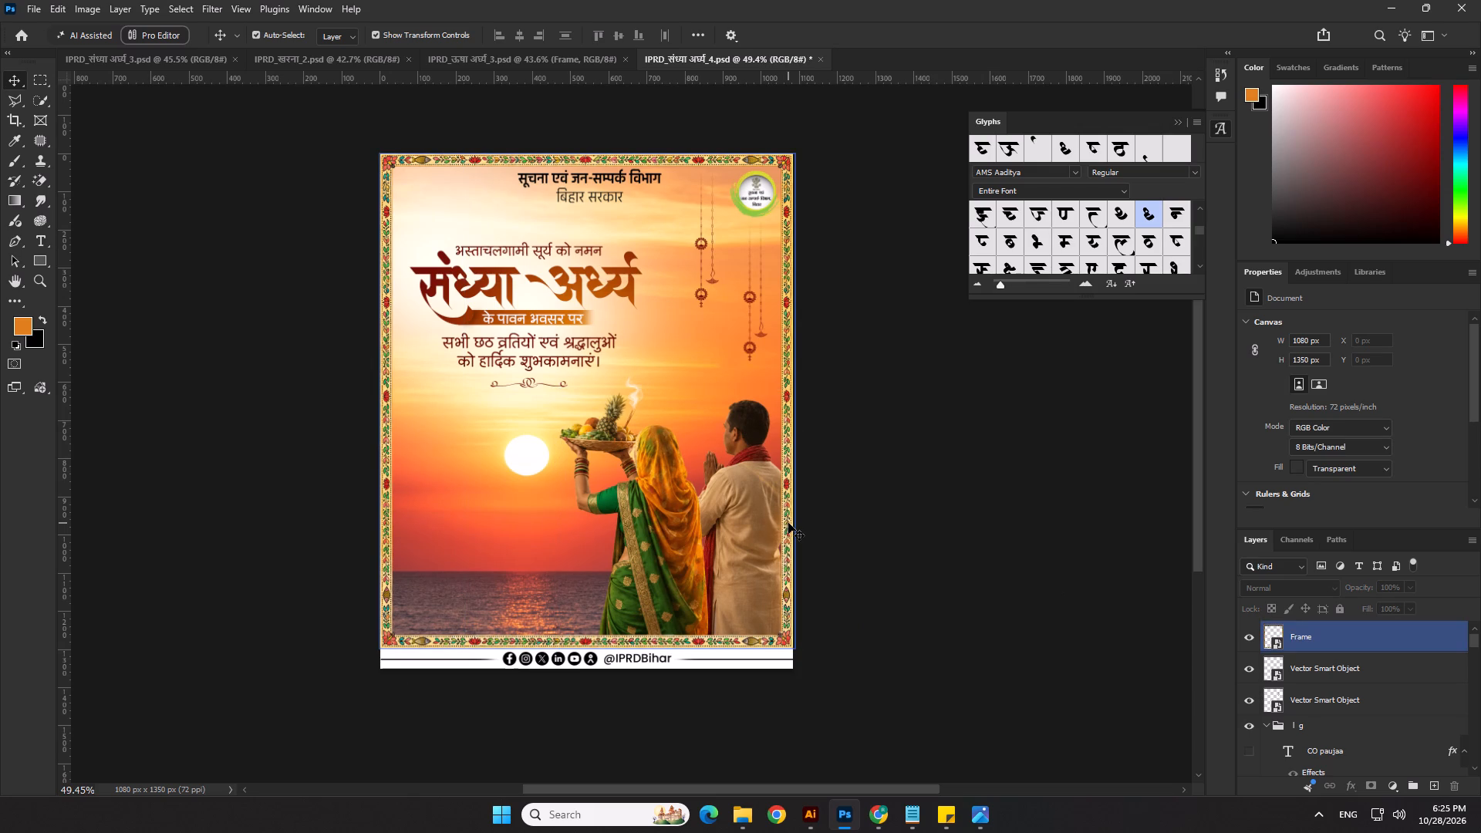
click(788, 523)
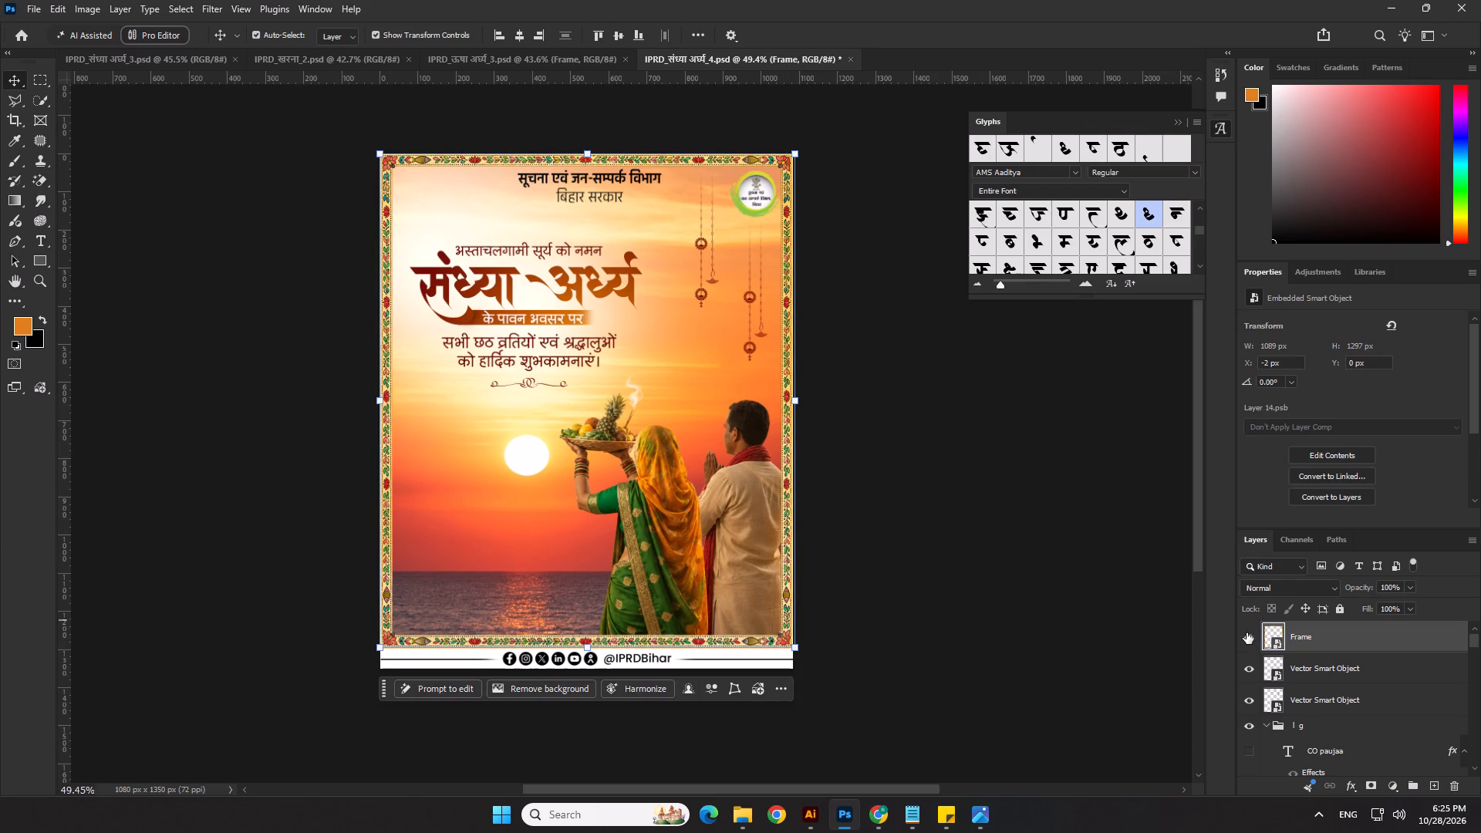
click(1092, 559)
scroll(1013, 569, down, 2)
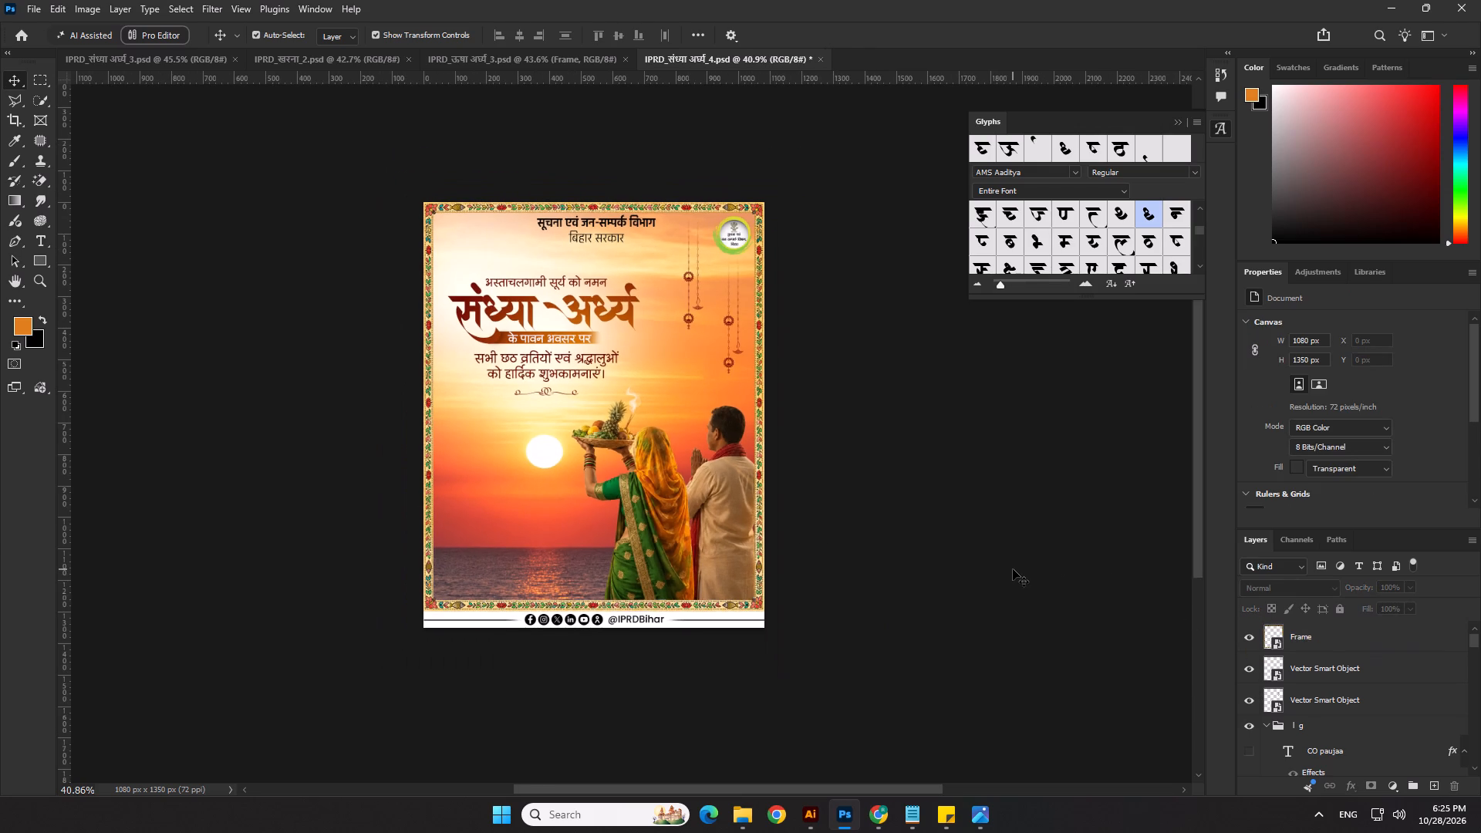
scroll(831, 438, up, 3)
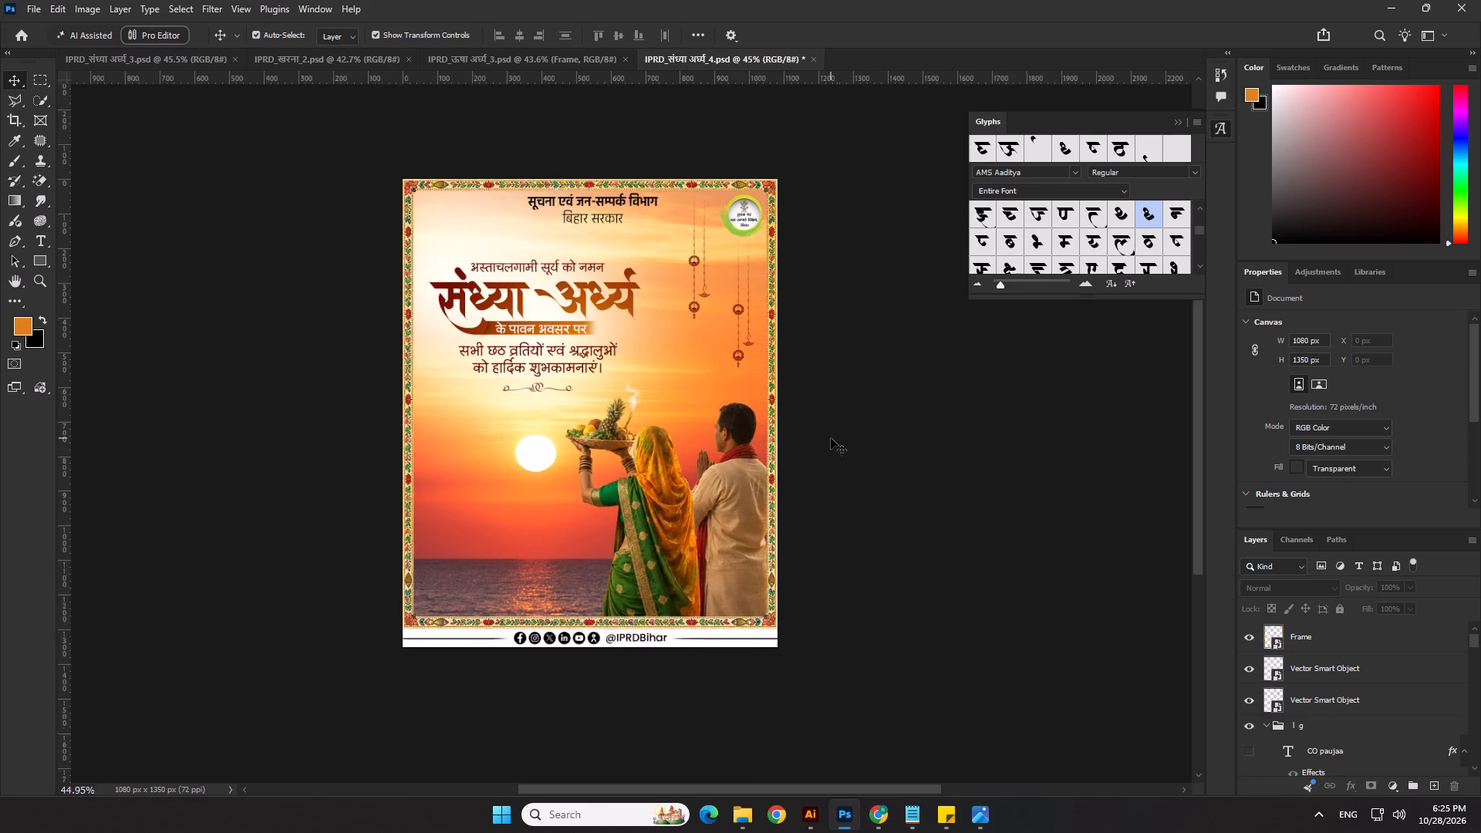
Replace the half-ध glyph in the title word अर्ध्य with the half-घ glyph so it reads अर्घ्य.
scroll(831, 438, up, 1)
double_click(578, 237)
drag(605, 258, 585, 258)
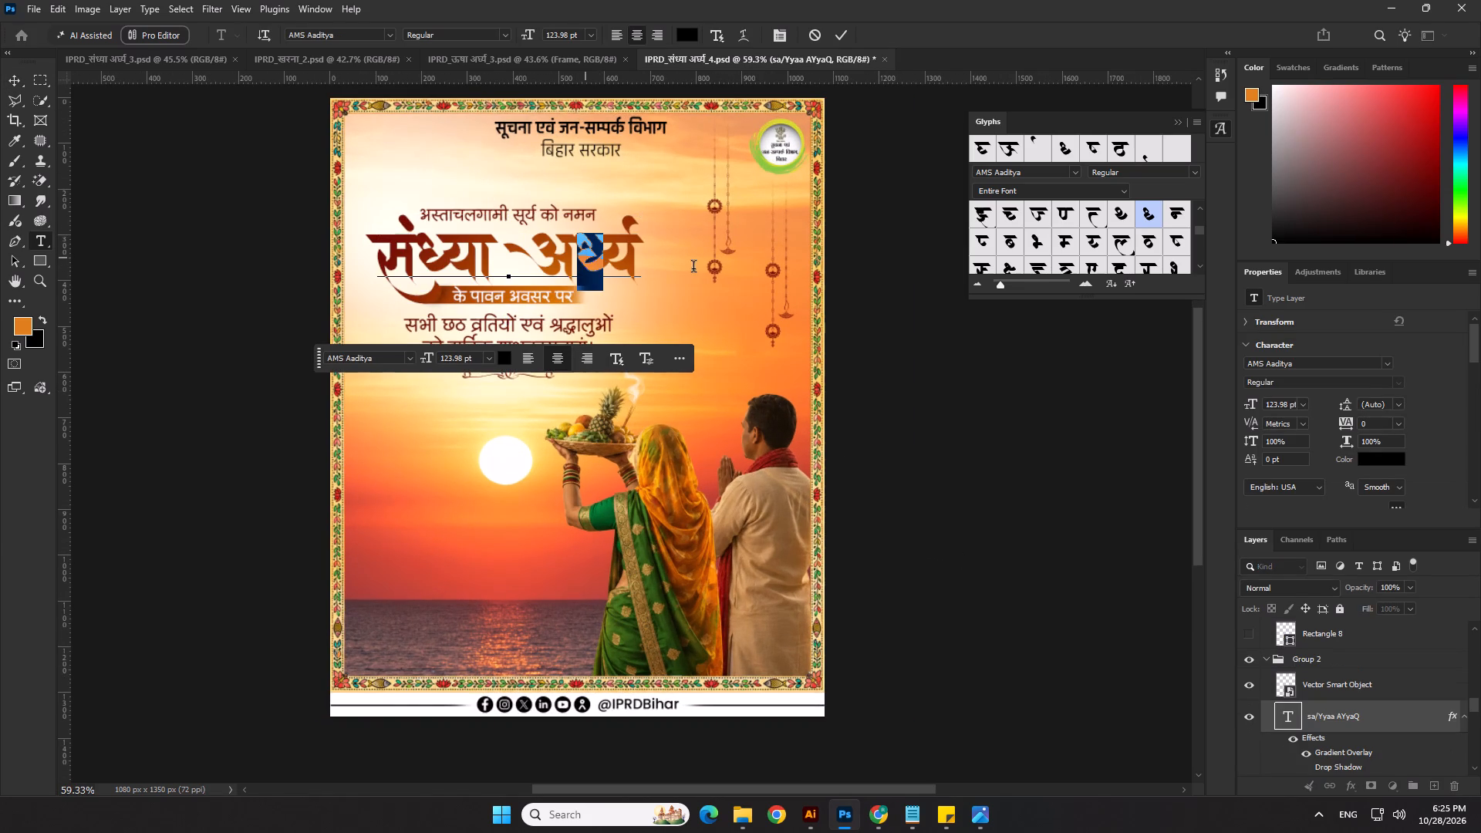
click(986, 145)
double_click(987, 150)
click(844, 31)
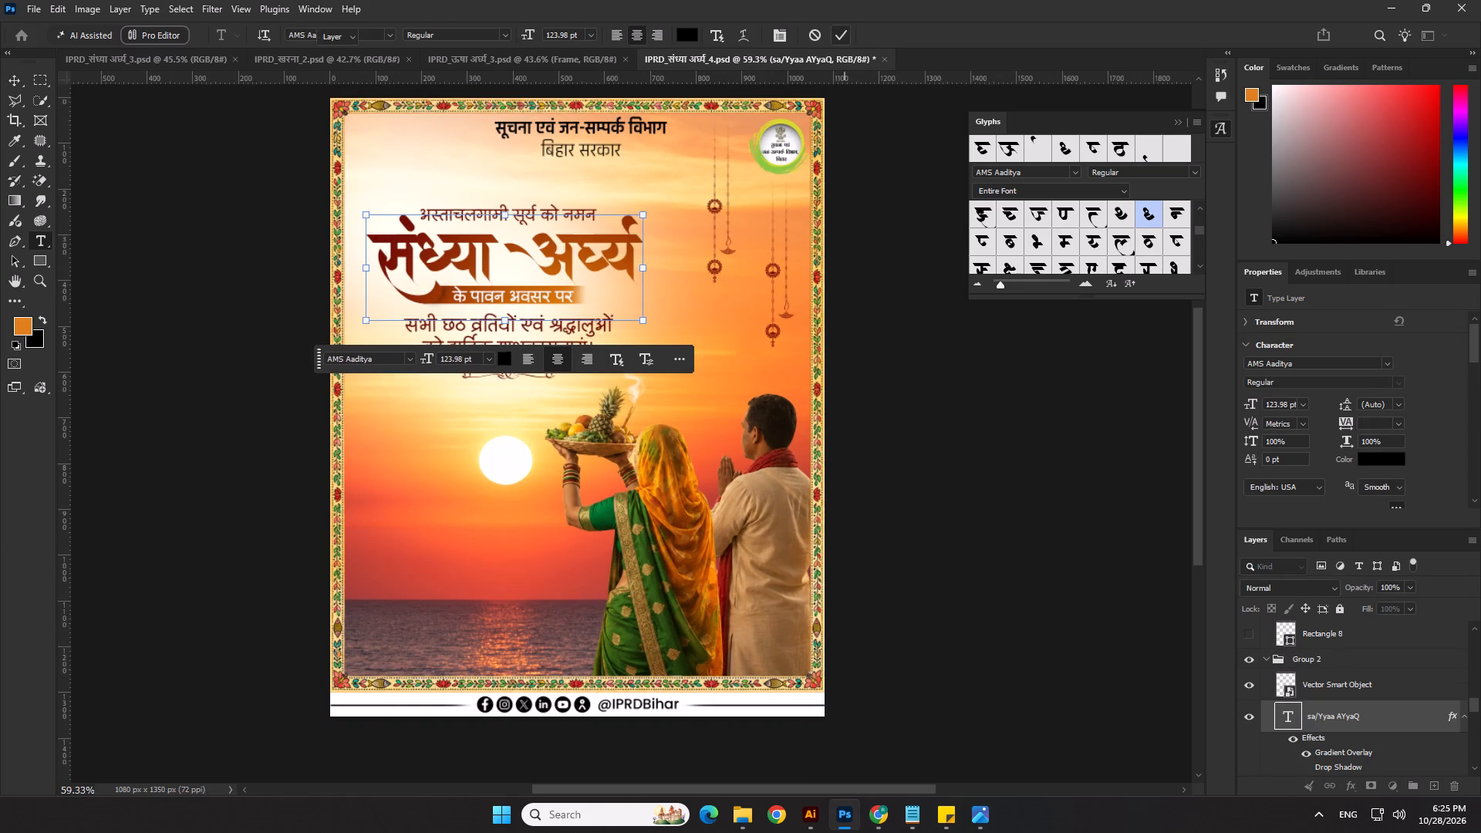
double_click(882, 259)
Save the IPRD_संध्या अर्घ्य_4 poster.
scroll(746, 320, down, 8)
key(ctrl+s)
scroll(851, 378, up, 3)
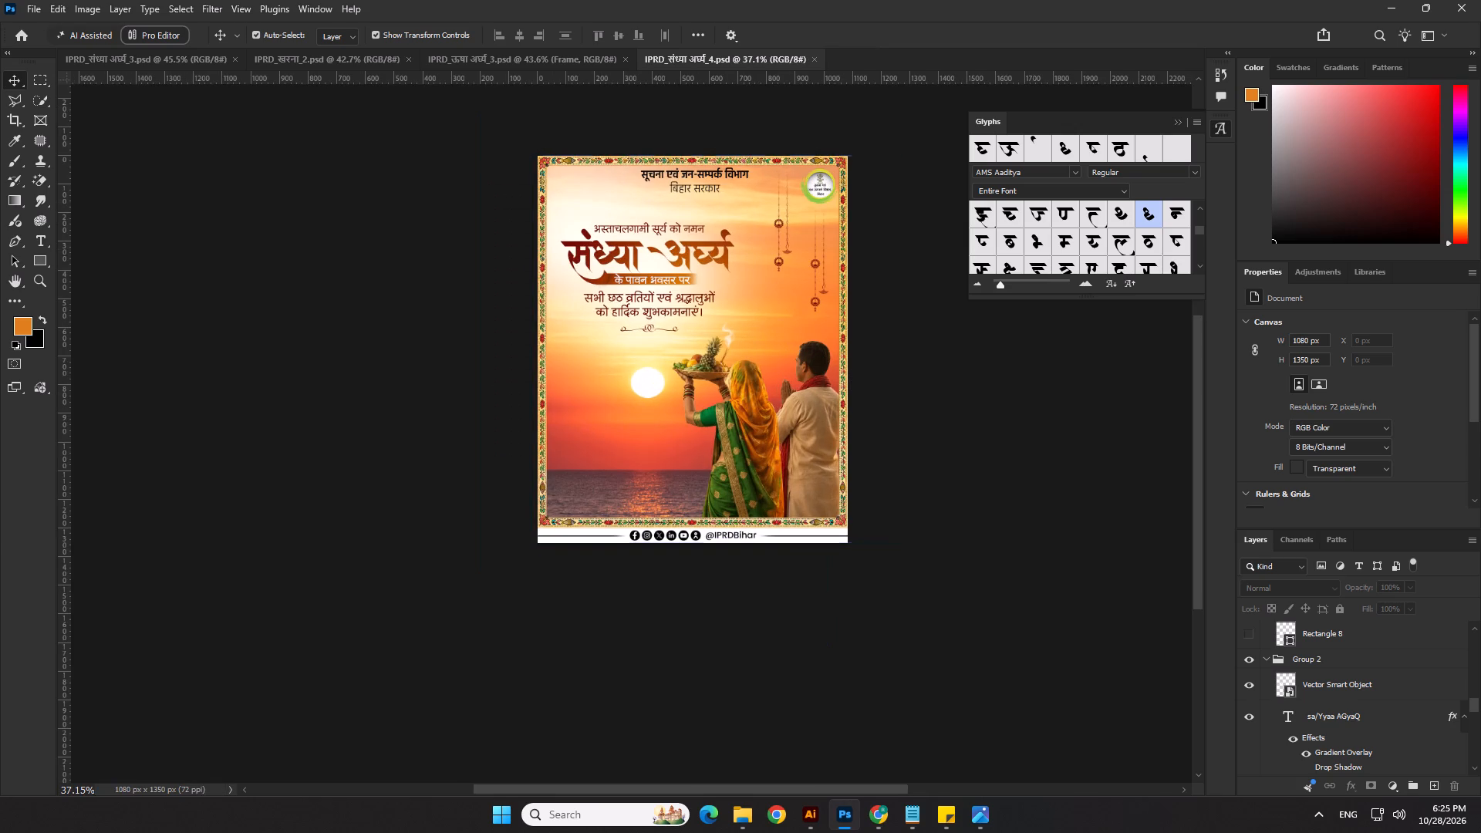
click(39, 9)
click(805, 460)
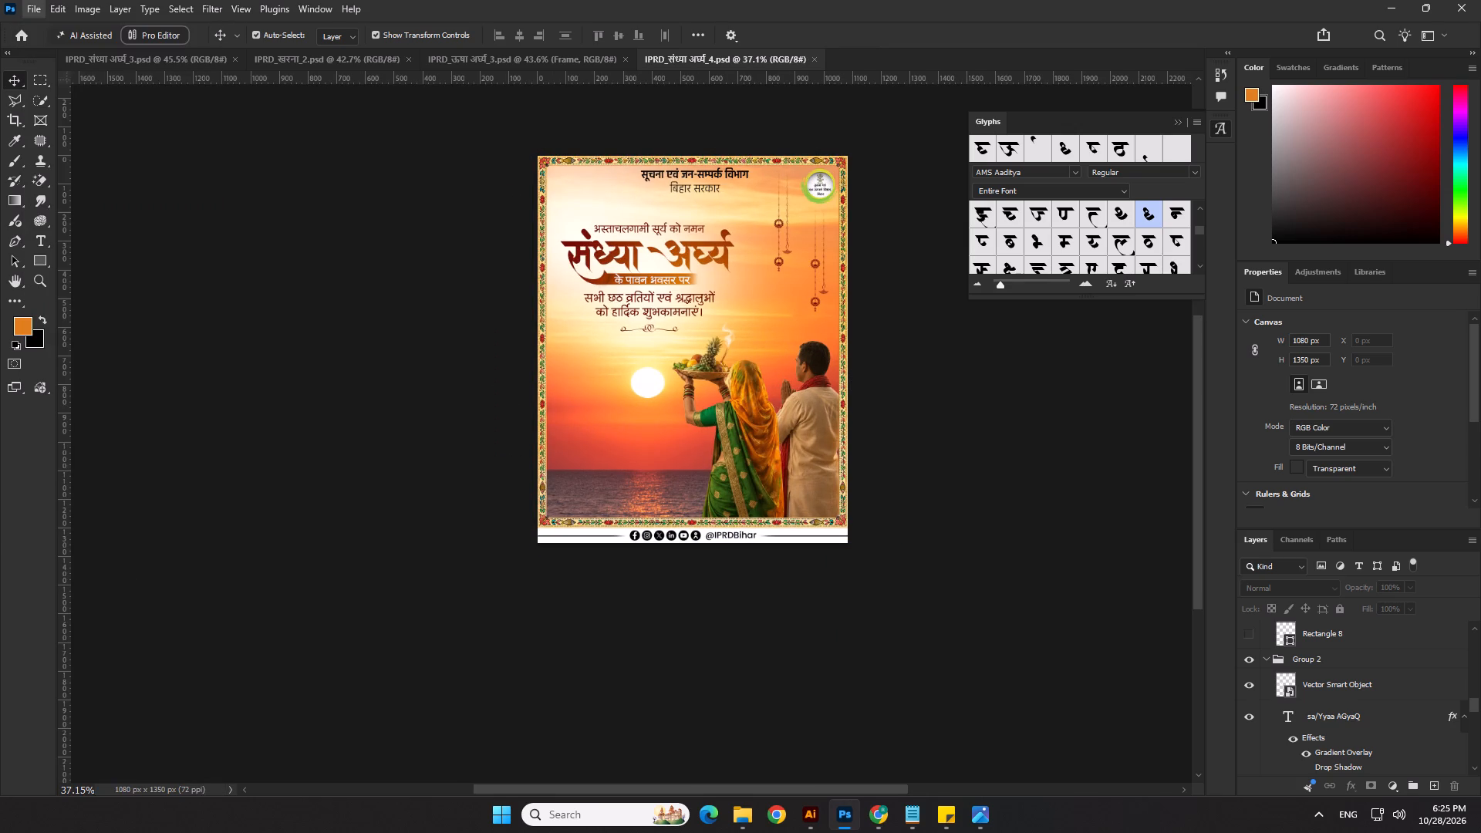
Nudge the couple's Generative Fill copy layer left to X 211 px, away from the border.
click(809, 459)
key(shift+Left)
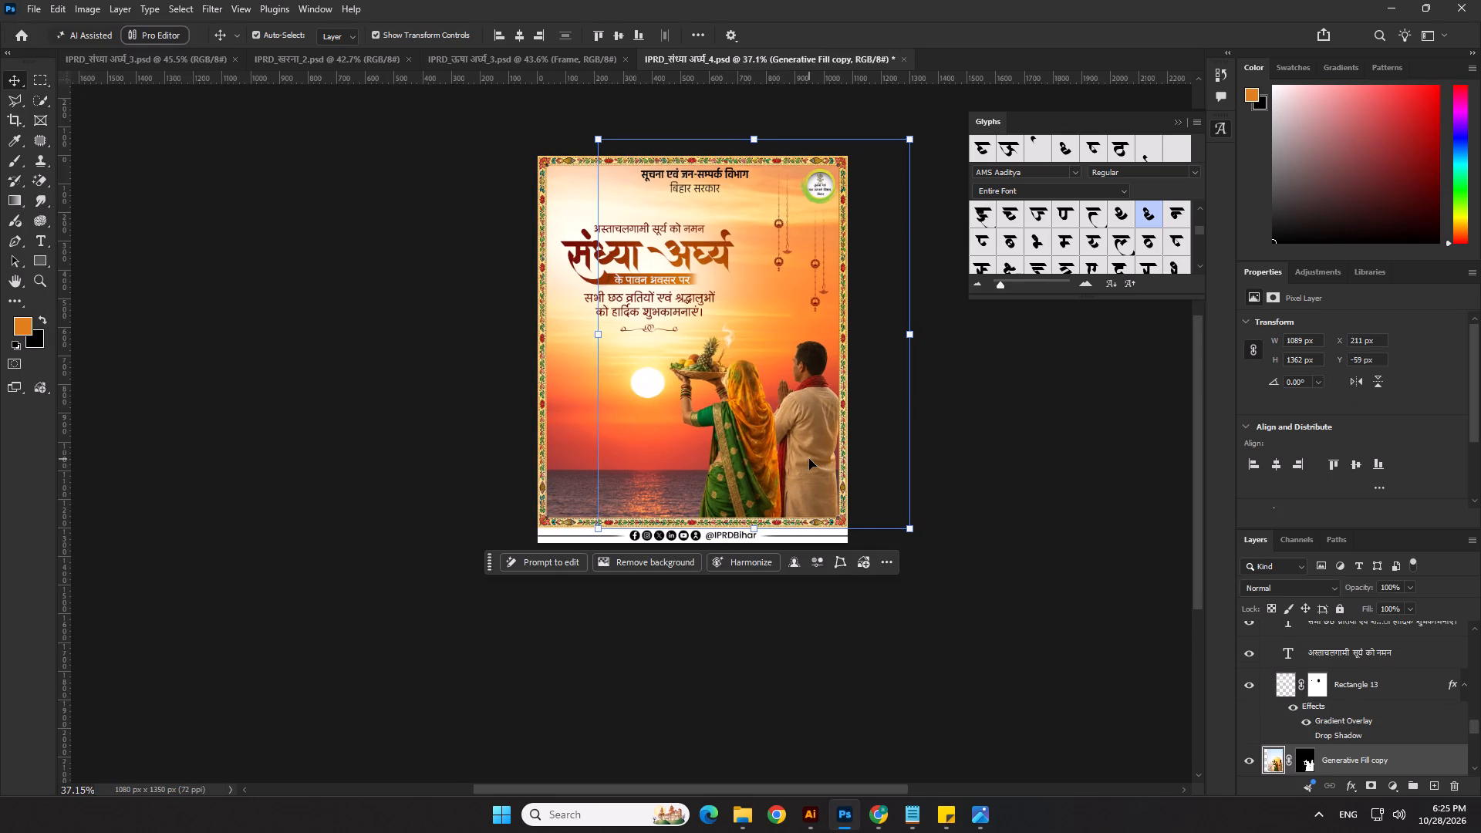
click(1028, 472)
scroll(701, 531, down, 2)
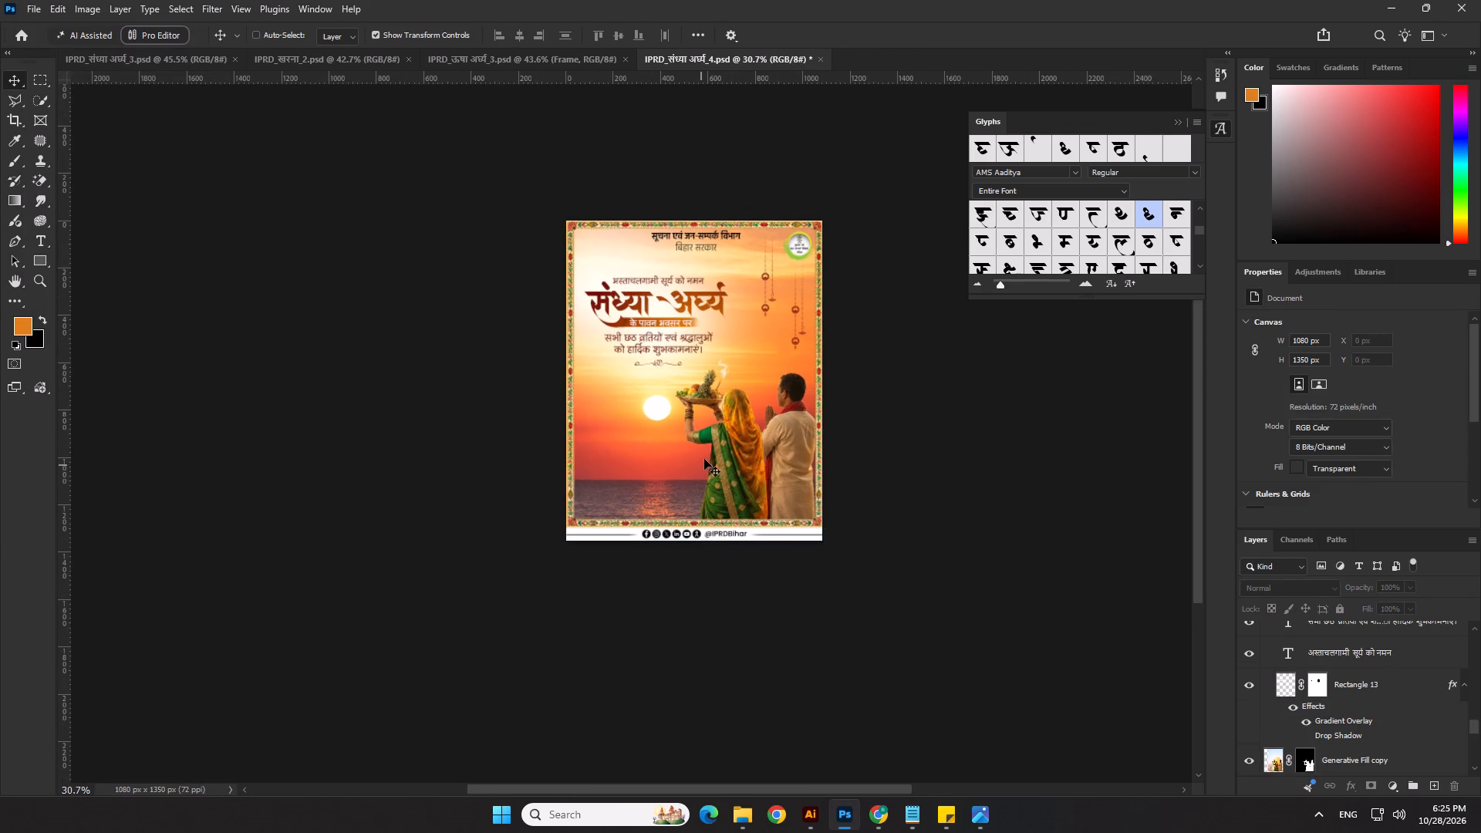
Nudge the white smoke overlay above the fruit basket left to X 630 px.
scroll(705, 455, up, 11)
click(726, 349)
key(Left)
key(Left)
key(Left)
key(Left)
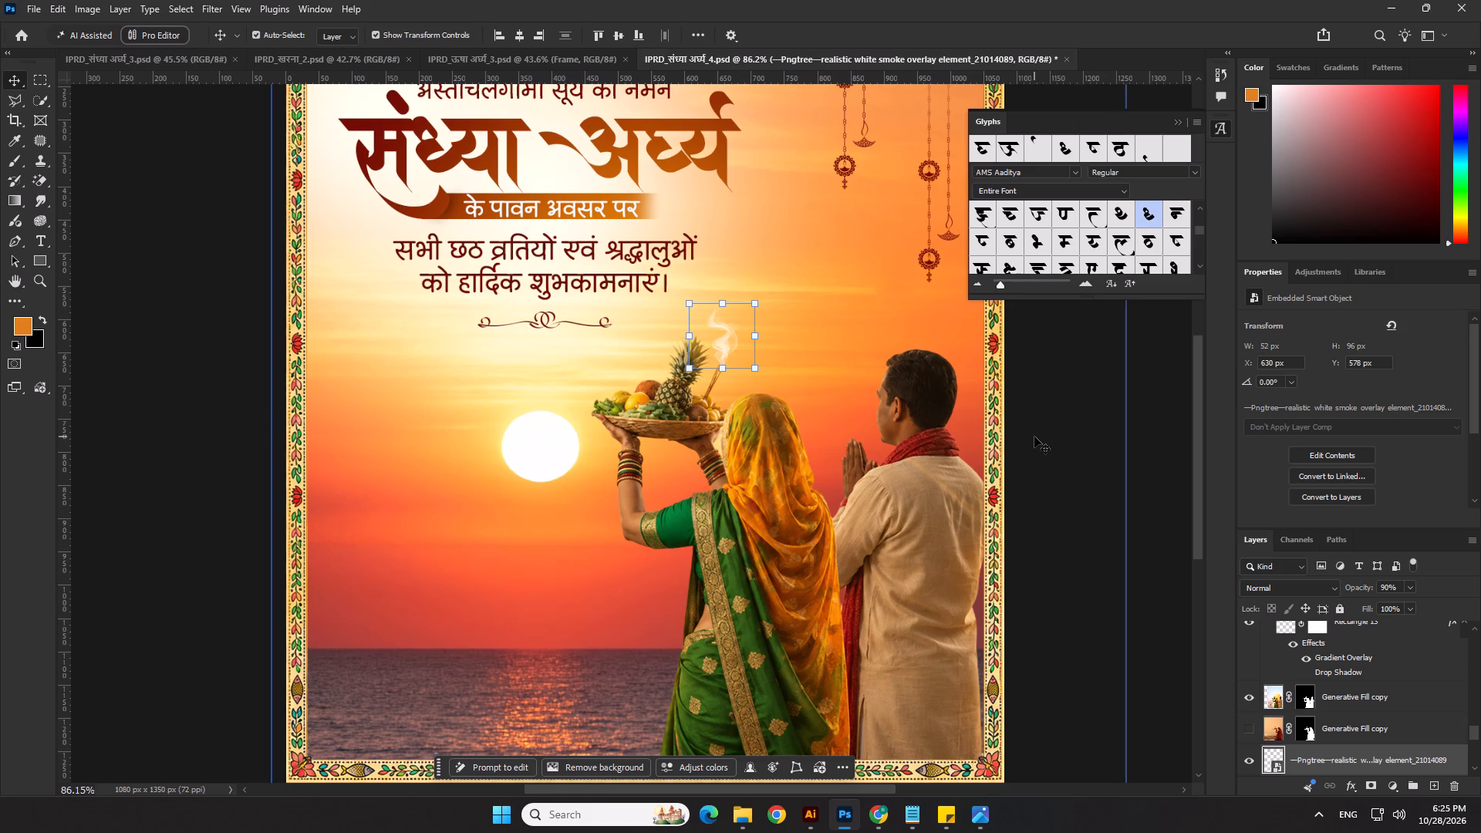
Fine-tune the white smoke overlay above the fruit basket to X 629 px and Y 579 px.
key(Left)
key(Return)
scroll(817, 468, down, 5)
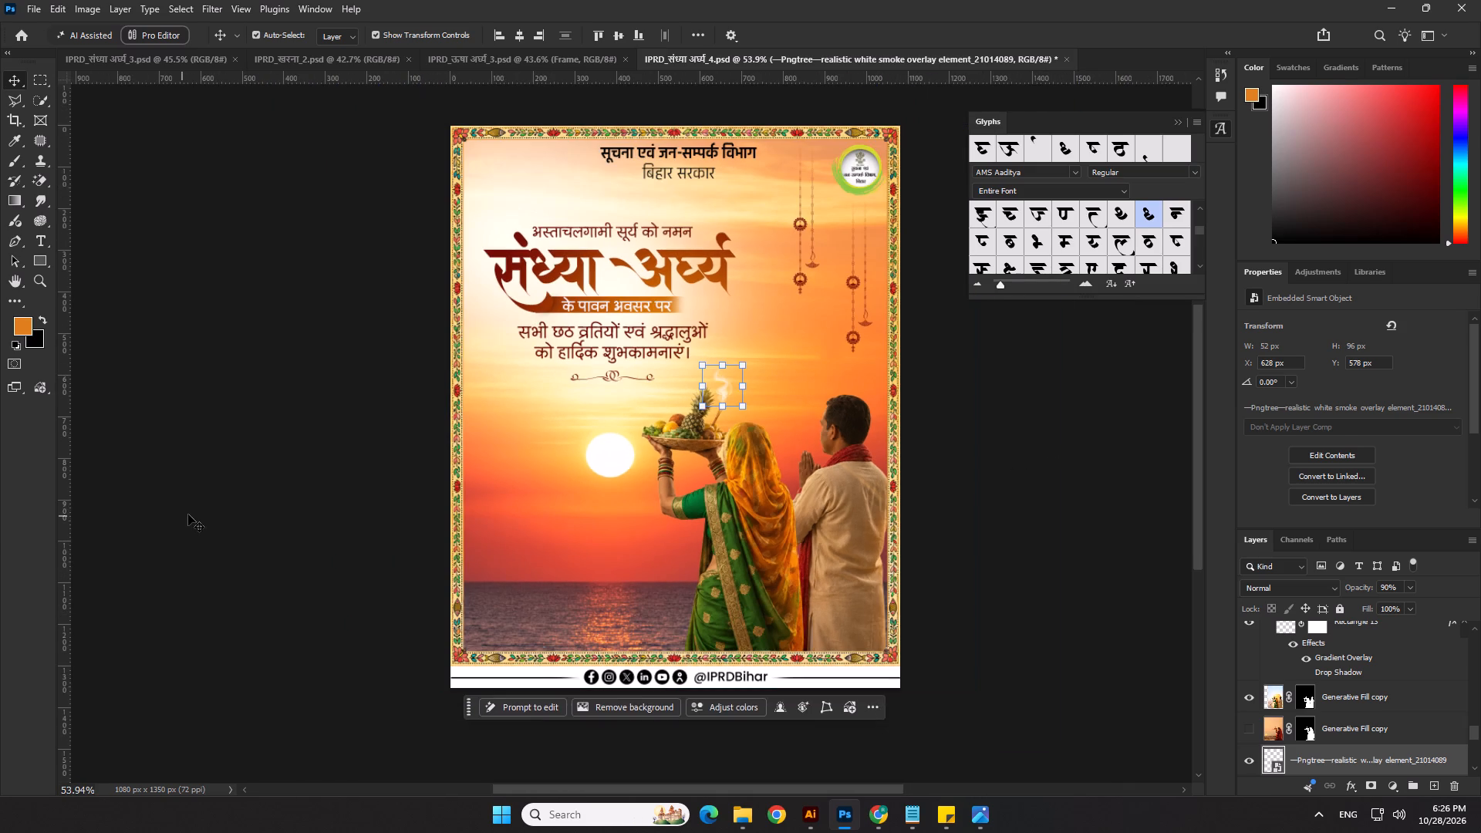
click(188, 514)
scroll(714, 433, up, 9)
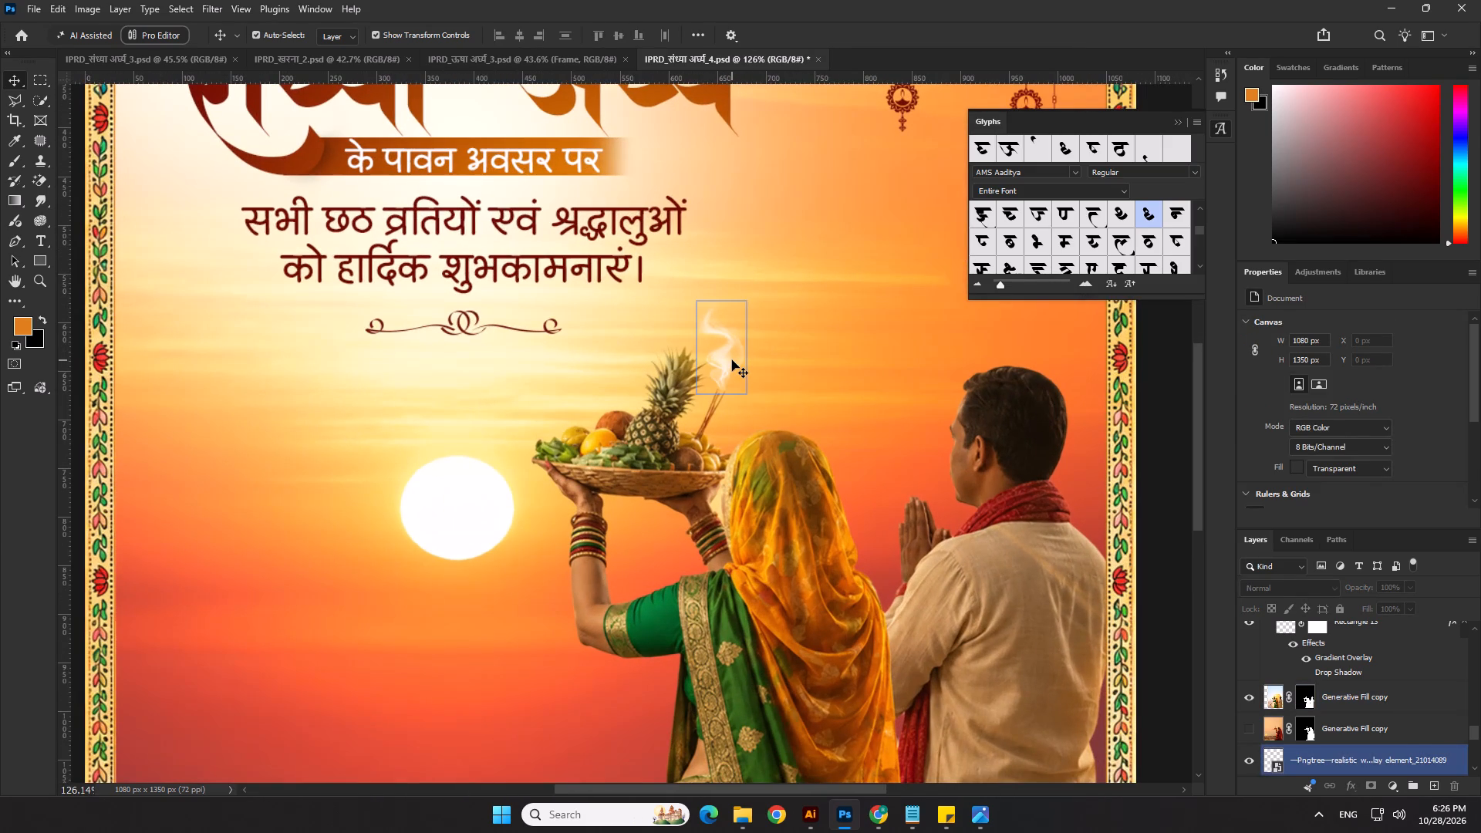
click(732, 360)
key(Right)
key(Down)
scroll(732, 360, down, 3)
key(Return)
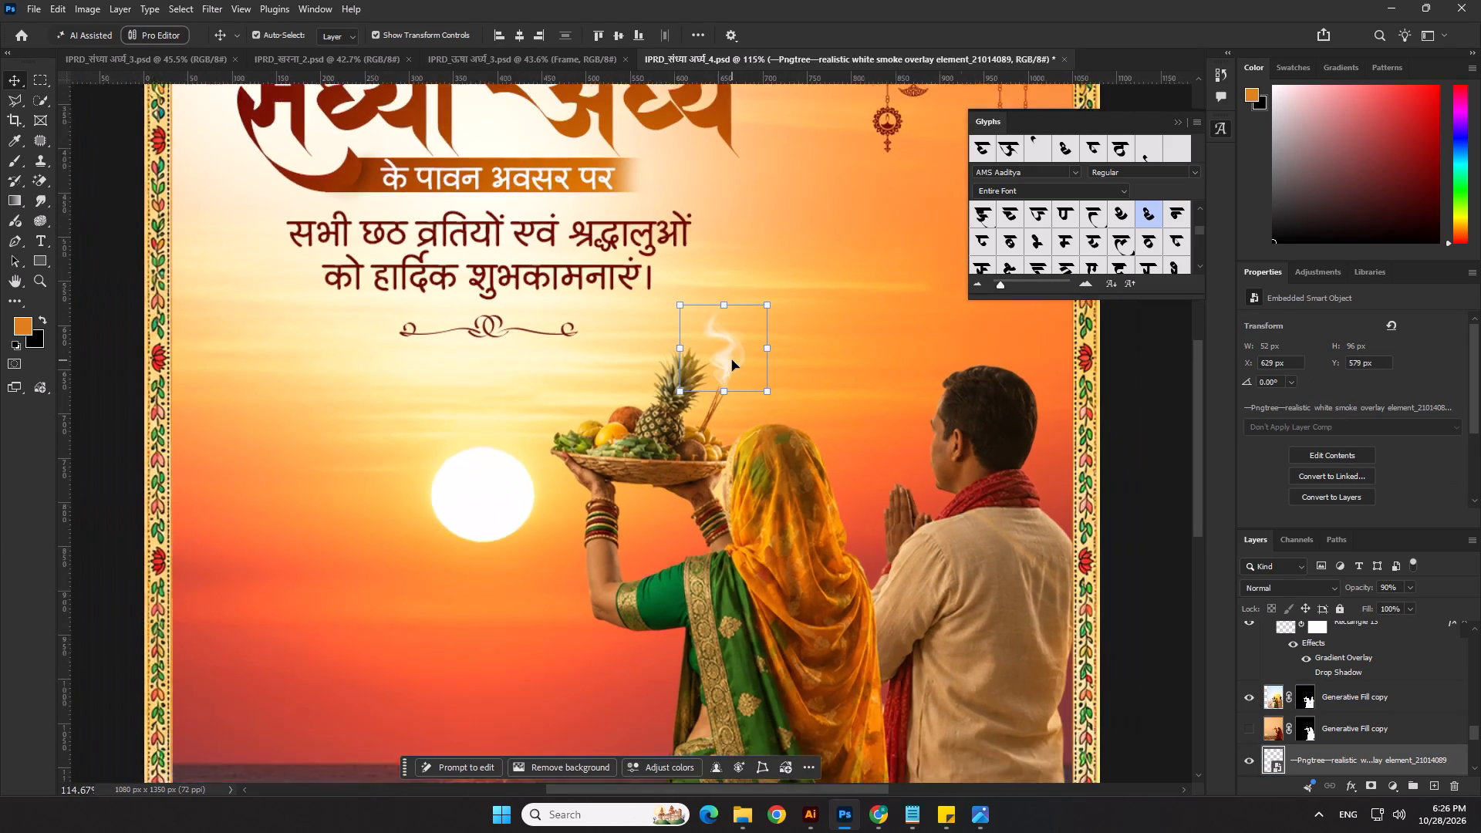
scroll(732, 360, down, 2)
scroll(524, 538, up, 1)
scroll(394, 571, down, 4)
click(204, 568)
Save the IPRD_संध्या अर्घ्य_4 poster.
key(ctrl+s)
Export the poster as a PNG copy, replacing the existing IPRD_संध्या अर्घ्य_4 copy.png in the 28.10.26 folder.
click(31, 11)
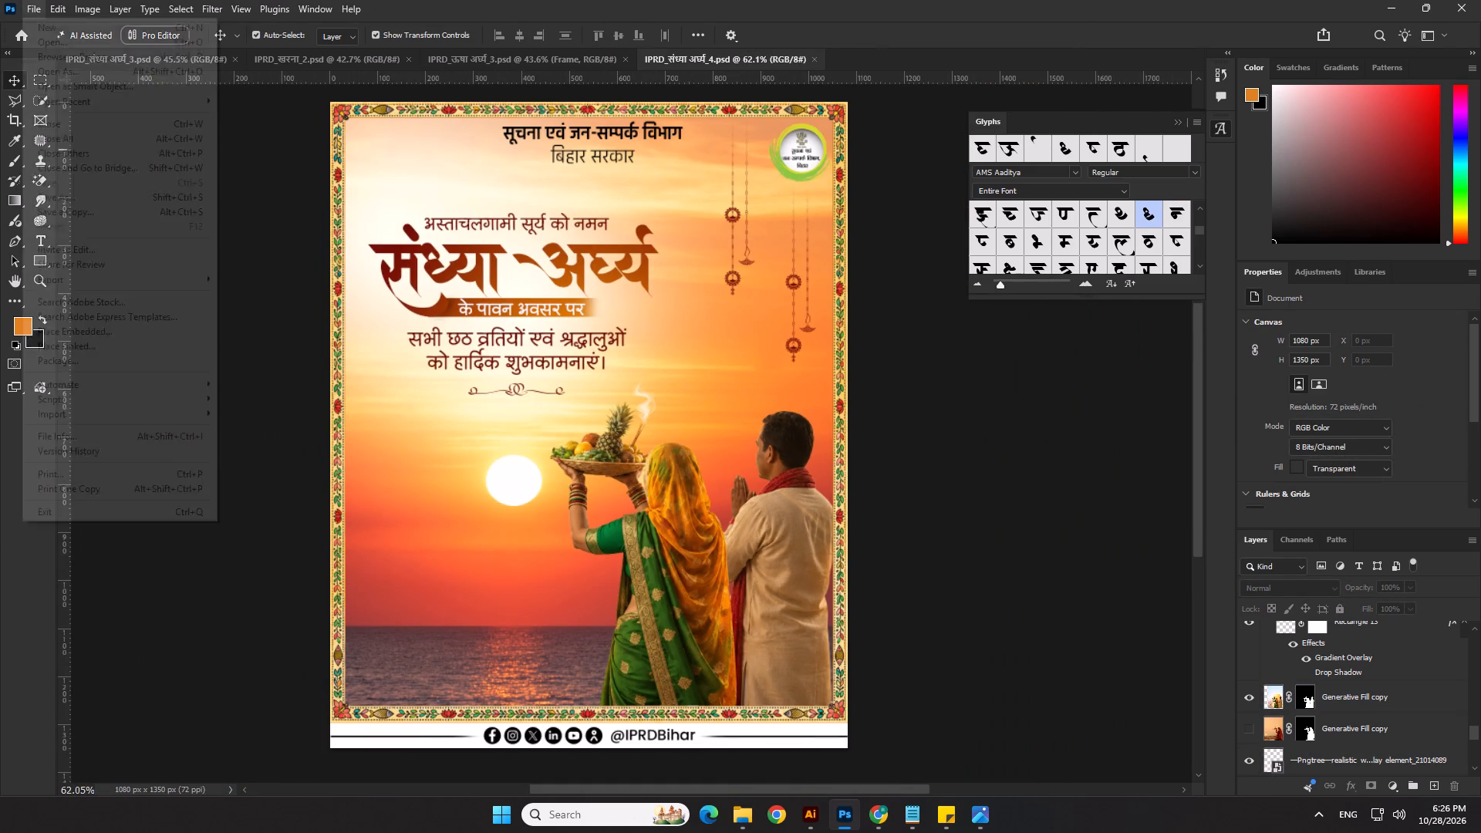
click(74, 219)
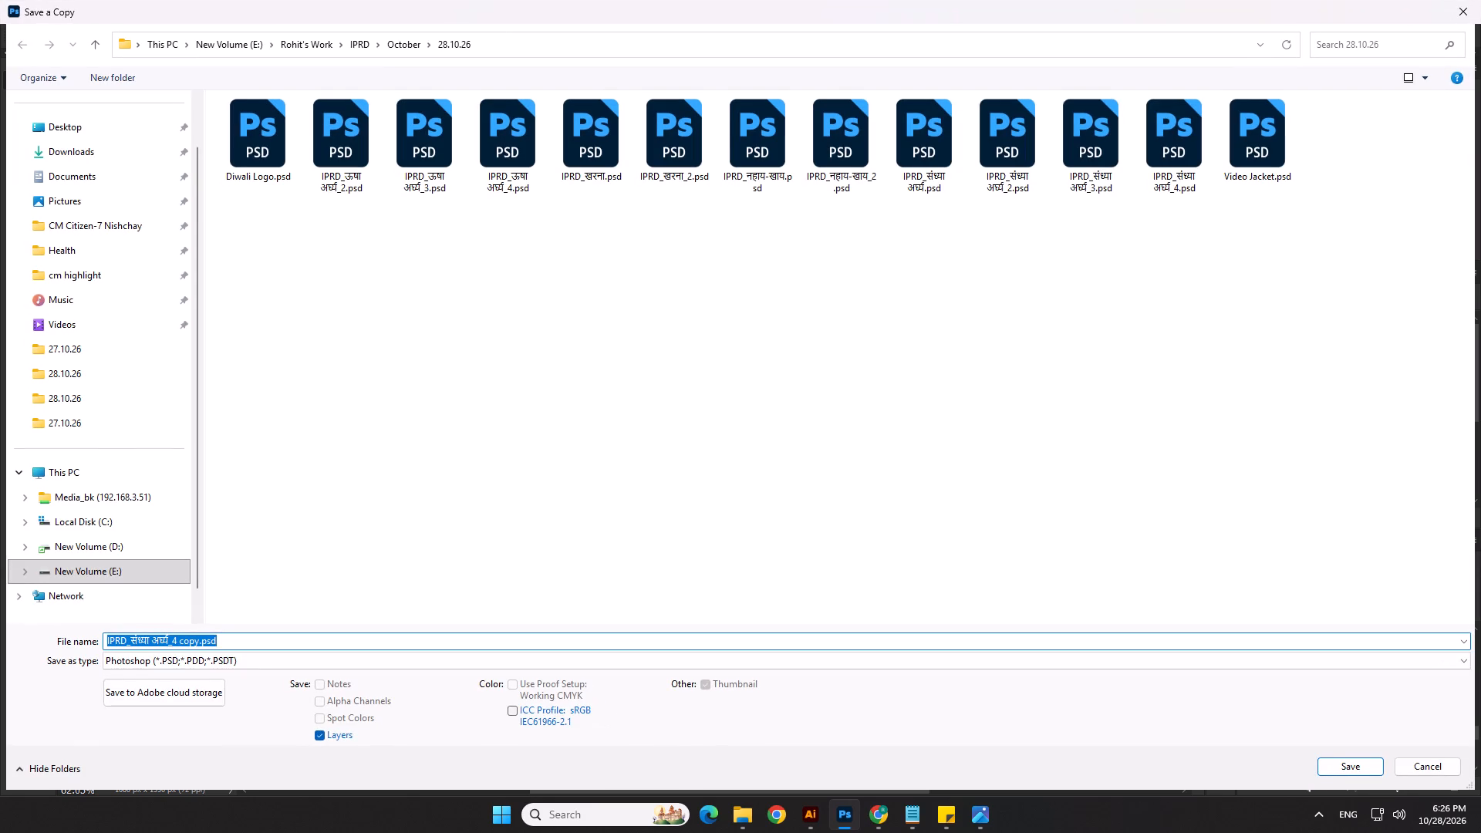
click(300, 660)
click(165, 565)
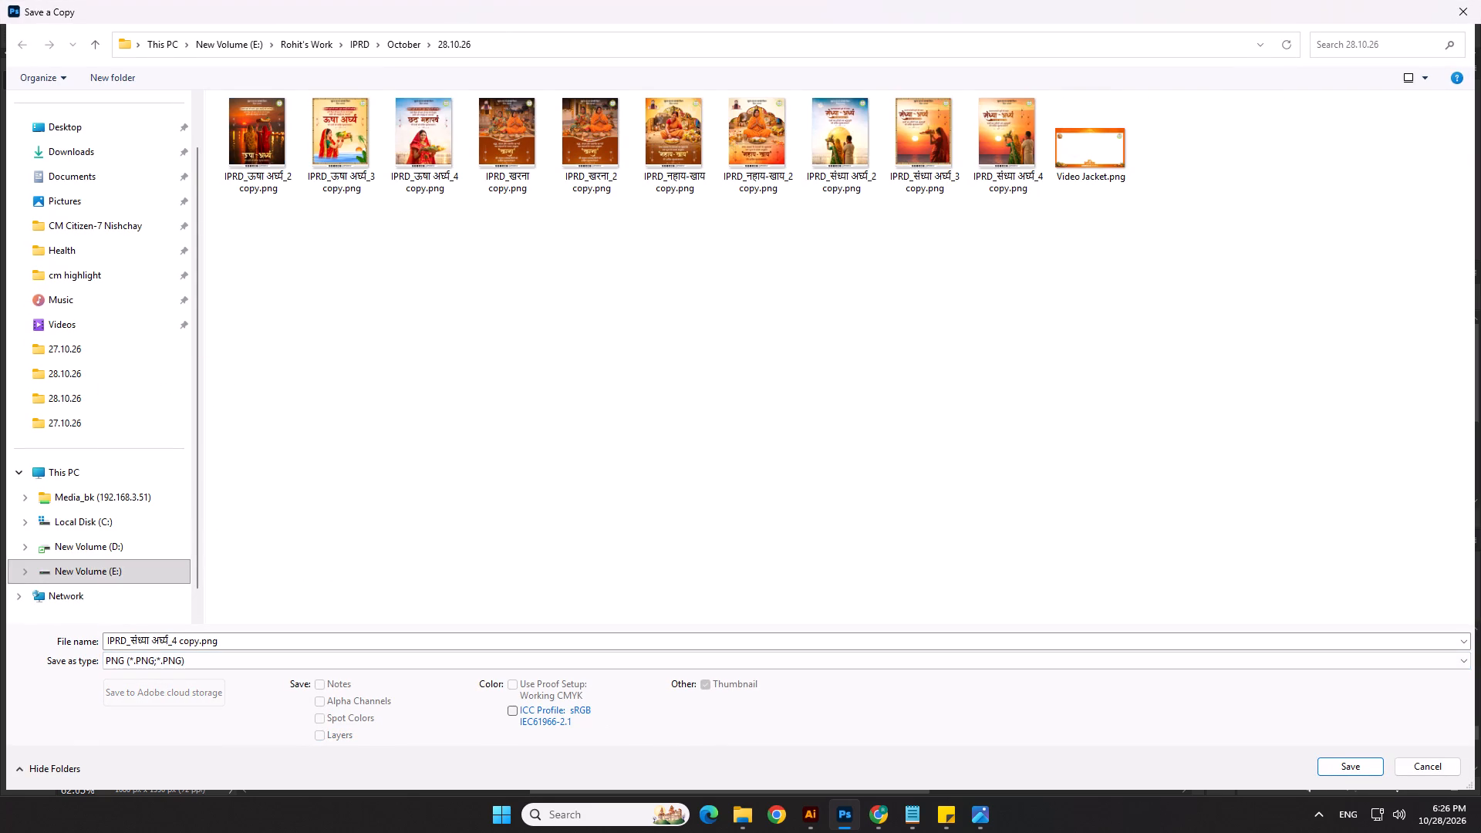
click(1331, 759)
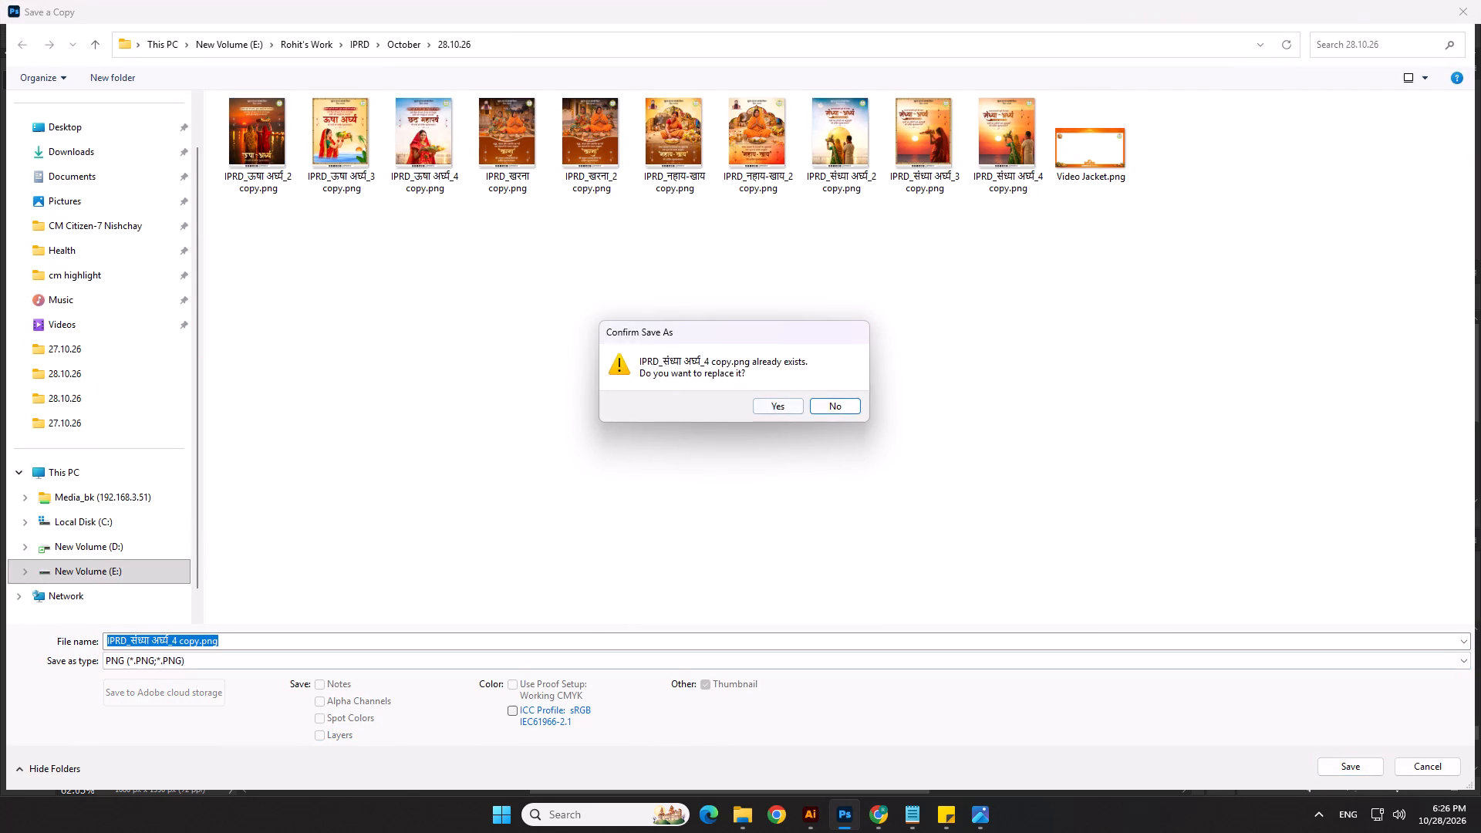
click(778, 406)
click(835, 242)
click(946, 435)
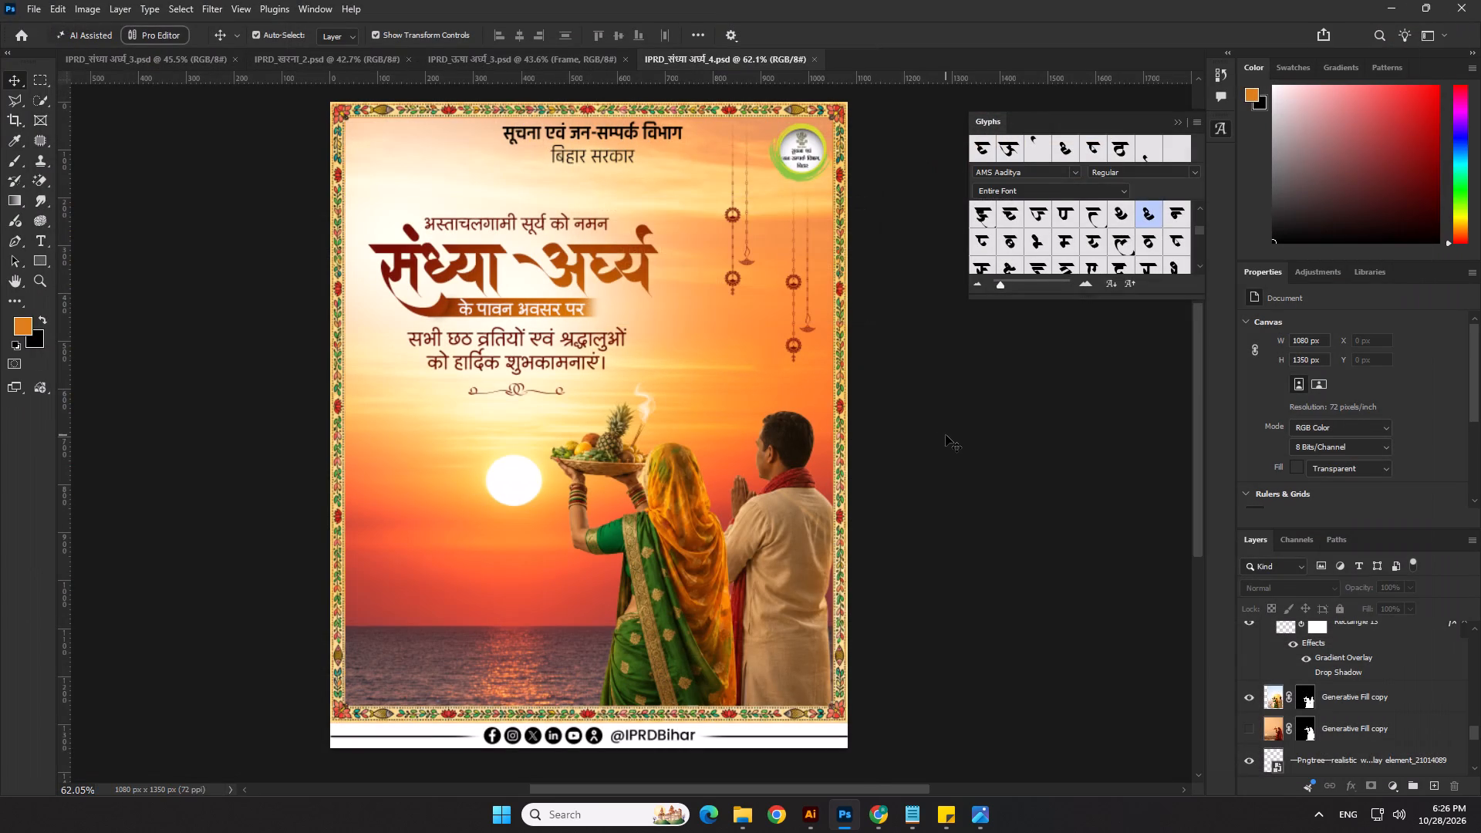
scroll(946, 435, down, 1)
Switch to File Explorer and open IPRD_नहाय-खाय.psd from the 28.10.26 folder in Photoshop.
key(alt+Tab)
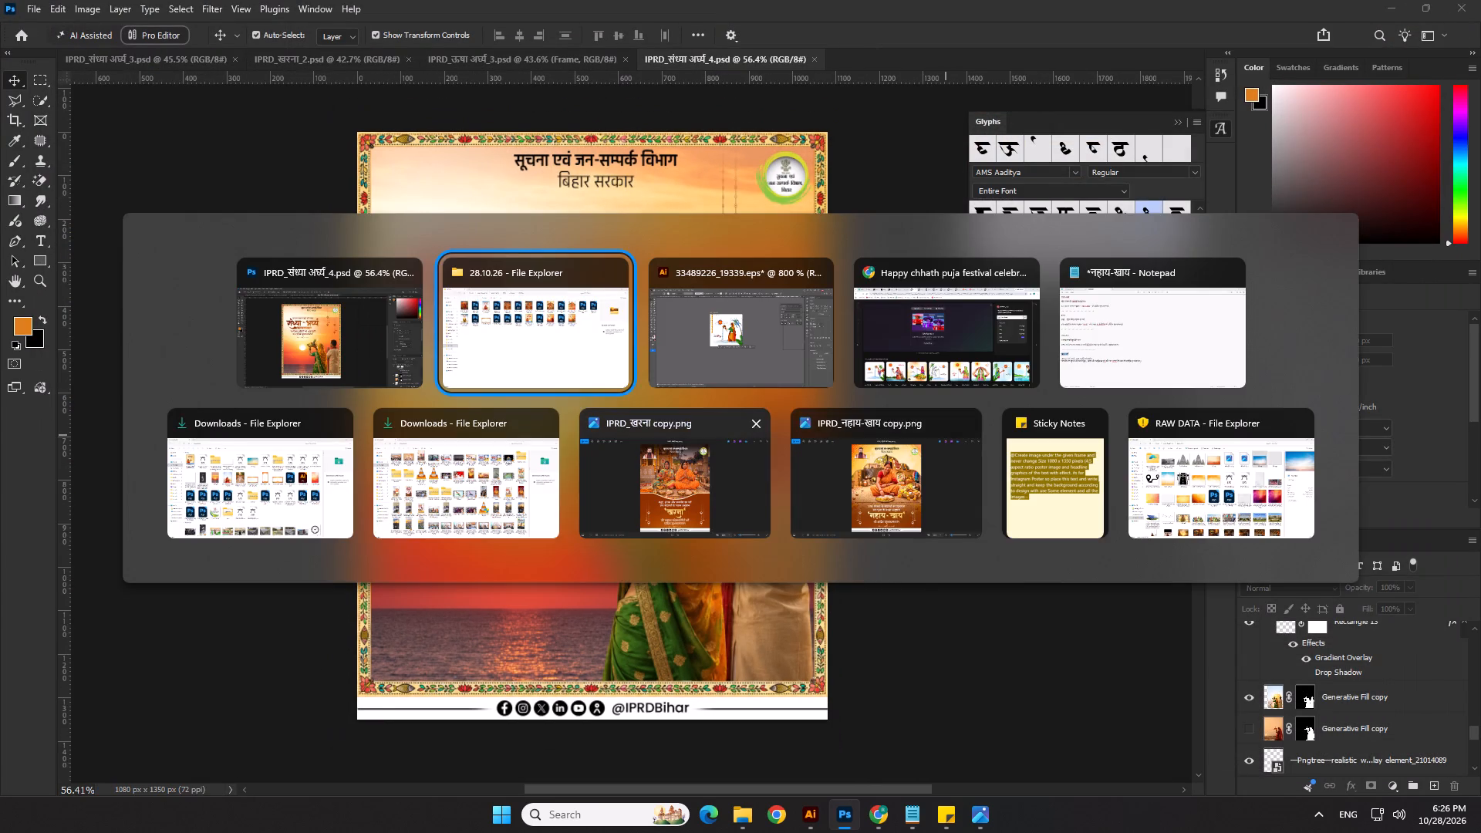
click(712, 515)
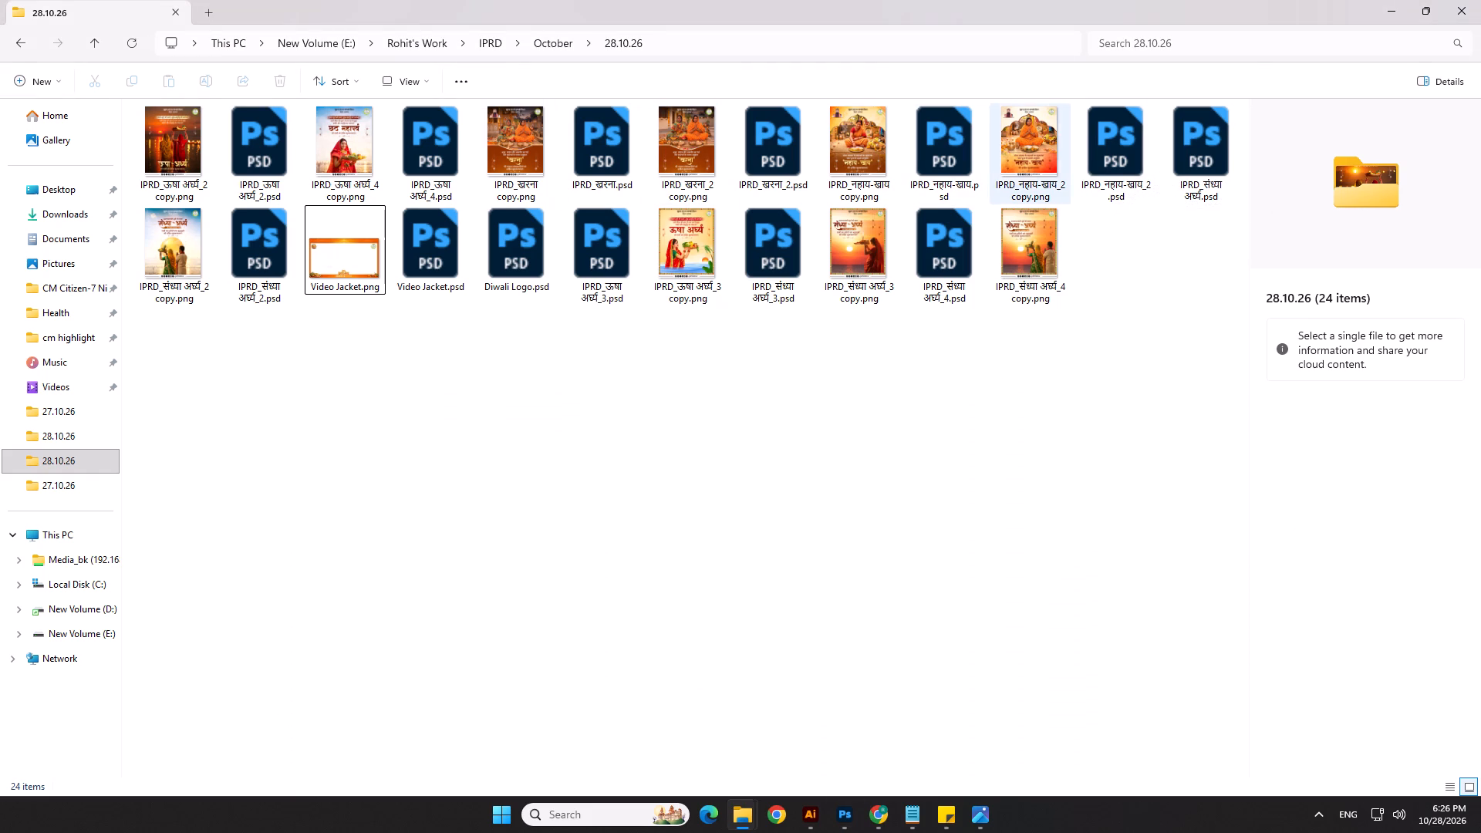
double_click(931, 159)
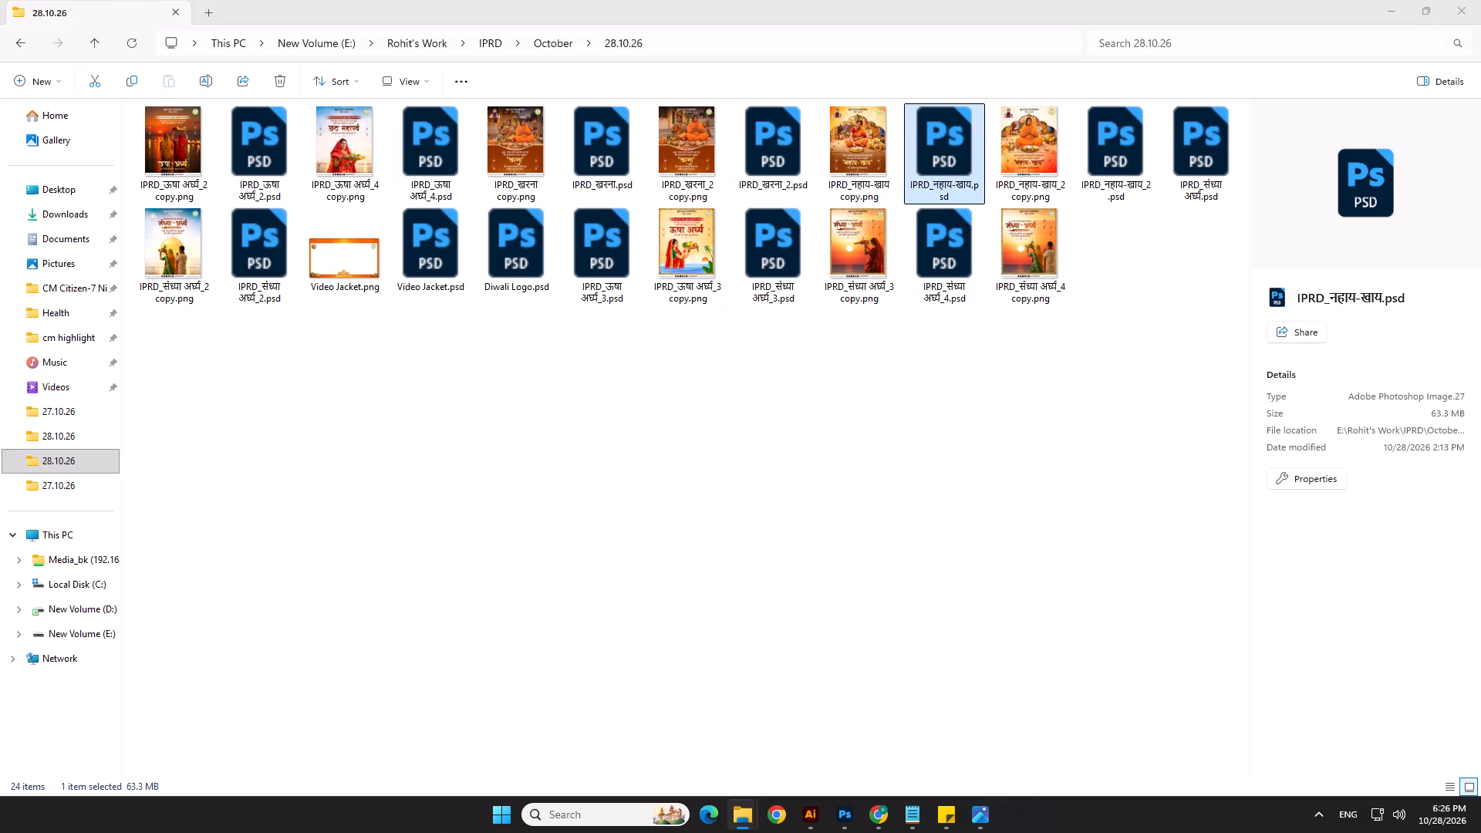
Paste the Frame border into the नहाय-खाय poster and align it to the canvas's top edge.
scroll(712, 294, down, 4)
click(1015, 369)
key(ctrl+v)
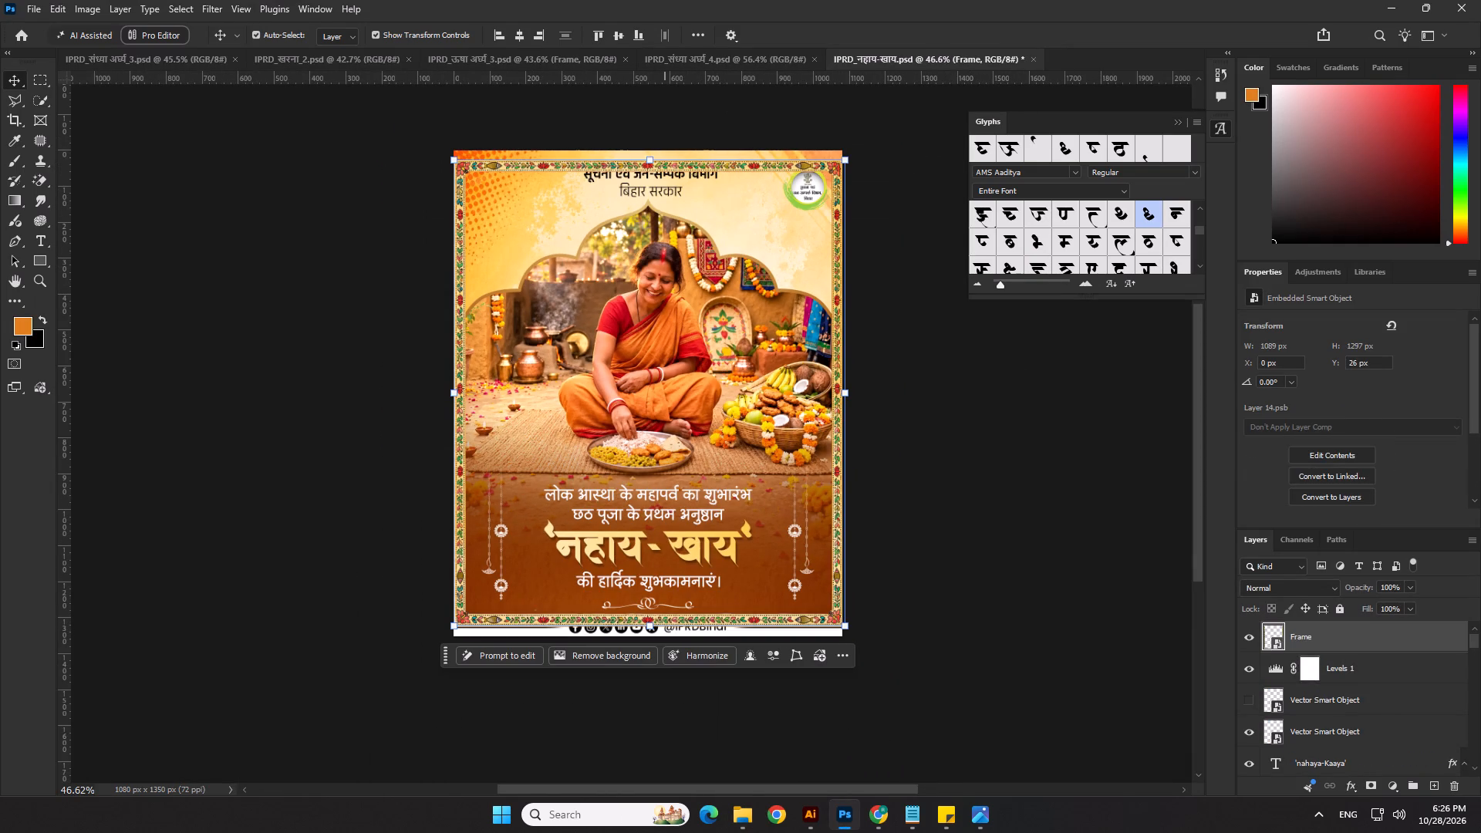
click(600, 33)
click(886, 343)
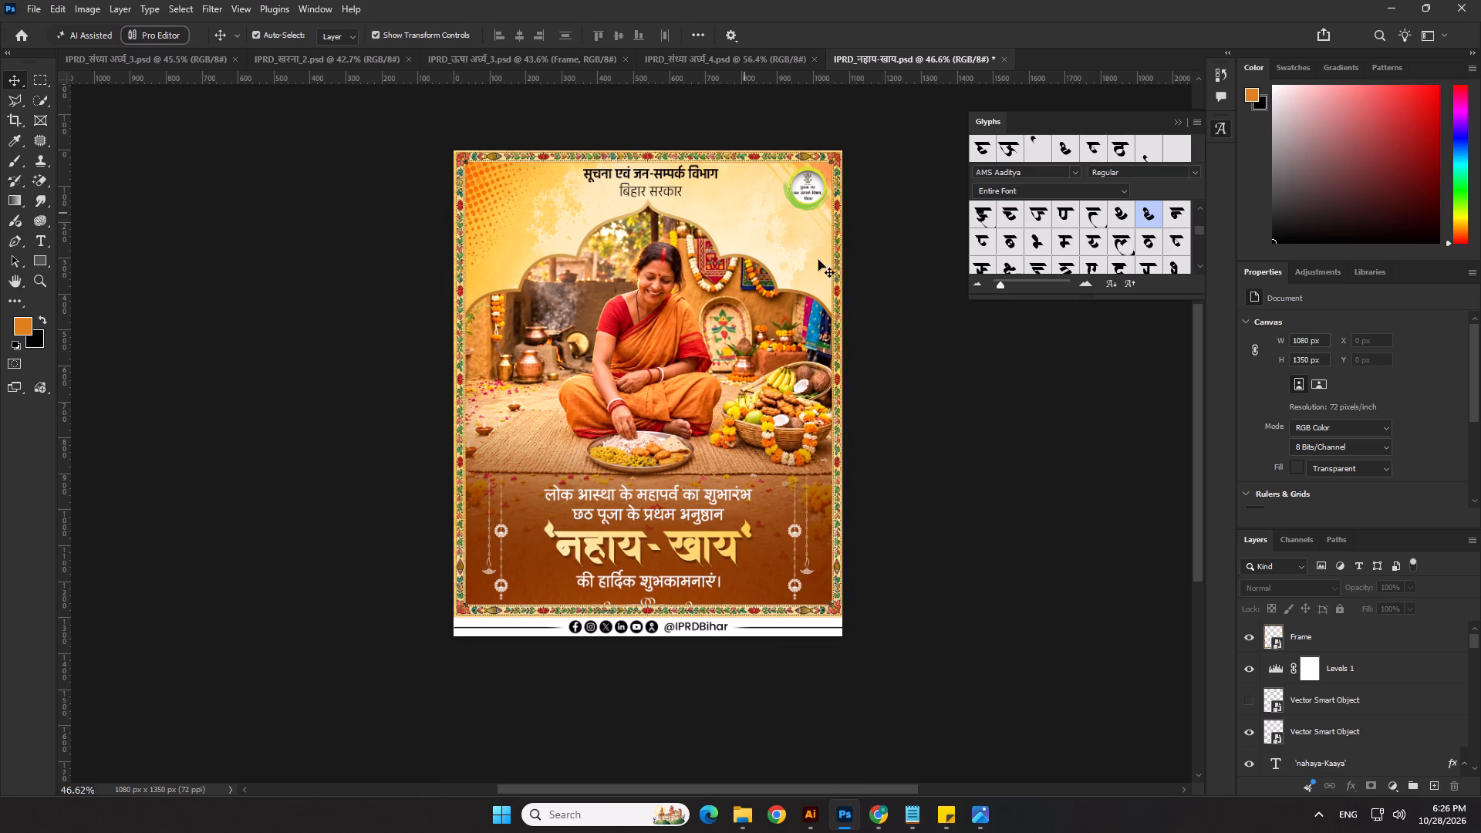
click(952, 359)
Nudge the Frame border left to X -2 px, keeping its top edge flush with the canvas.
scroll(872, 139, up, 6)
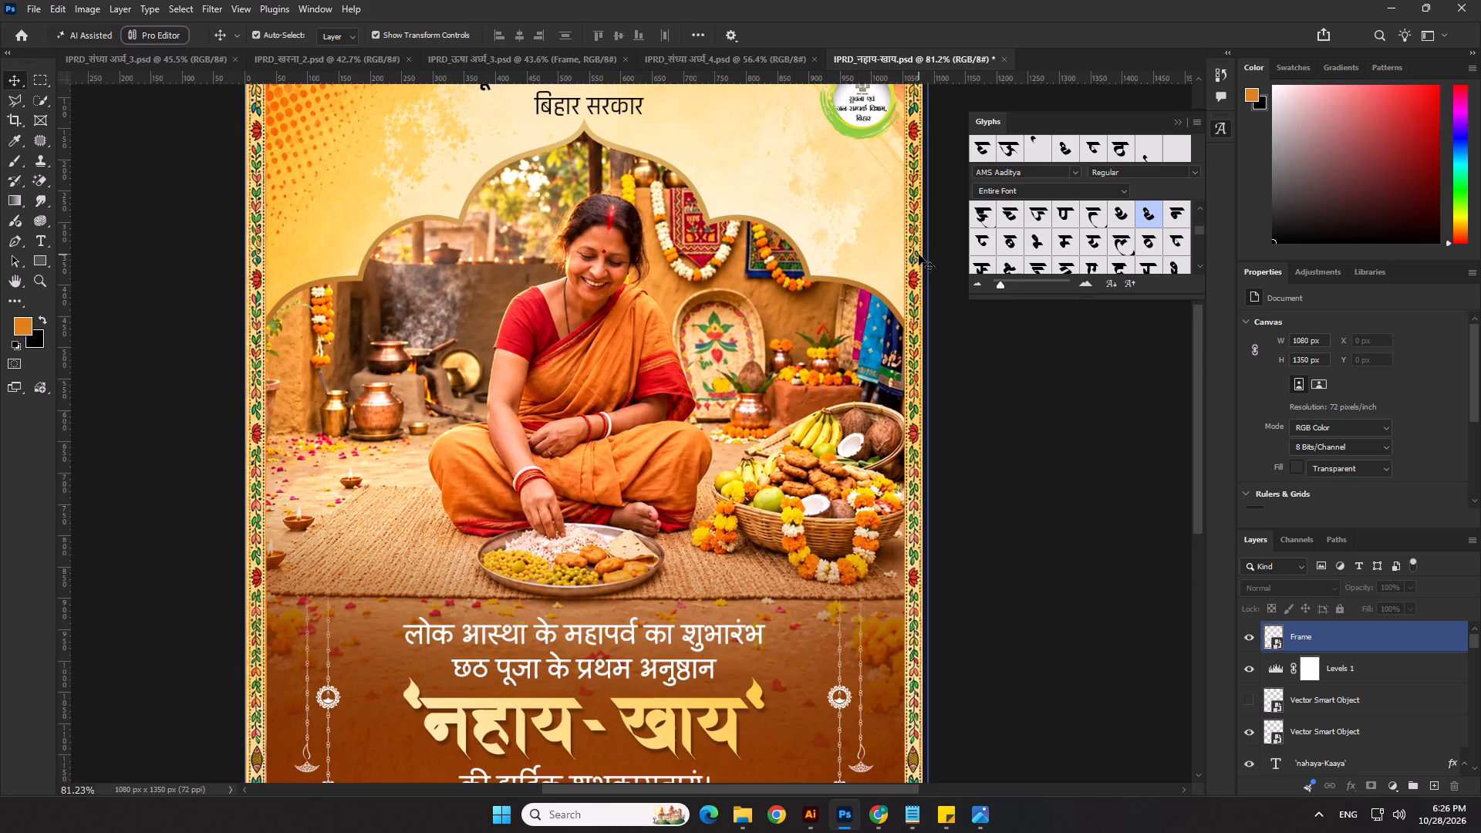
scroll(727, 314, down, 5)
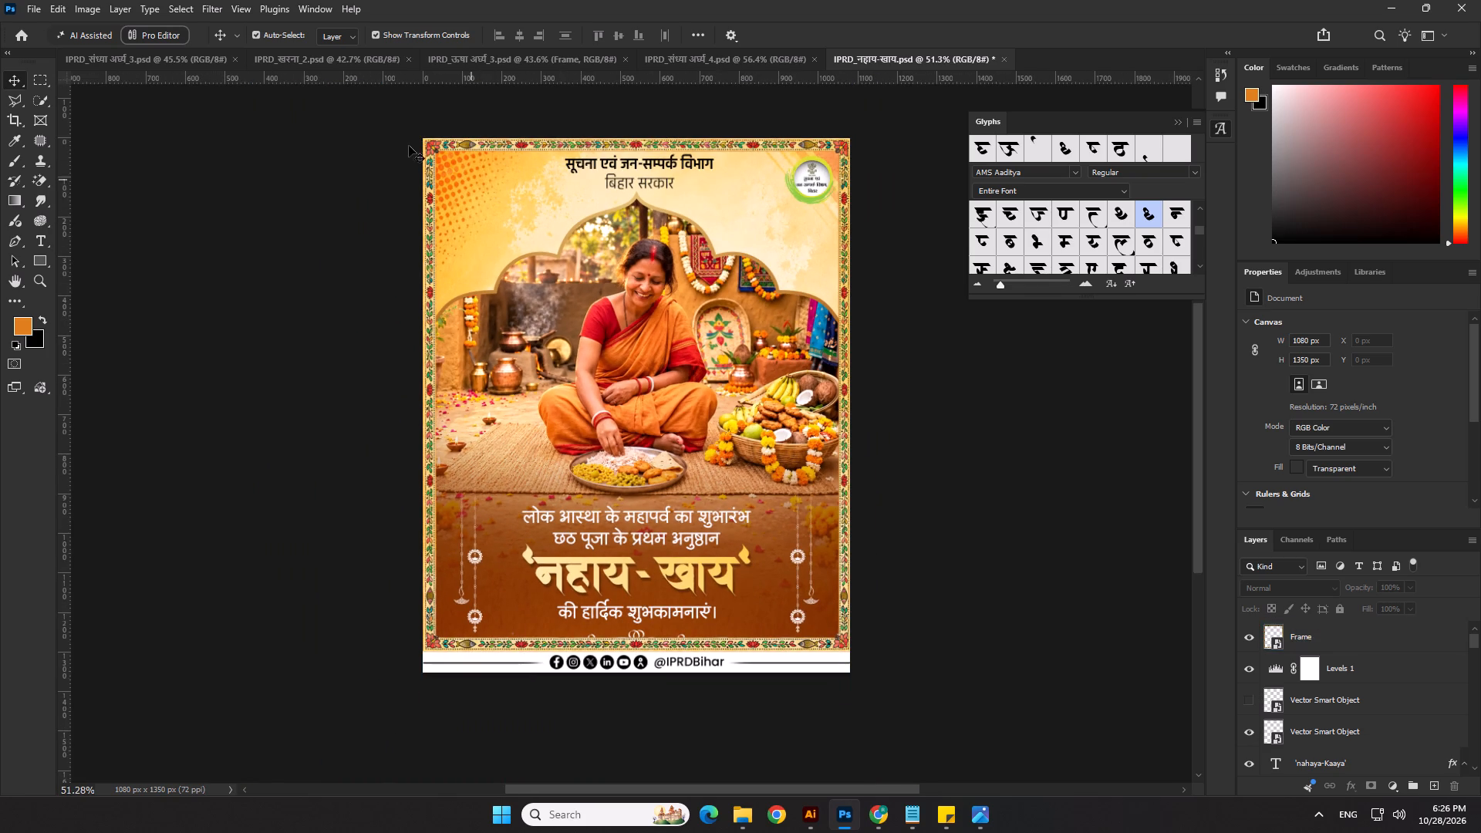
click(424, 144)
key(Left)
click(367, 185)
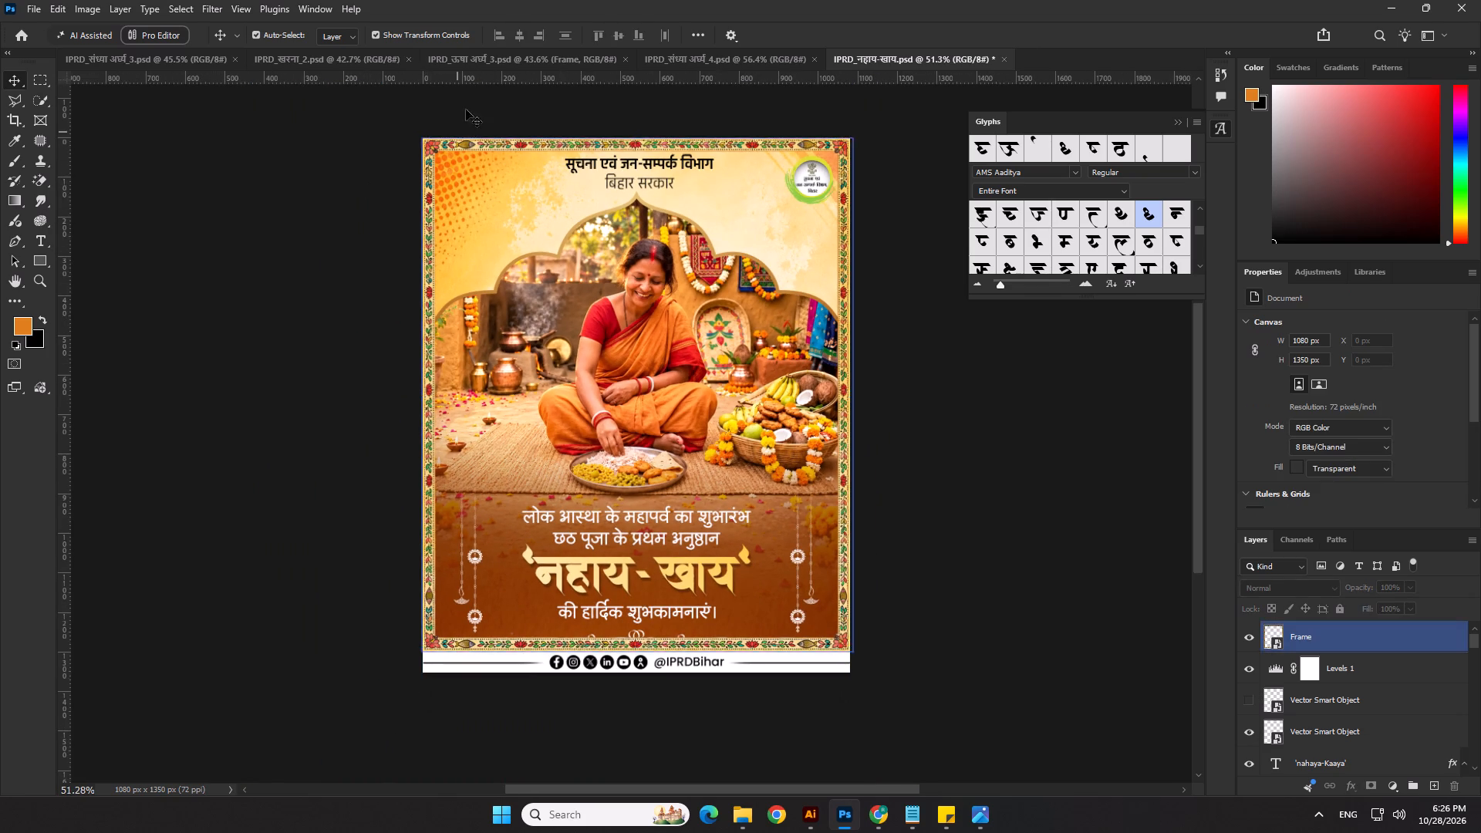
scroll(466, 107, up, 8)
scroll(281, 259, down, 10)
scroll(784, 236, up, 7)
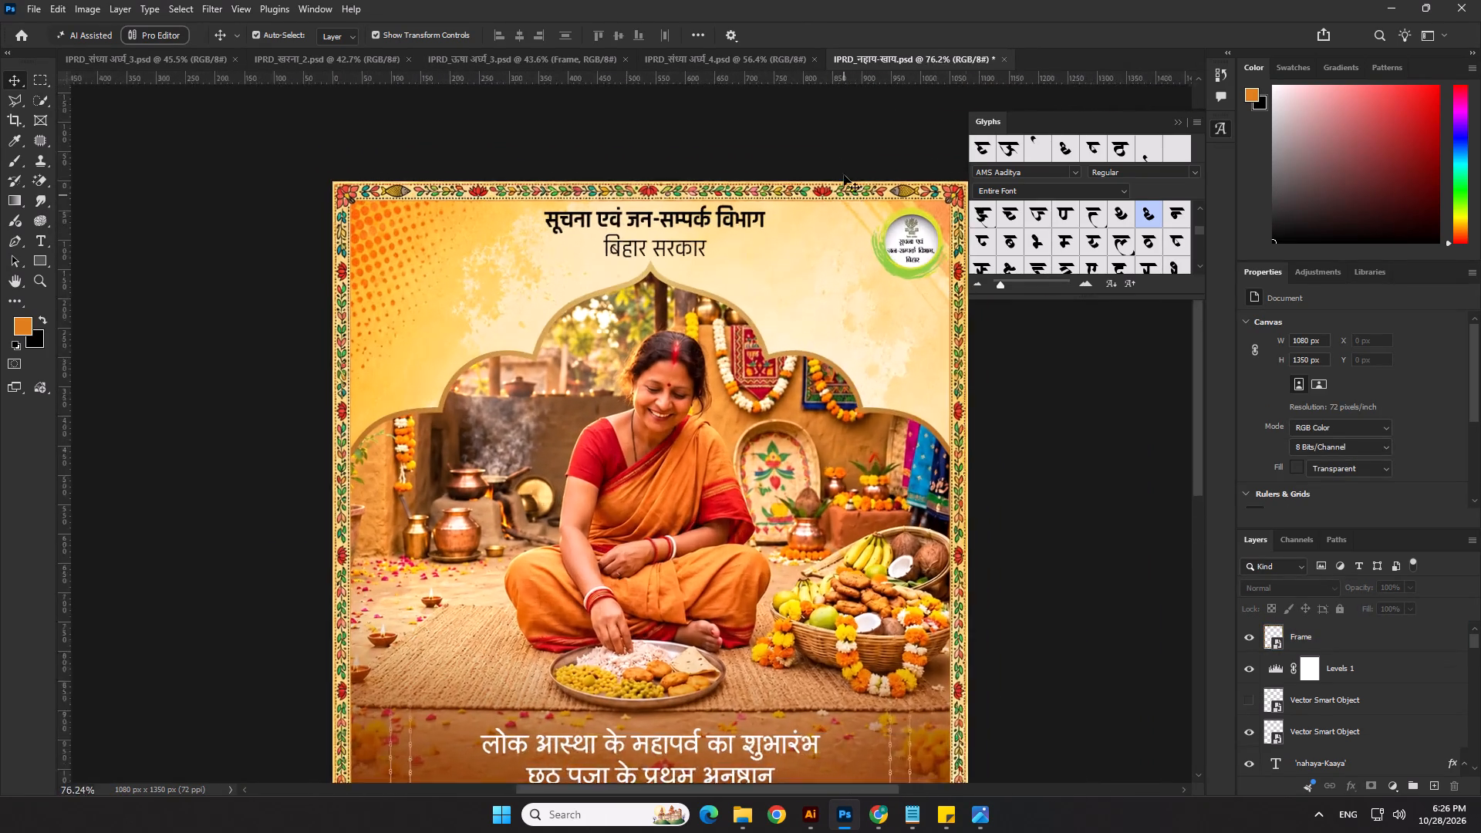
scroll(844, 175, up, 4)
click(615, 139)
key(Up)
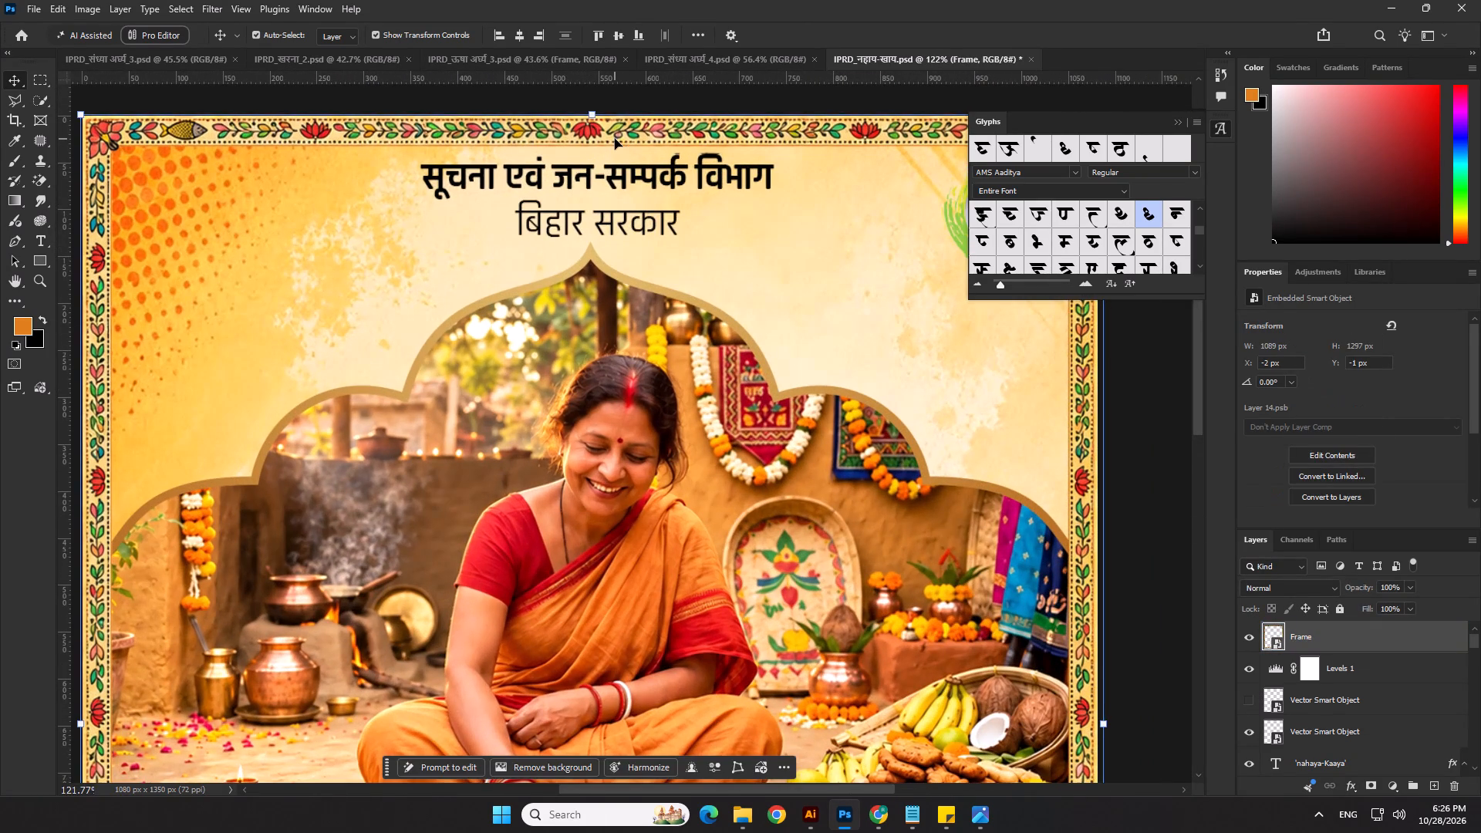
key(Down)
scroll(615, 139, down, 5)
click(1010, 433)
scroll(872, 374, down, 6)
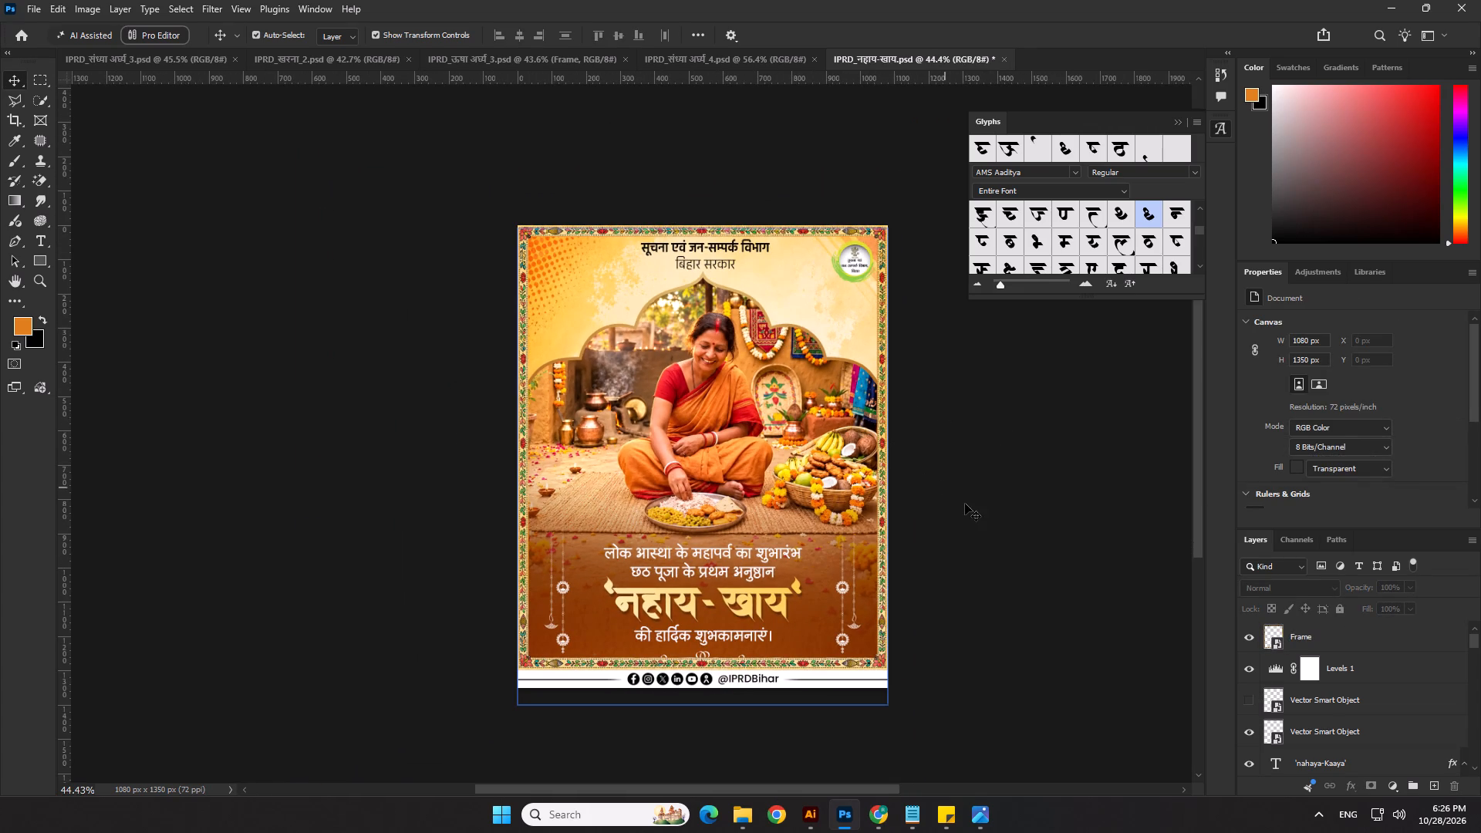
click(965, 504)
click(1053, 410)
Nudge the greeting line की हार्दिक शुभकामनाएं। up closer to the नहाय-खाय title.
scroll(741, 680, up, 6)
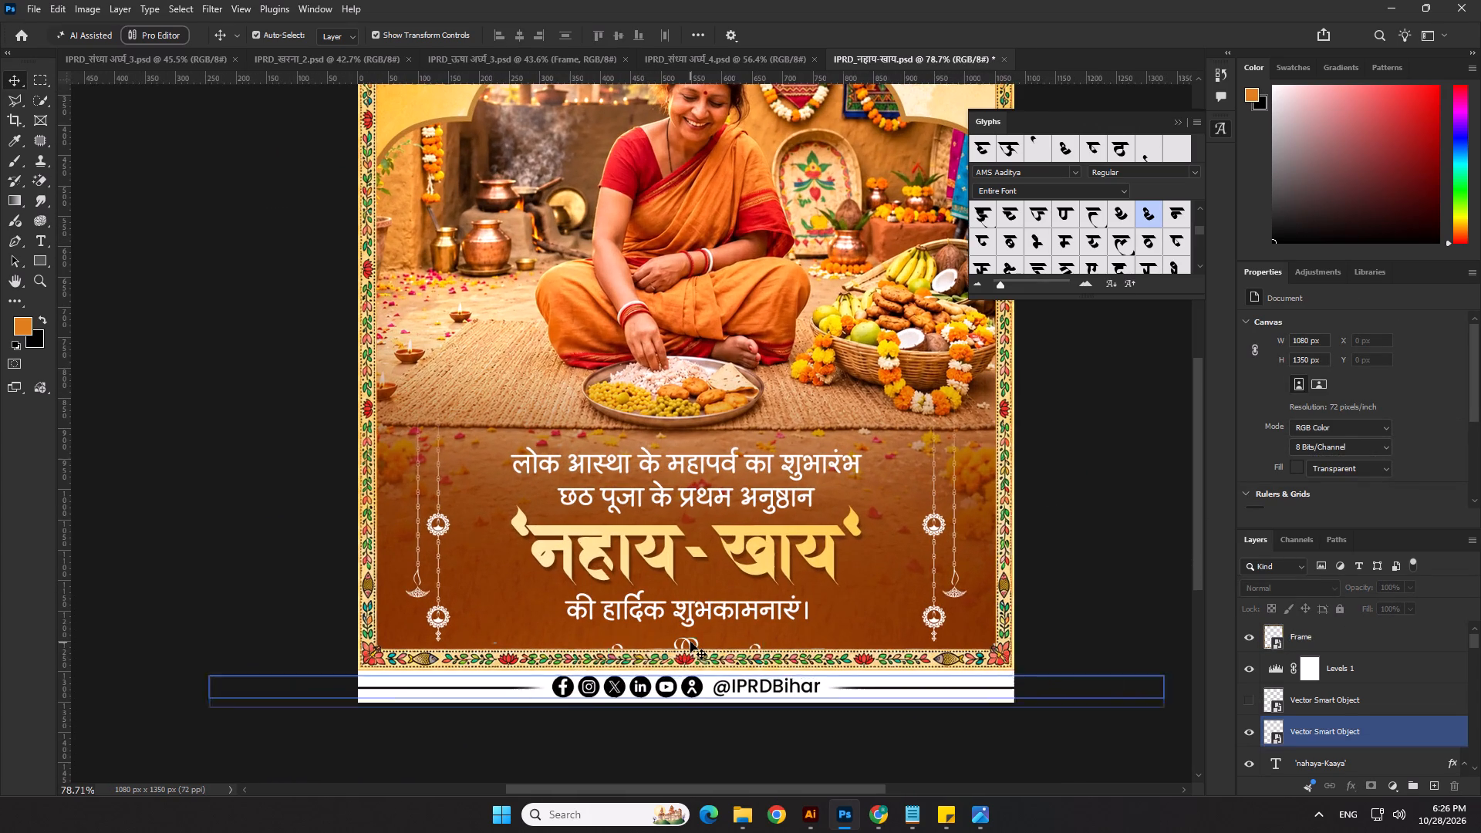
click(690, 642)
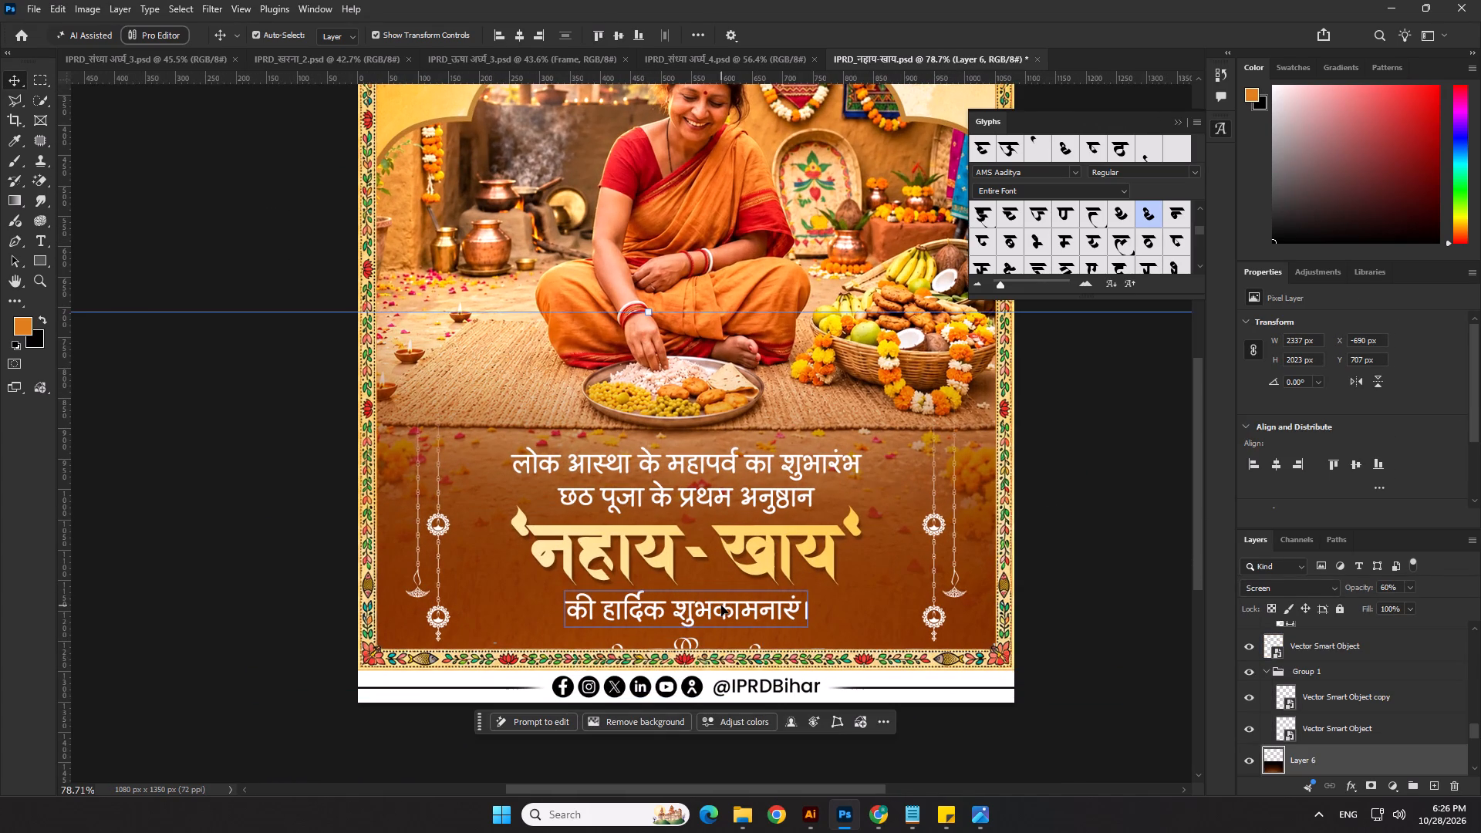
click(721, 605)
key(shift+Up)
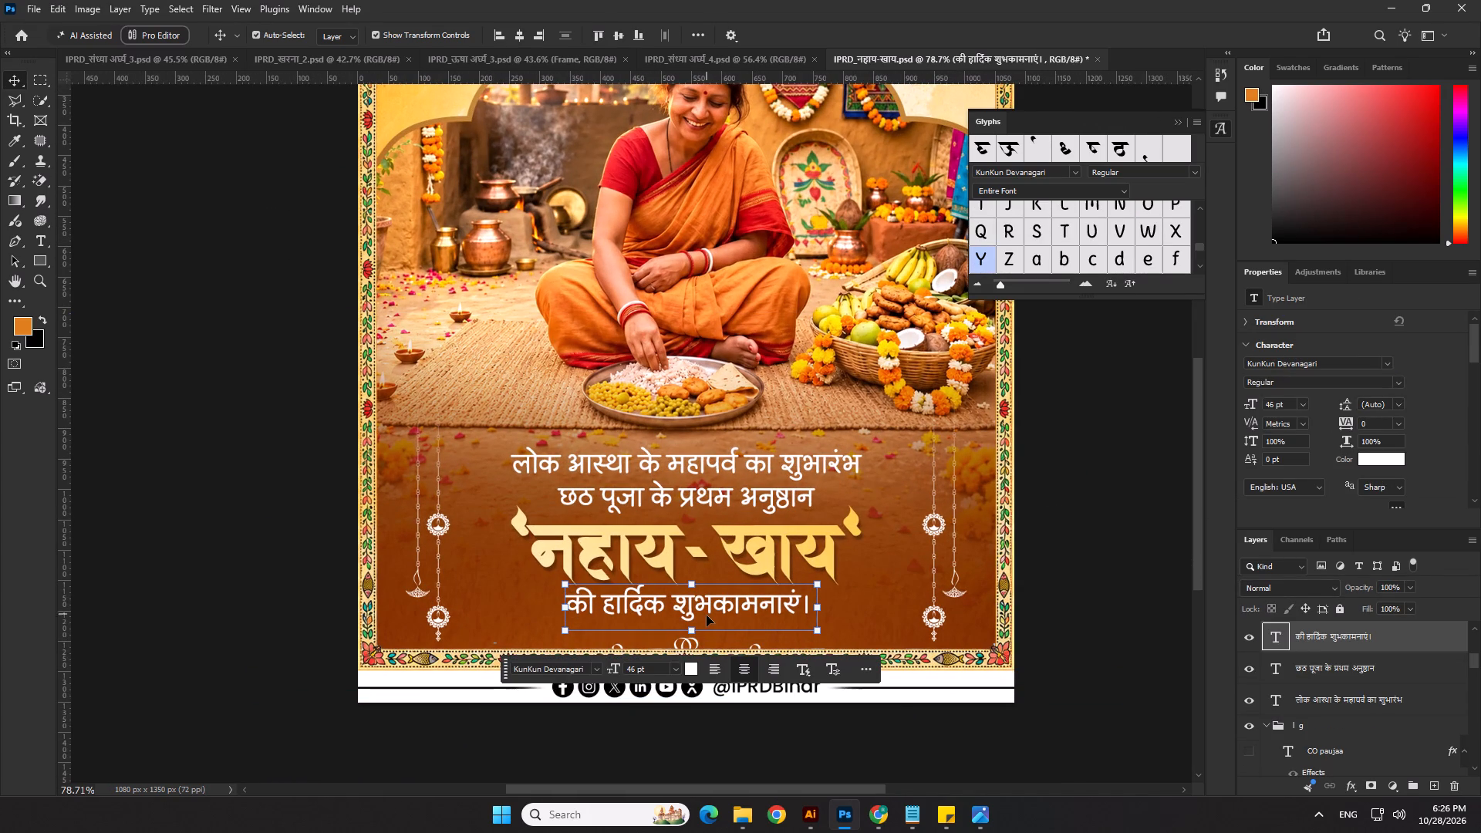
key(Down)
key(Down)
key(Down)
click(1101, 632)
Move the white ornamental flourish below the greeting line up to Y 1224 px, clear of the border.
scroll(733, 677, up, 2)
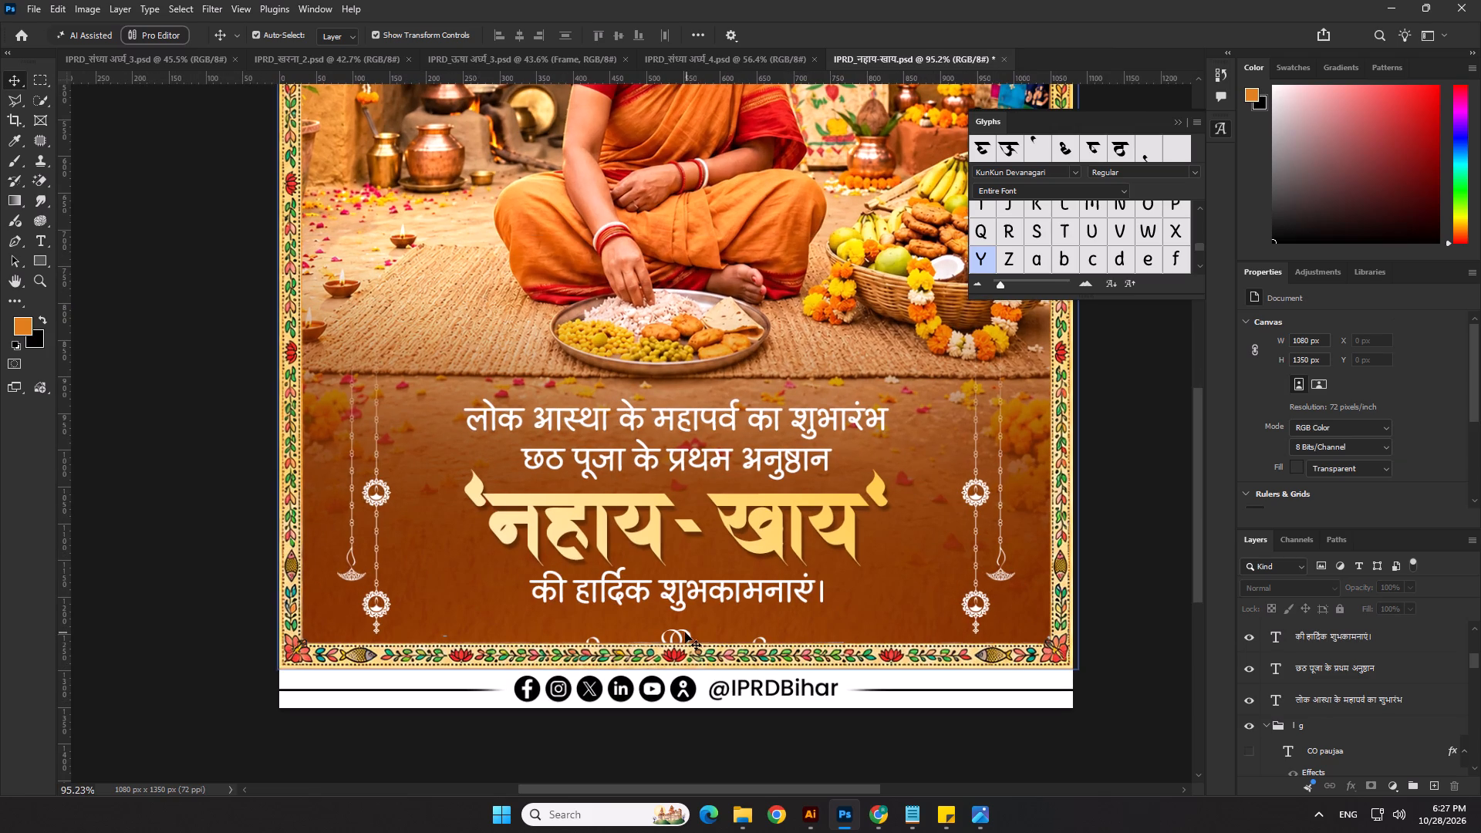
click(674, 630)
key(shift+Up)
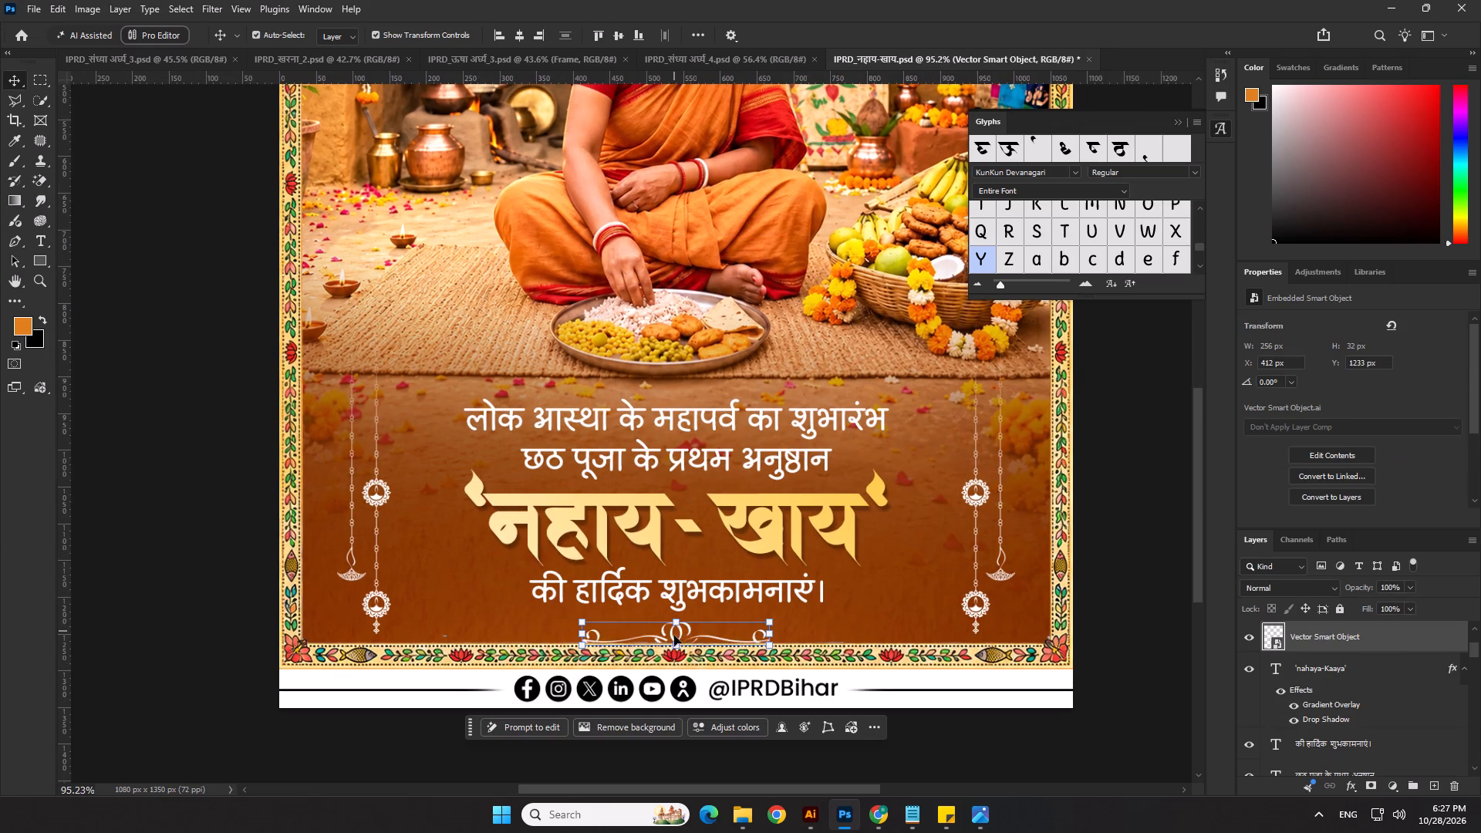
key(shift+Up)
key(Down)
Nudge the golden title नहाय-खाय up, closer to the line above it.
click(732, 504)
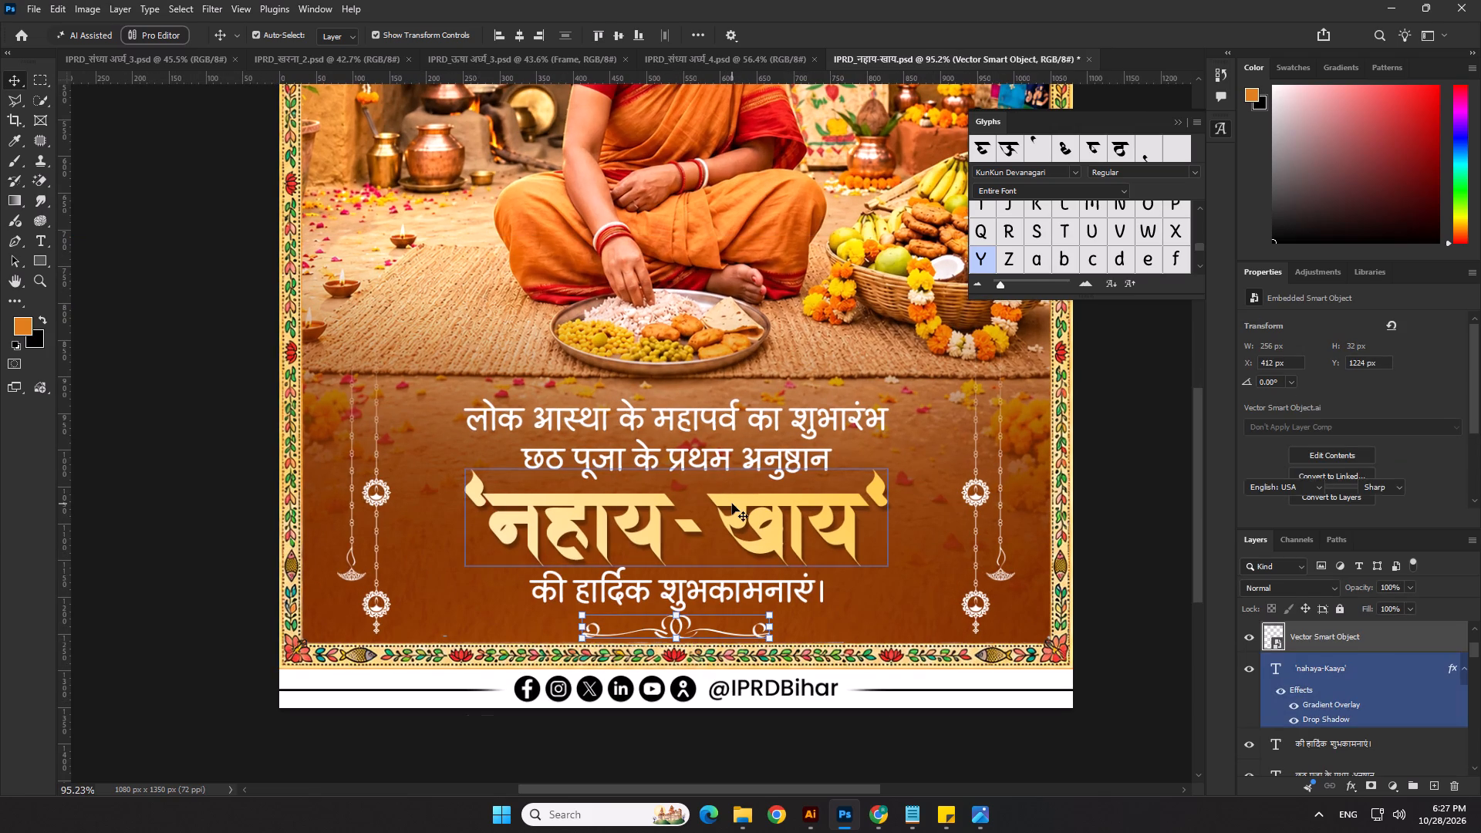
key(shift+Up)
key(Down)
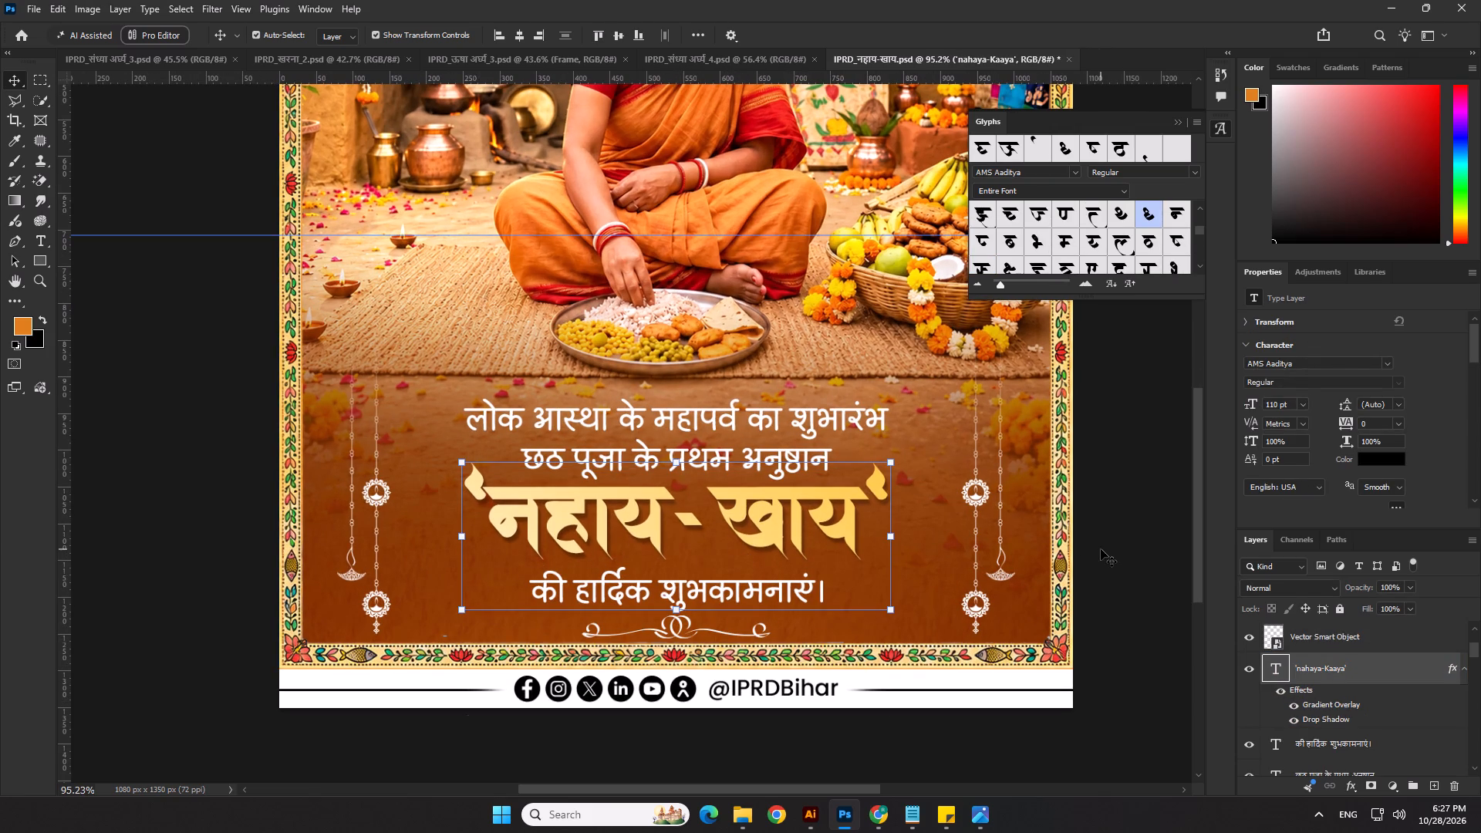
click(1101, 549)
Nudge the greeting line की हार्दिक शुभकामनाएं। up by 2 px.
click(756, 585)
key(Up)
key(Up)
click(1159, 556)
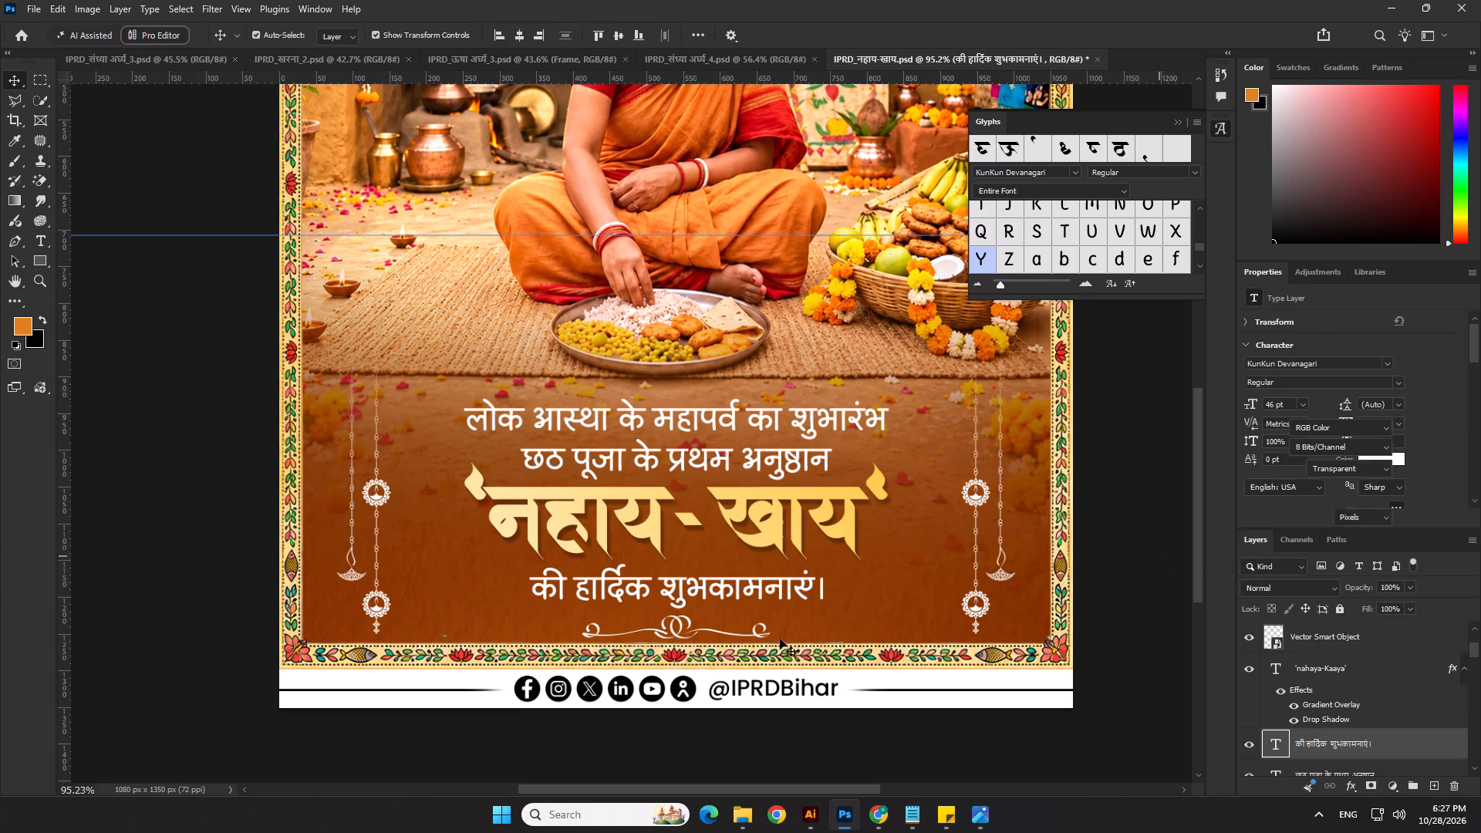
Scale the ornamental flourish down to 204 × 25 px and place it at X 438 px, Y 1226 px.
scroll(665, 623, up, 2)
click(684, 620)
scroll(703, 660, up, 3)
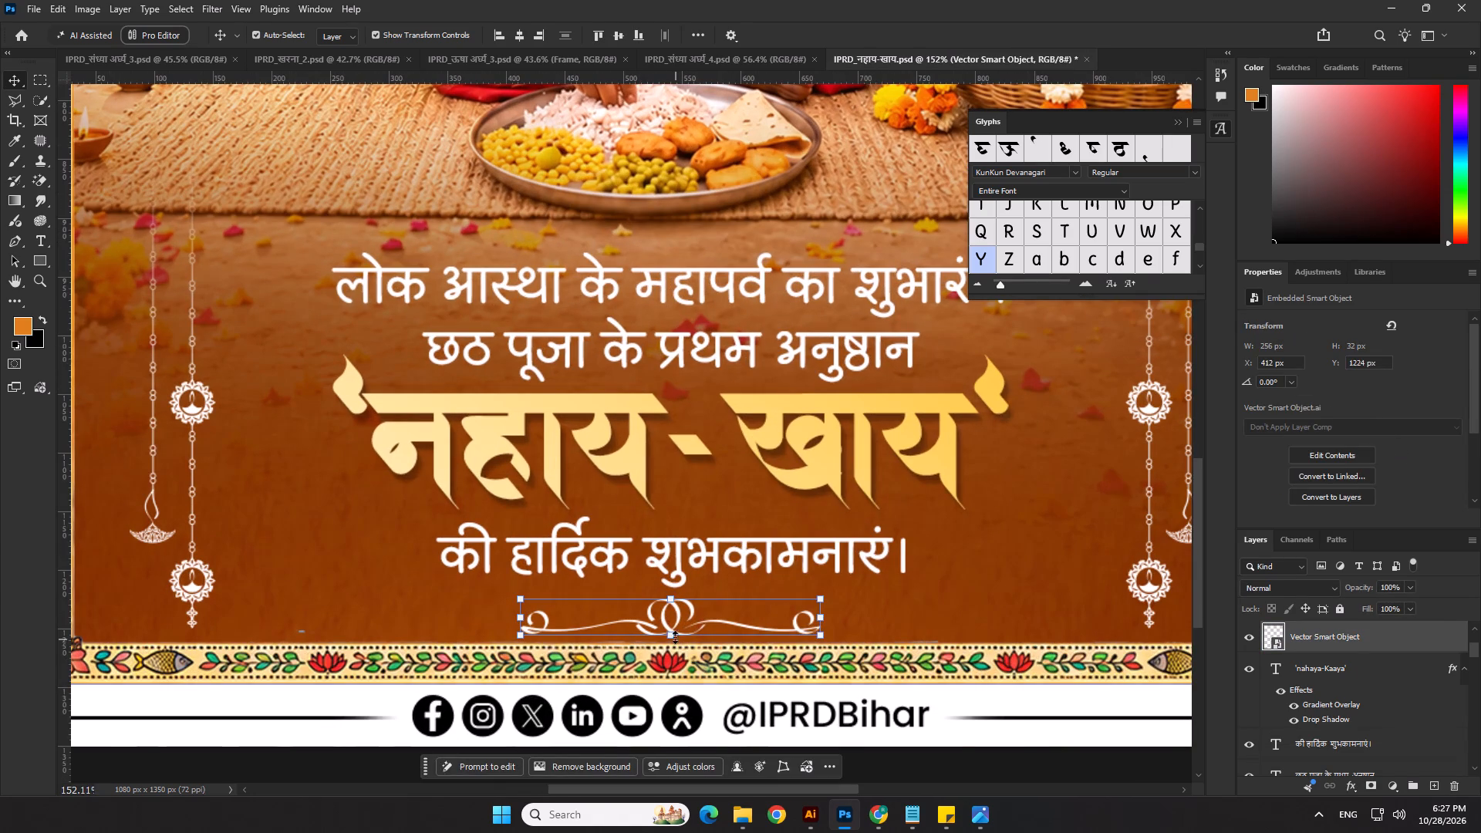
drag(673, 635, 678, 628)
key(Down)
key(Down)
key(Return)
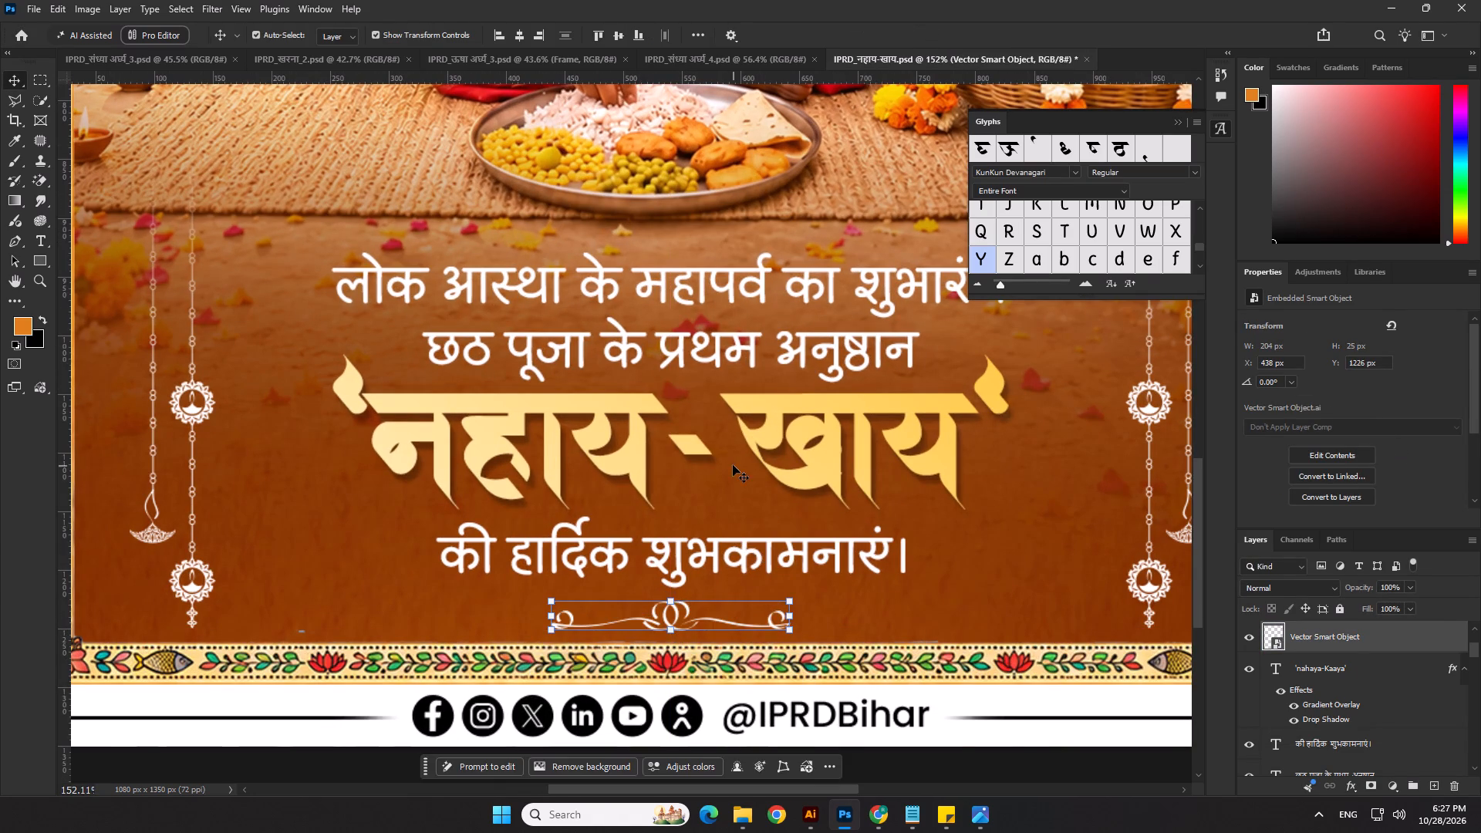
scroll(778, 498, down, 7)
click(818, 734)
Nudge the line छठ पूजा के प्रथम अनुष्ठान slightly up, away from the नहाय-खाय title.
scroll(565, 694, down, 4)
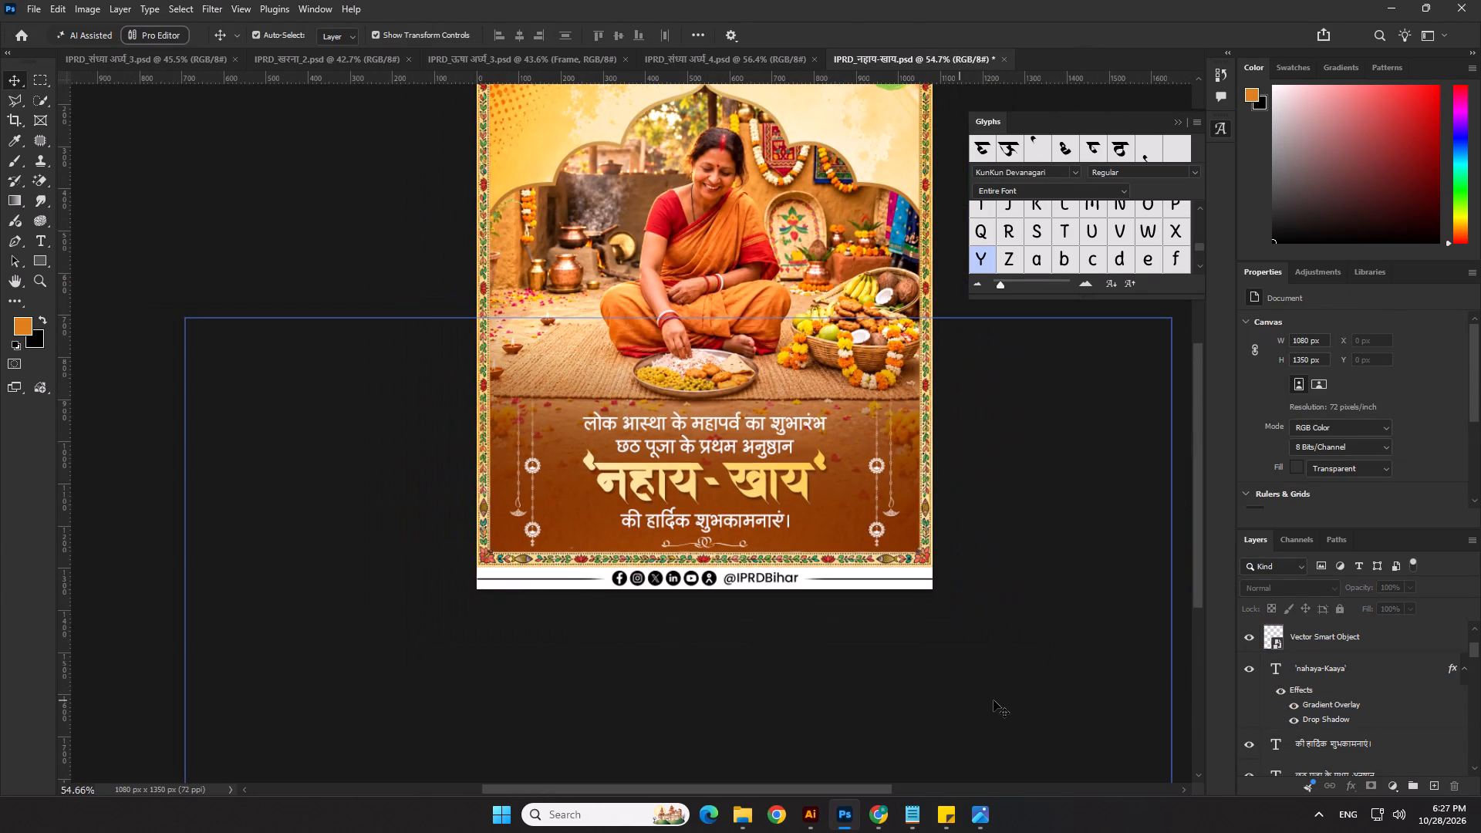
scroll(614, 568, down, 2)
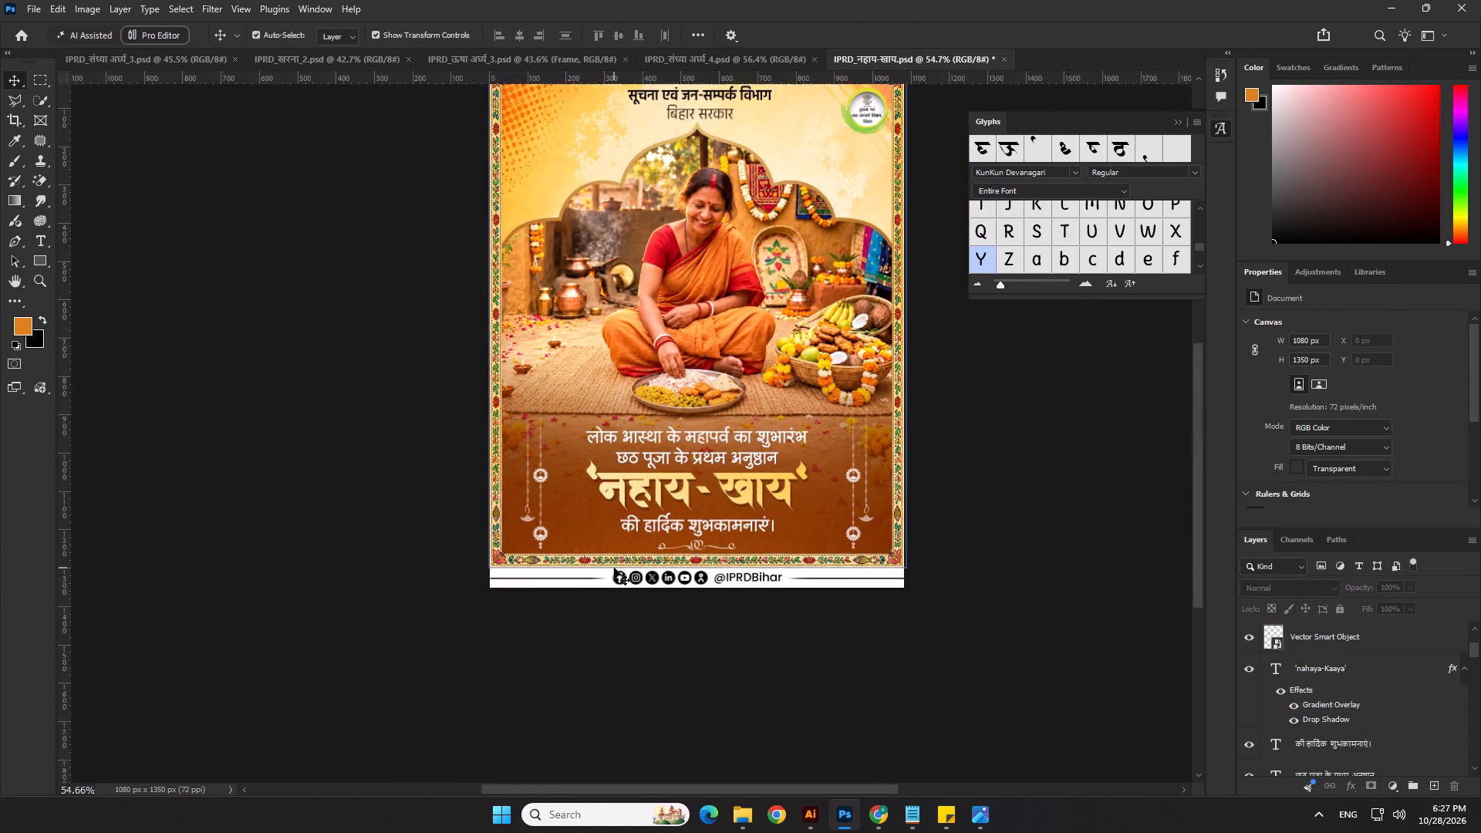
scroll(614, 568, down, 2)
scroll(750, 438, up, 4)
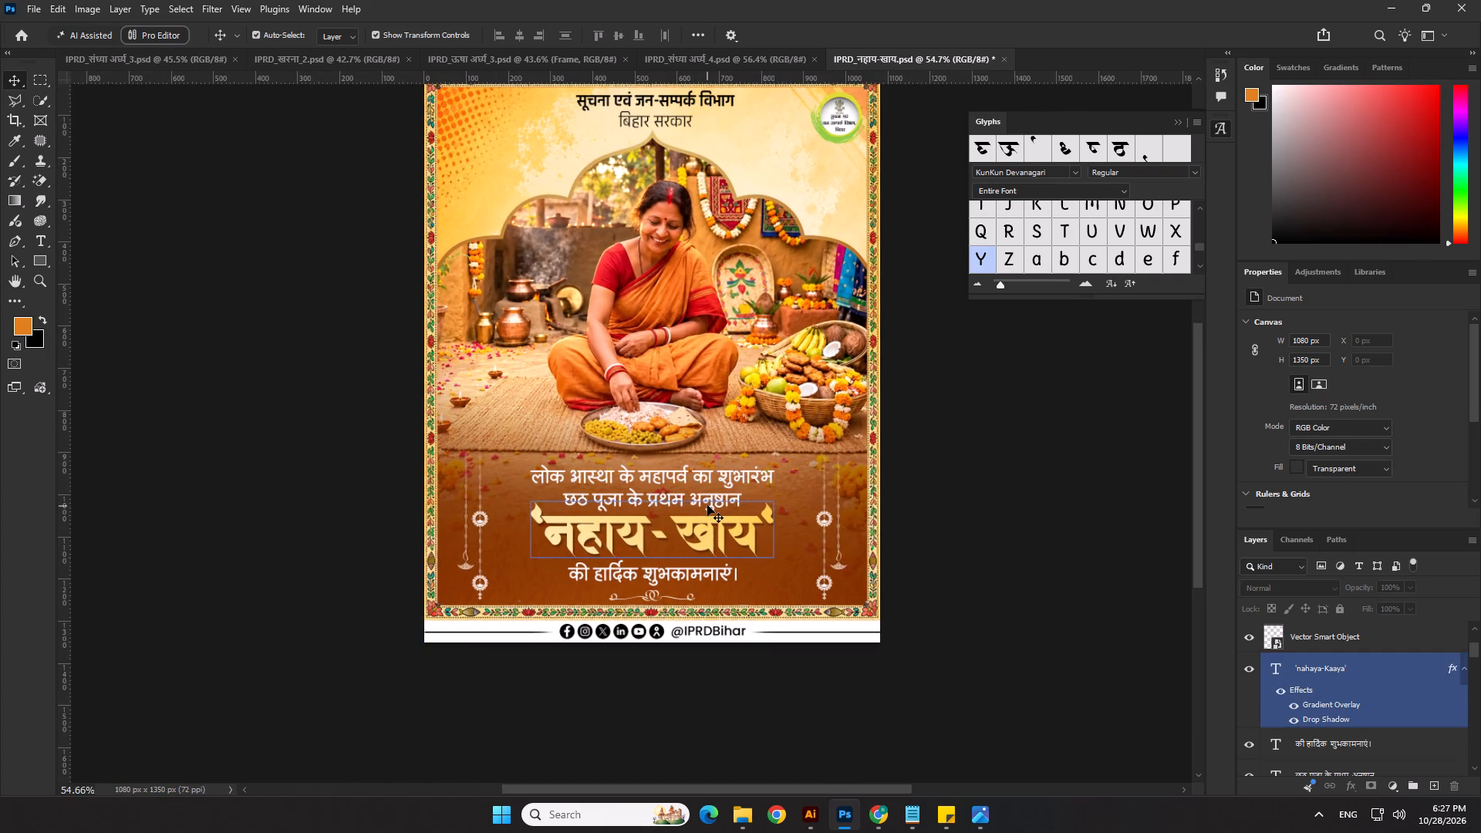
click(923, 470)
scroll(769, 505, up, 3)
click(709, 497)
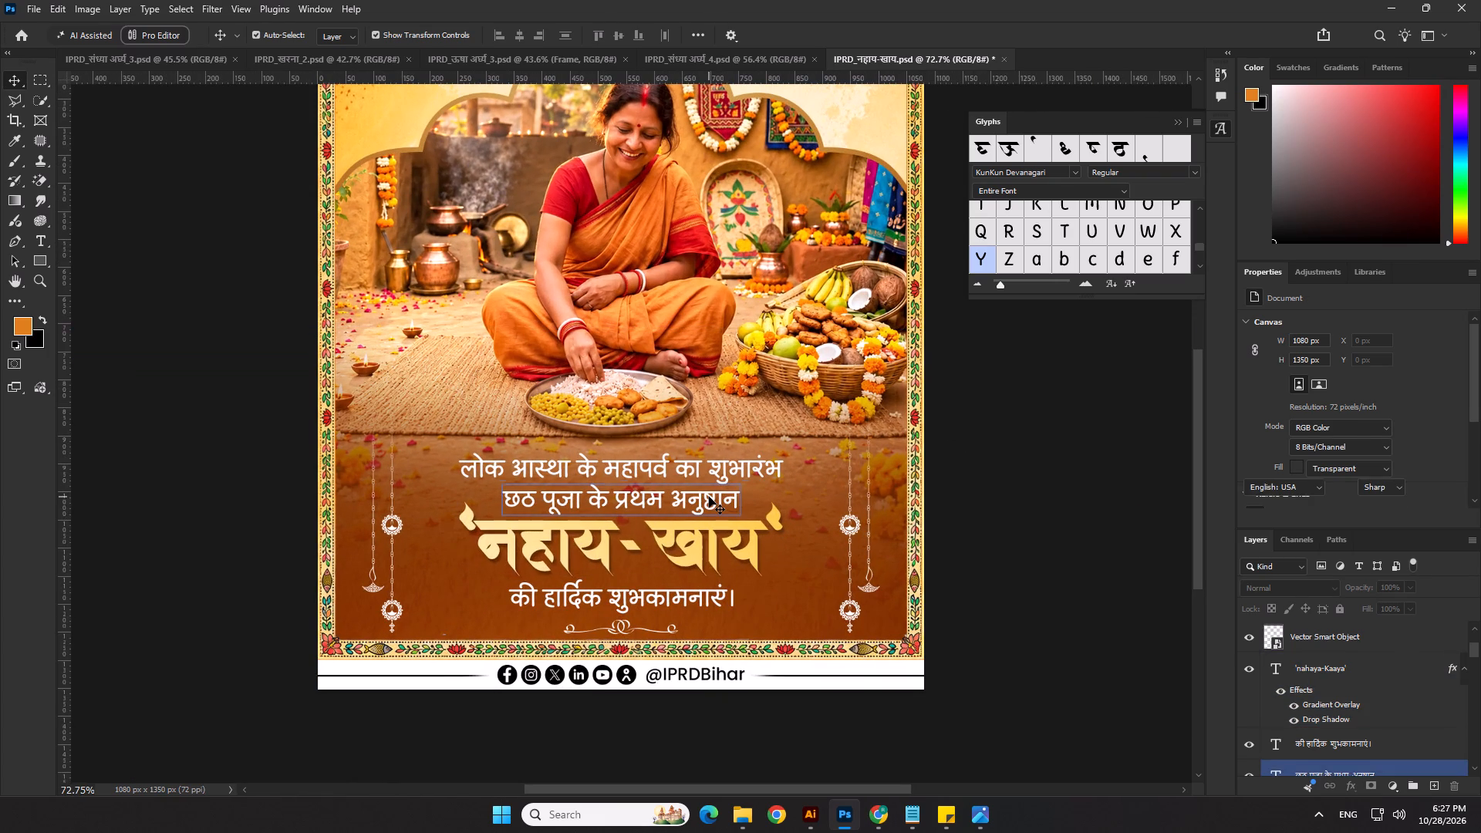
key(Up)
key(Up)
key(Down)
click(1051, 459)
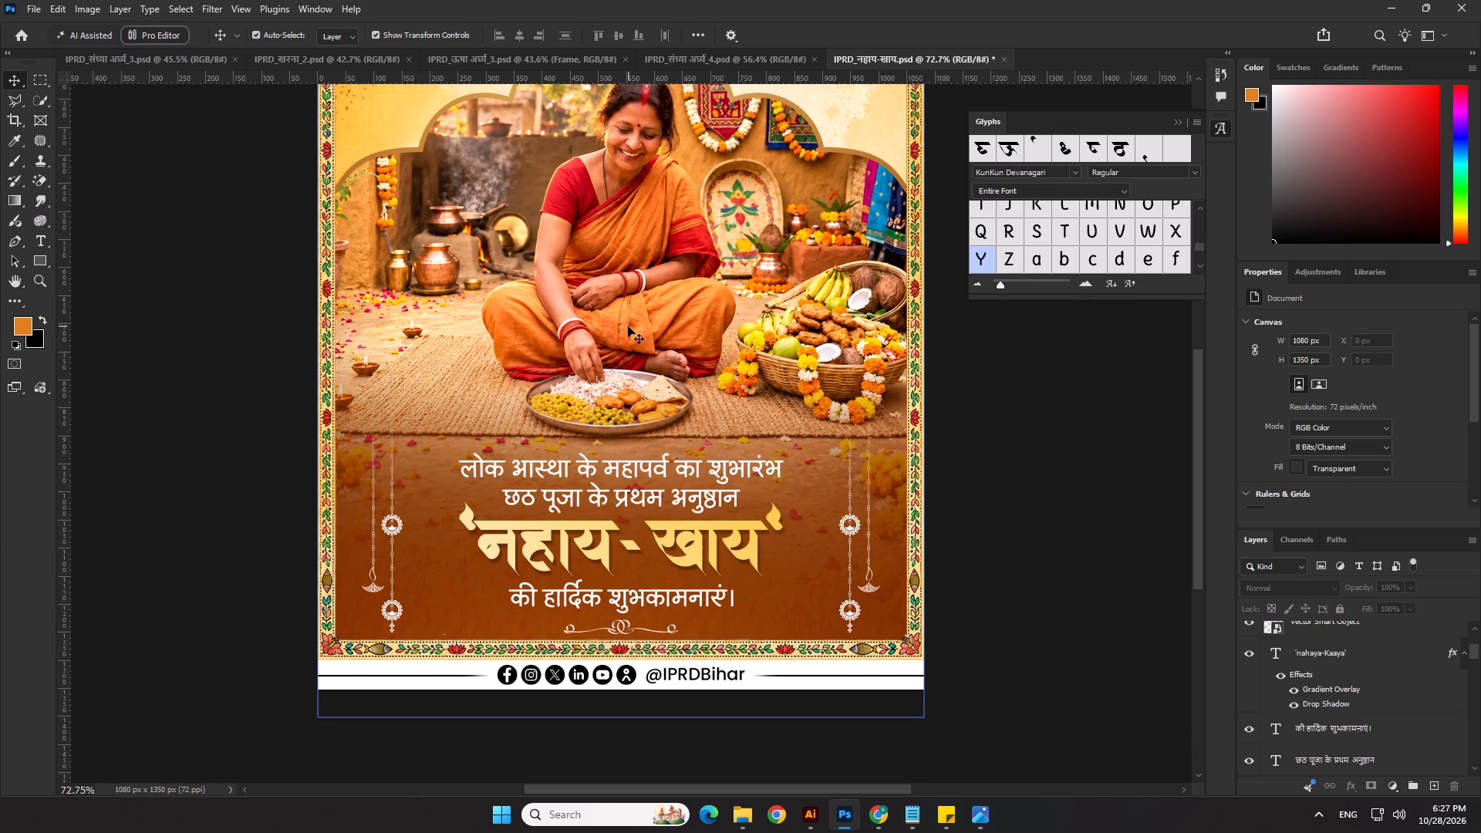
Center the lines लोक आस्था के महापर्व का शुभारंभ and छठ पूजा के प्रथम अनुष्ठान horizontally on the canvas.
click(632, 470)
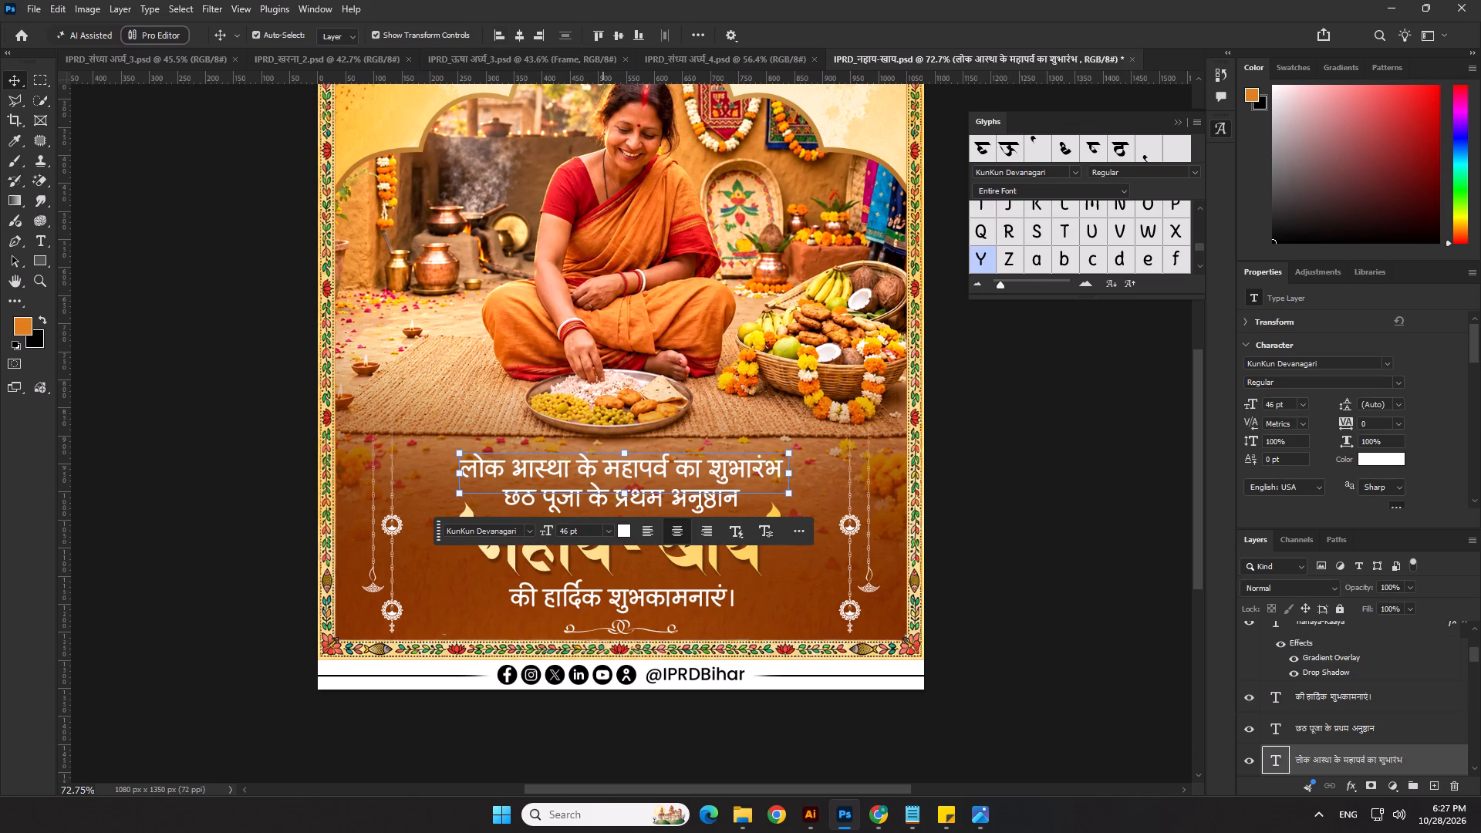
click(522, 32)
click(1145, 520)
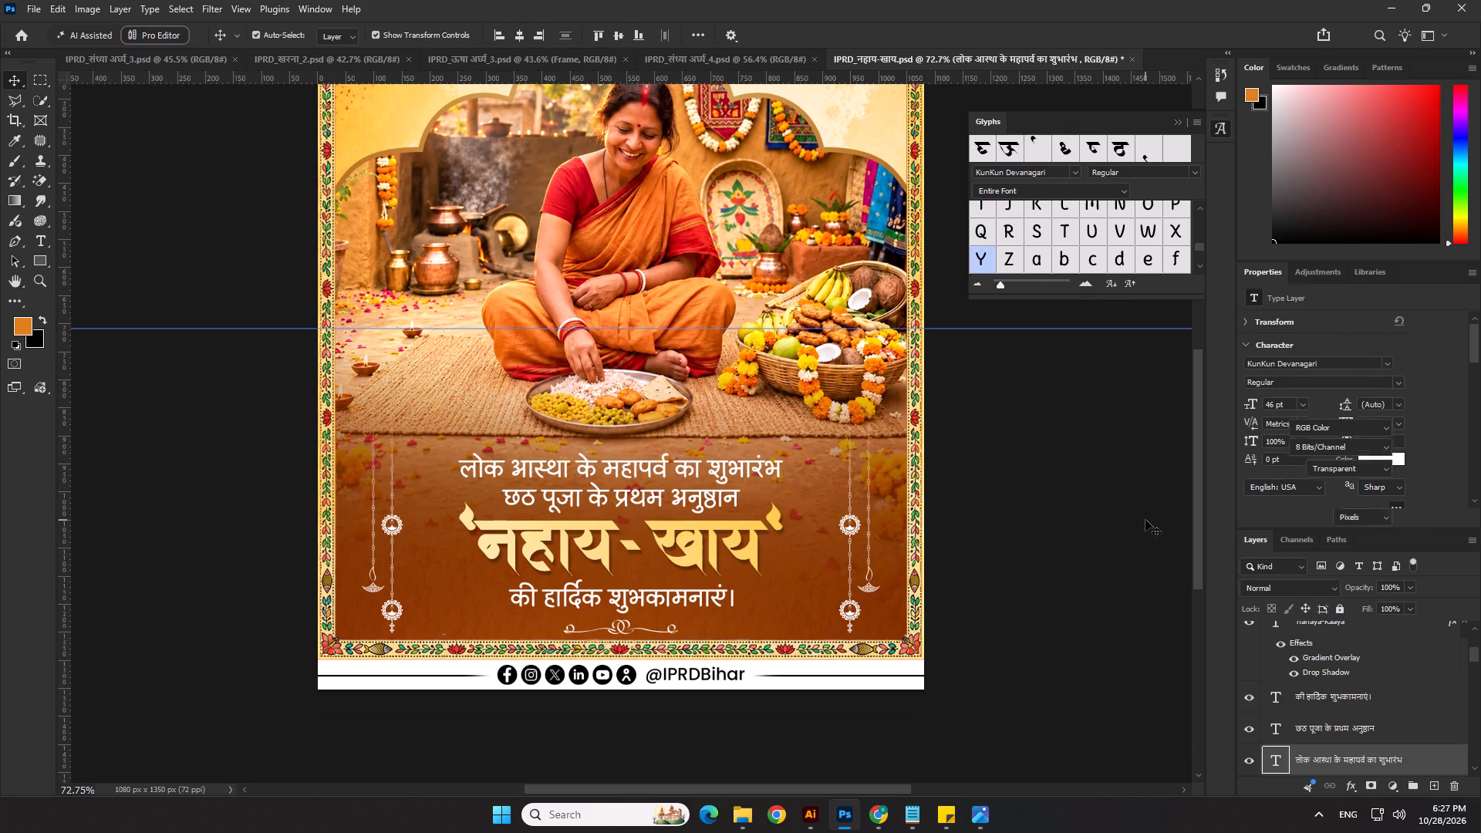
scroll(727, 548, up, 3)
click(682, 497)
click(1052, 495)
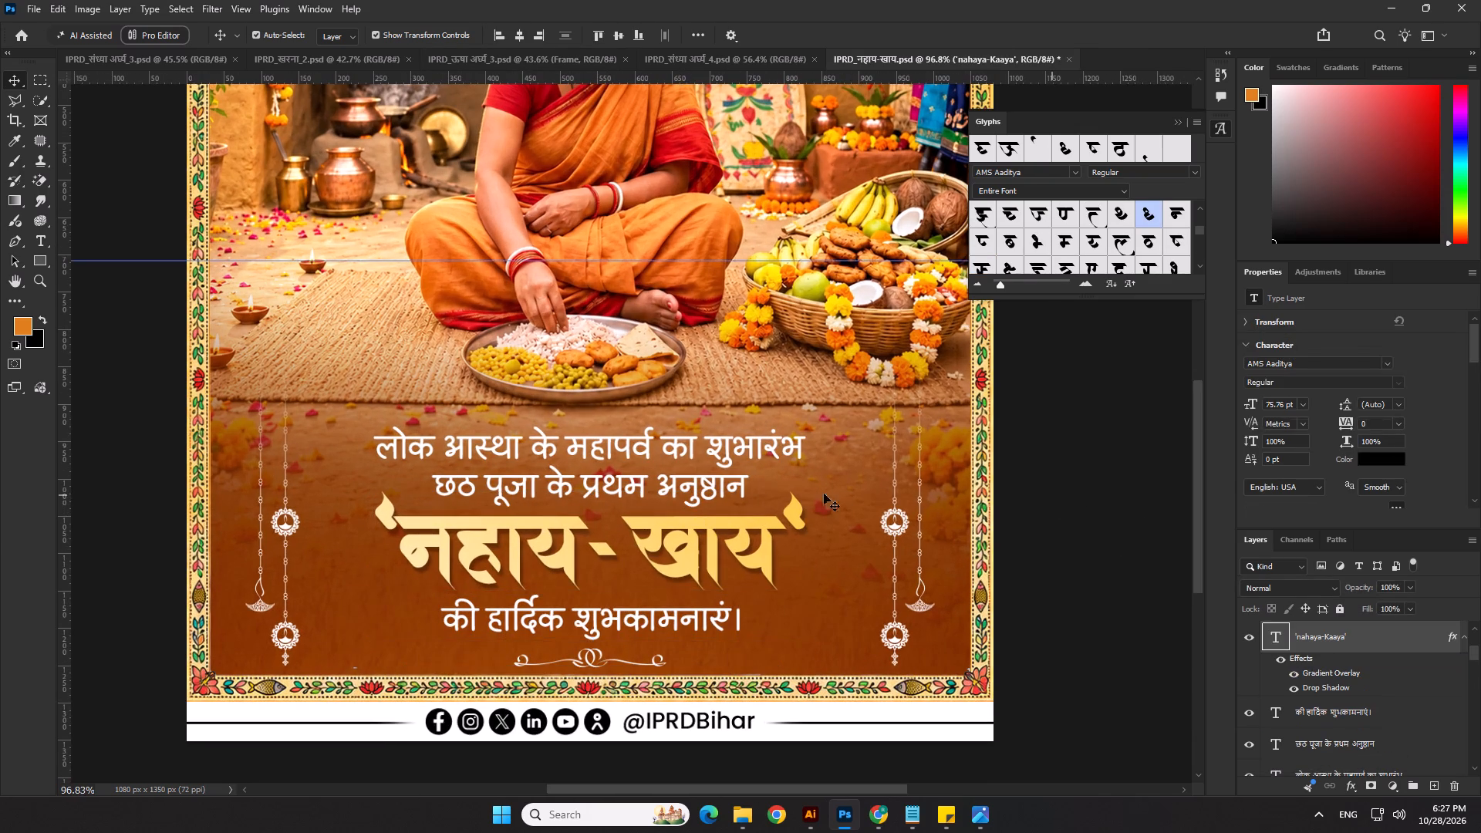
scroll(735, 471, up, 2)
click(735, 482)
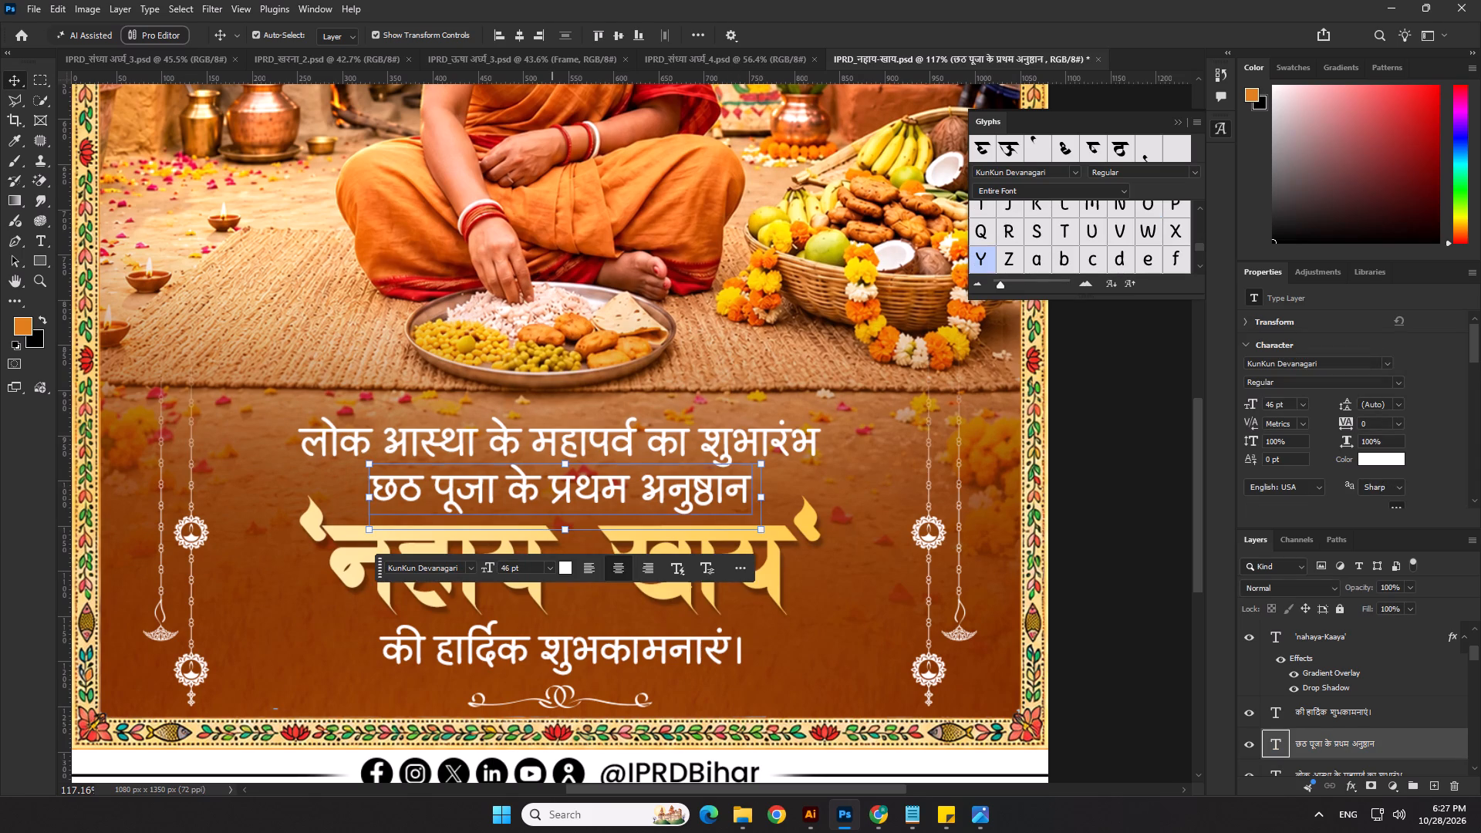
click(520, 27)
scroll(644, 467, down, 4)
click(1016, 491)
scroll(768, 598, down, 4)
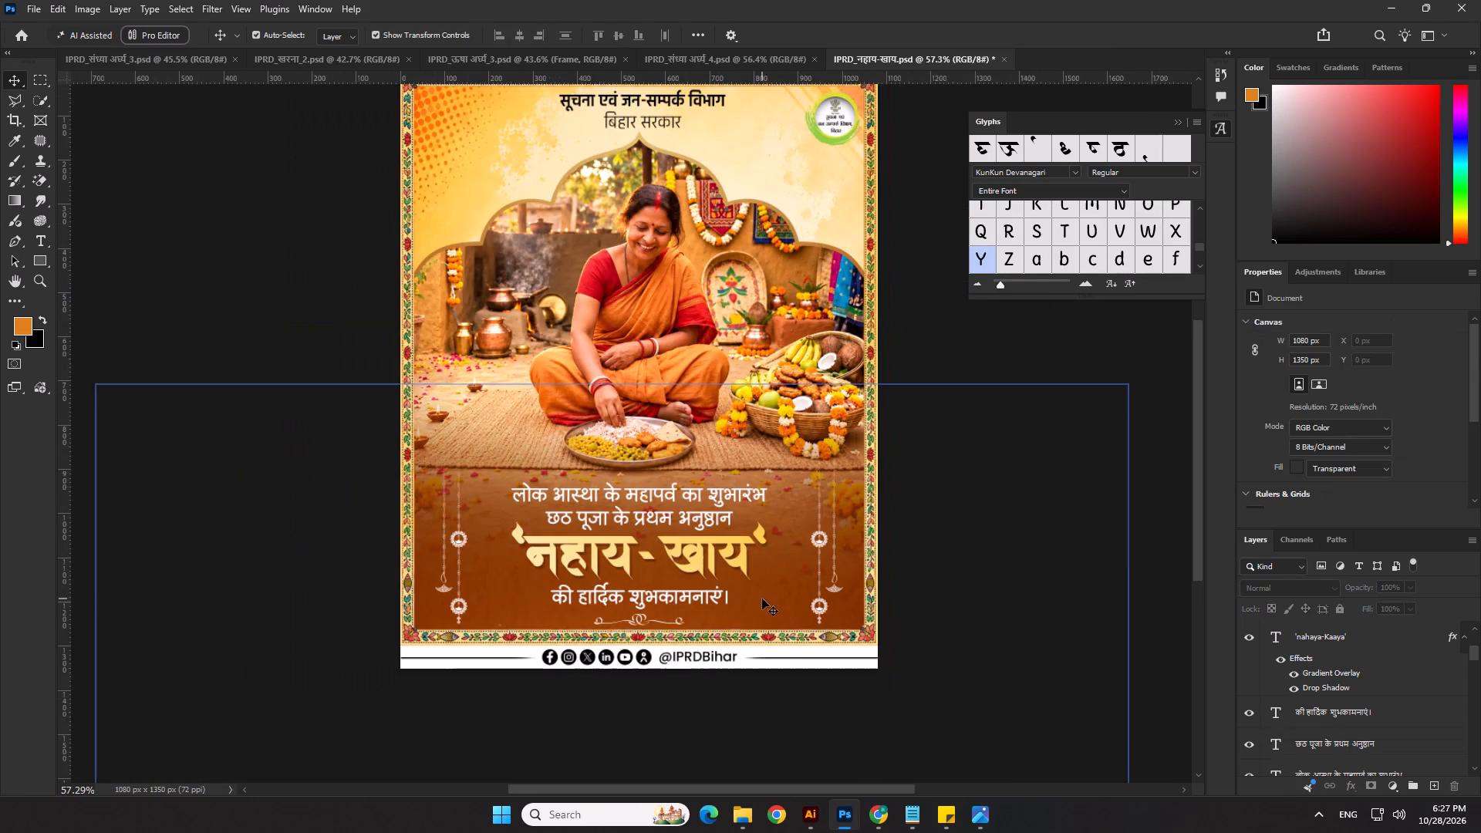
Nudge the greeting line की हार्दिक शुभकामनाएं। slightly up, closer to the golden title.
click(666, 591)
key(Up)
click(980, 625)
Nudge the ornamental flourish up to Y 1224 px and center it horizontally on the canvas.
scroll(634, 633, up, 4)
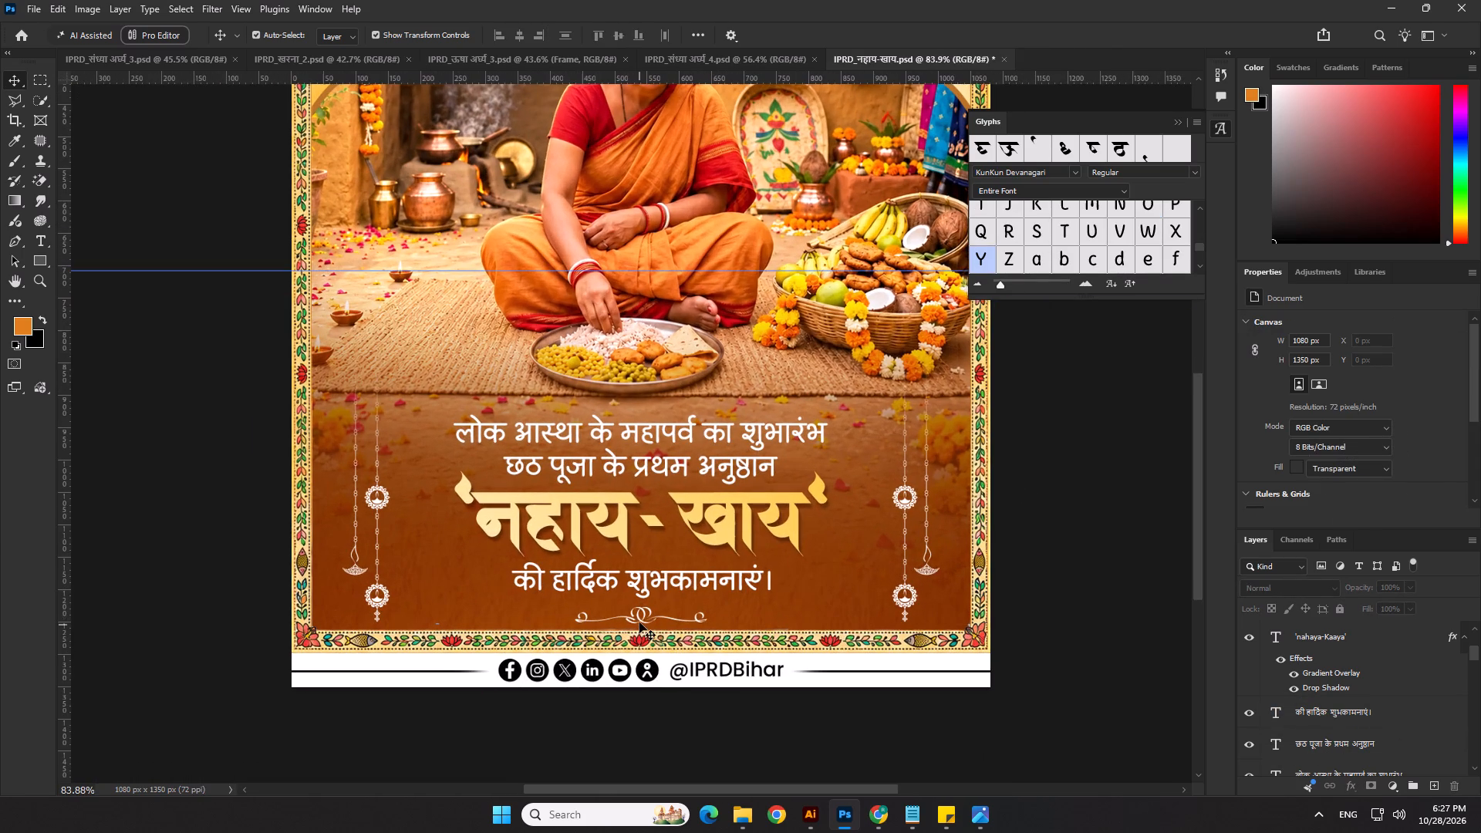
click(643, 617)
key(Up)
click(519, 32)
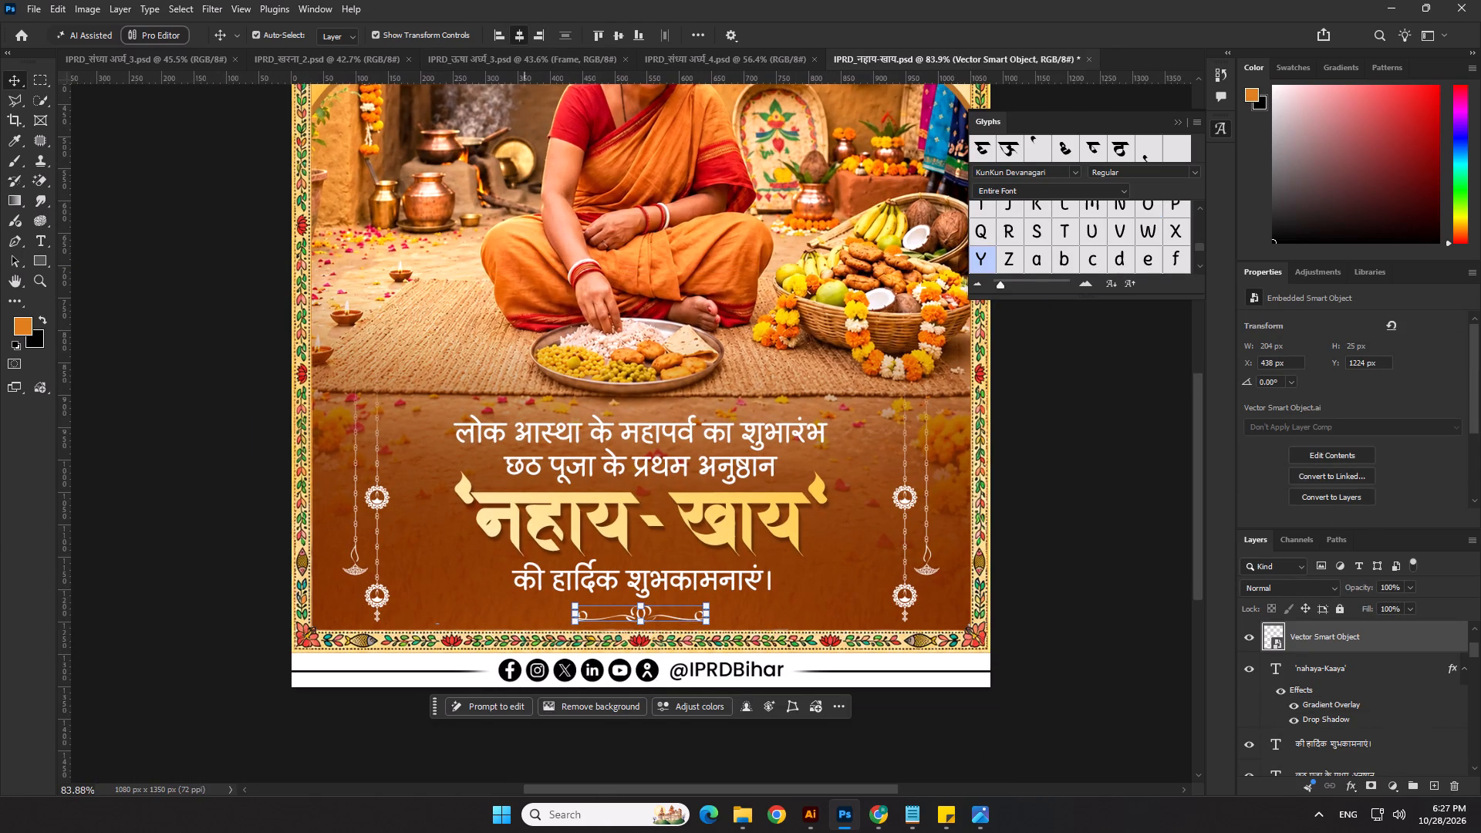
scroll(659, 666, down, 4)
click(1054, 596)
scroll(829, 645, down, 5)
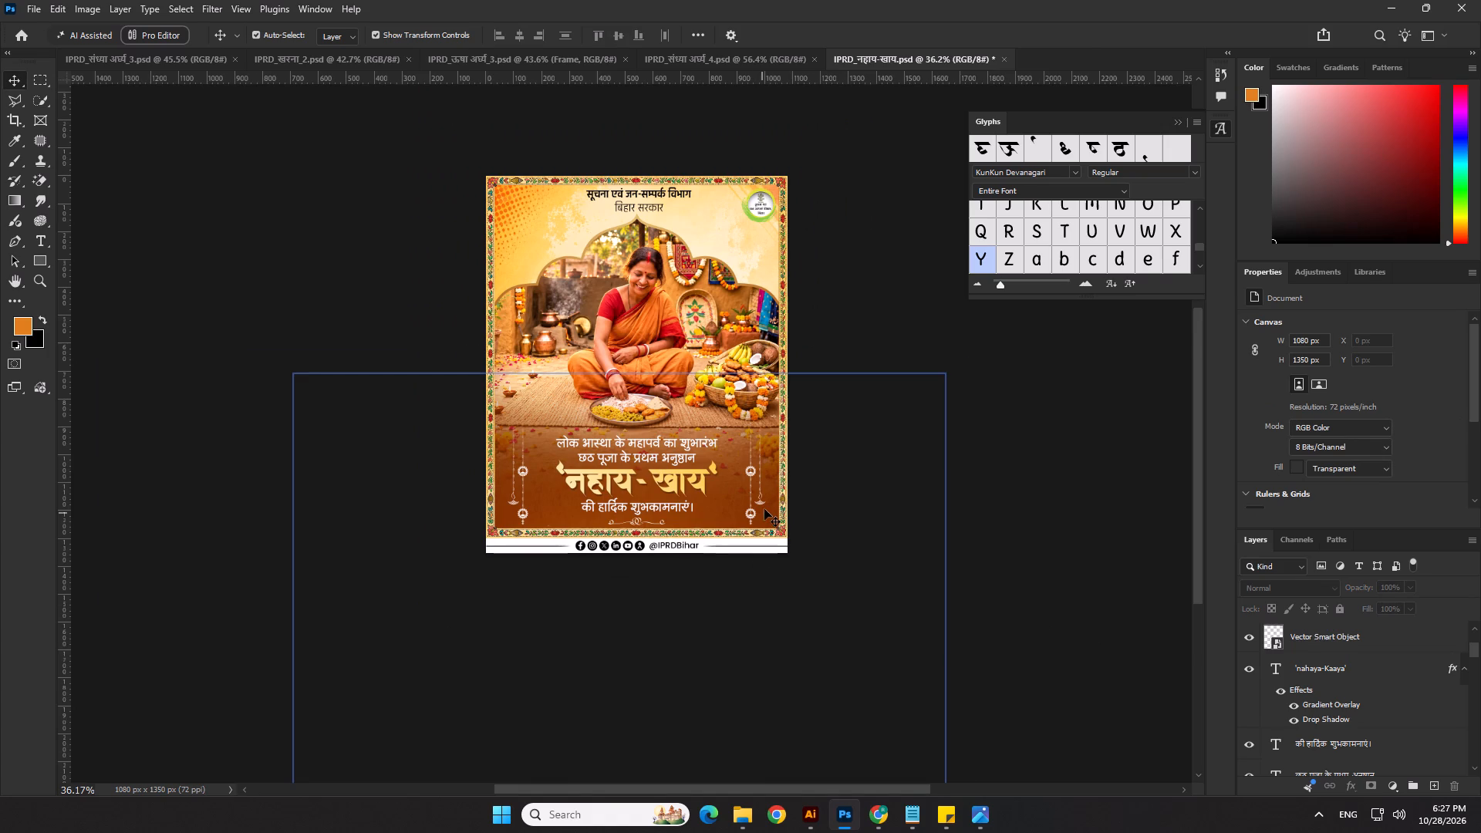
Scale both hanging diya ornaments beside the text down together to about 94.15%, making each 69 × 402 px.
scroll(764, 509, up, 4)
click(743, 520)
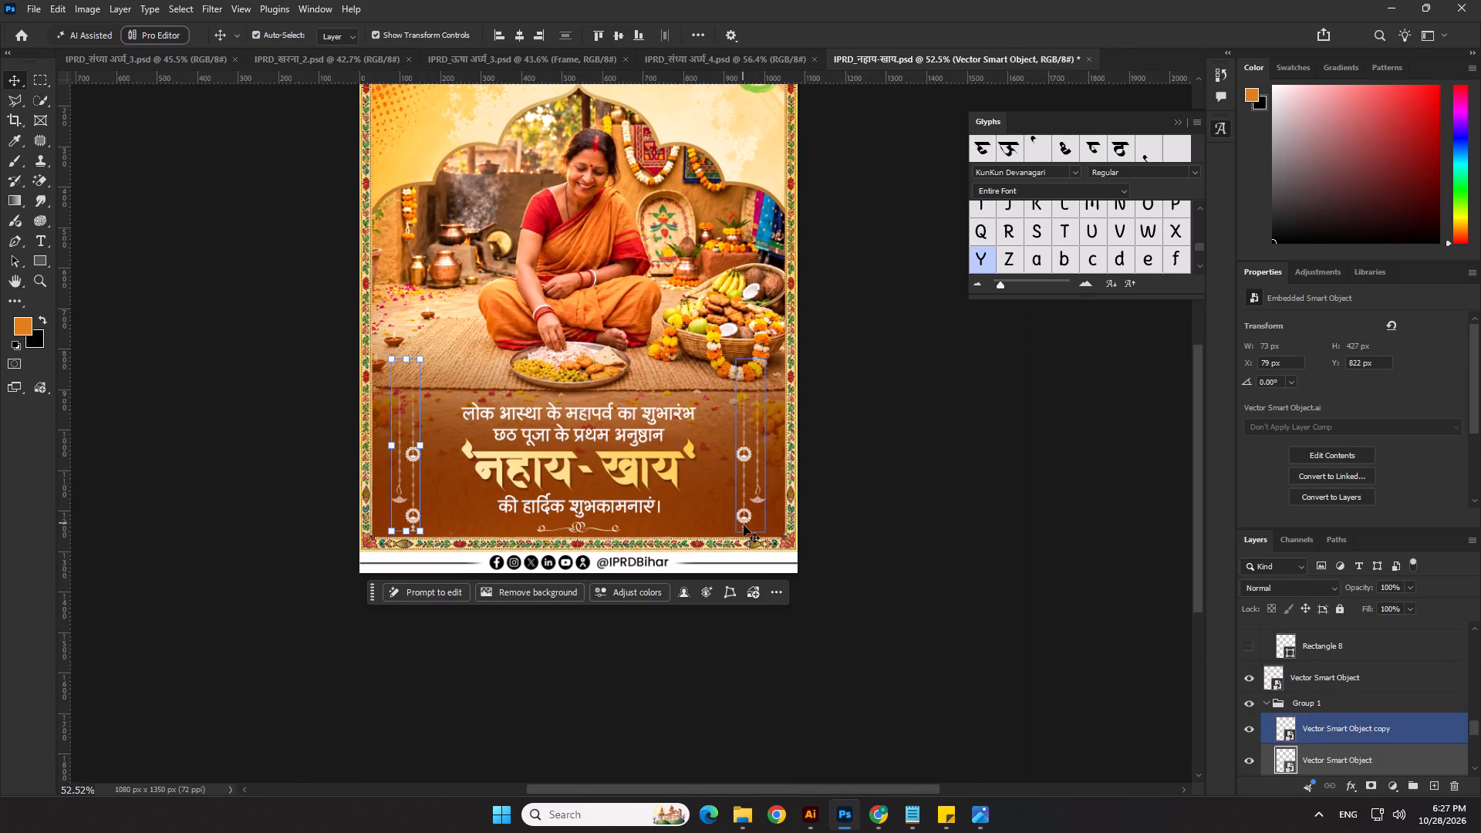
shift+click(744, 521)
drag(585, 531, 590, 522)
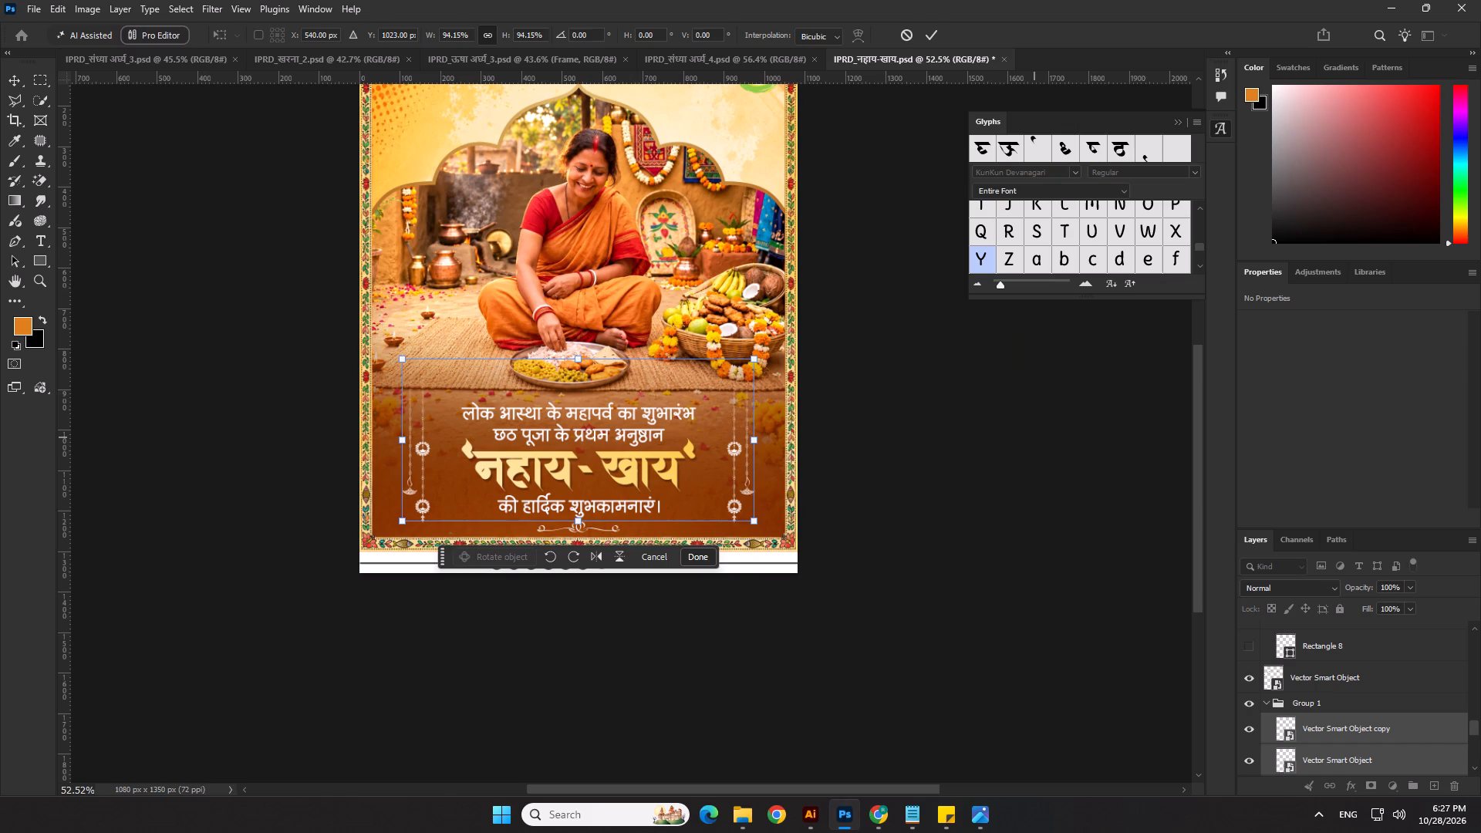
key(Return)
click(977, 491)
scroll(773, 473, up, 3)
click(724, 448)
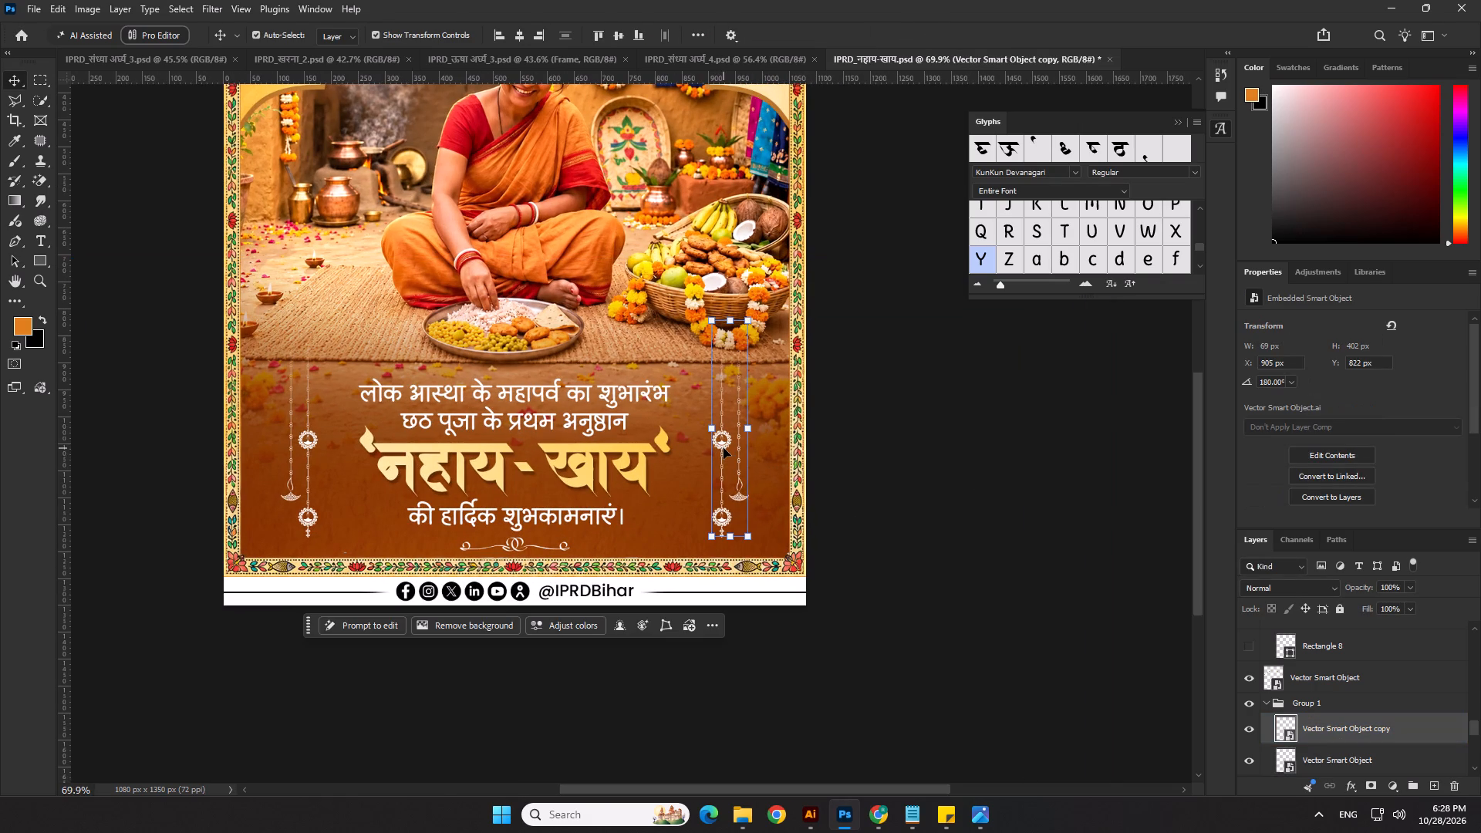
click(900, 507)
Set Align To to Selection and align the bottom edges of the two hanging diya ornaments.
scroll(801, 616, down, 8)
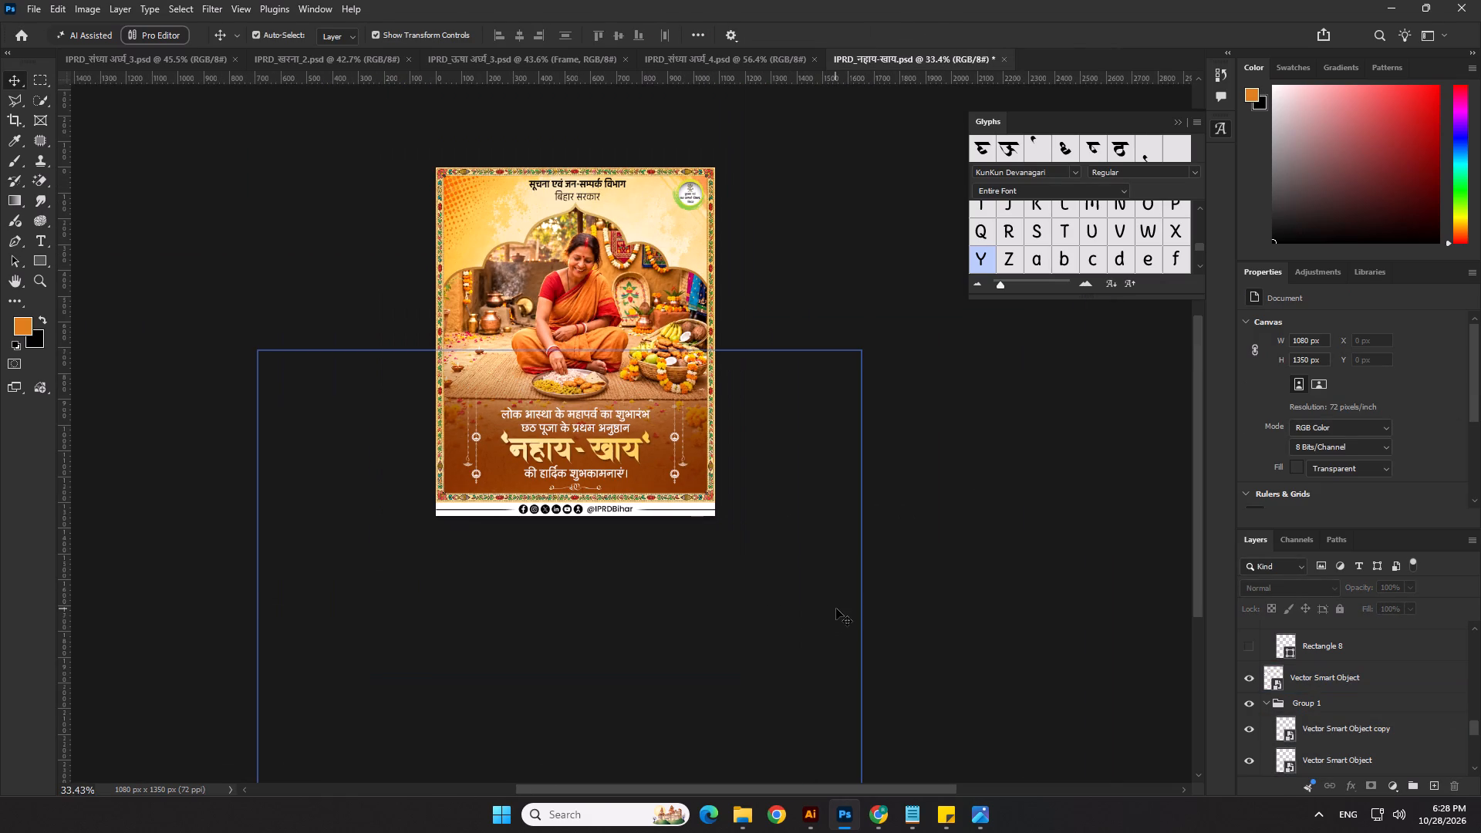
click(675, 471)
shift+click(478, 477)
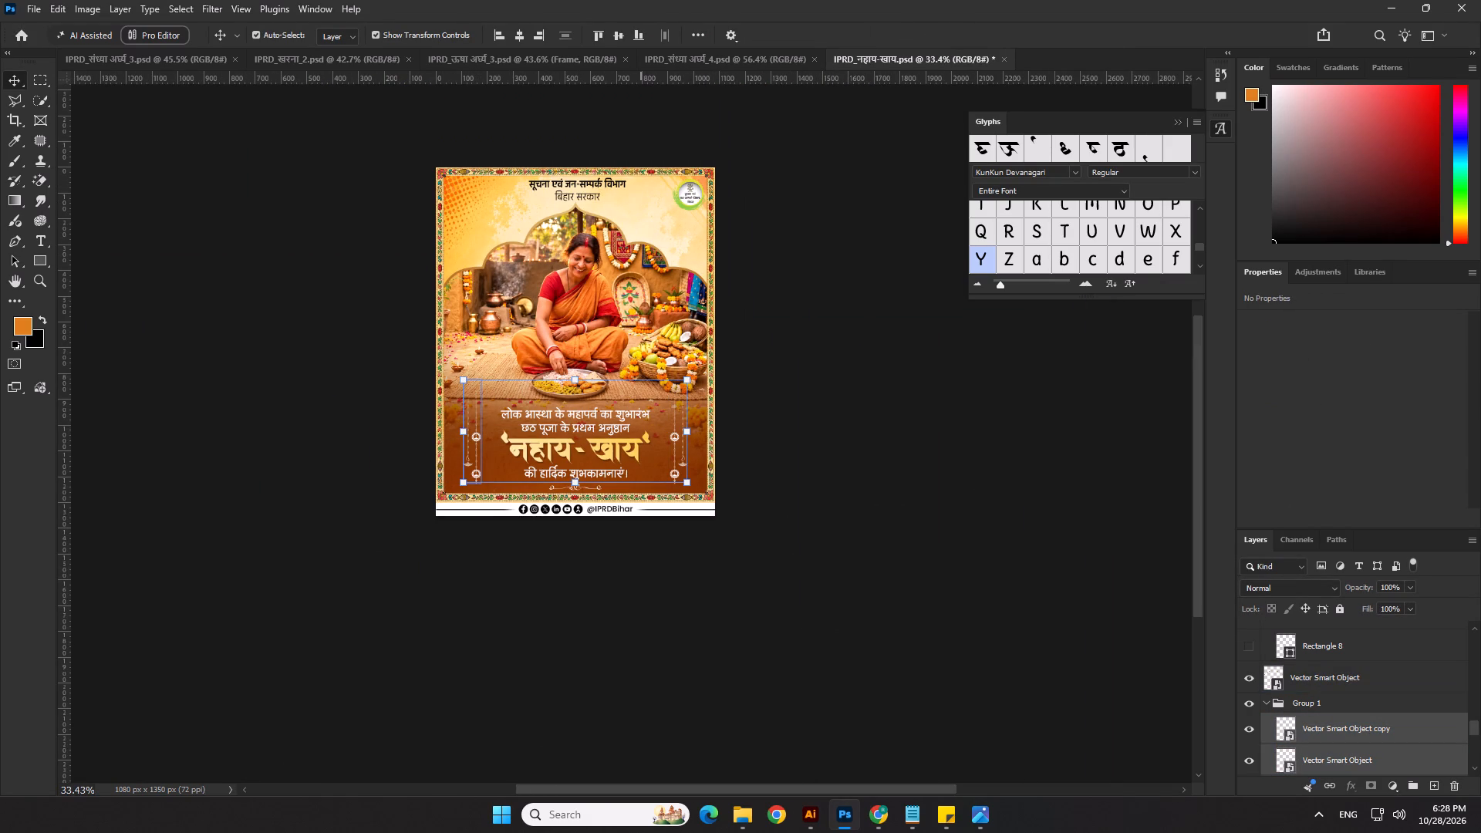
click(639, 34)
key(ctrl+z)
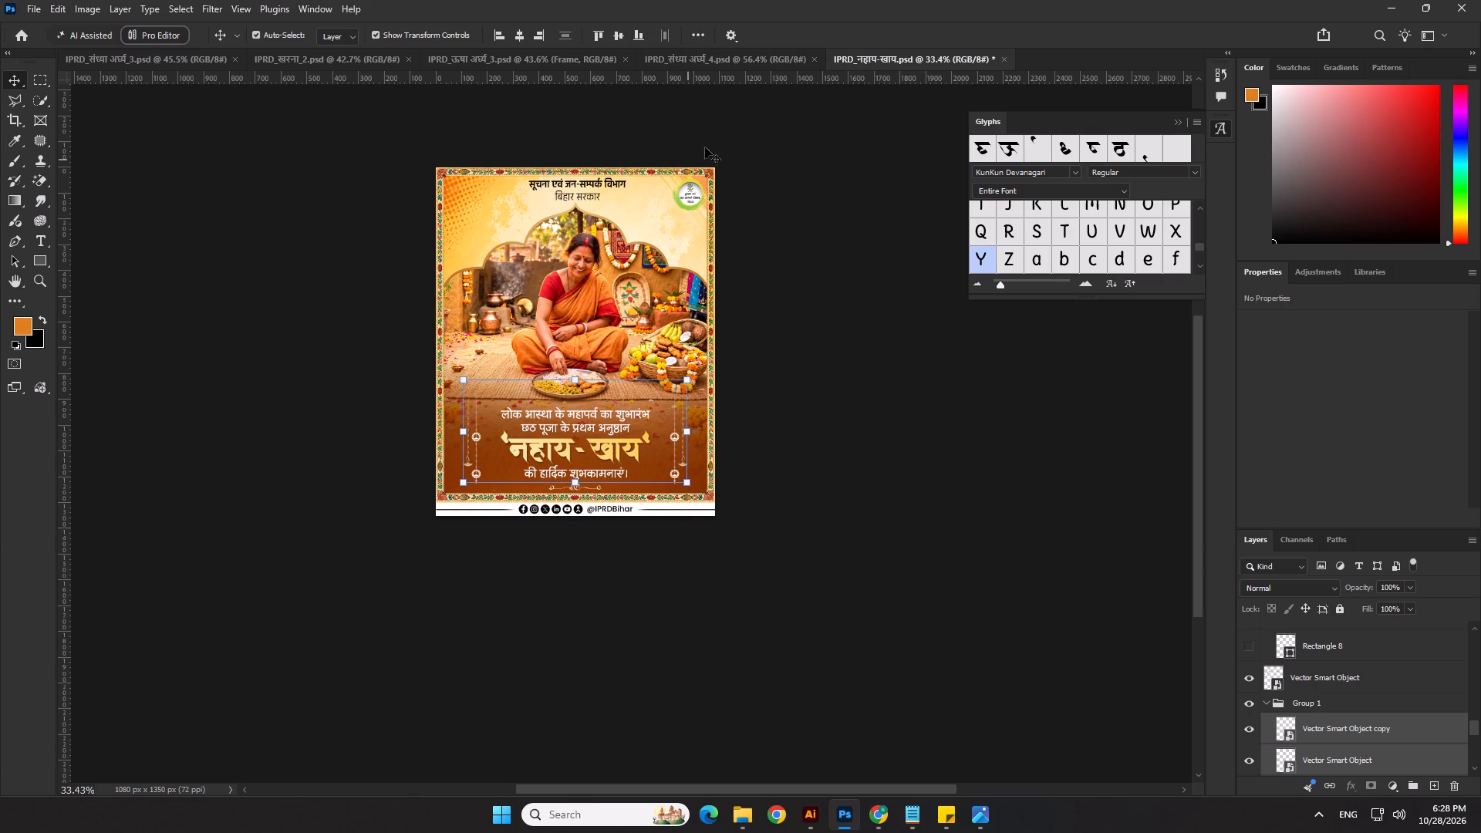
click(700, 28)
click(724, 176)
drag(730, 197, 741, 194)
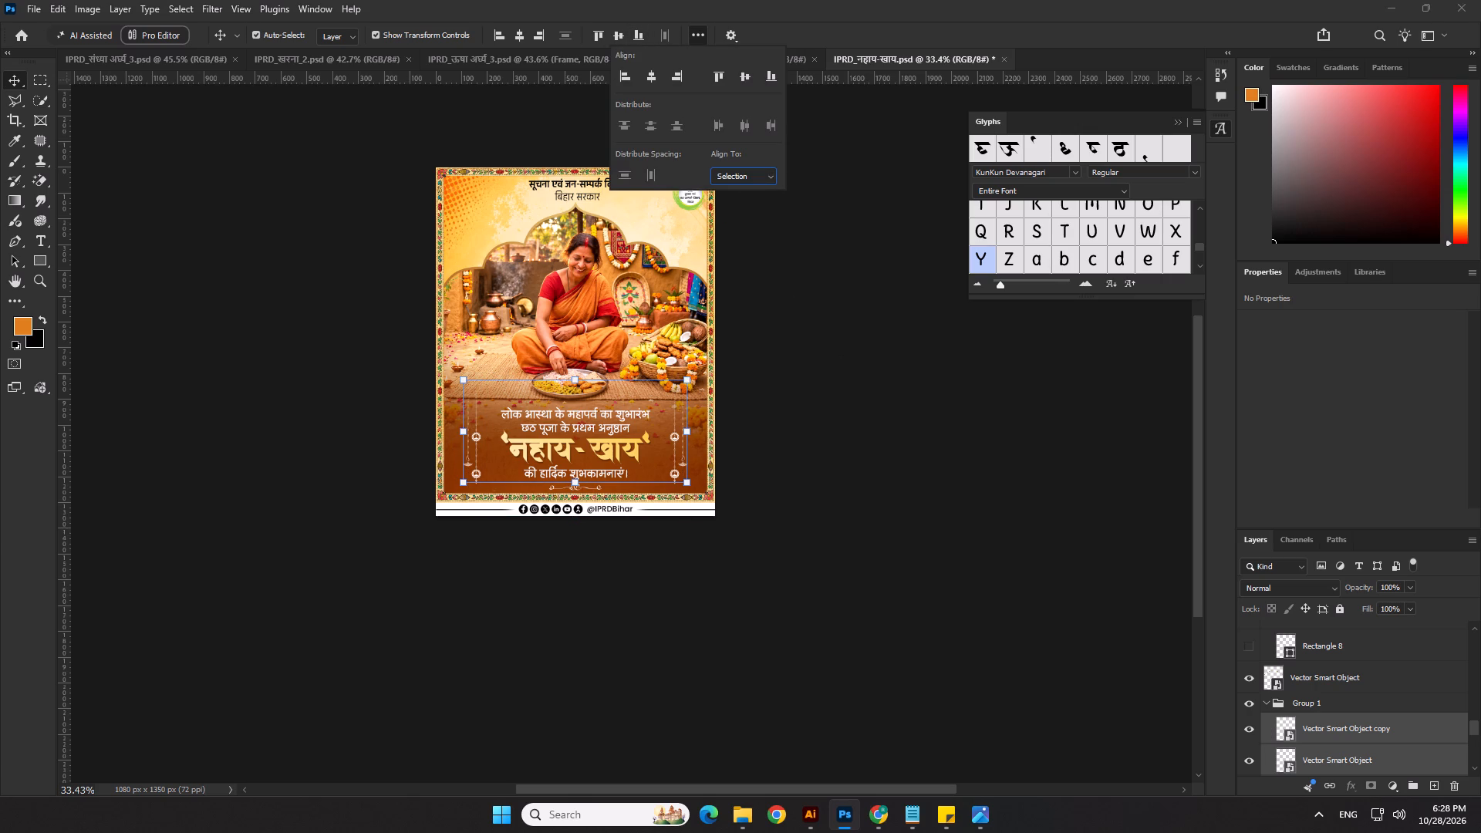
click(767, 79)
Nudge the pair of hanging diya ornaments slightly up.
key(Up)
click(786, 458)
click(673, 477)
scroll(508, 477, up, 7)
shift+click(451, 475)
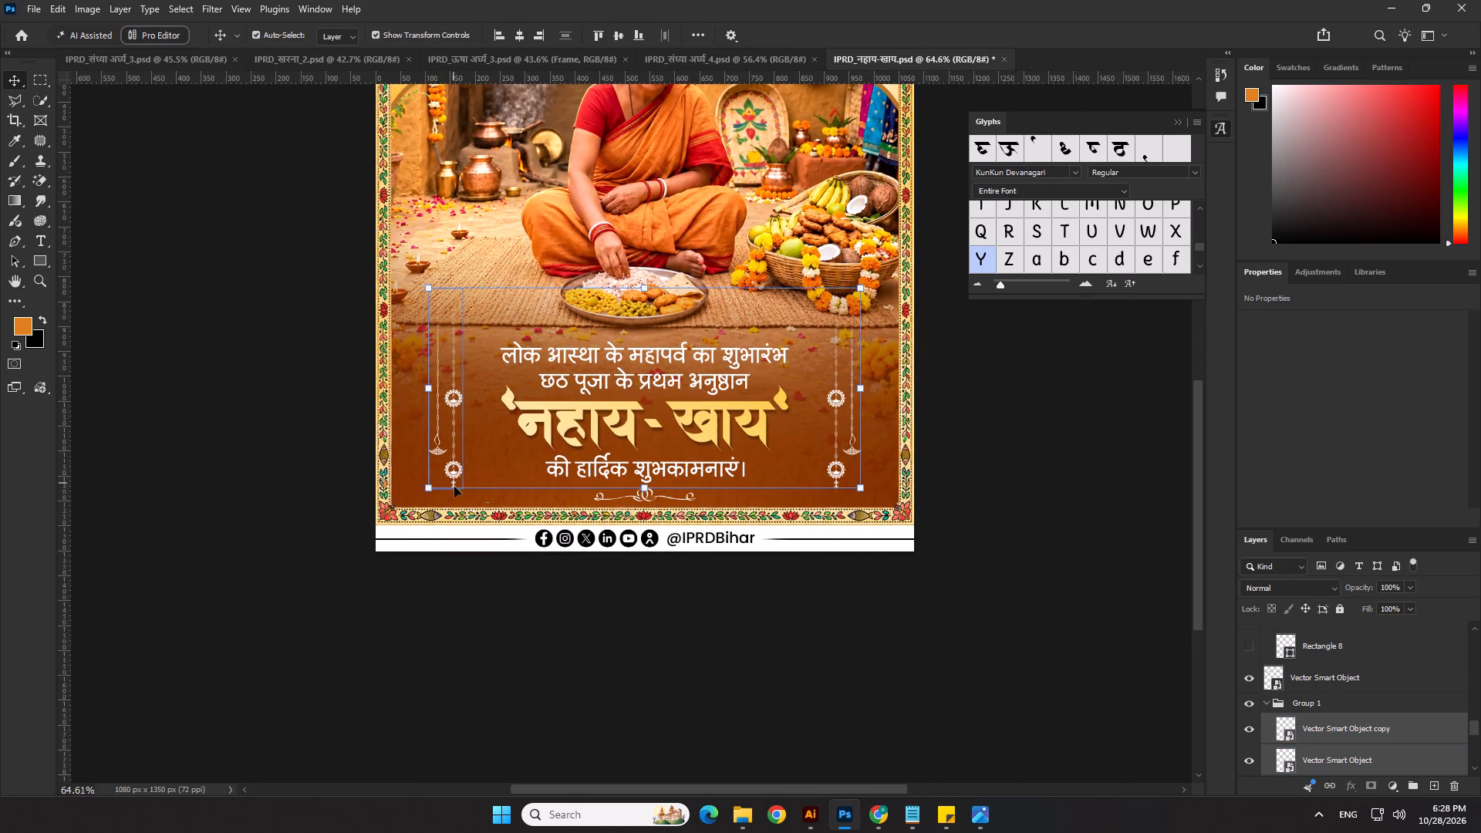
scroll(491, 511, up, 7)
scroll(491, 511, down, 10)
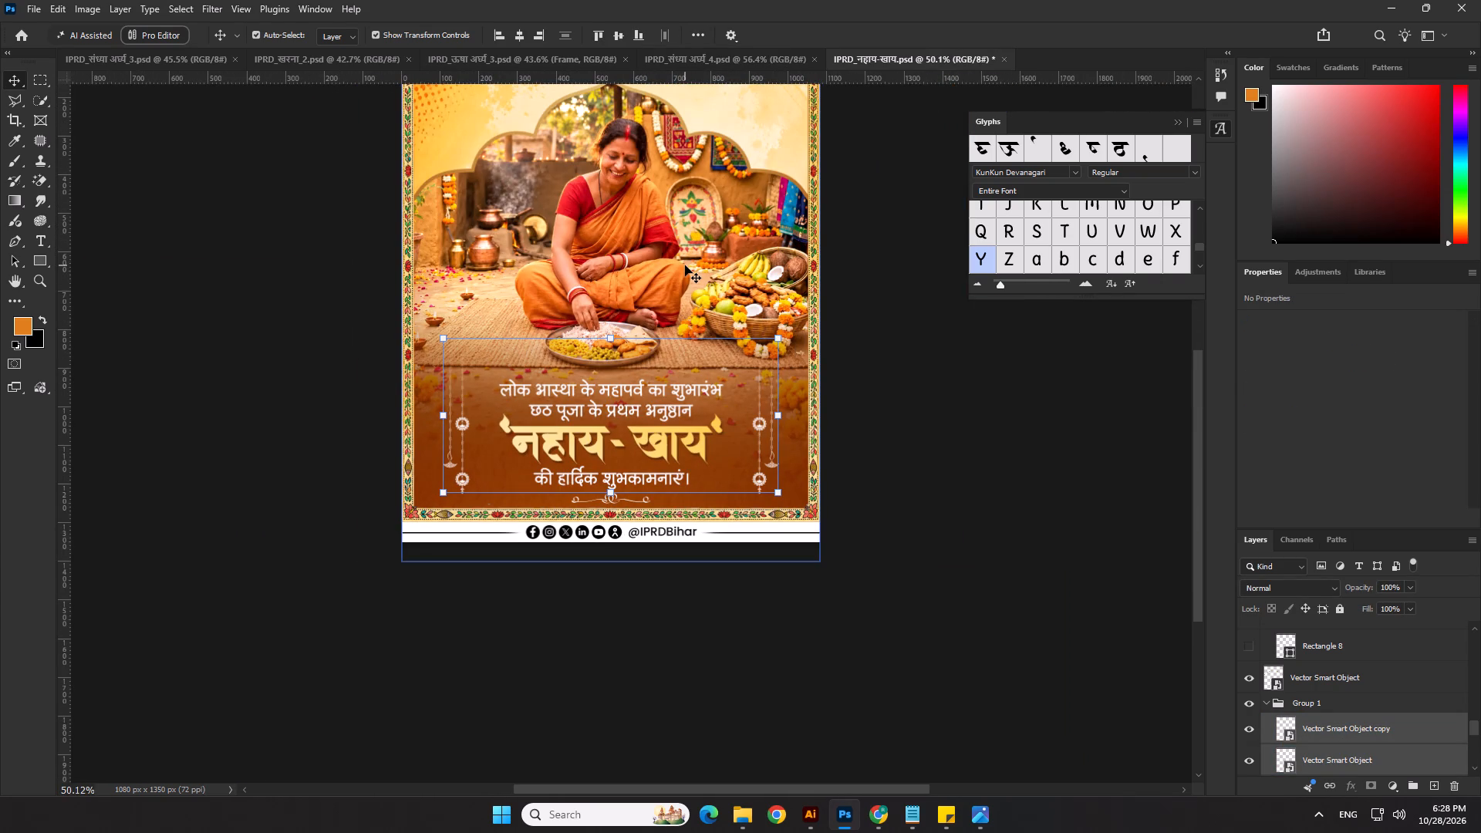
key(Up)
click(938, 447)
Open the Frame smart object's contents and erase an area about 186 × 135 px just above the bottom border, near its lower-left corner.
scroll(478, 500, up, 8)
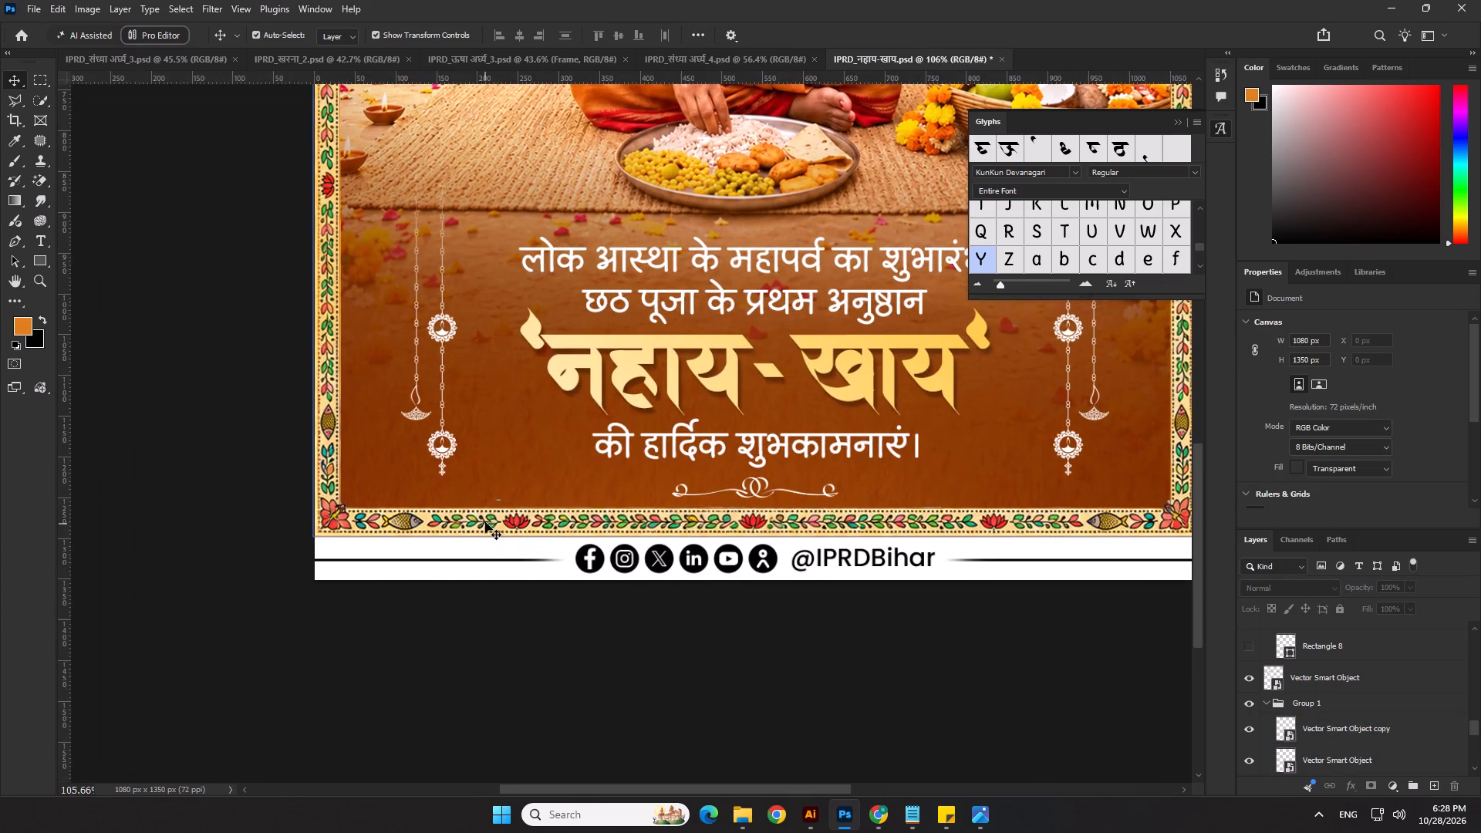
click(485, 521)
scroll(427, 437, up, 1)
click(42, 81)
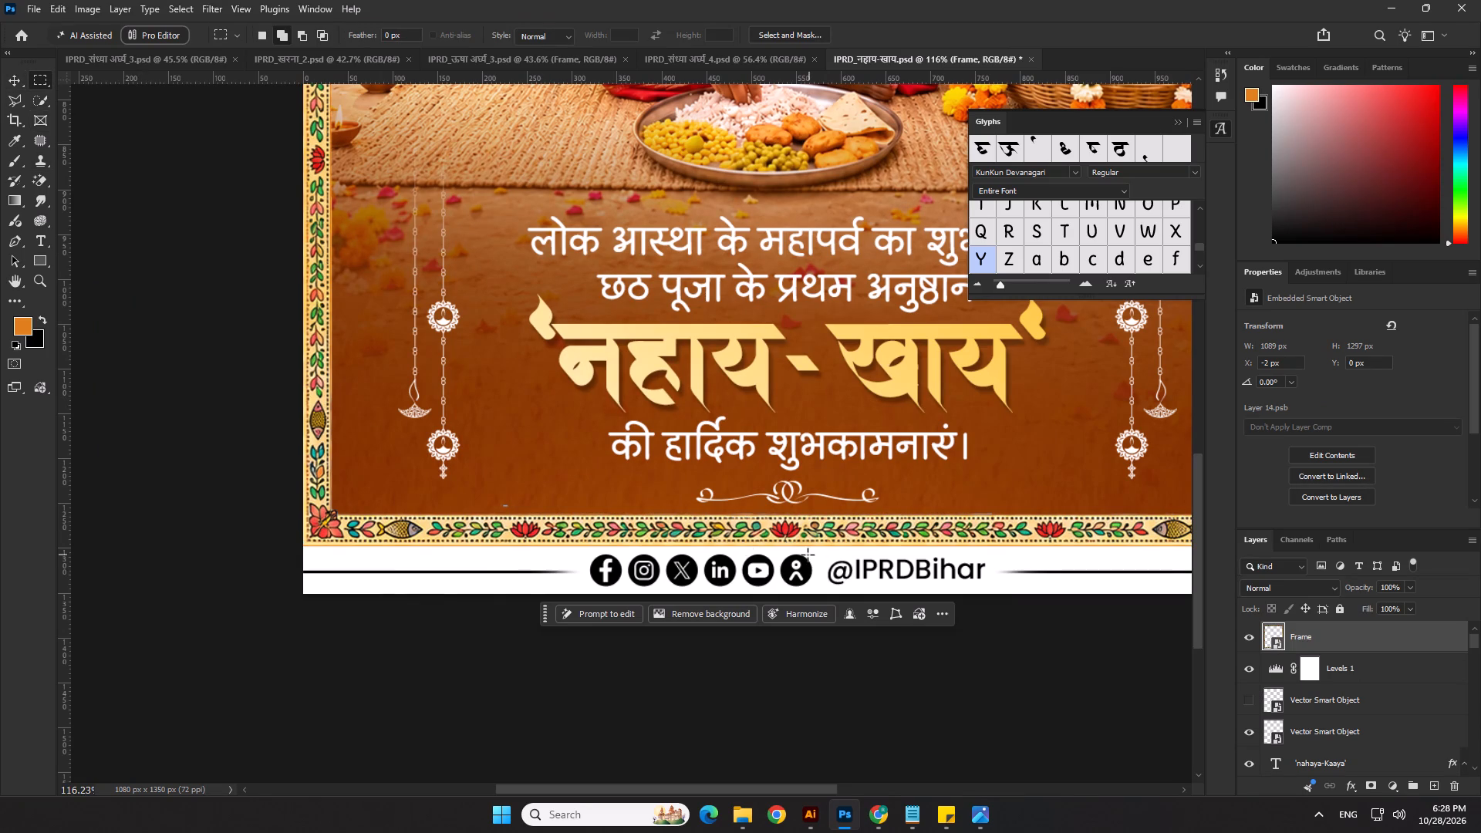
double_click(1277, 642)
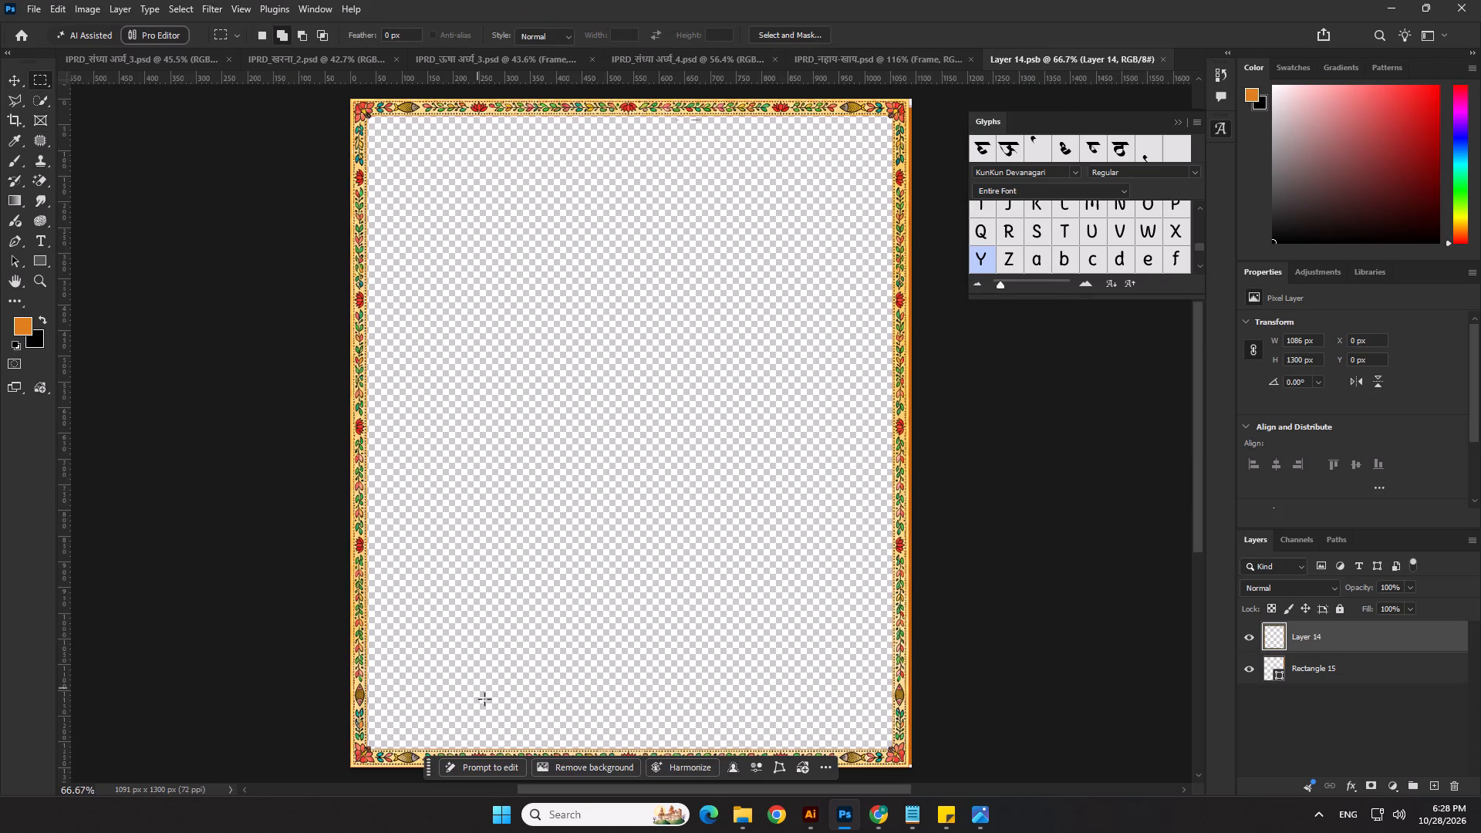
scroll(490, 723, up, 6)
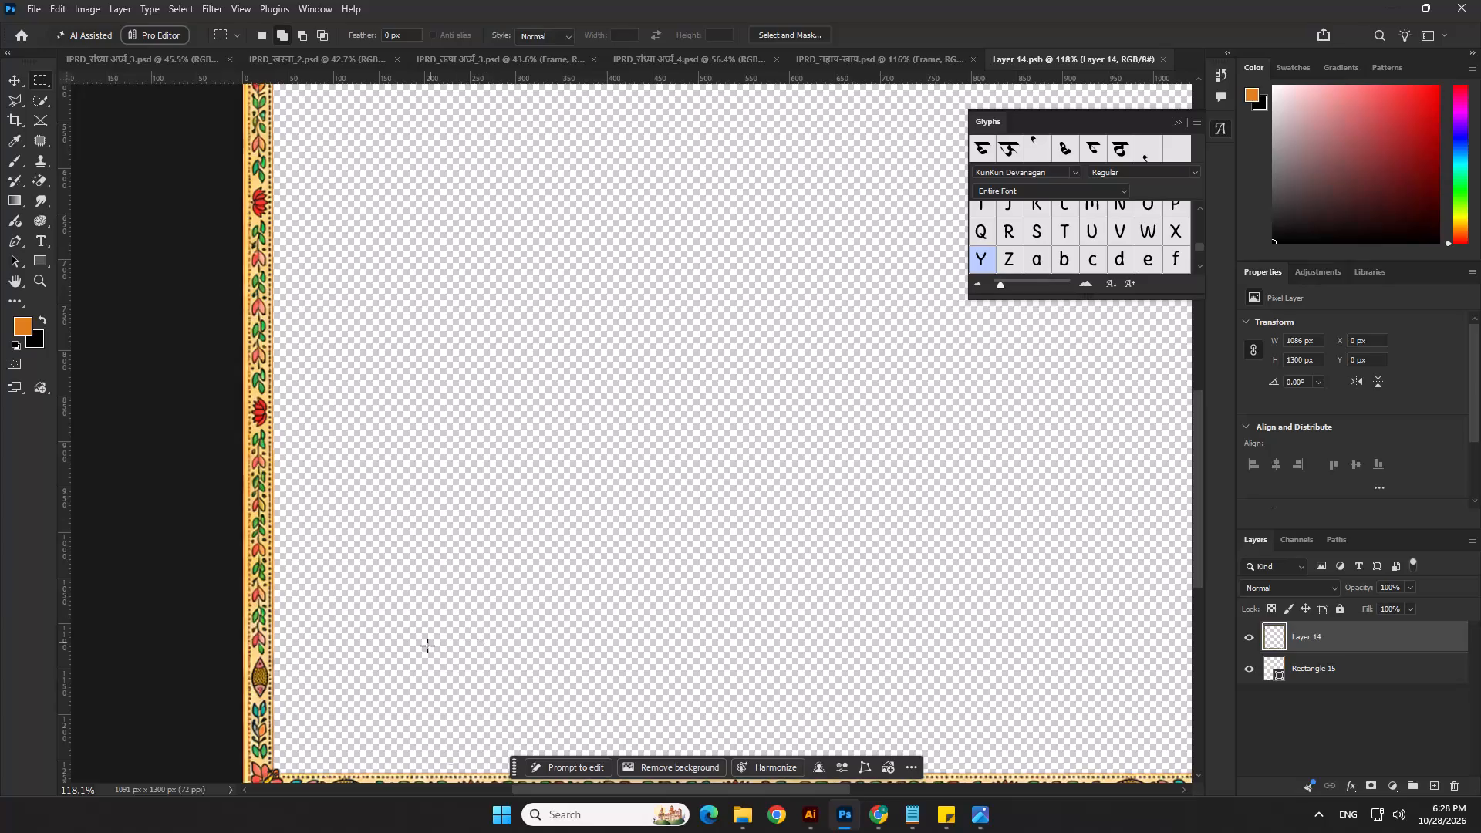
drag(427, 649, 589, 750)
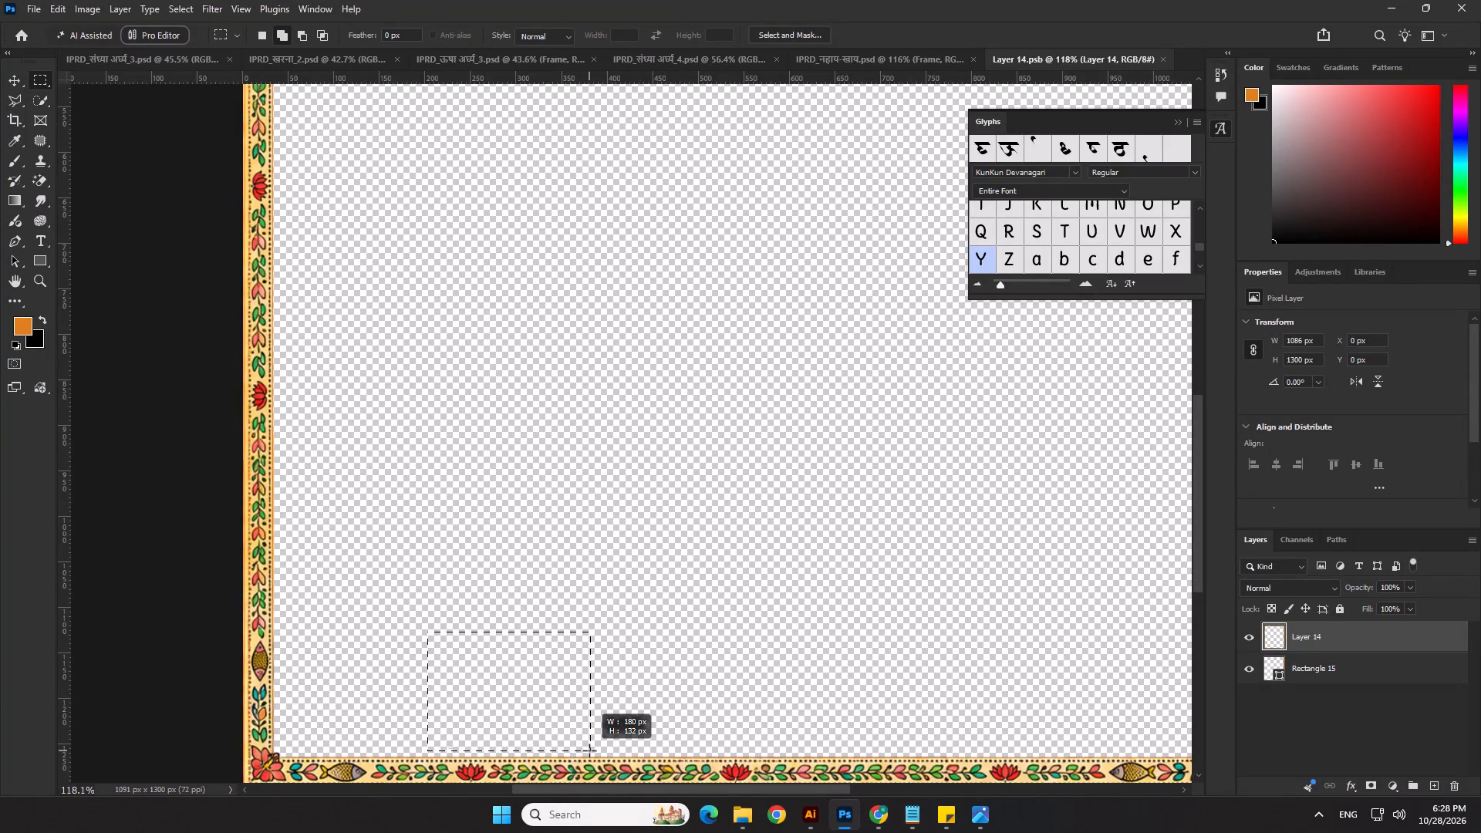
drag(589, 750, 595, 754)
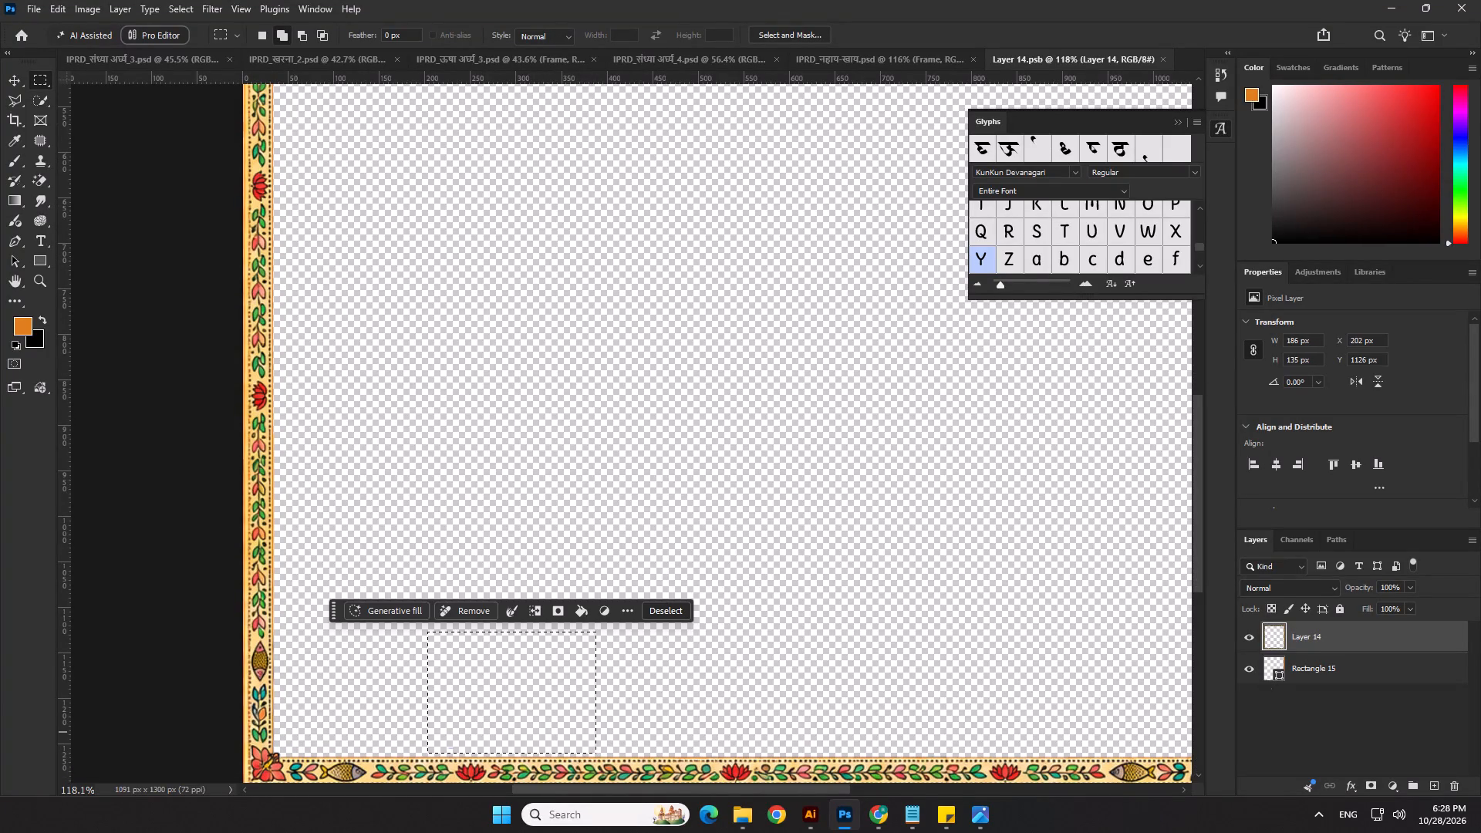
key(Delete)
Save the edited Frame contents, Layer 14.psb, and close that document.
scroll(754, 440, down, 5)
click(383, 427)
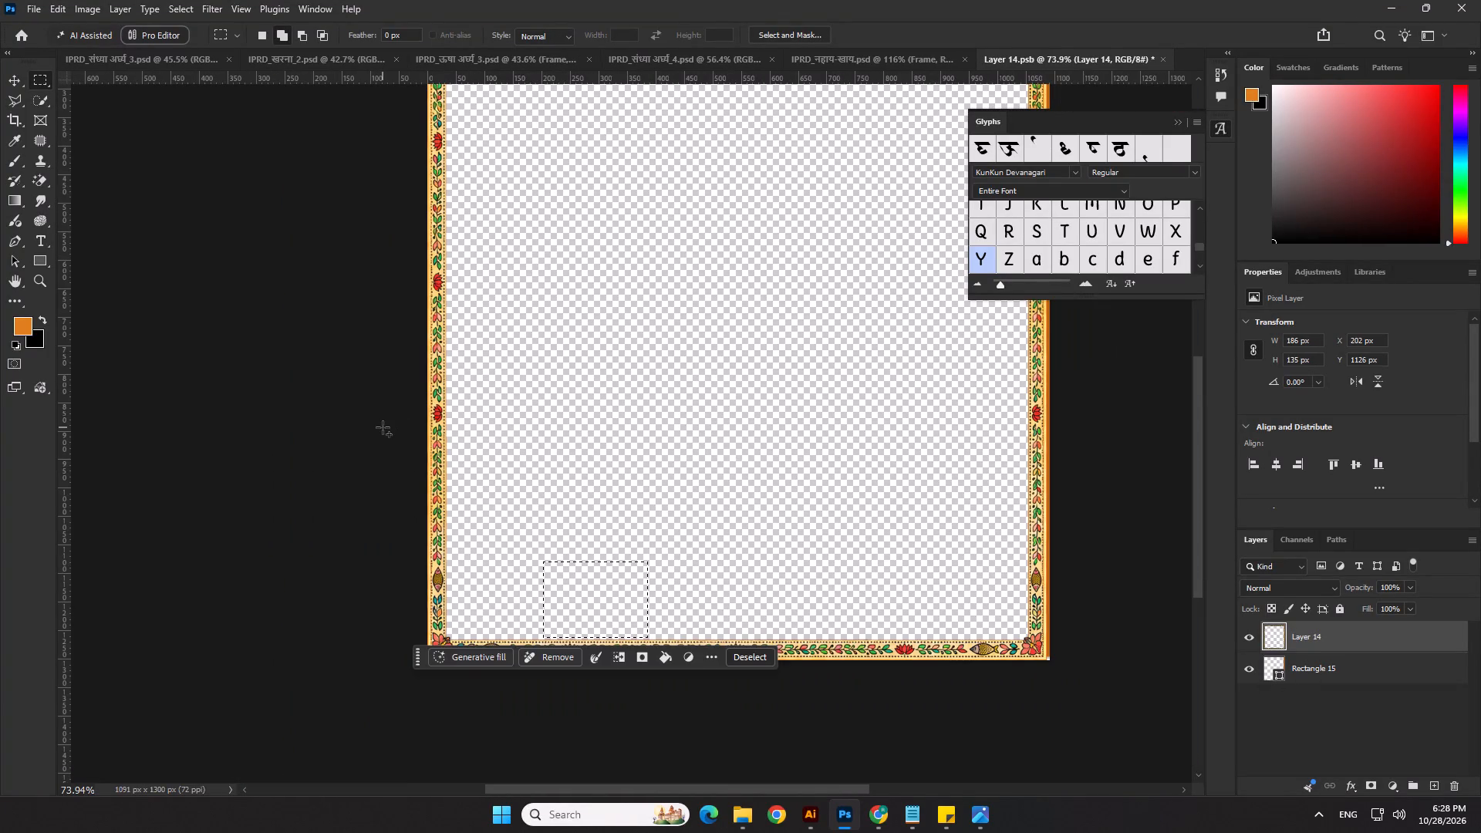
key(ctrl+s)
click(1163, 56)
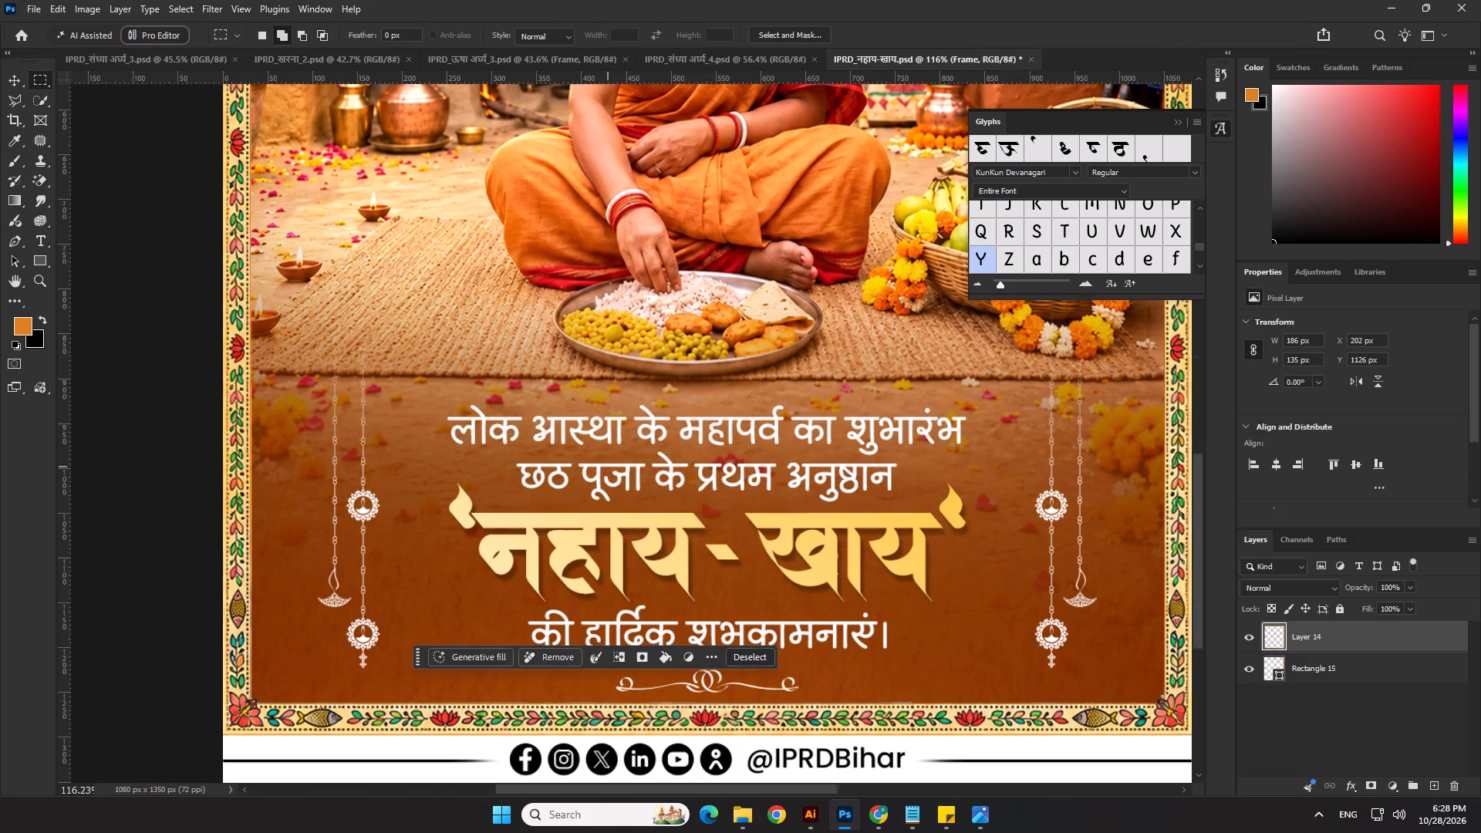
Check the whole नहाय-खाय poster and save IPRD_नहाय-खाय.psd.
scroll(592, 469, down, 8)
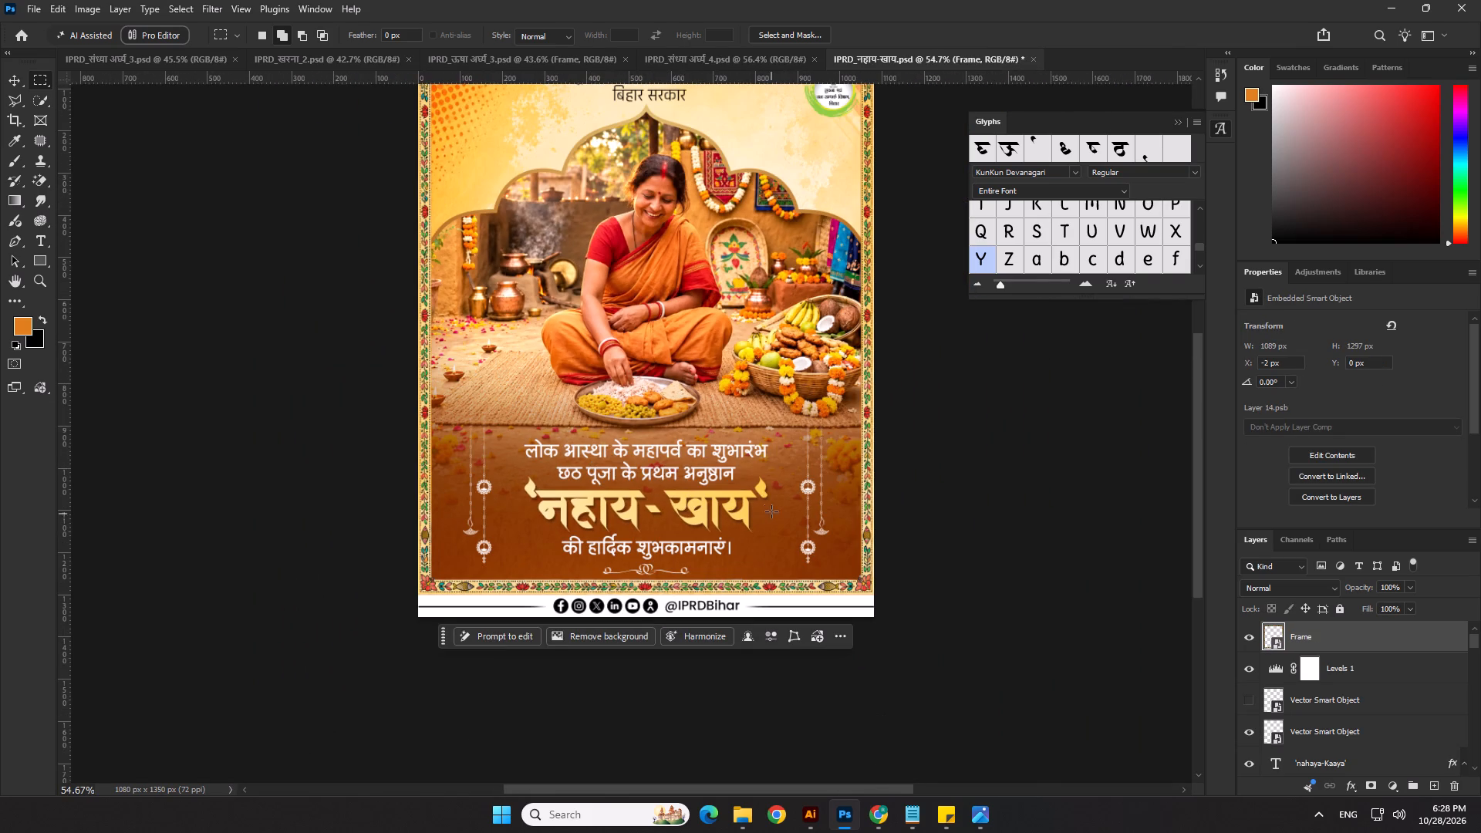
scroll(786, 484, down, 6)
scroll(862, 366, up, 2)
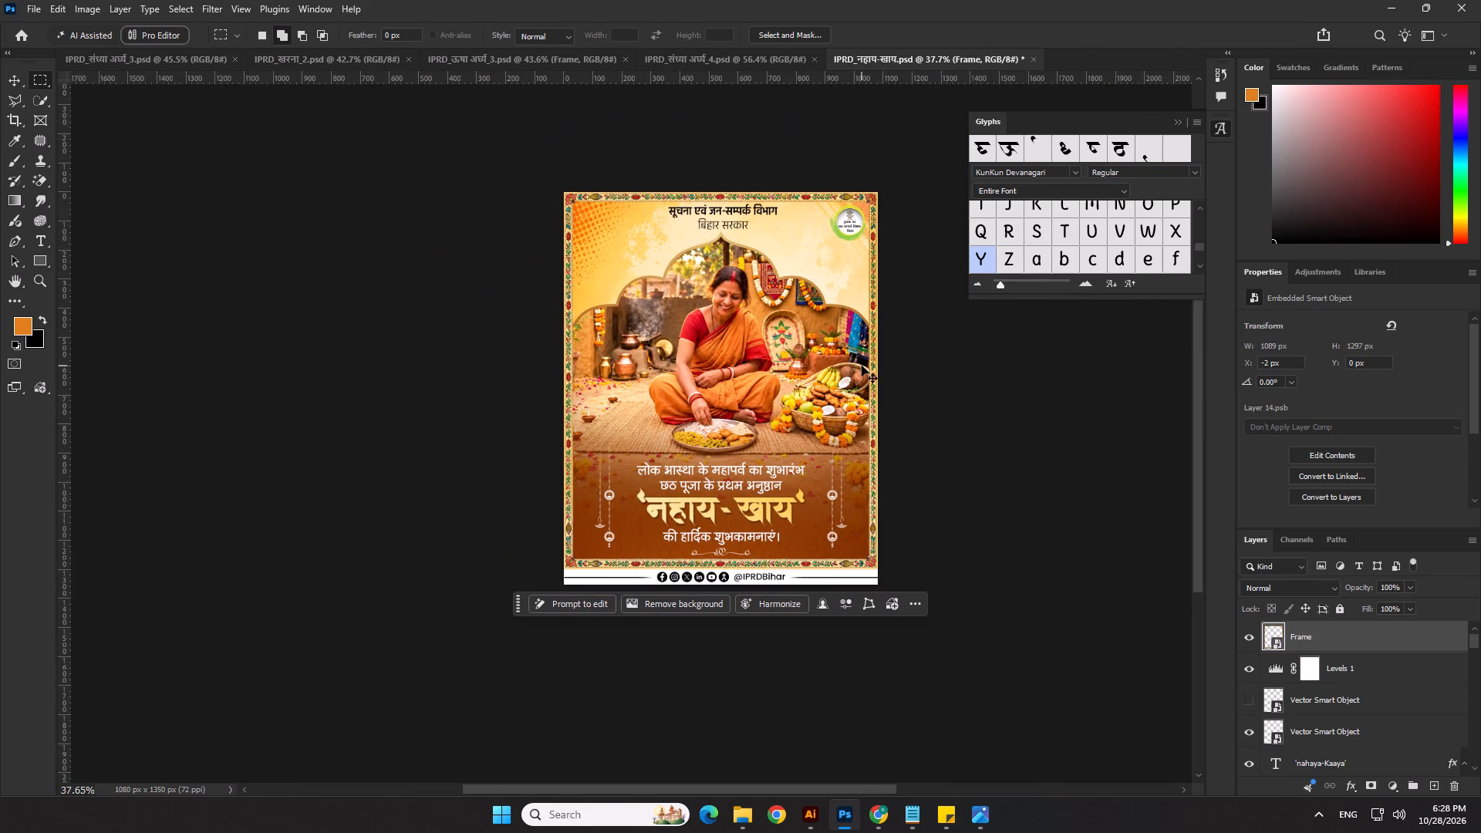
key(ctrl+s)
Save a PNG copy of the poster as IPRD_नहाय-खाय copy.png in the 28.10.26 folder, replacing the existing file.
click(38, 11)
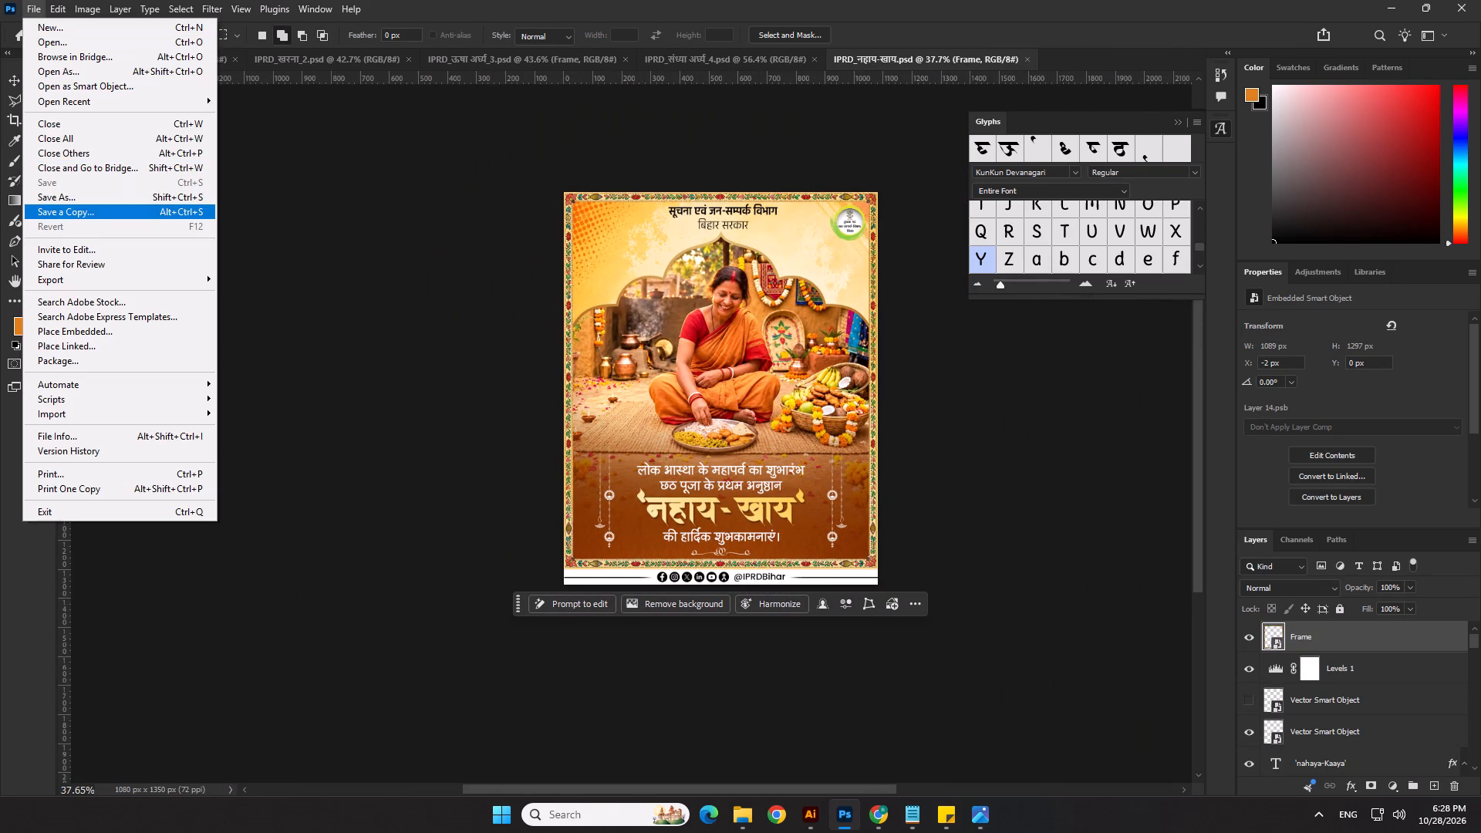
click(57, 213)
click(137, 662)
click(149, 567)
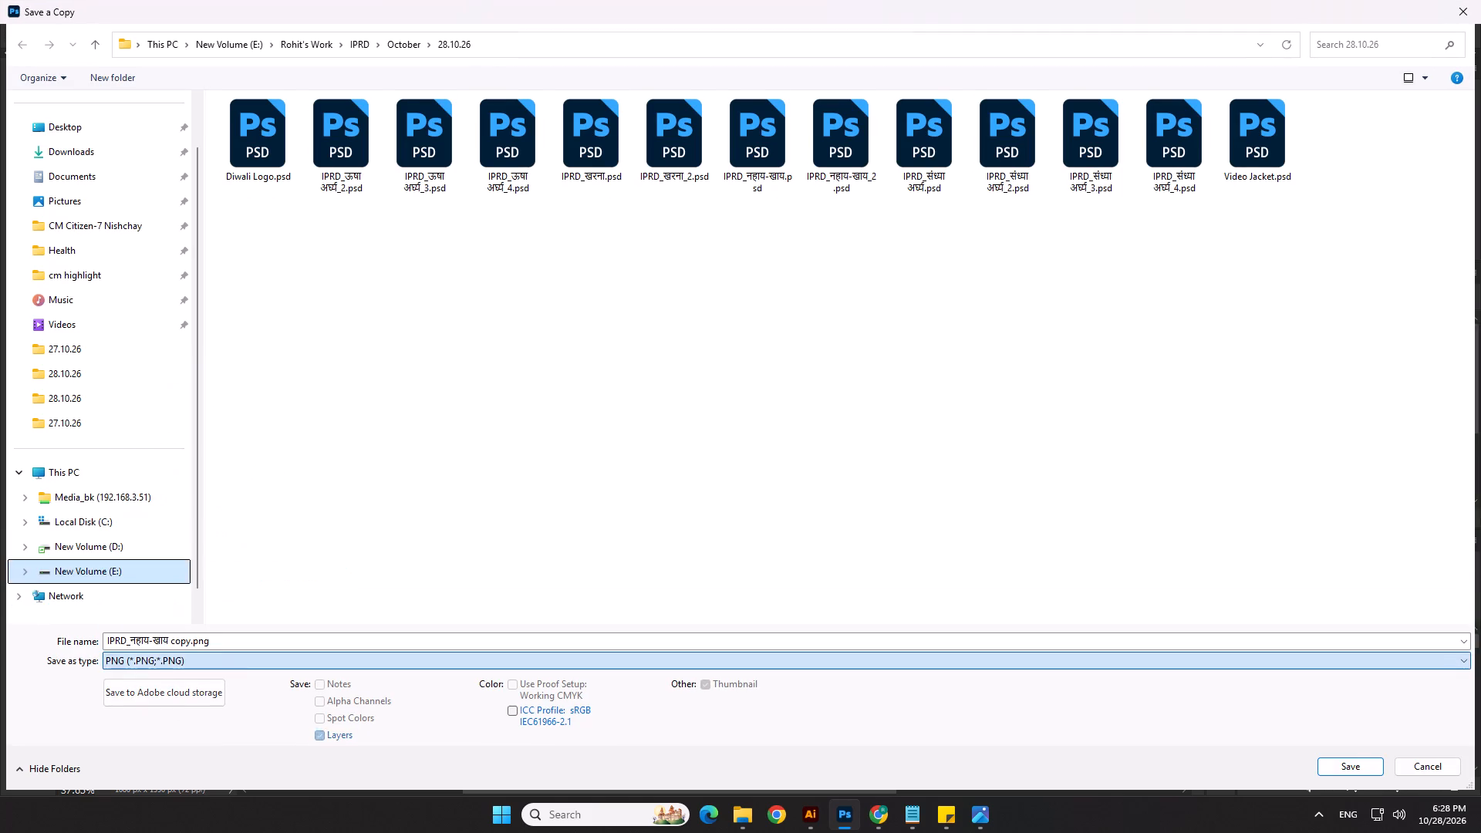
click(1365, 771)
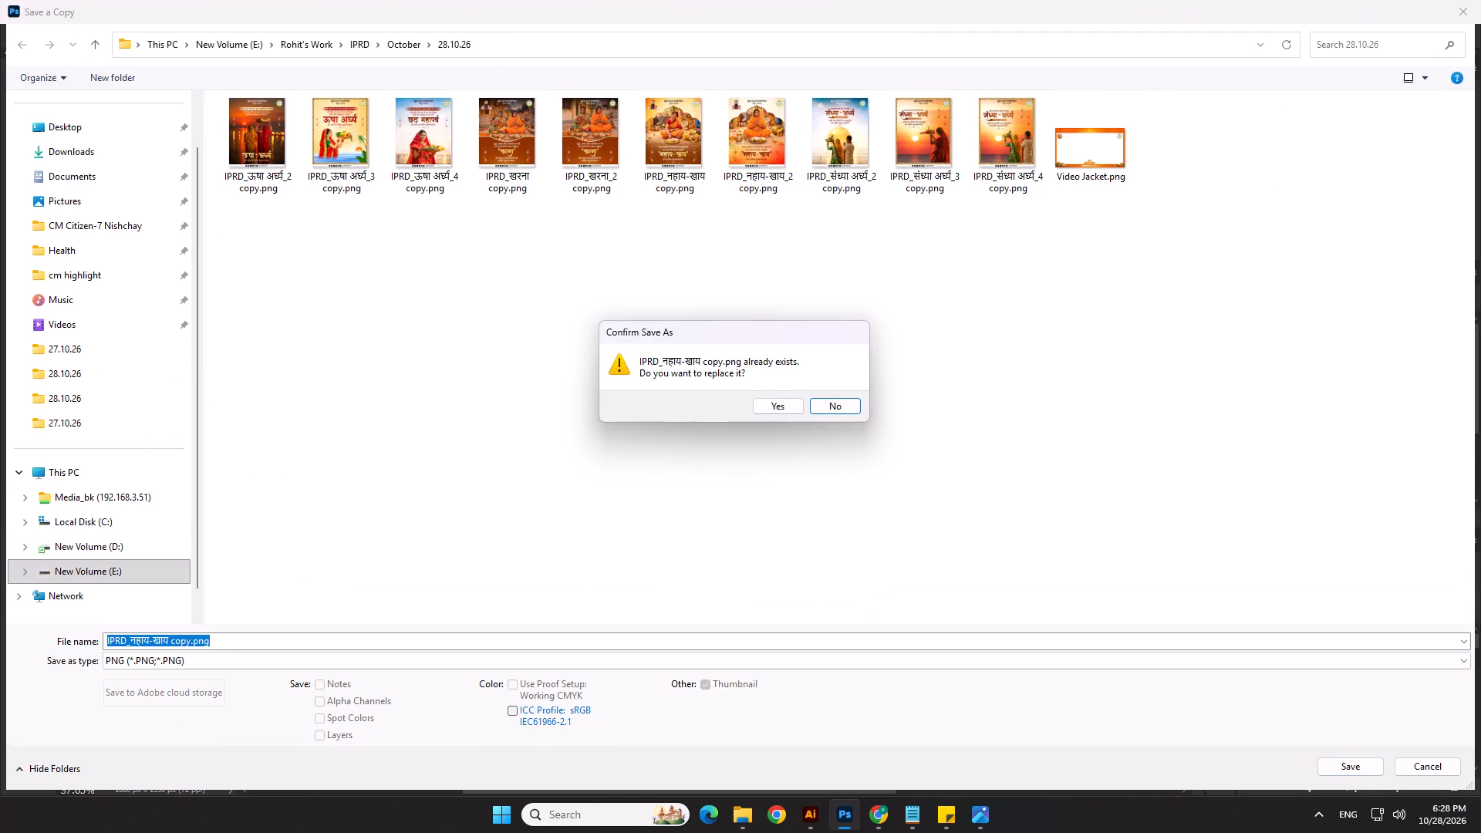
click(798, 412)
click(842, 236)
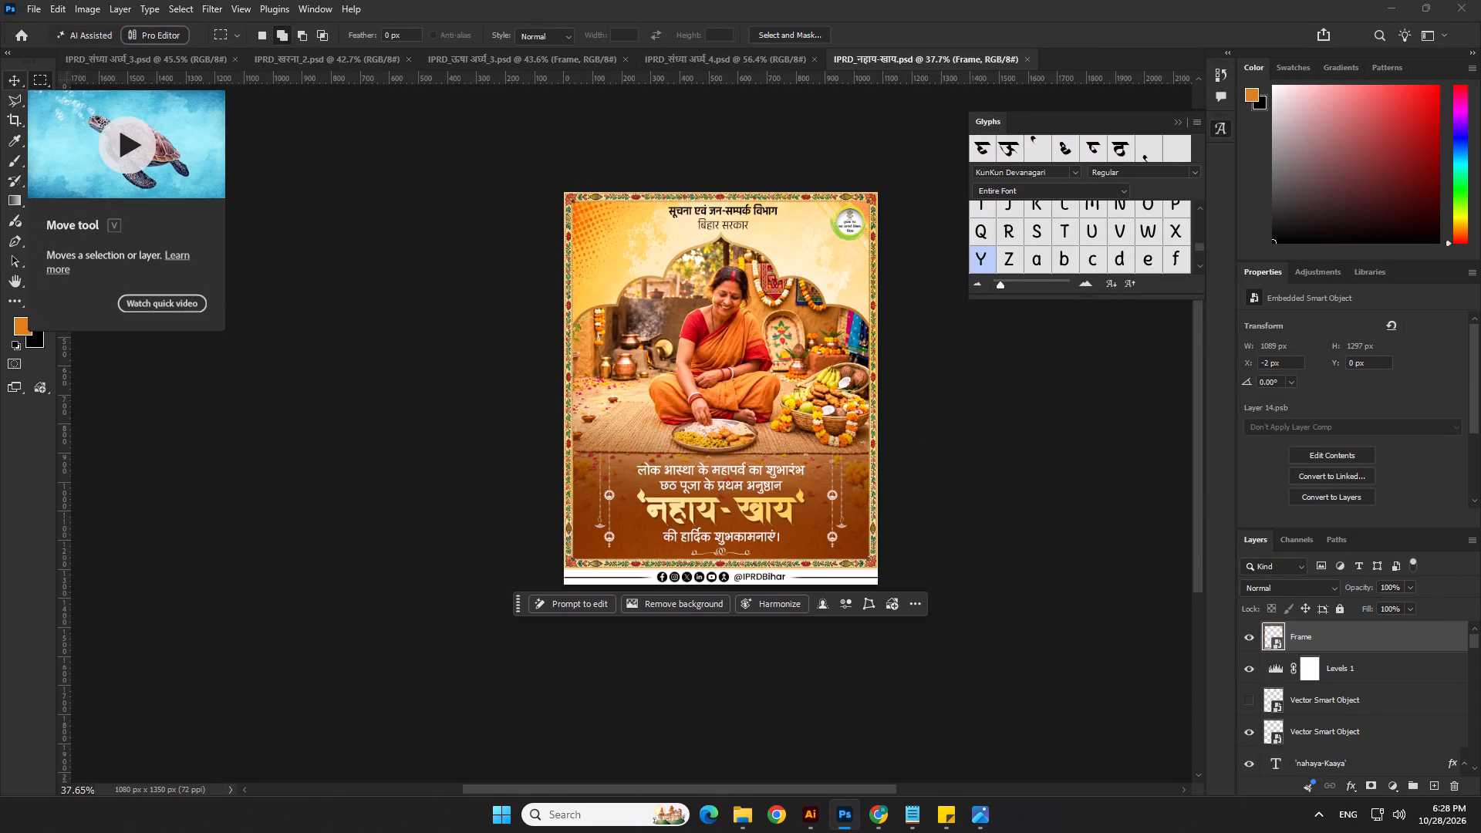
Return to the Move tool and deselect the Frame layer.
click(15, 83)
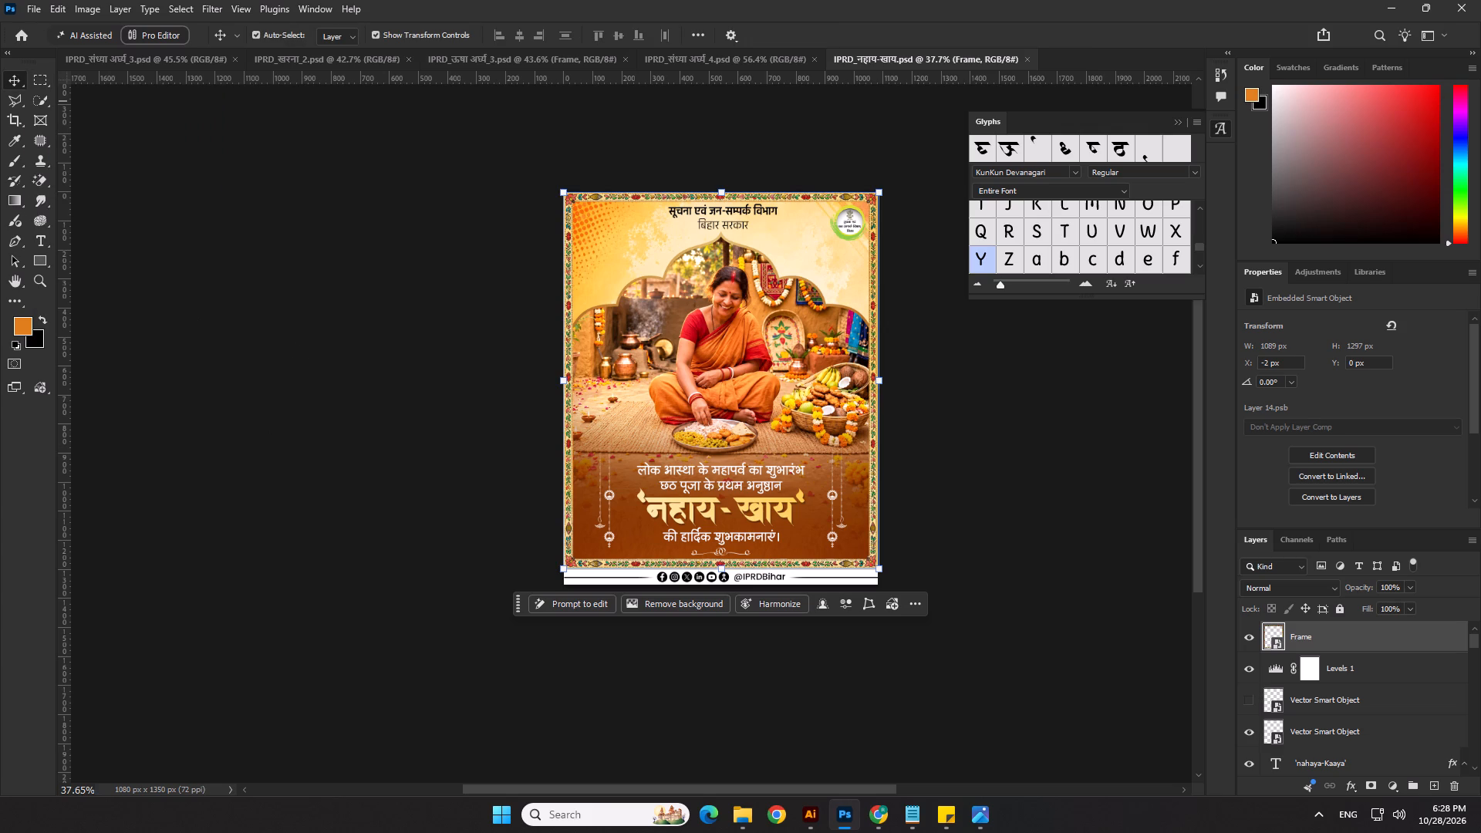
click(292, 342)
Switch to File Explorer with the 28.10.26 folder of exported posters.
key(alt+Tab)
click(593, 508)
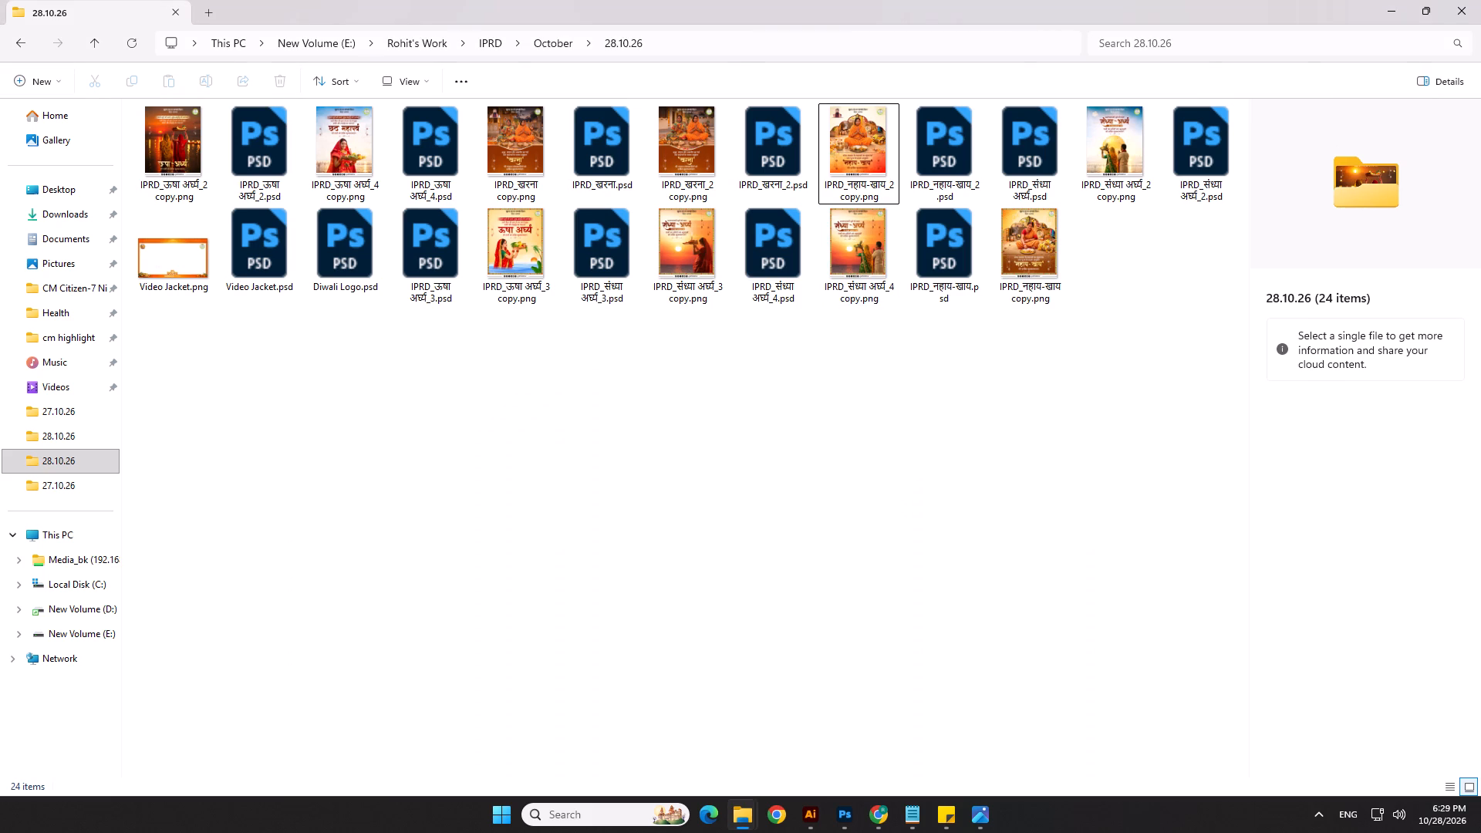
Open IPRD_संध्या अर्घ्य_4.psd from the 28.10.26 folder in Photoshop.
click(868, 258)
double_click(785, 249)
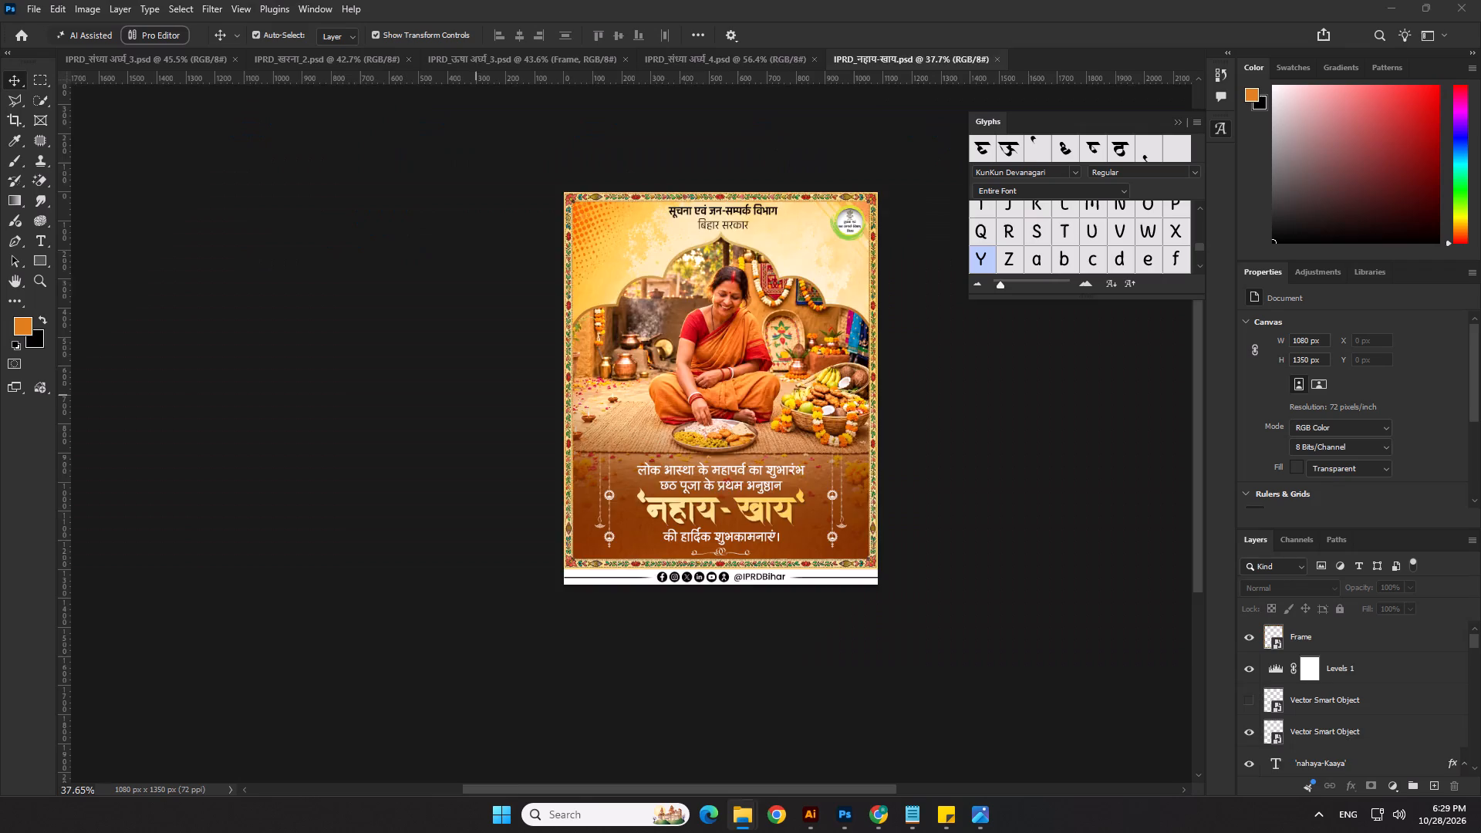
Open the Frame smart object's contents and erase an area about 260 × 111 px just inside the bottom border, clearing the selection.
scroll(455, 711, up, 6)
click(472, 671)
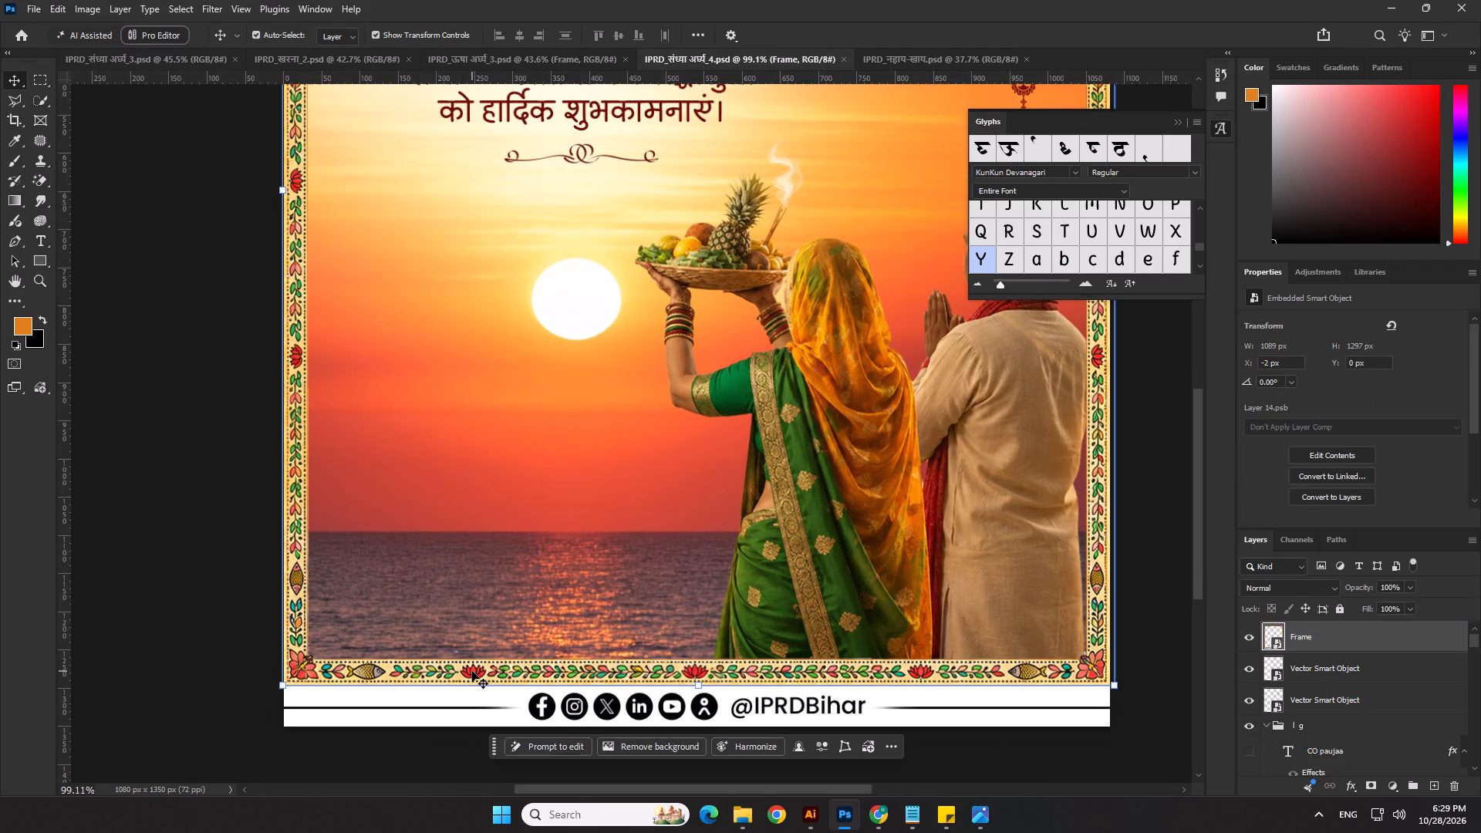
double_click(1279, 647)
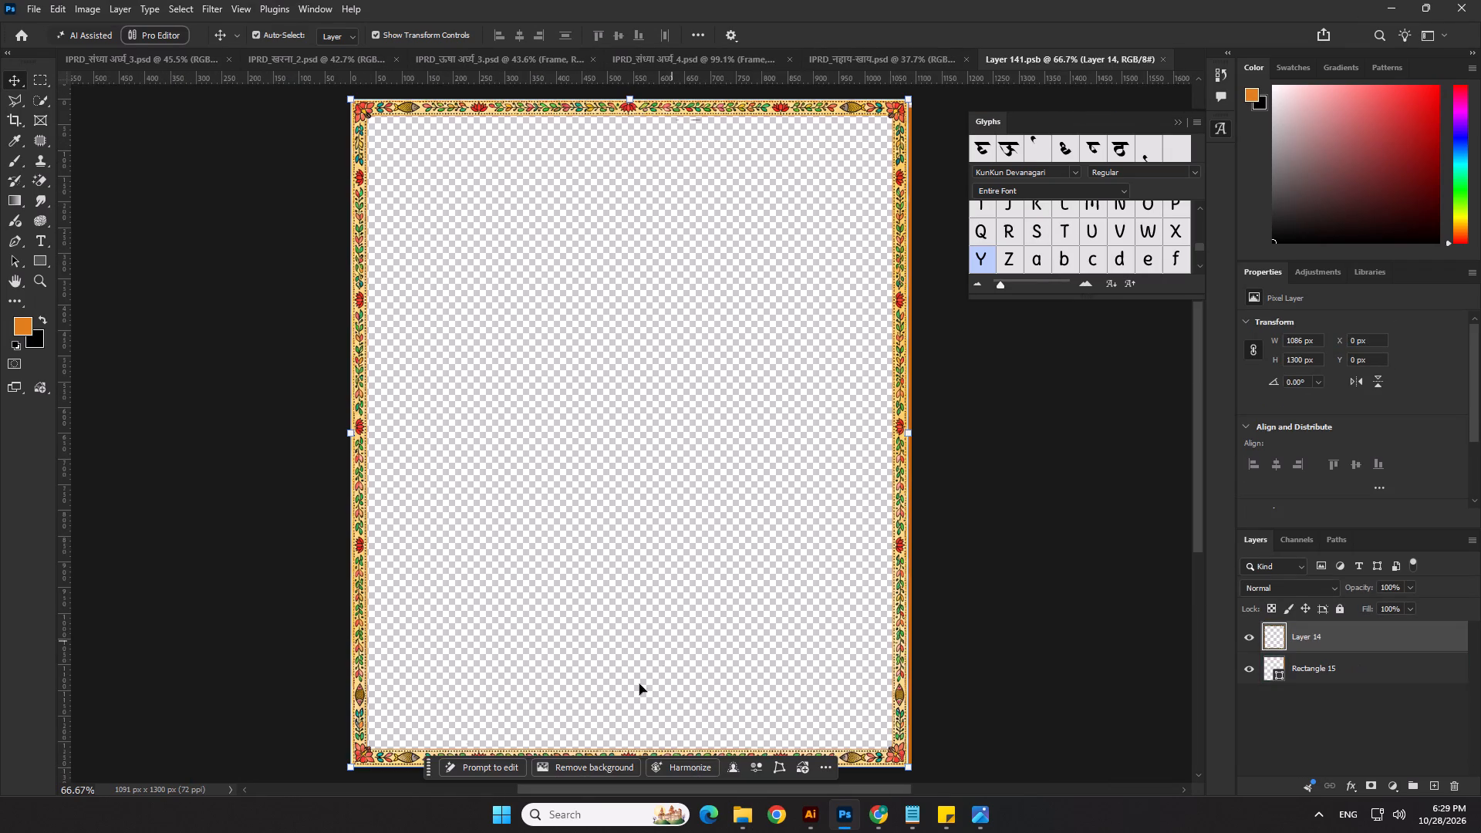
click(46, 78)
scroll(457, 720, up, 1)
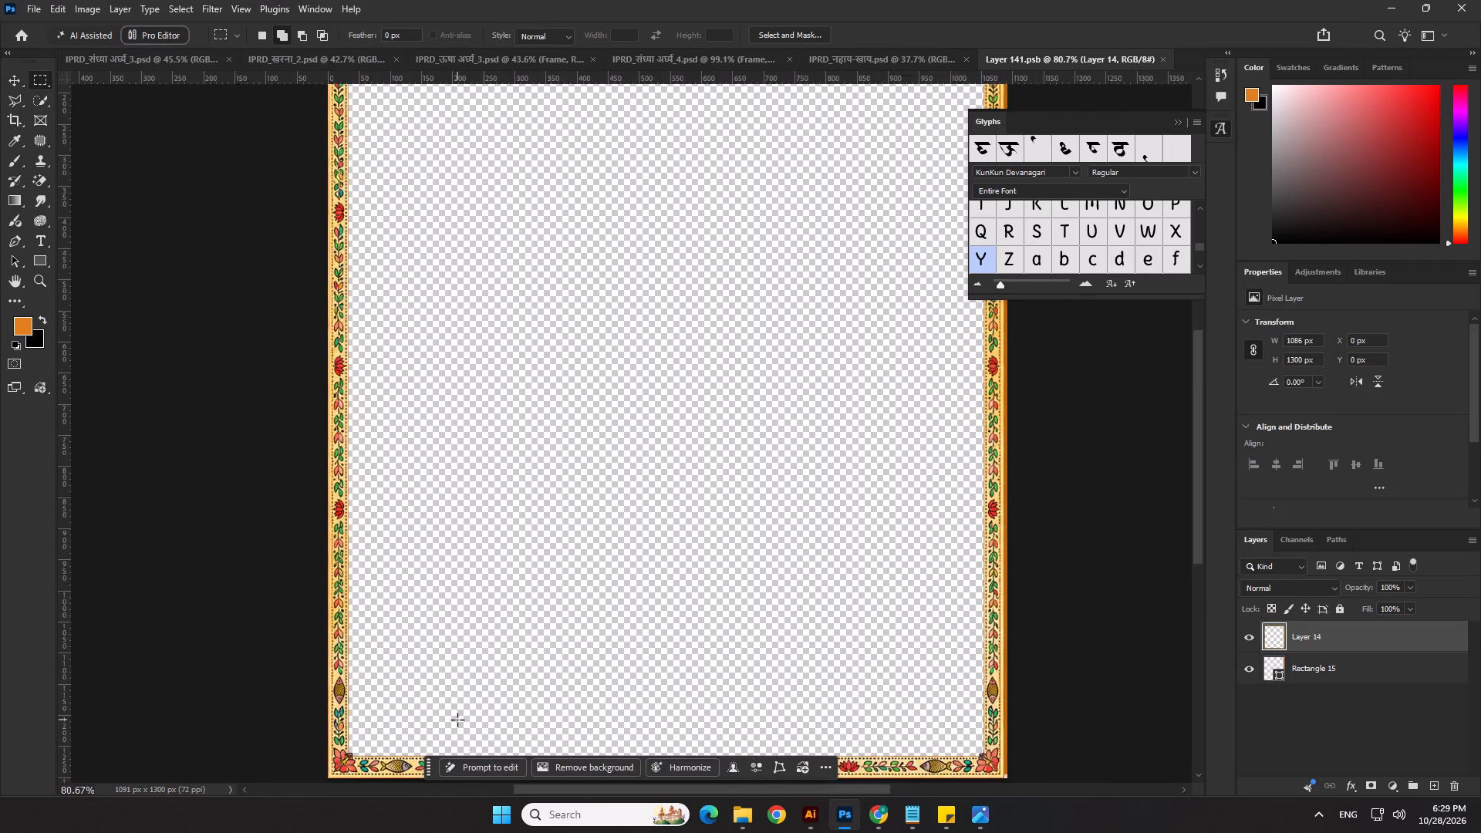
scroll(457, 720, up, 2)
scroll(534, 440, down, 7)
scroll(506, 657, up, 5)
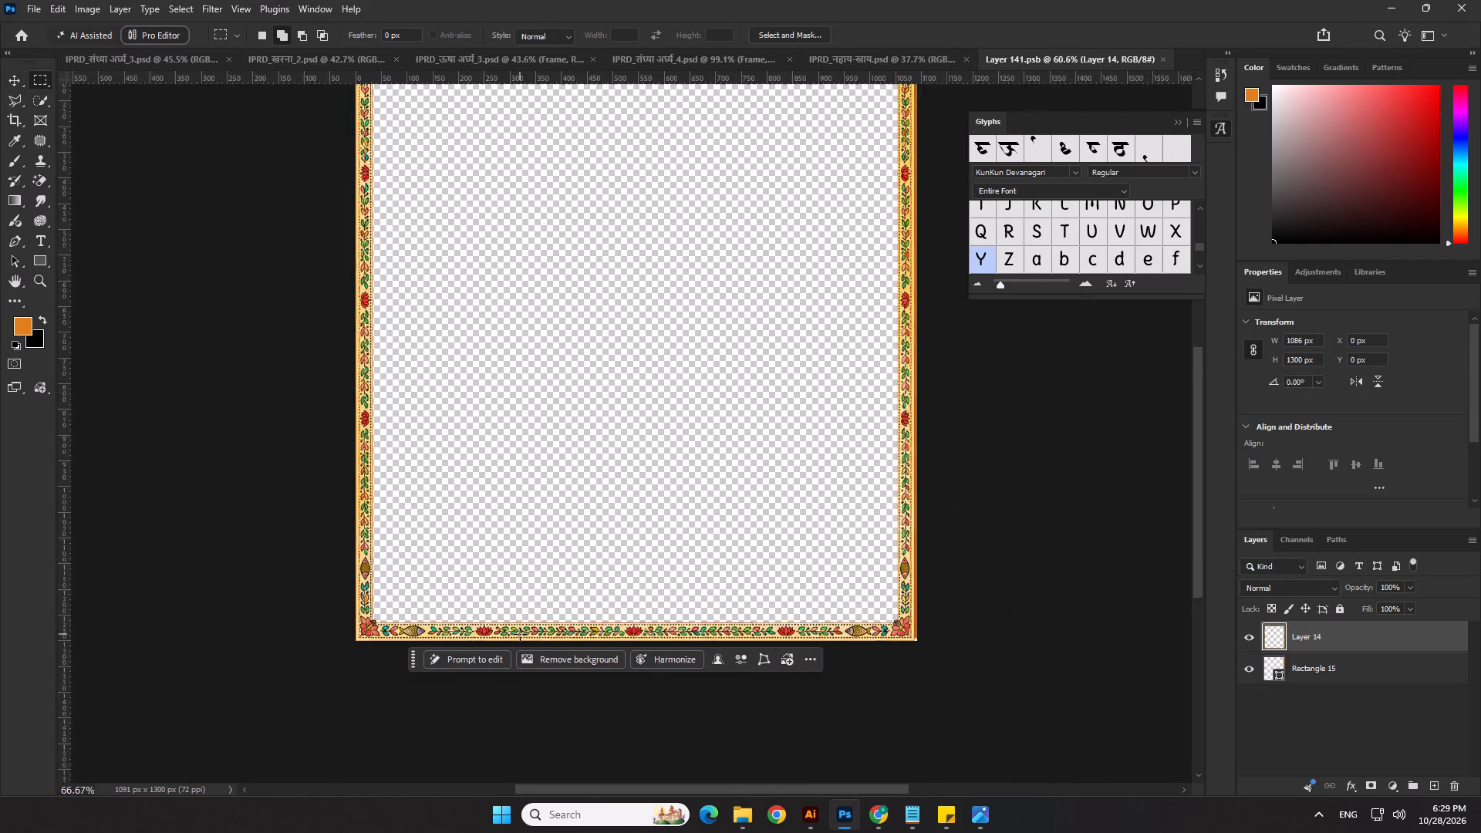
scroll(520, 634, up, 4)
drag(440, 534, 634, 616)
key(Delete)
right_click(500, 410)
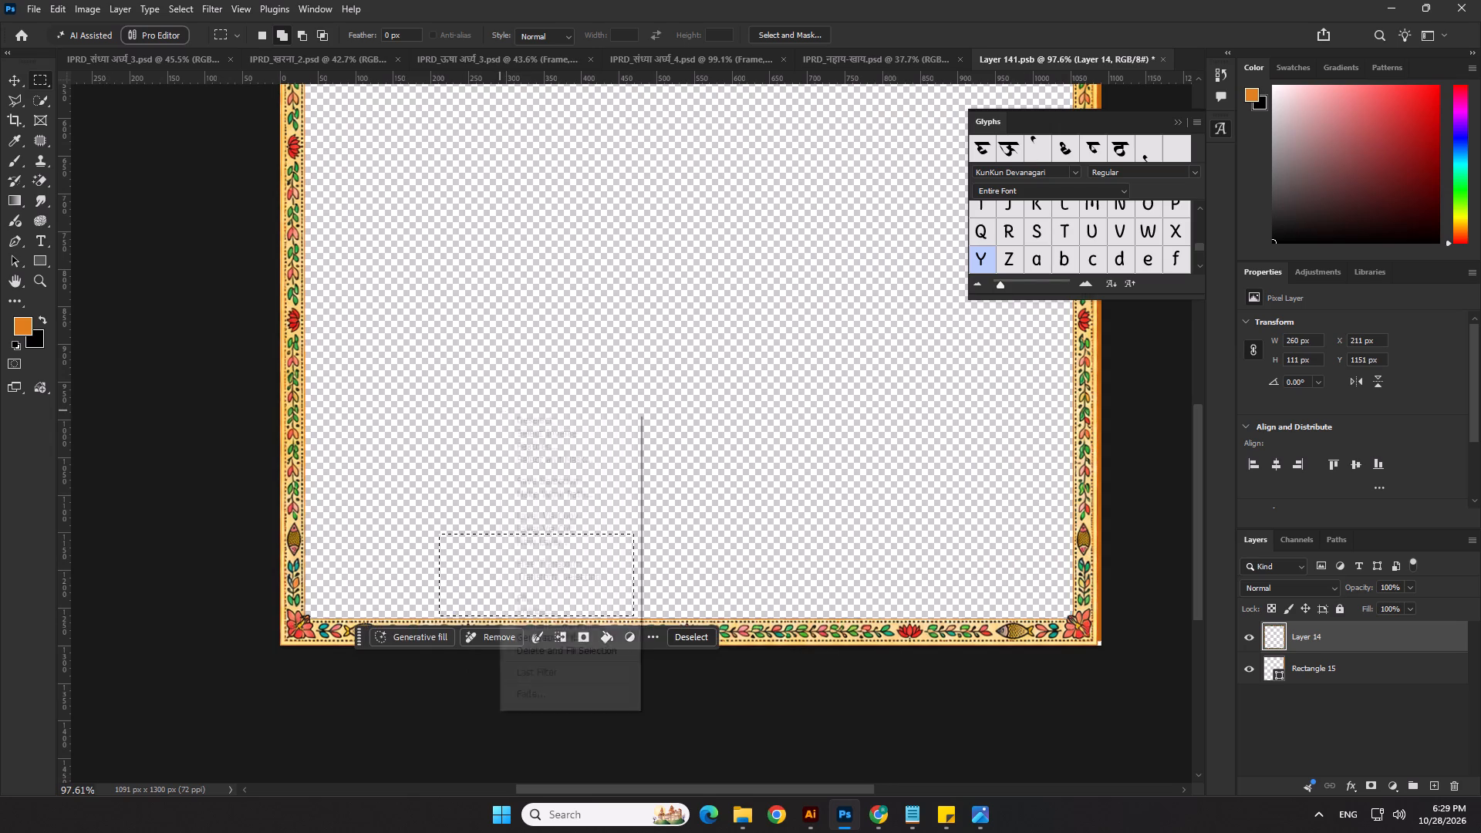
click(533, 425)
Save the edited frame contents and close them to return to the poster.
scroll(533, 425, down, 11)
key(ctrl+s)
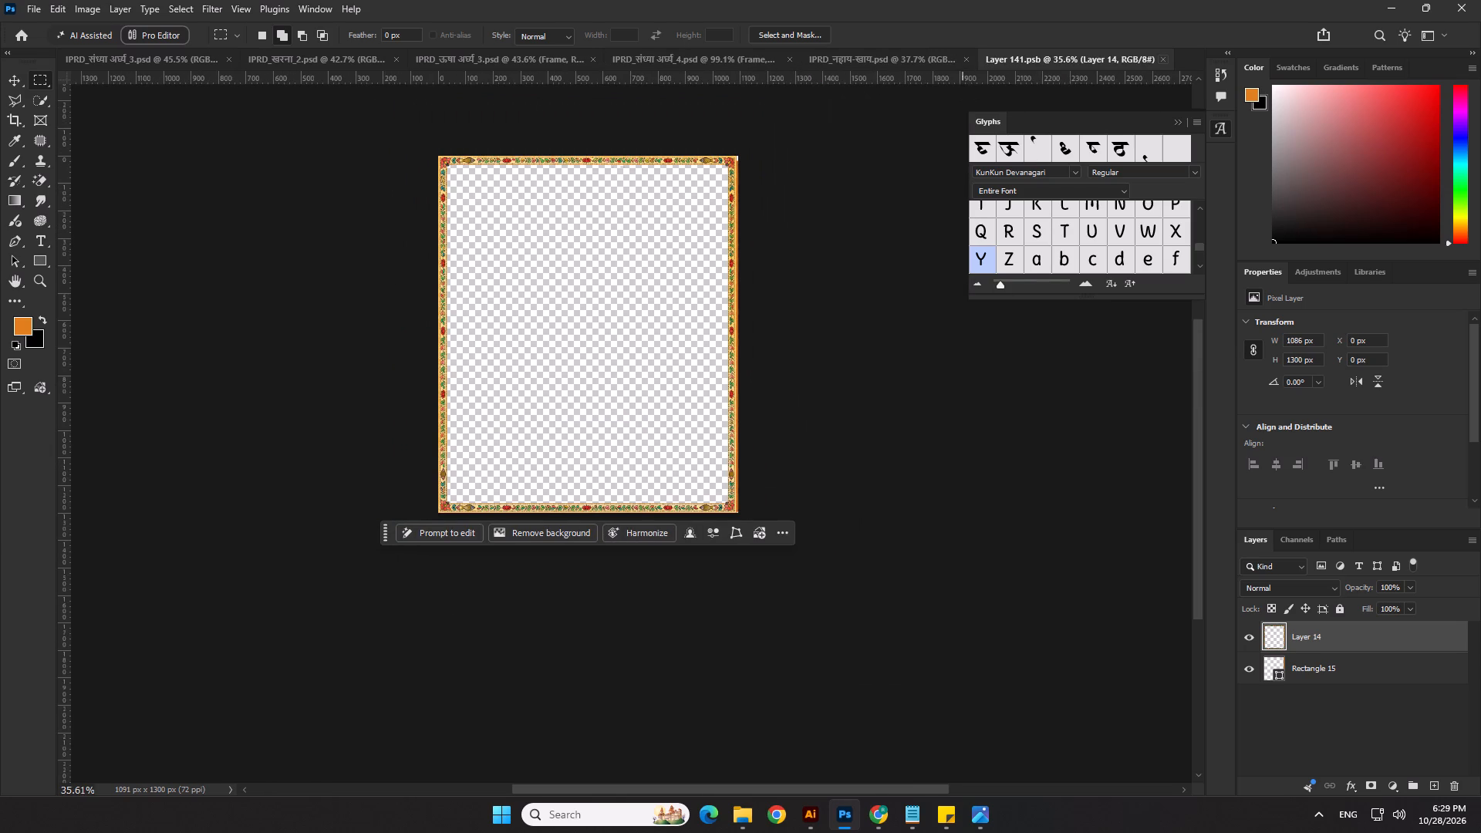
click(1162, 59)
Check the whole संध्या अर्घ्य poster and save IPRD_संध्या अर्घ्य_4.psd.
scroll(727, 522, down, 8)
key(ctrl+s)
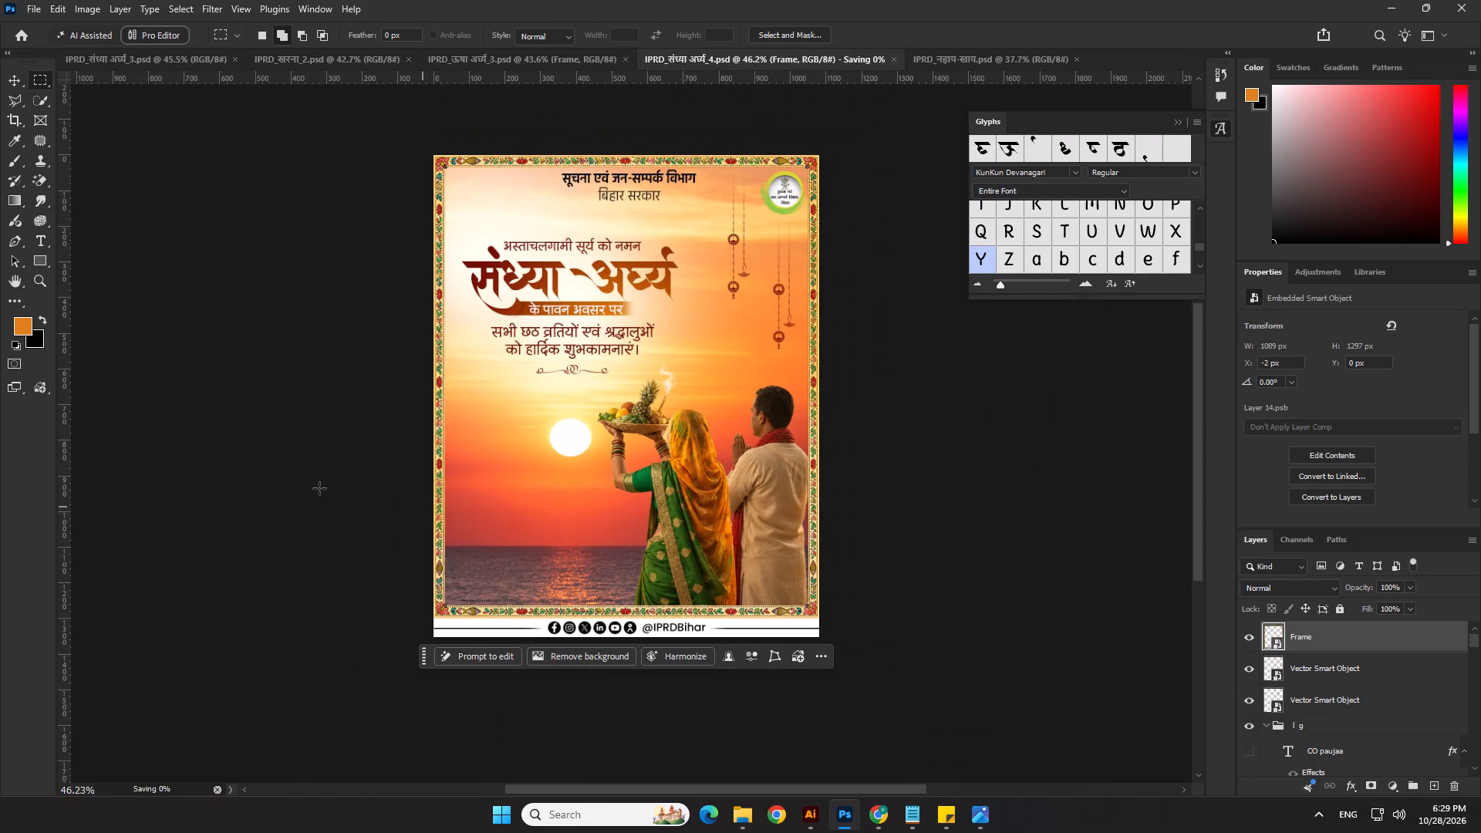
Save a PNG copy as IPRD_संध्या अर्घ्य_4 copy.png in the 28.10.26 folder, replacing the existing file.
click(29, 11)
drag(58, 203, 59, 212)
click(183, 660)
click(169, 564)
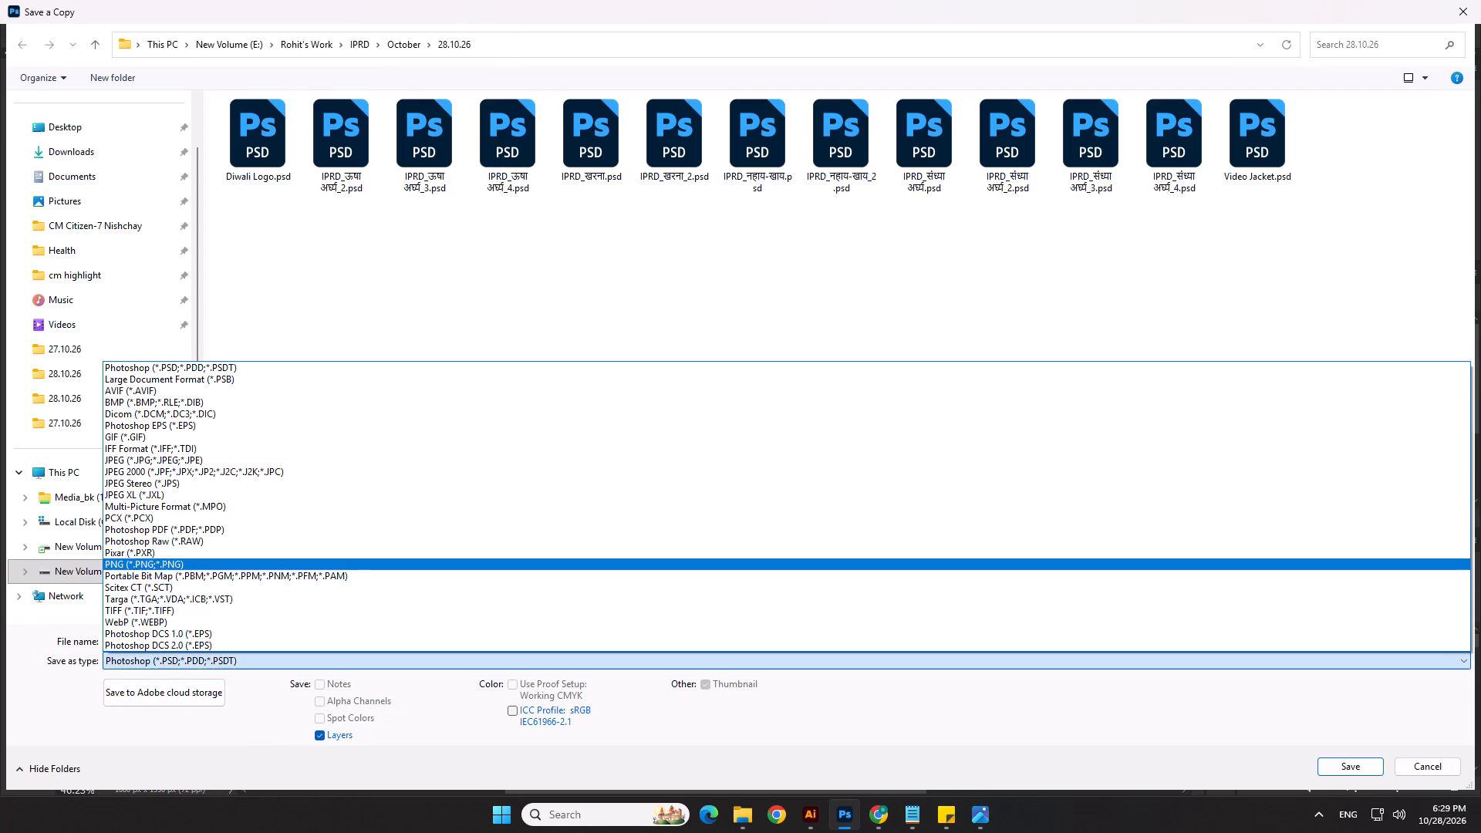
click(1325, 760)
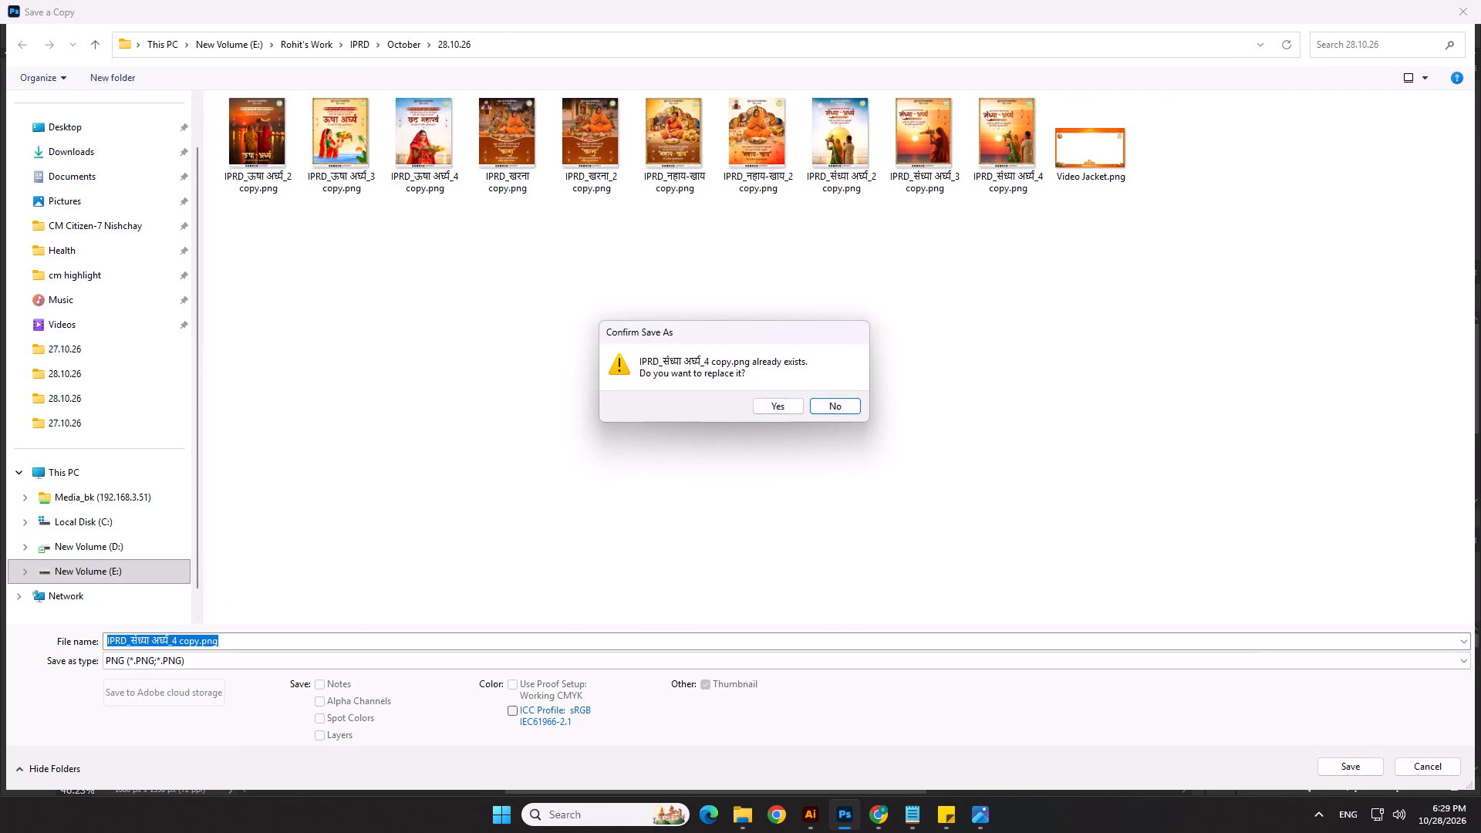
click(784, 403)
click(860, 236)
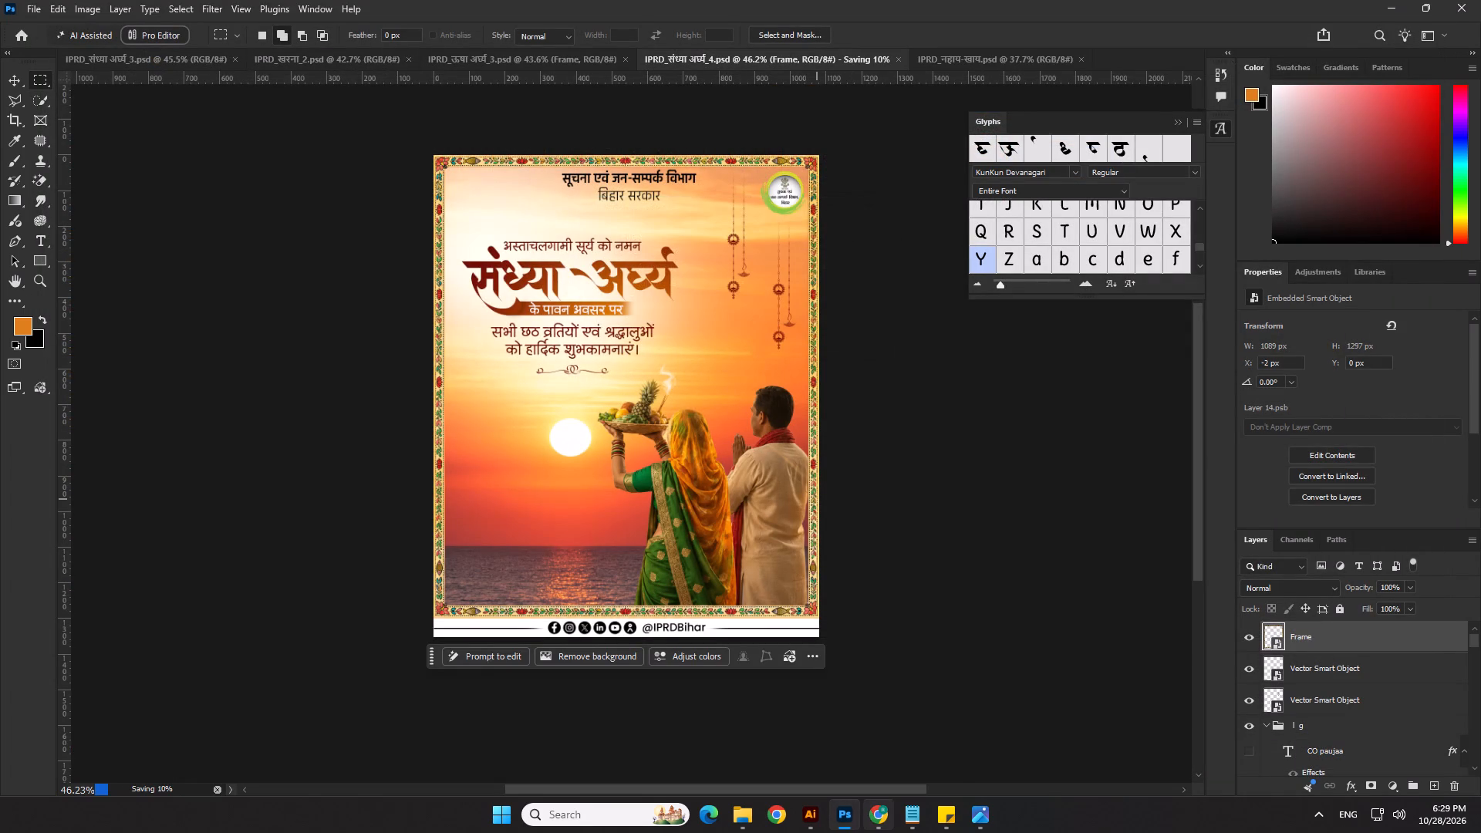
Switch to File Explorer and open IPRD_संध्या अर्घ्य_3.psd from the 28.10.26 folder.
click(754, 819)
click(950, 722)
click(776, 586)
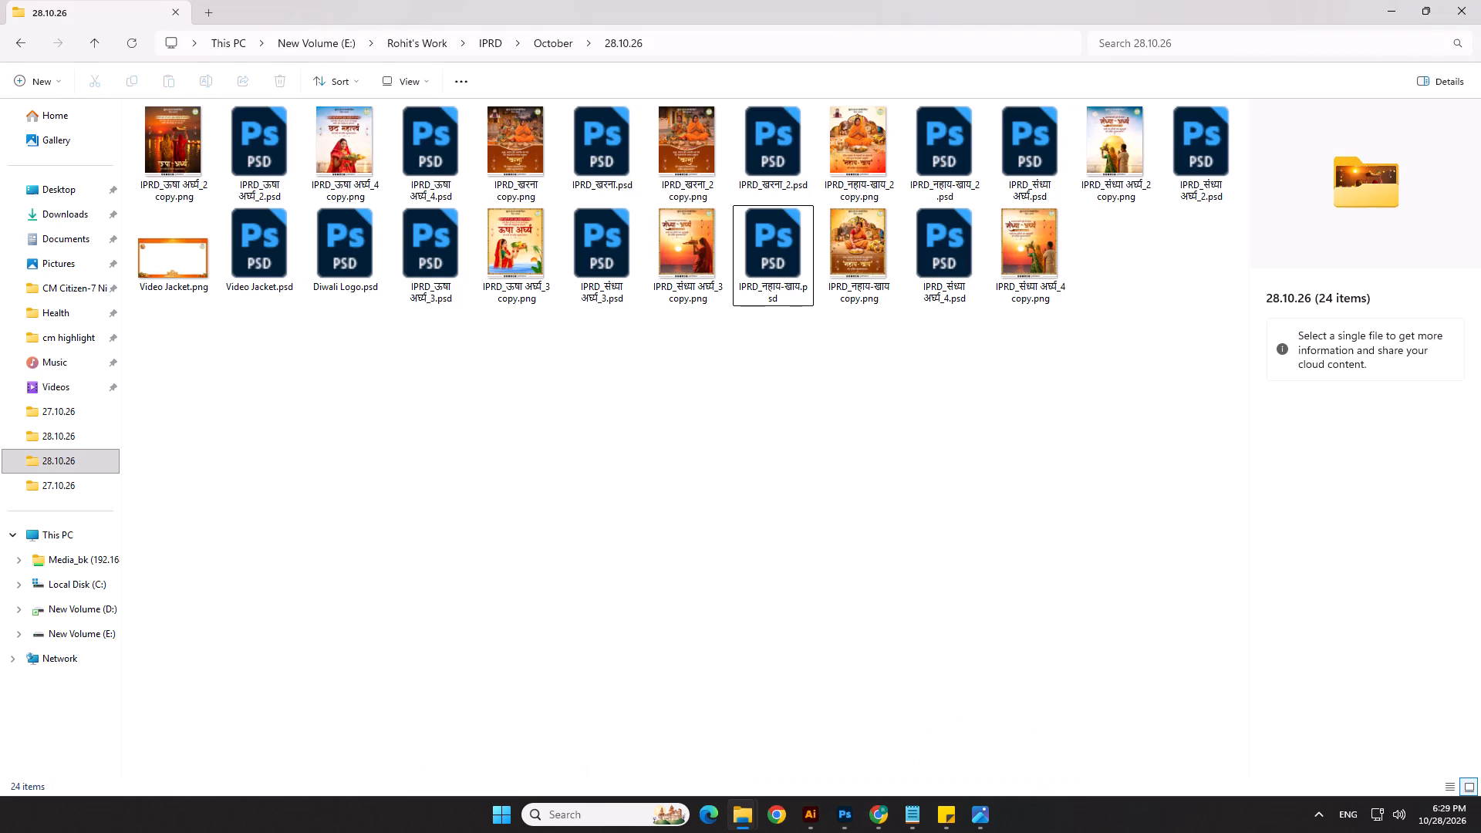
double_click(585, 260)
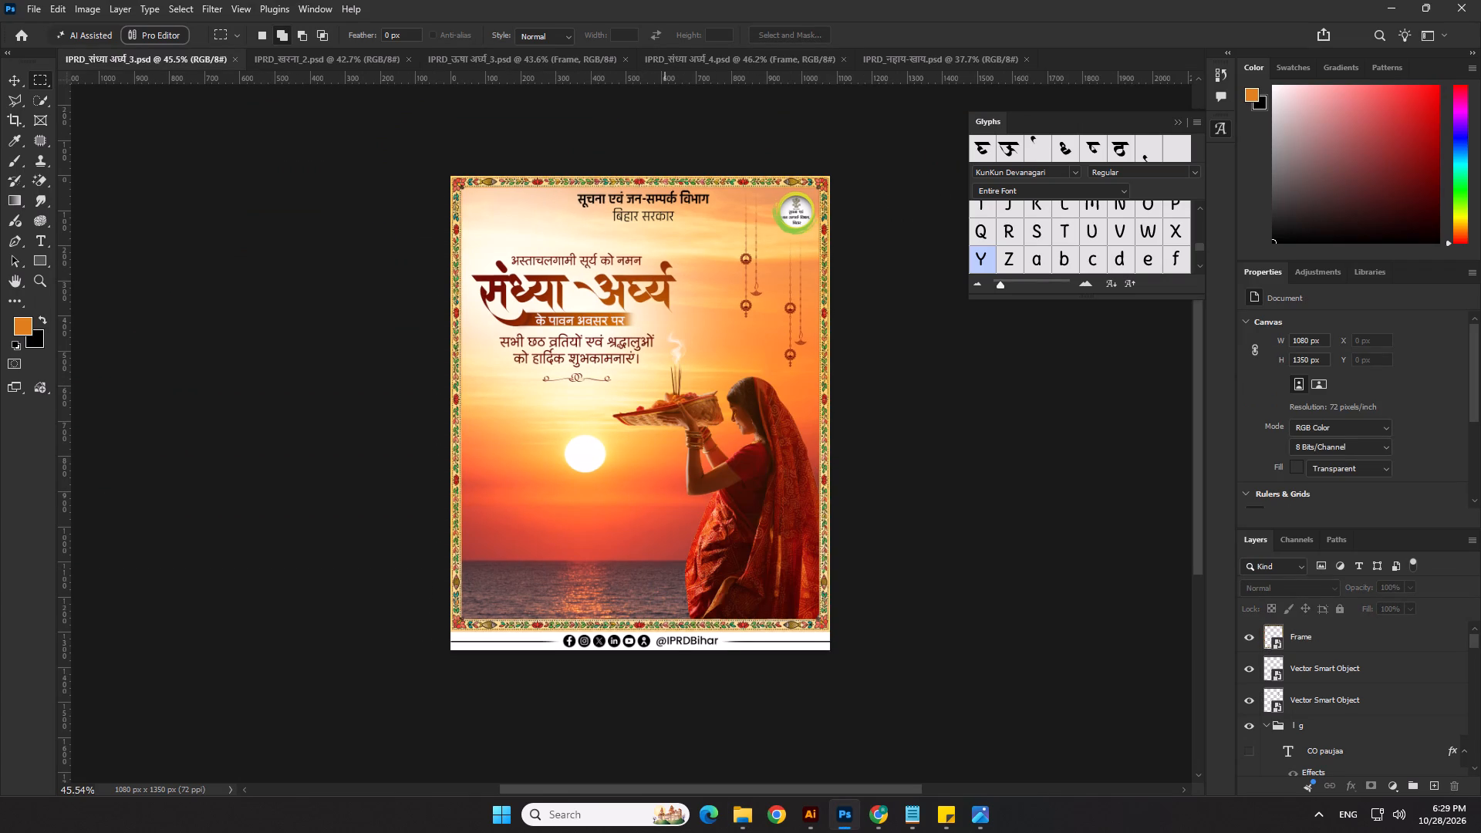
Save IPRD_संध्या अर्घ्य_3.psd and close it.
click(163, 59)
key(ctrl+s)
click(234, 59)
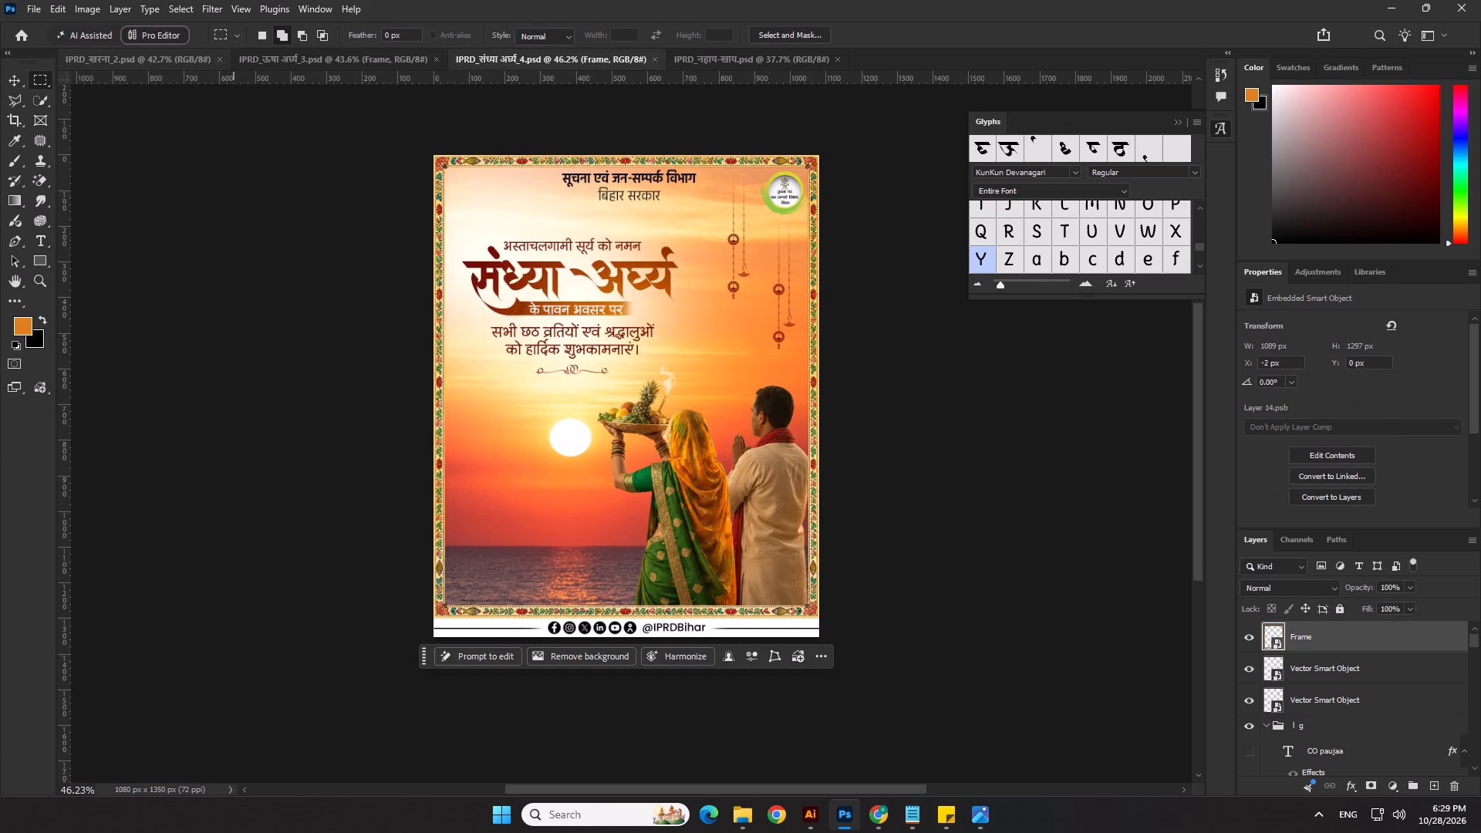
Check the frame border on the IPRD_ऊषा अर्घ्य_3.psd poster, save the file and close it.
click(211, 58)
scroll(599, 325, down, 1)
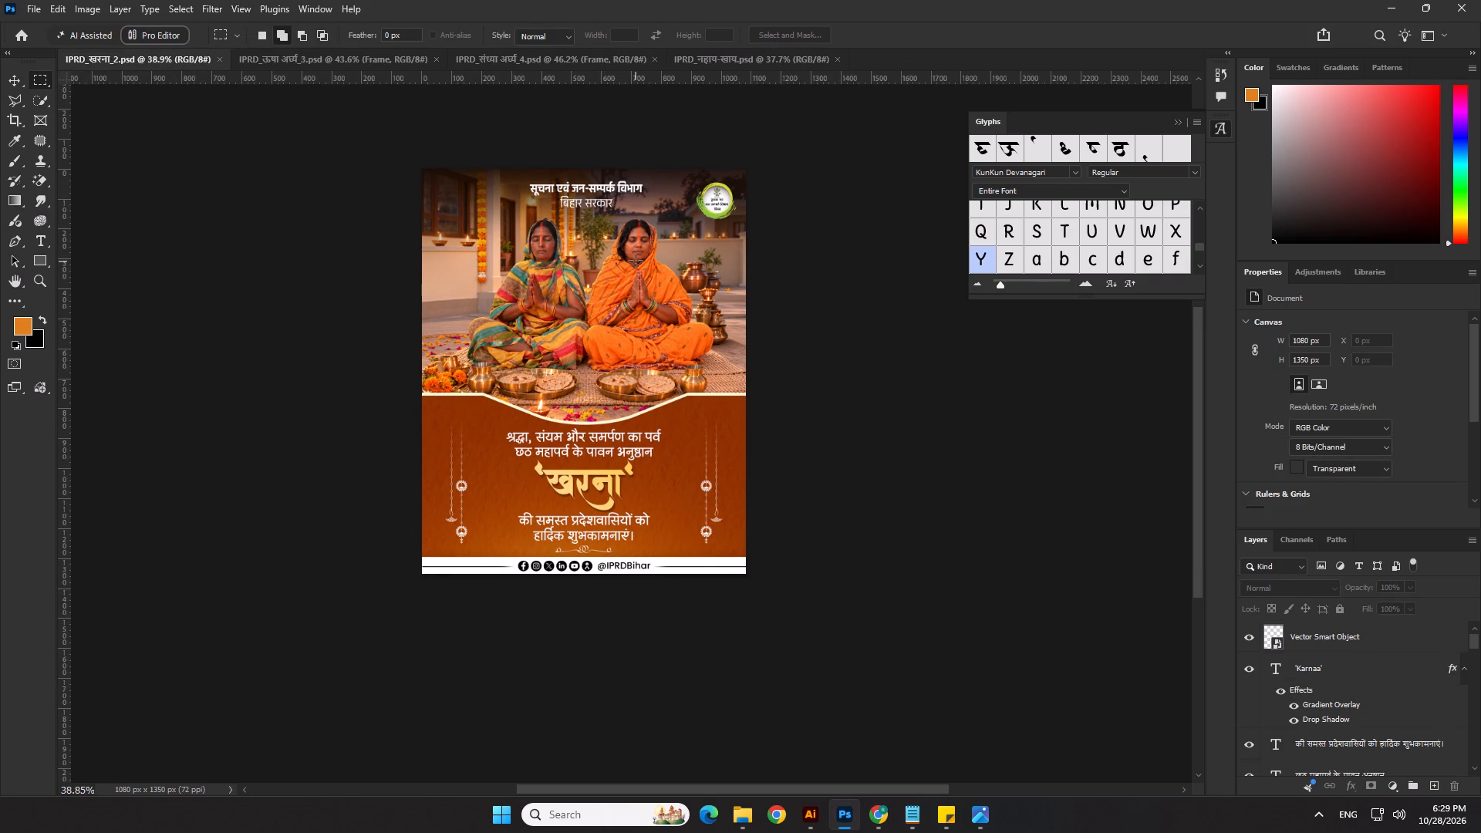
click(350, 56)
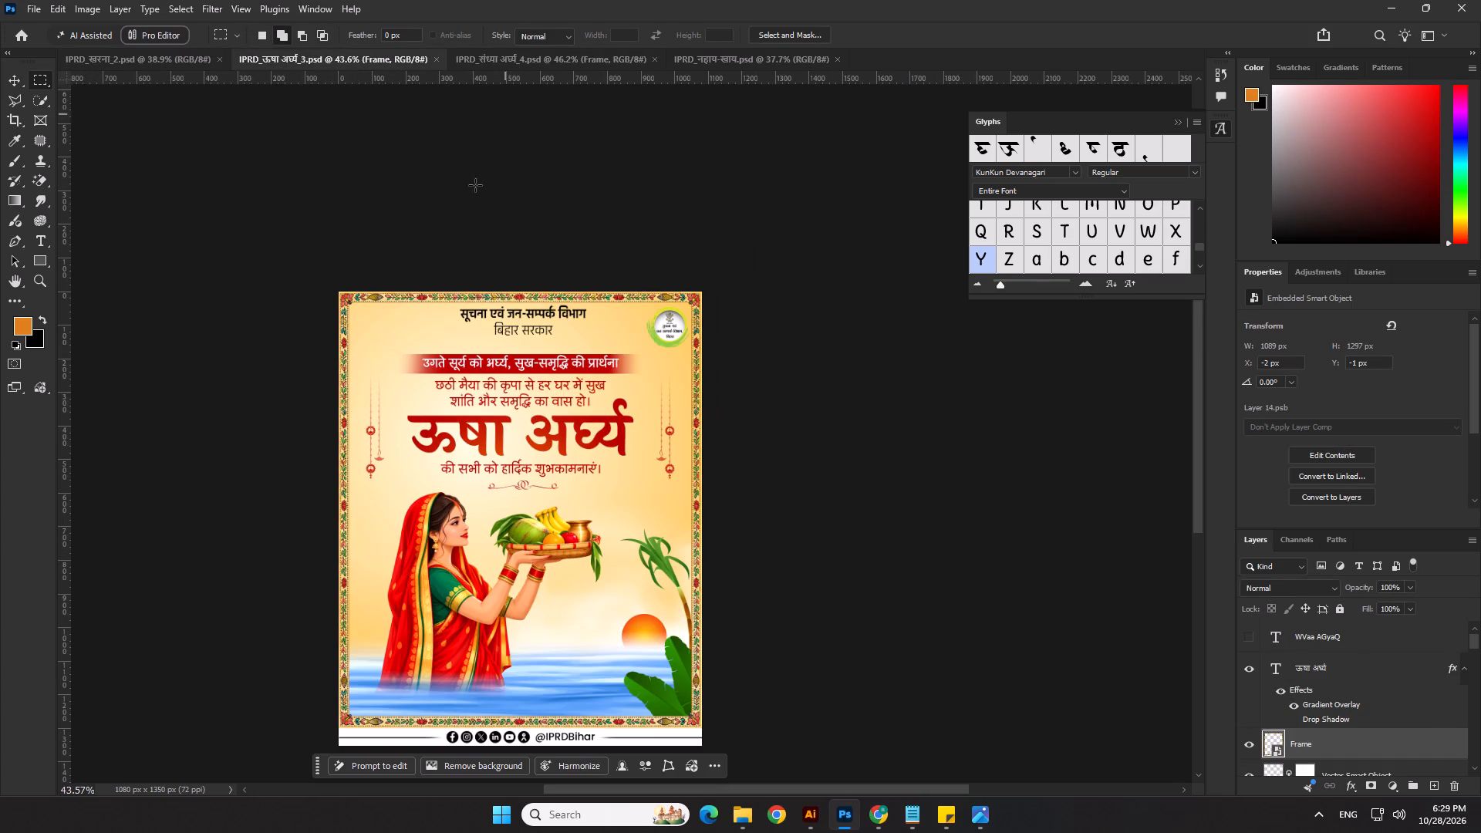
scroll(422, 676, up, 6)
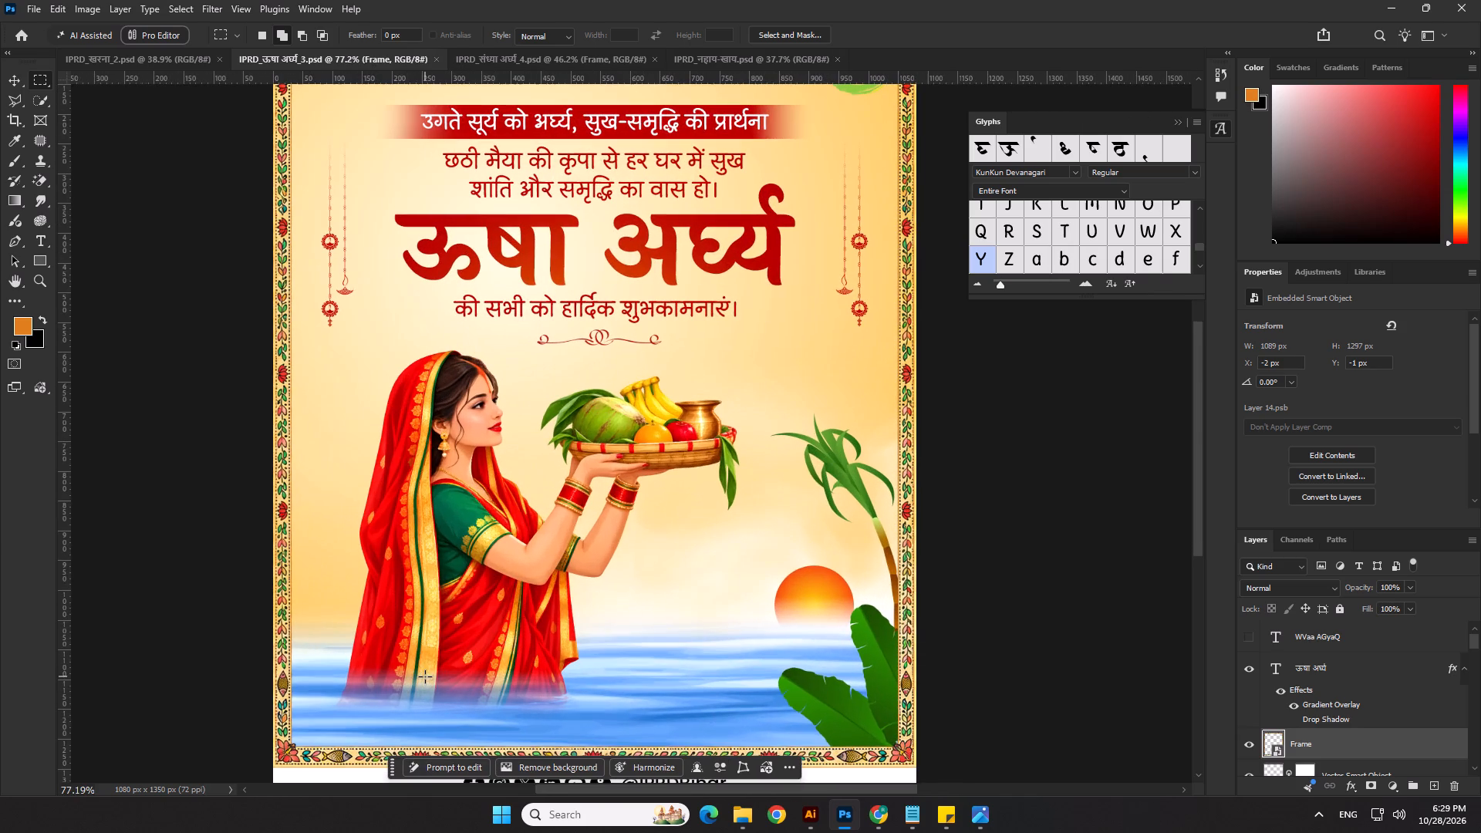
scroll(424, 649, down, 5)
key(ctrl+s)
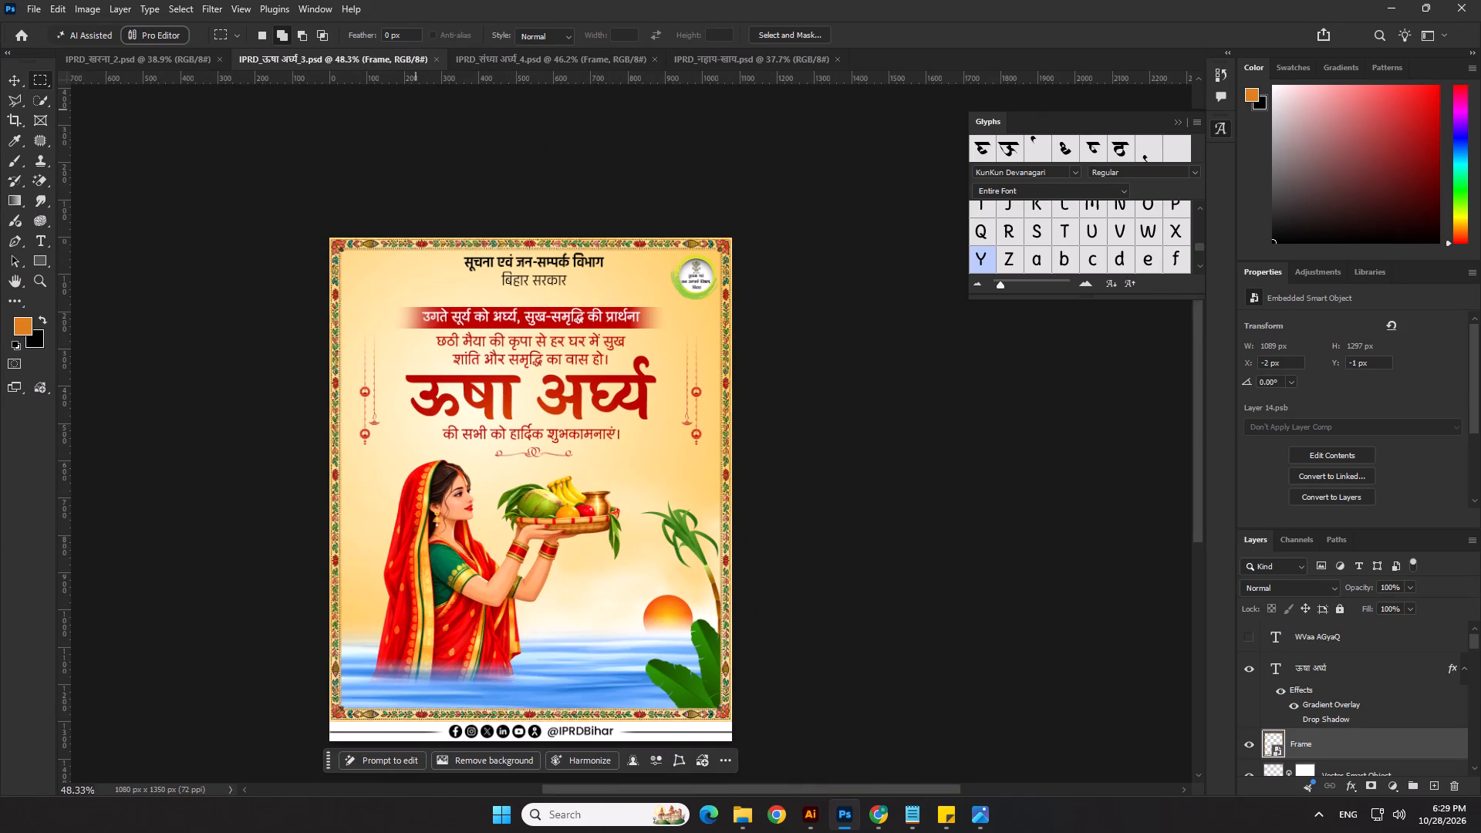
click(436, 62)
Review IPRD_संध्या अर्घ्य_4.psd with the Move tool, deselect its Frame layer and close the file.
click(353, 60)
scroll(648, 426, down, 3)
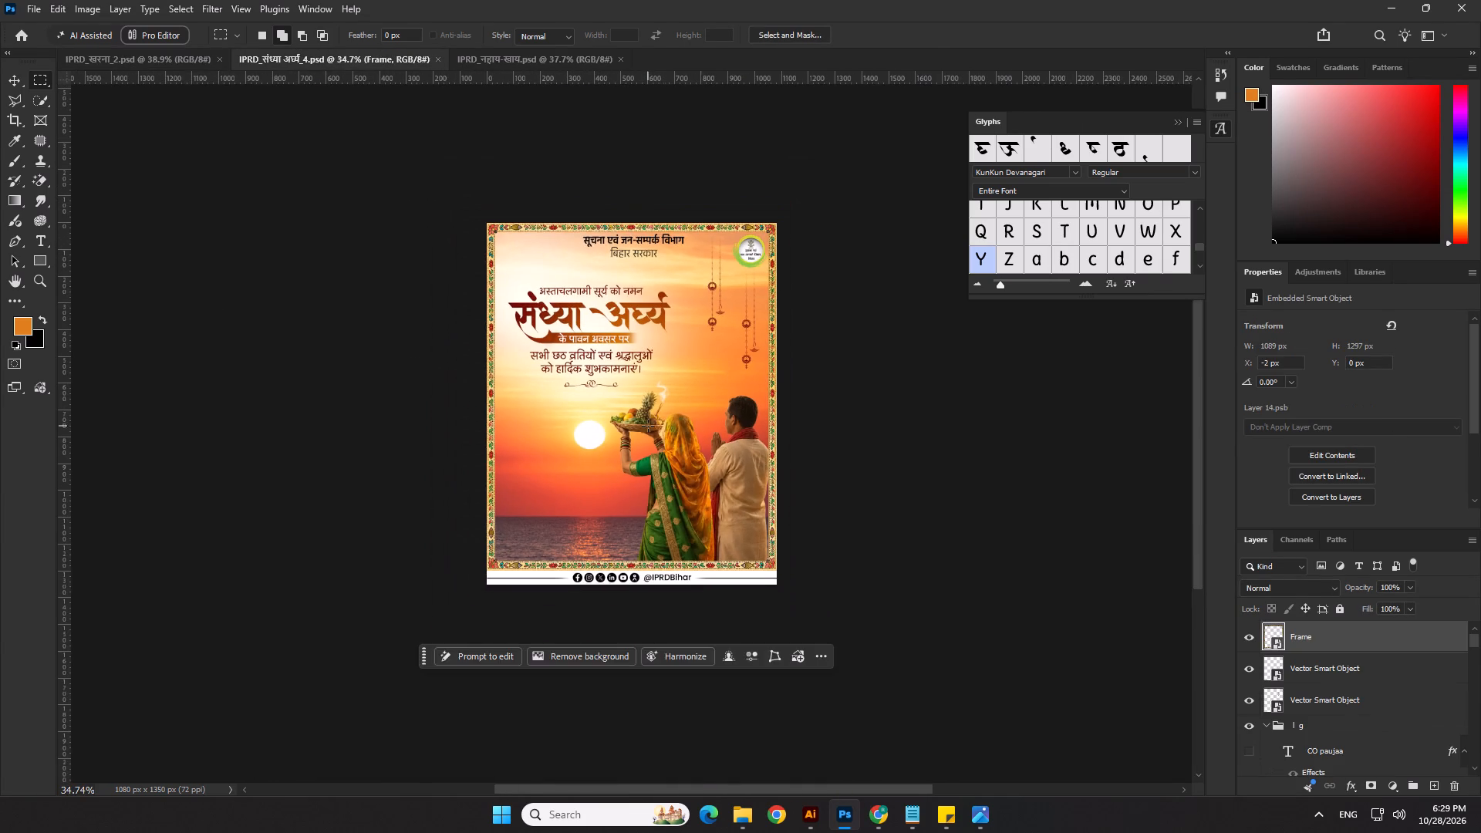
click(17, 81)
click(142, 228)
scroll(602, 248, up, 1)
click(603, 224)
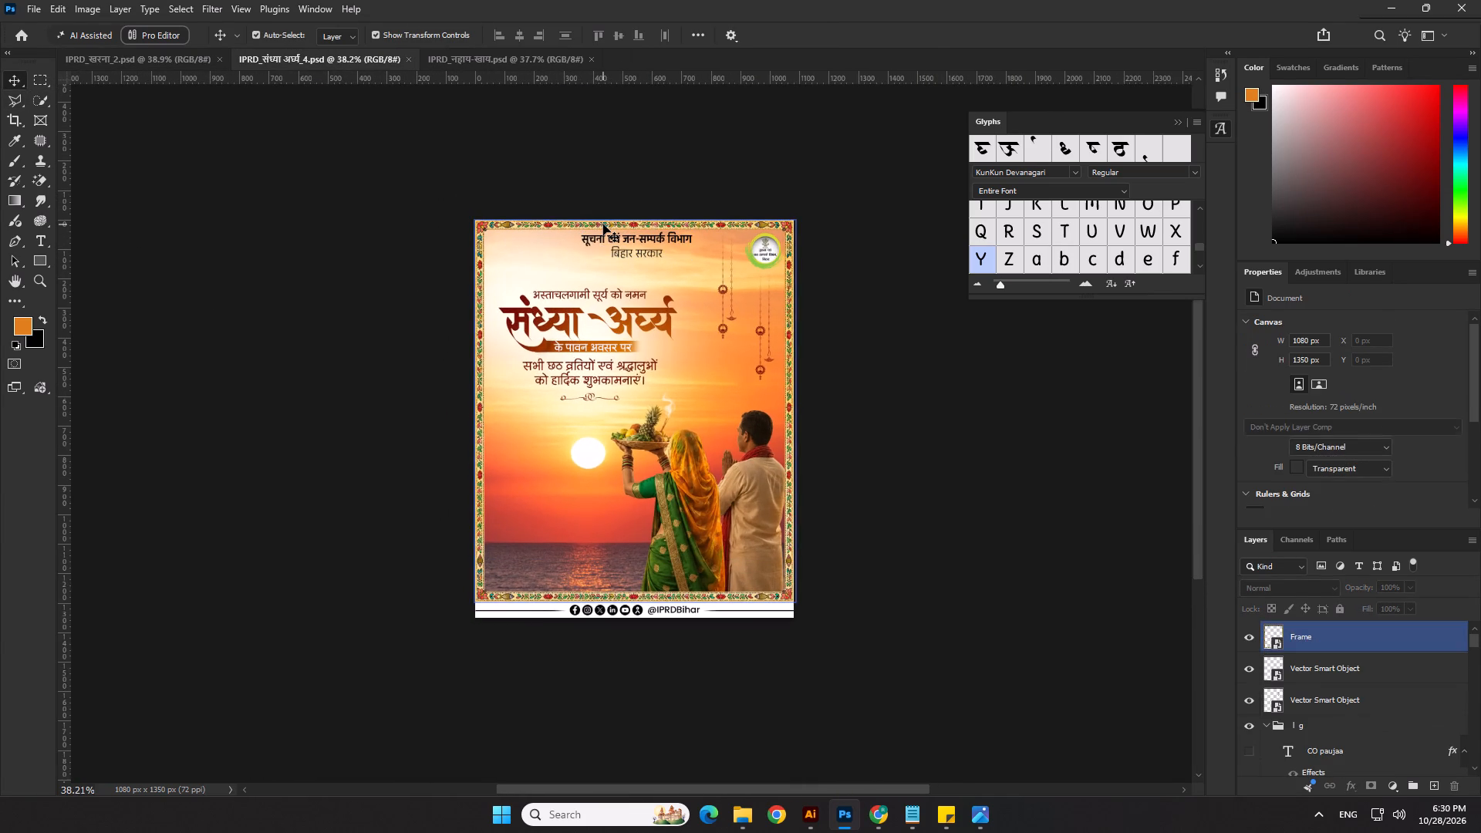
click(309, 180)
click(169, 62)
click(306, 62)
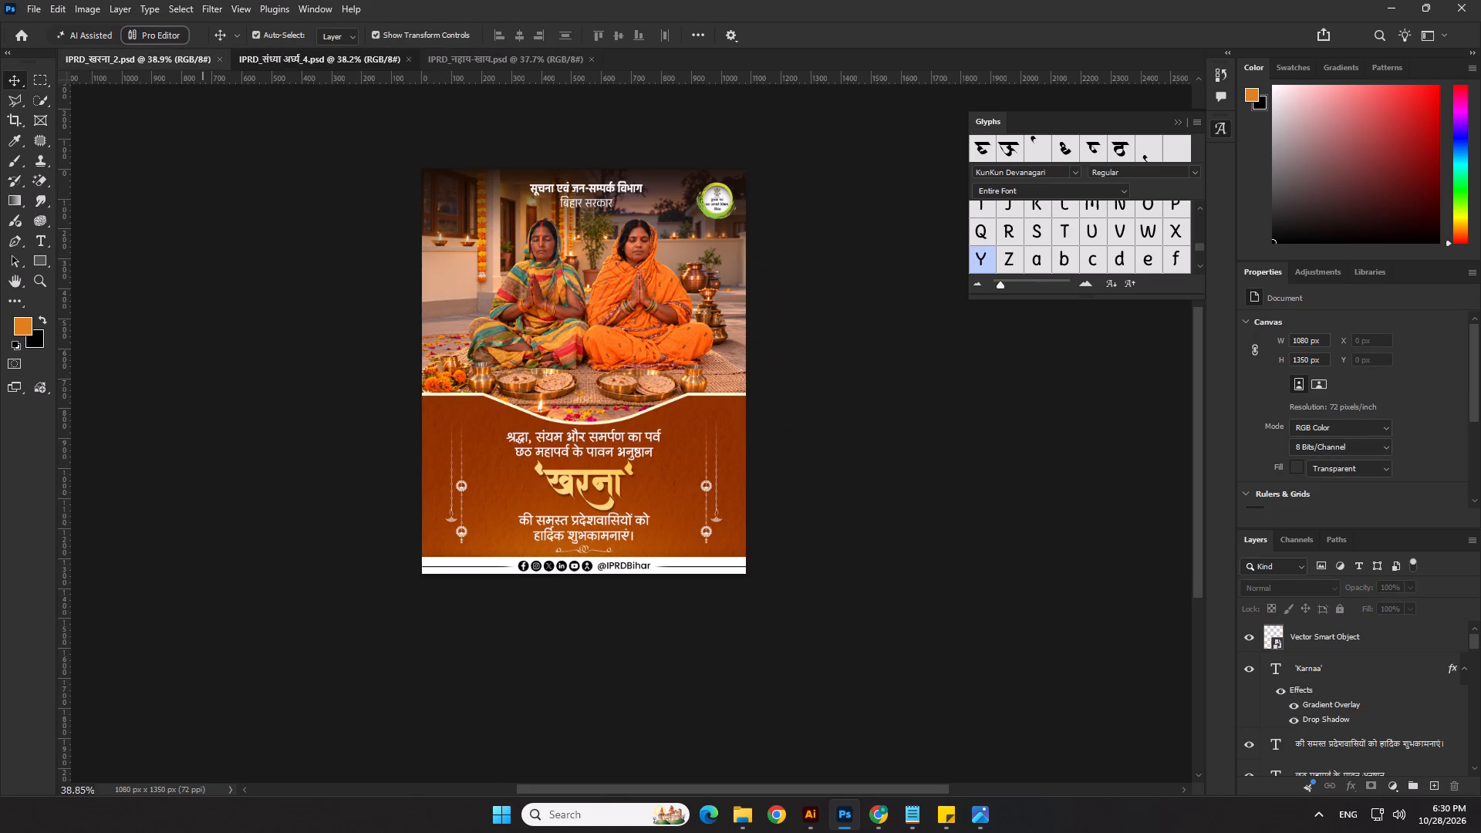
click(408, 59)
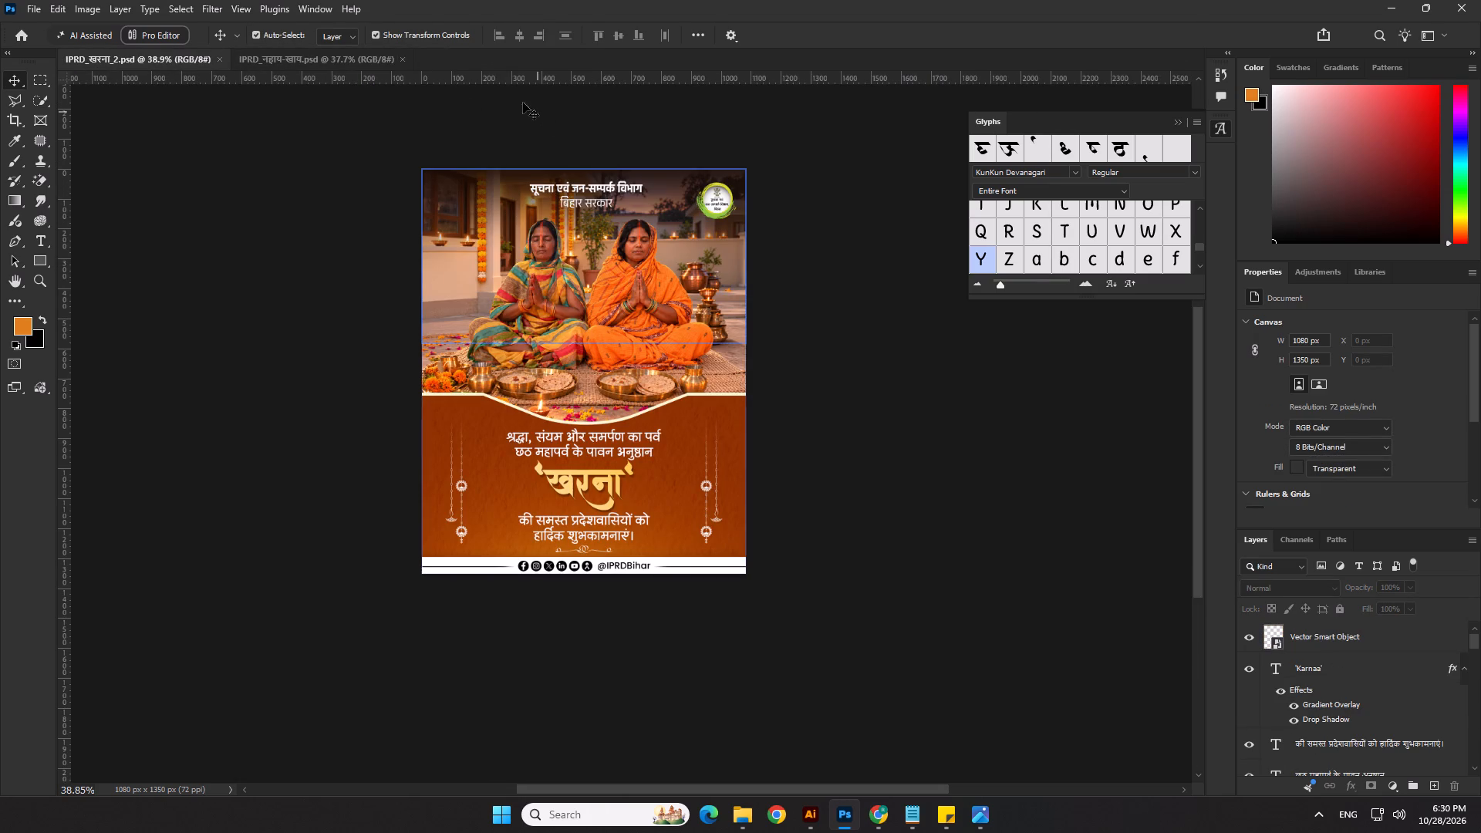
Check the bottom border of the नहाय-खाय poster up close and save IPRD_नहाय-खाय.psd.
click(299, 64)
scroll(700, 573, up, 5)
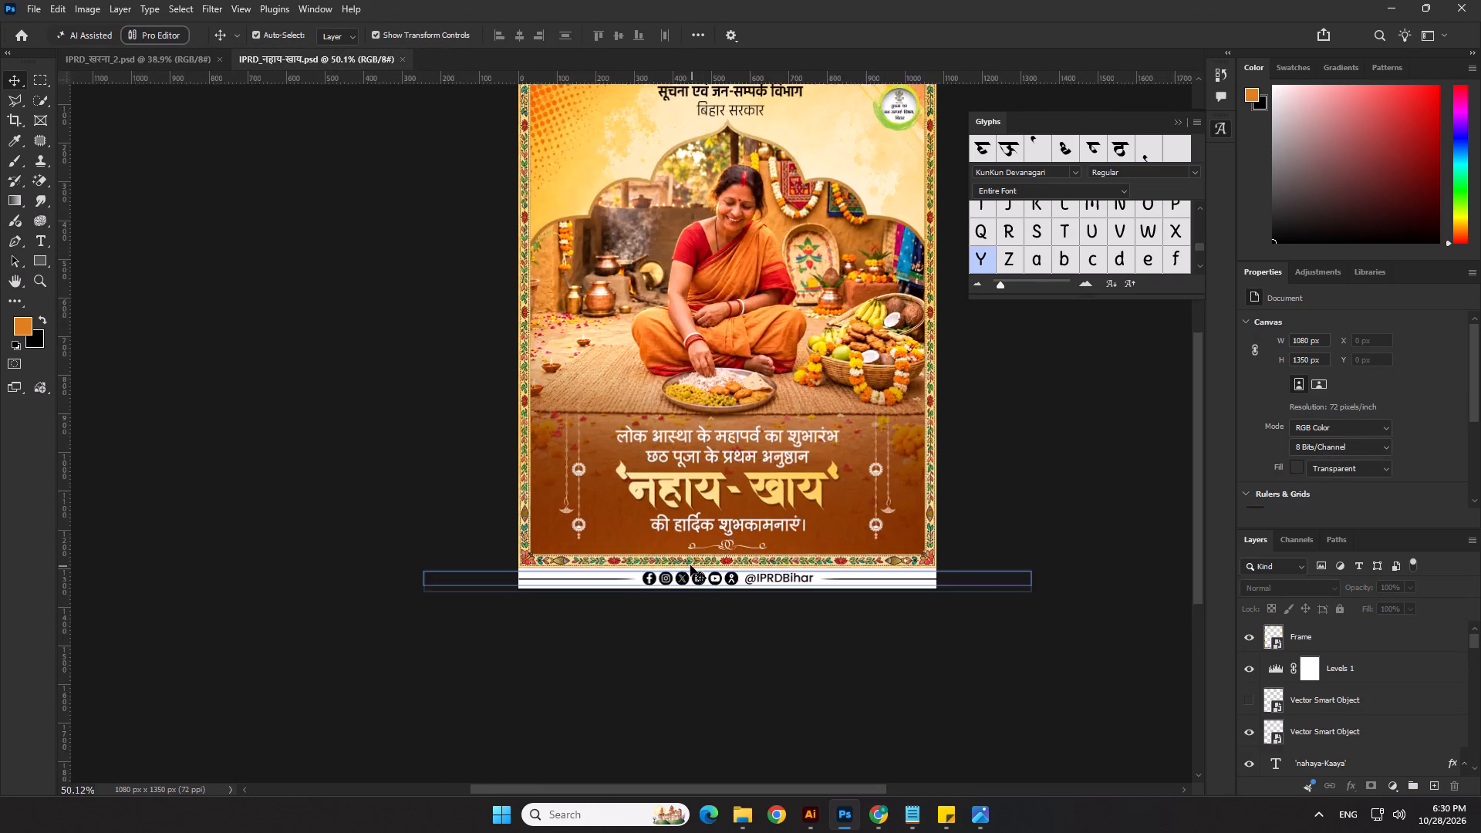
scroll(690, 565, up, 6)
scroll(606, 556, down, 6)
scroll(605, 555, up, 1)
scroll(605, 555, down, 5)
key(ctrl+s)
Copy the Frame layer from the नहाय-खाय poster and paste it into IPRD_खरना_2.psd.
click(605, 555)
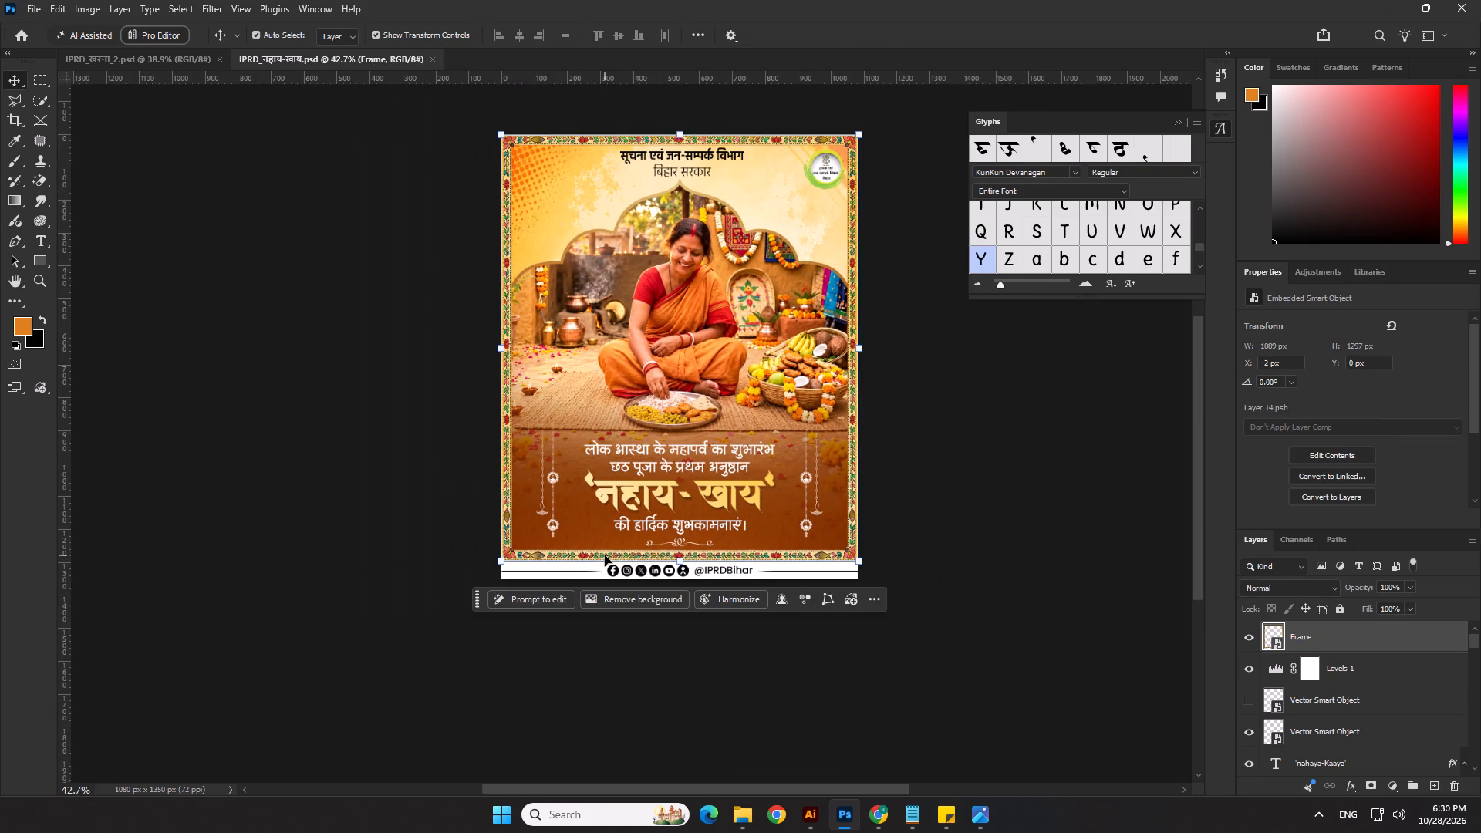
key(ctrl+c)
key(ctrl+c)
click(130, 53)
key(ctrl+v)
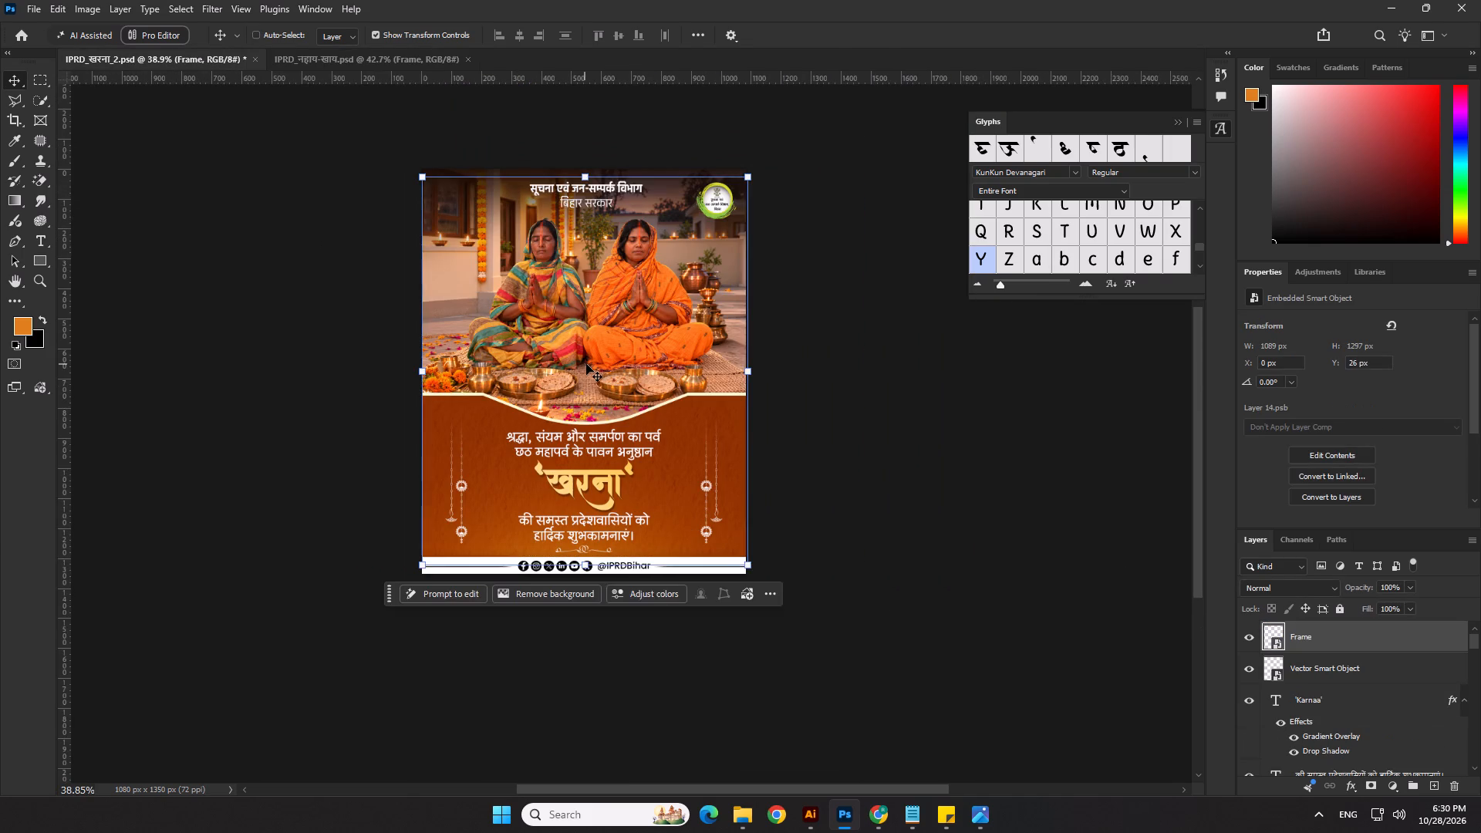
Set alignment to Canvas and align the Frame layer with the top edge of the खरना poster.
click(710, 113)
click(708, 179)
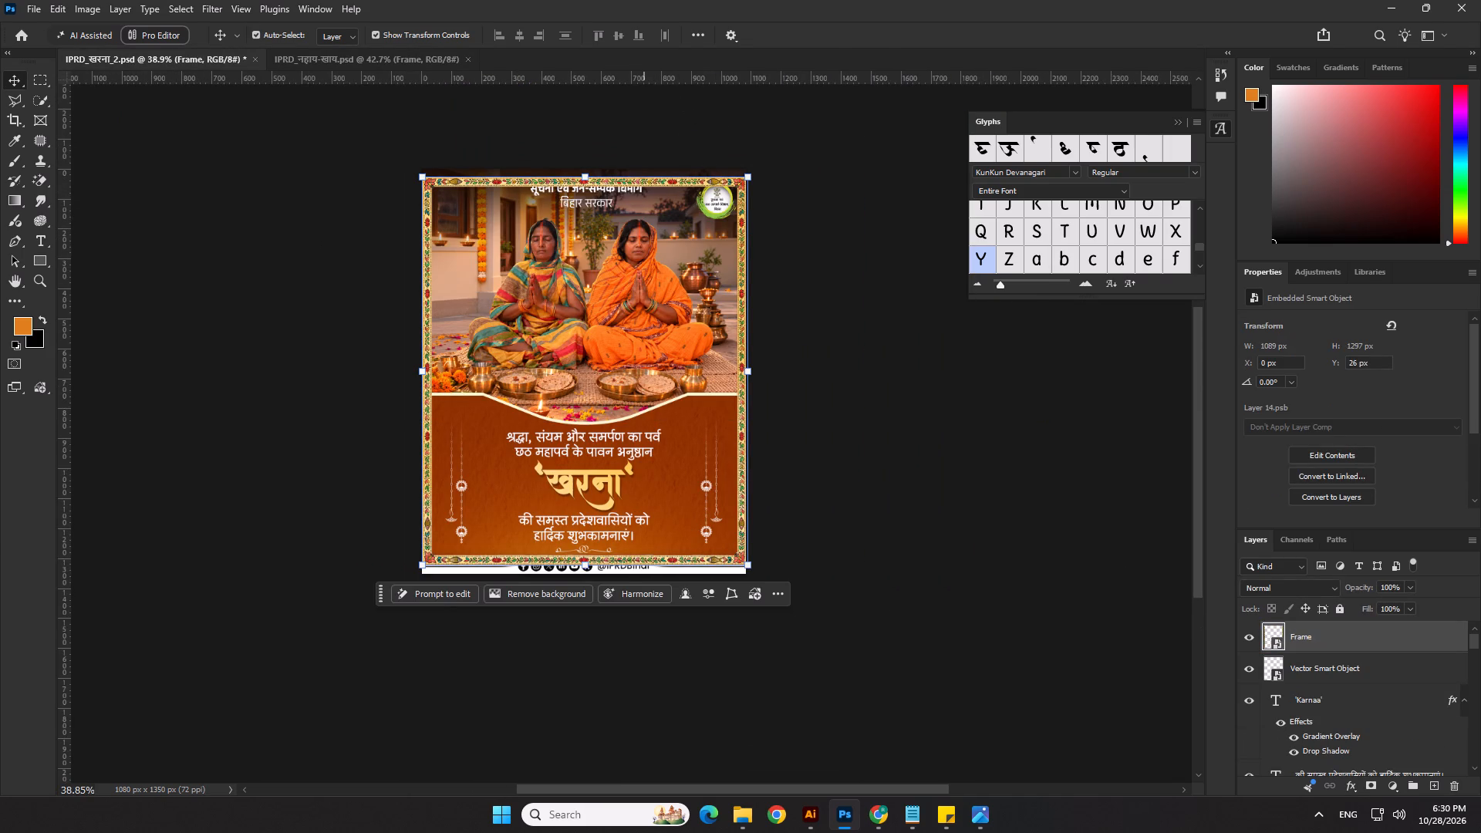
click(694, 32)
click(737, 173)
click(739, 205)
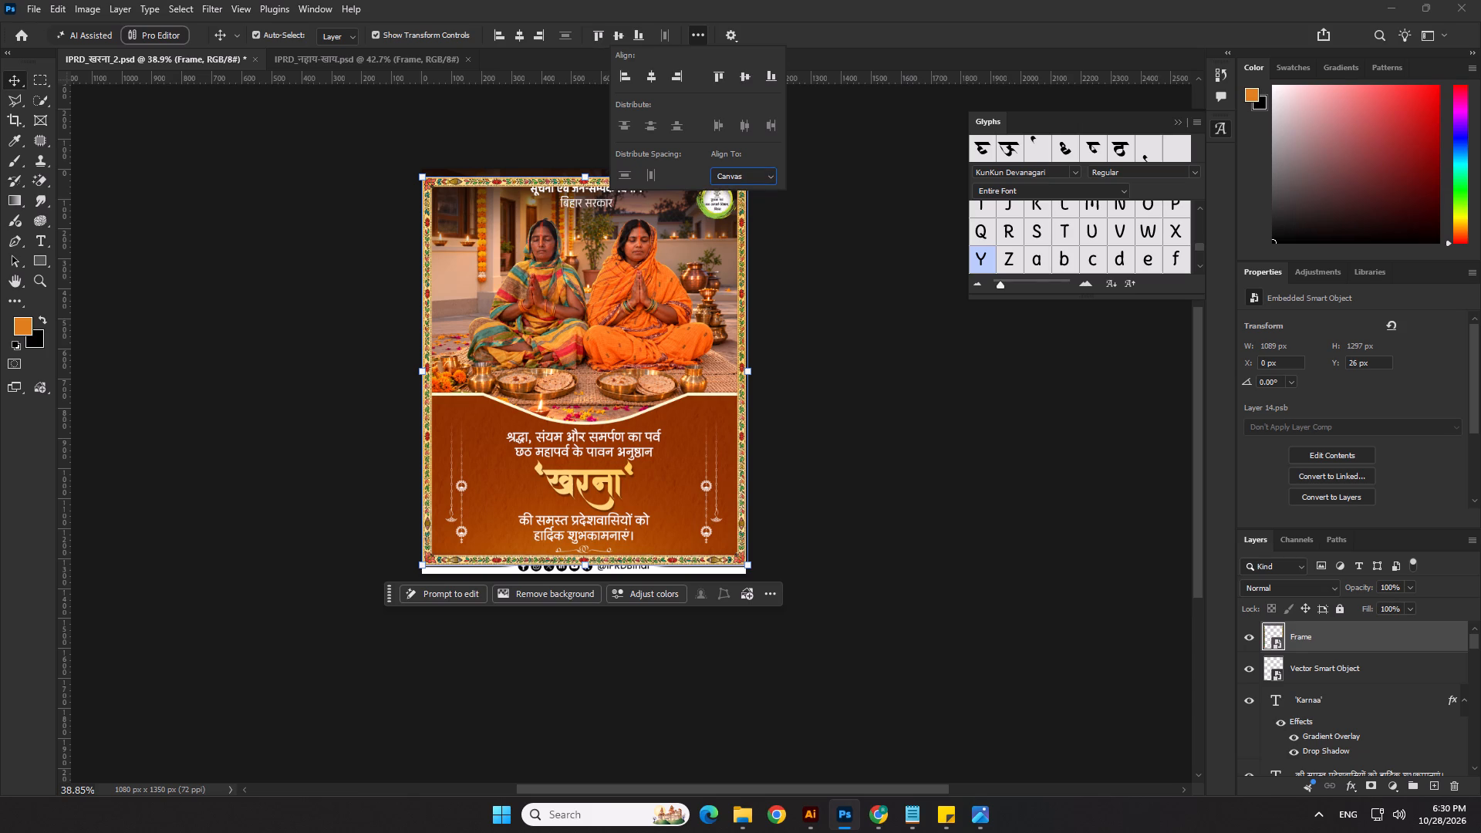
click(599, 33)
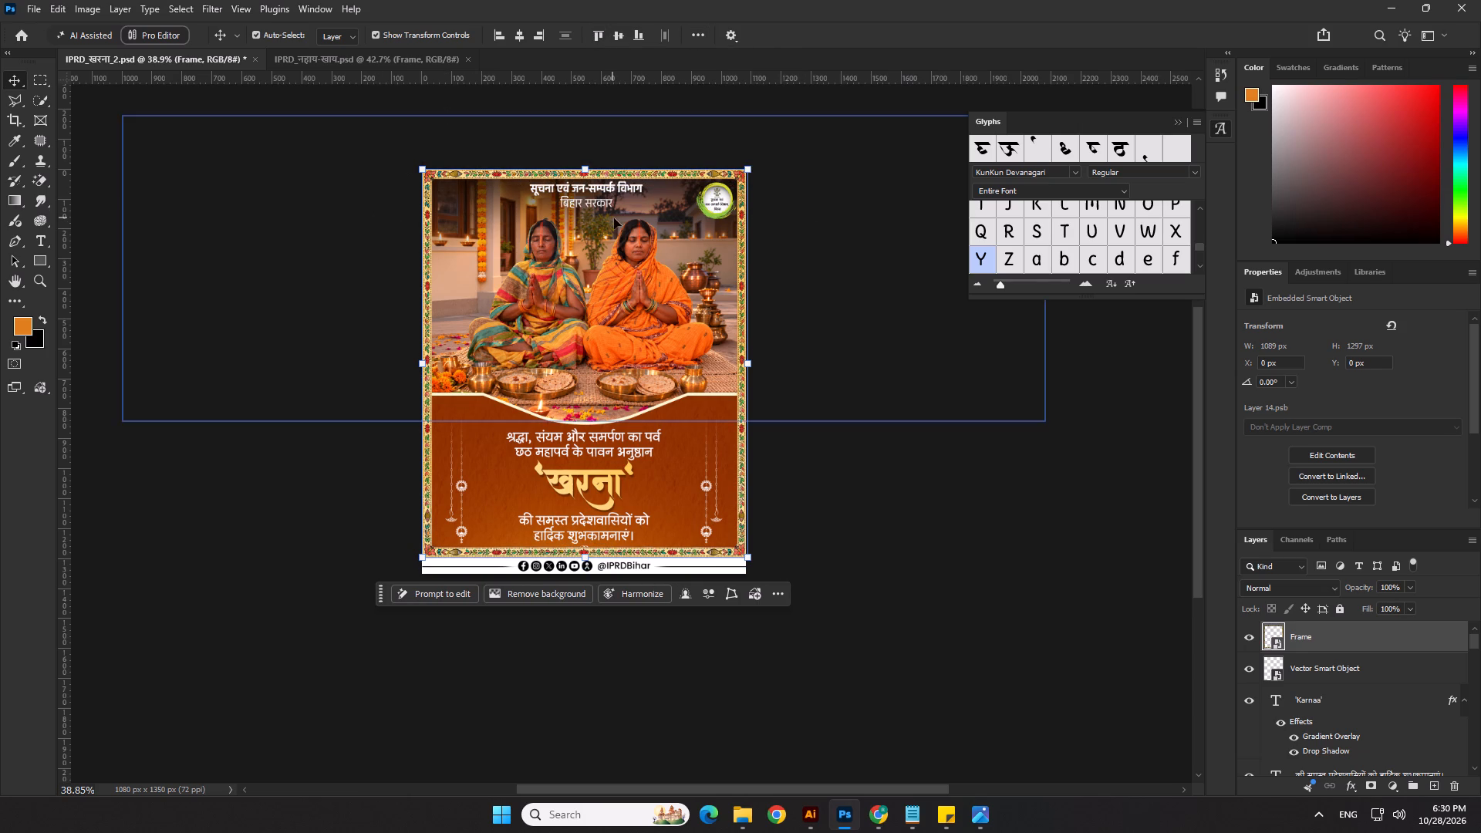
Nudge the Frame layer left to X -2 px, checking its fit at both side edges of the खरना poster.
scroll(614, 218, up, 6)
click(214, 288)
scroll(305, 307, up, 6)
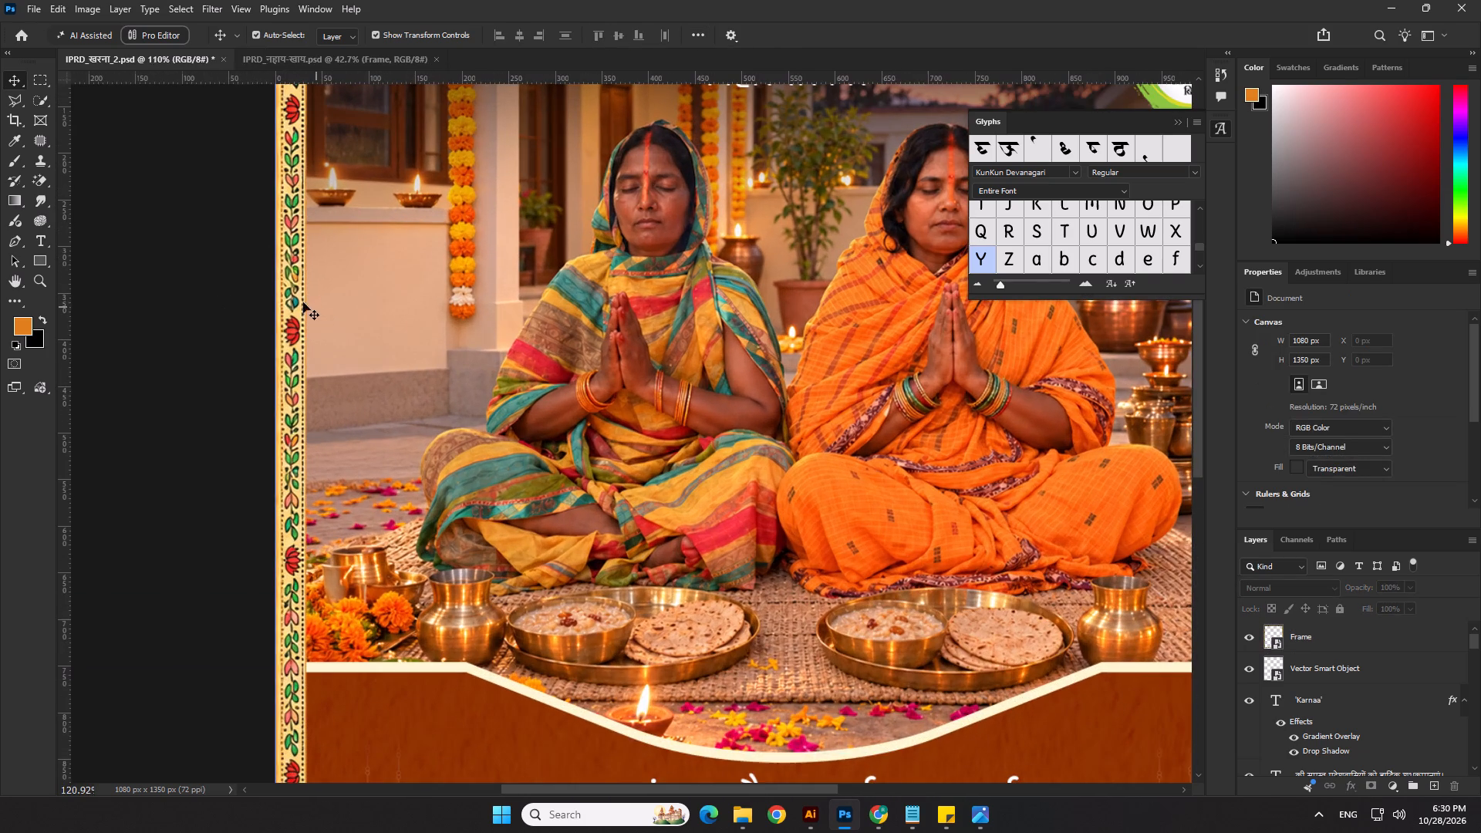
click(289, 298)
key(Left)
click(214, 311)
scroll(214, 311, down, 6)
scroll(294, 293, down, 4)
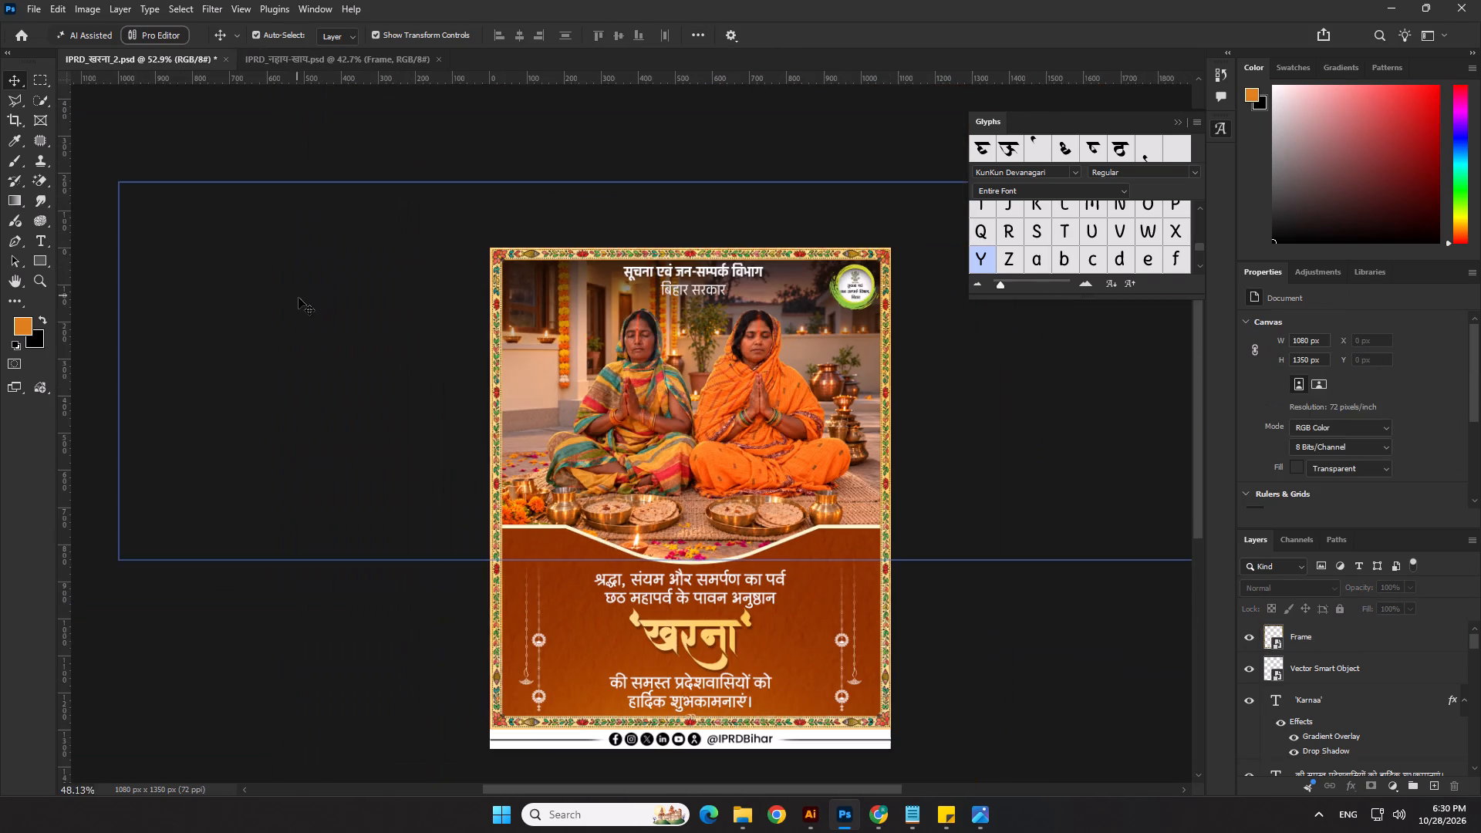
scroll(794, 413, up, 10)
click(1010, 398)
click(936, 400)
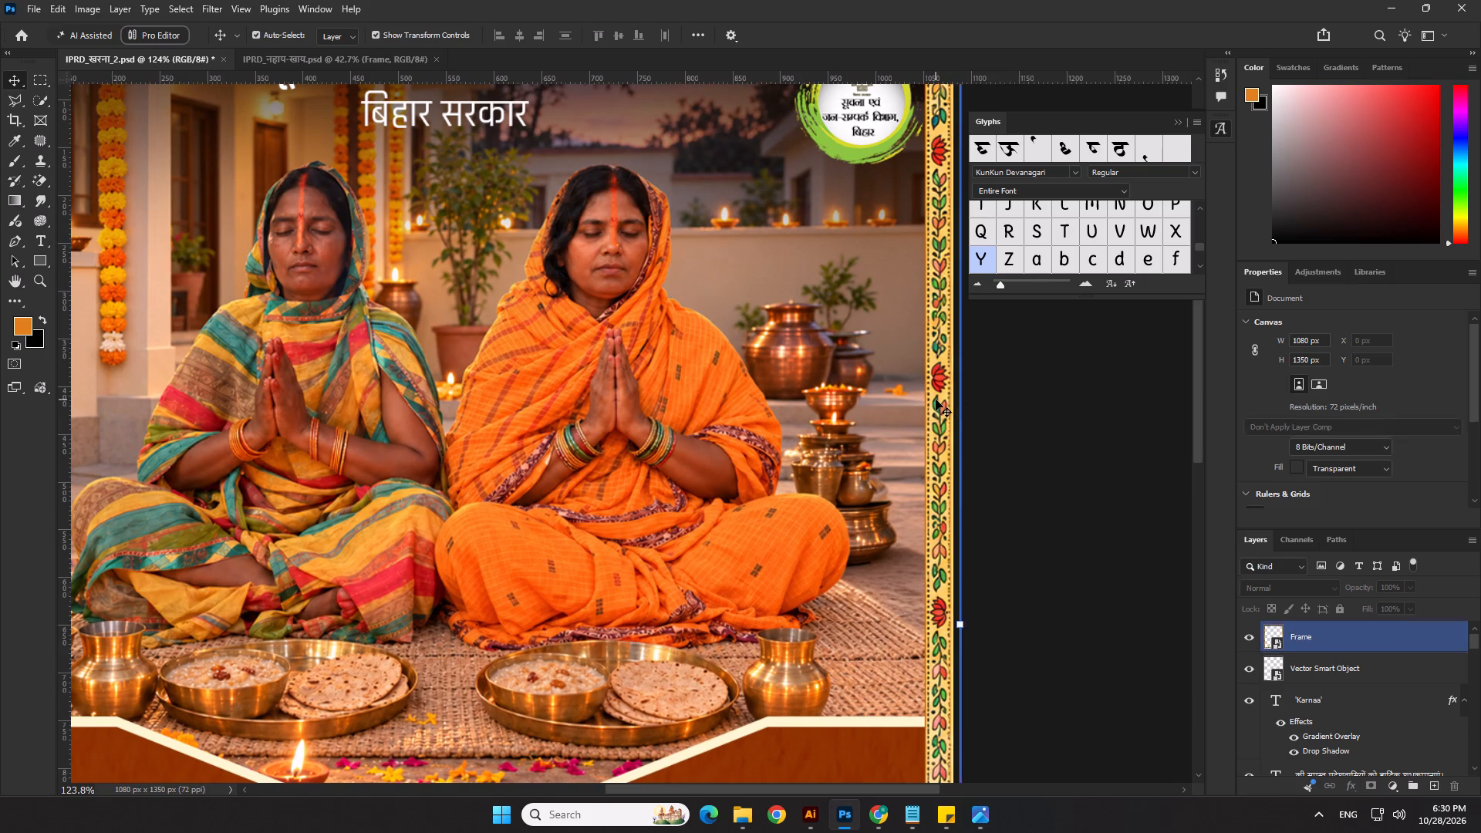
key(Left)
click(1004, 410)
scroll(904, 391, down, 10)
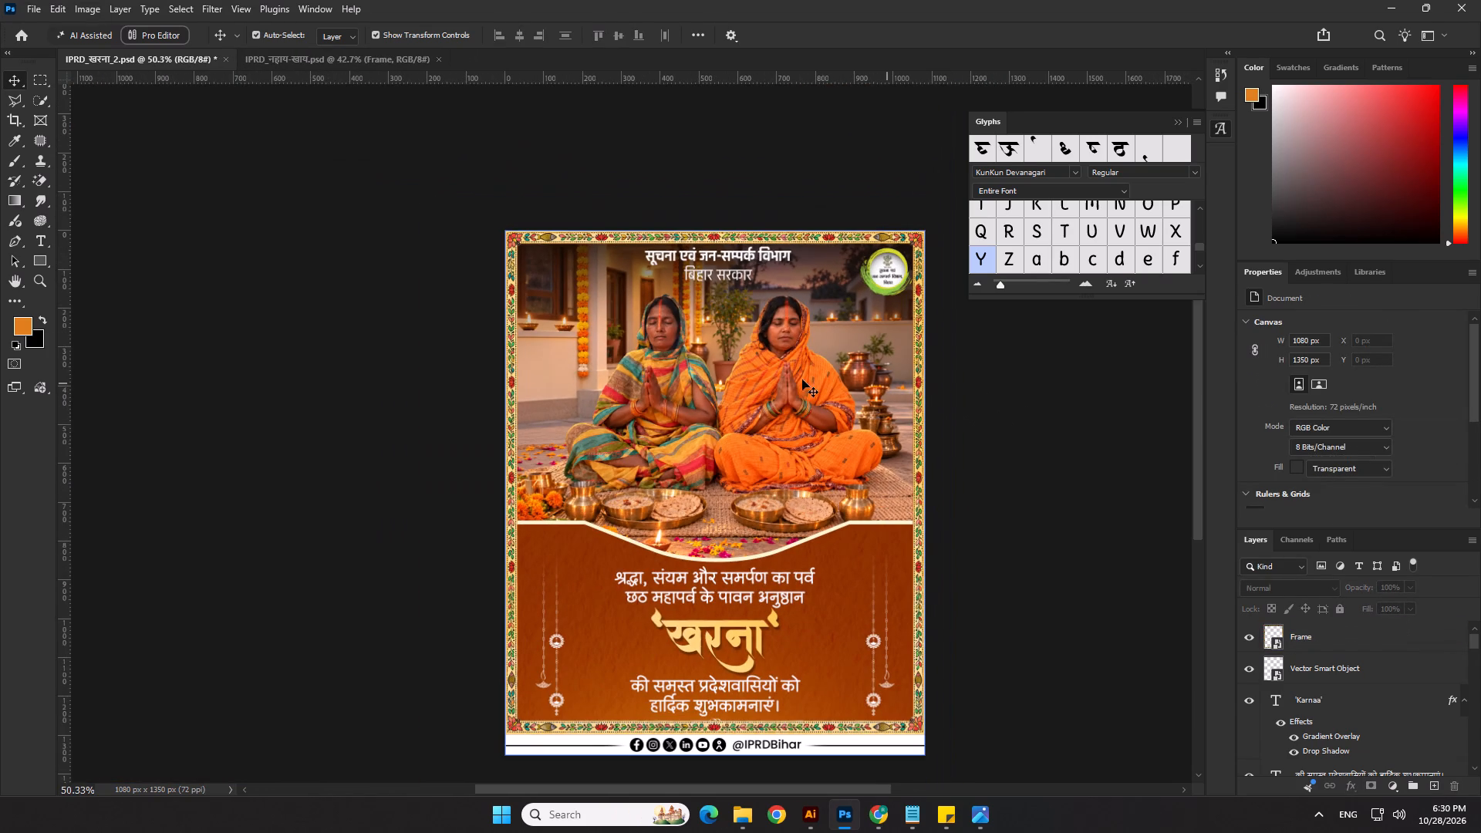
Align the Frame layer with the canvas's top edge again and deselect it.
click(653, 240)
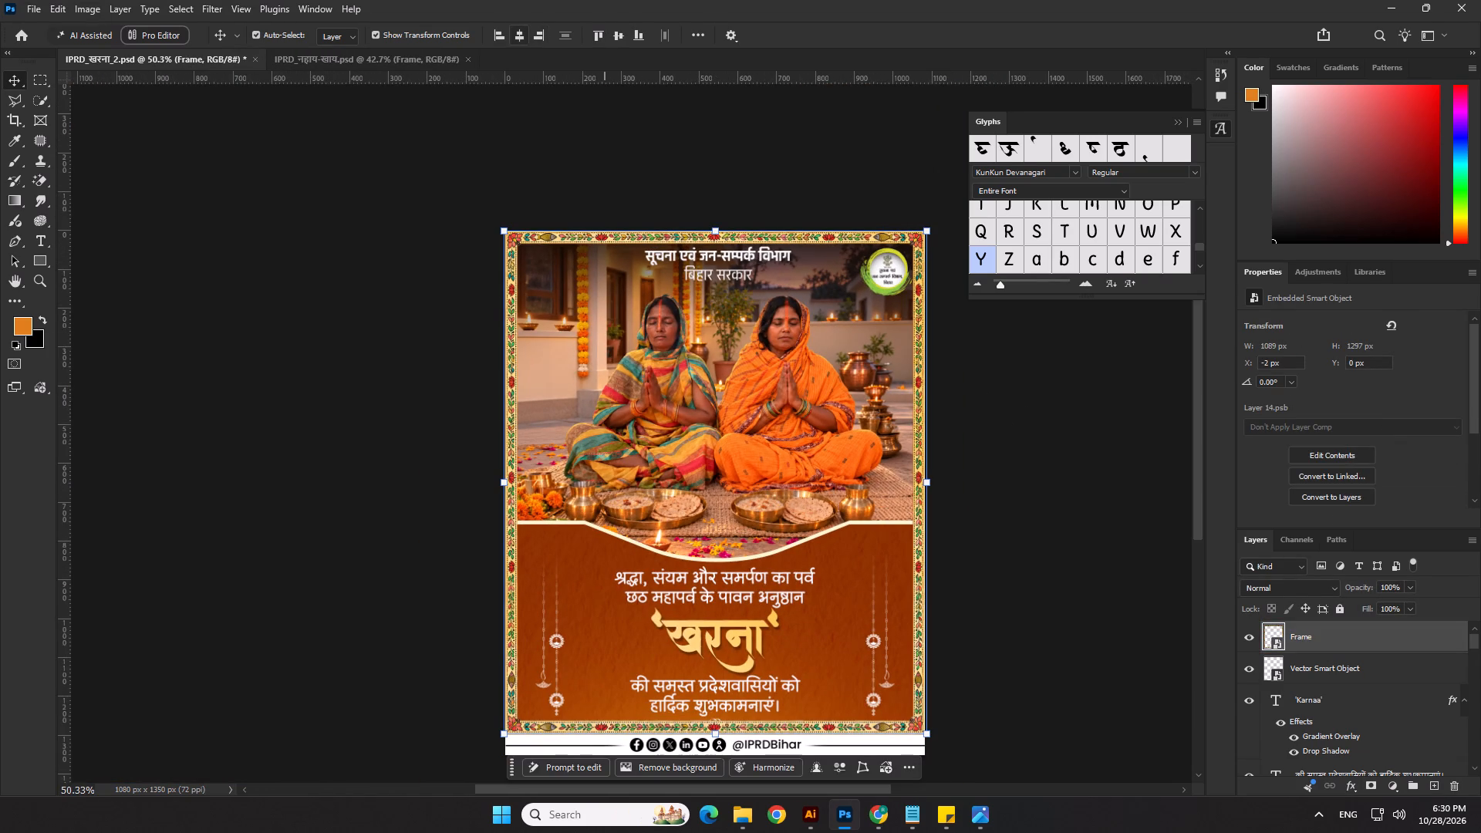
click(593, 40)
click(594, 171)
scroll(645, 179, down, 2)
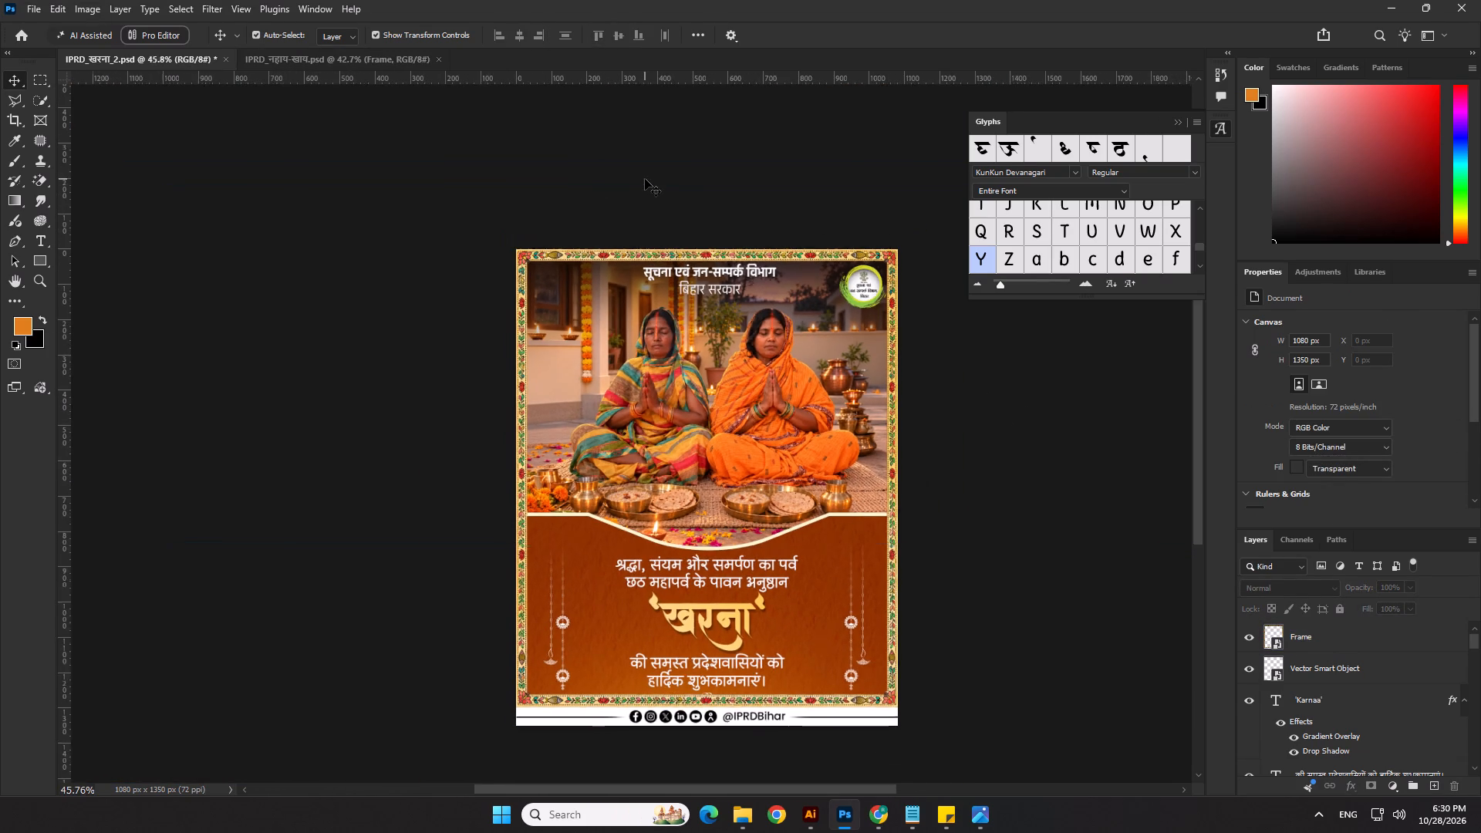
Set the two-line greeting text below the 'खरना' title to 44 pt and deselect it.
click(950, 490)
scroll(734, 656, up, 1)
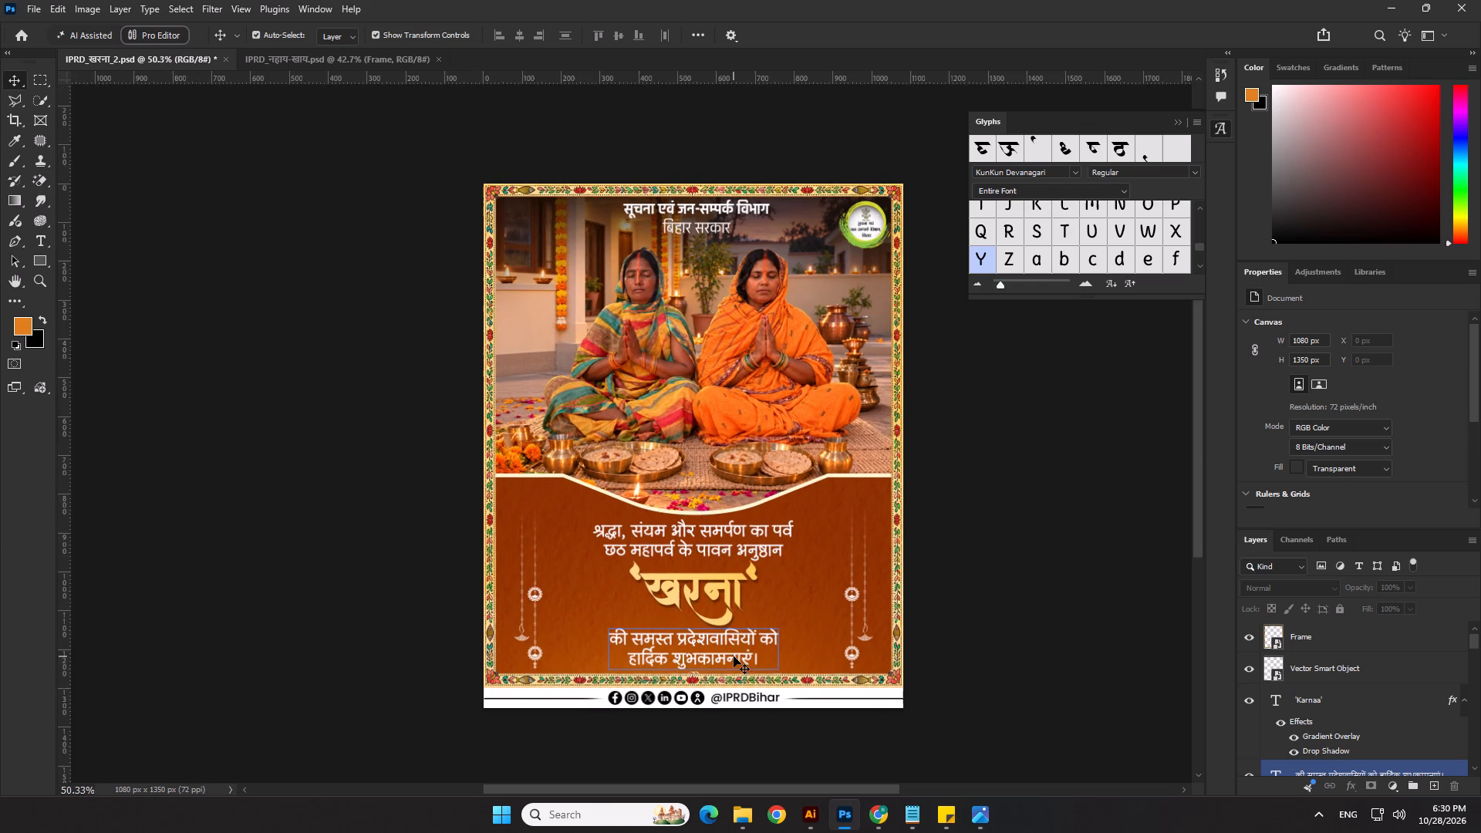
scroll(734, 656, up, 4)
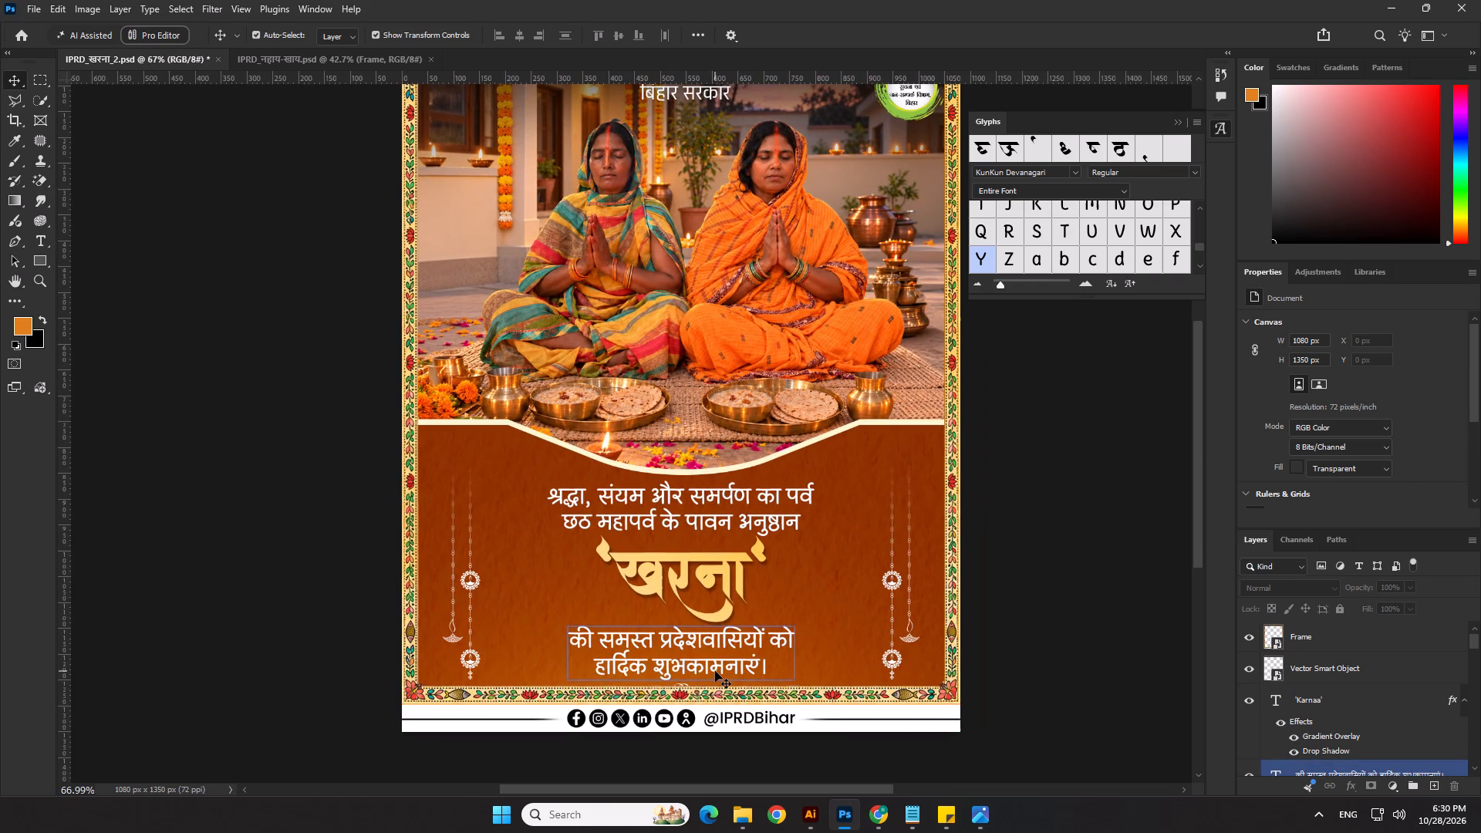
click(715, 671)
click(1277, 403)
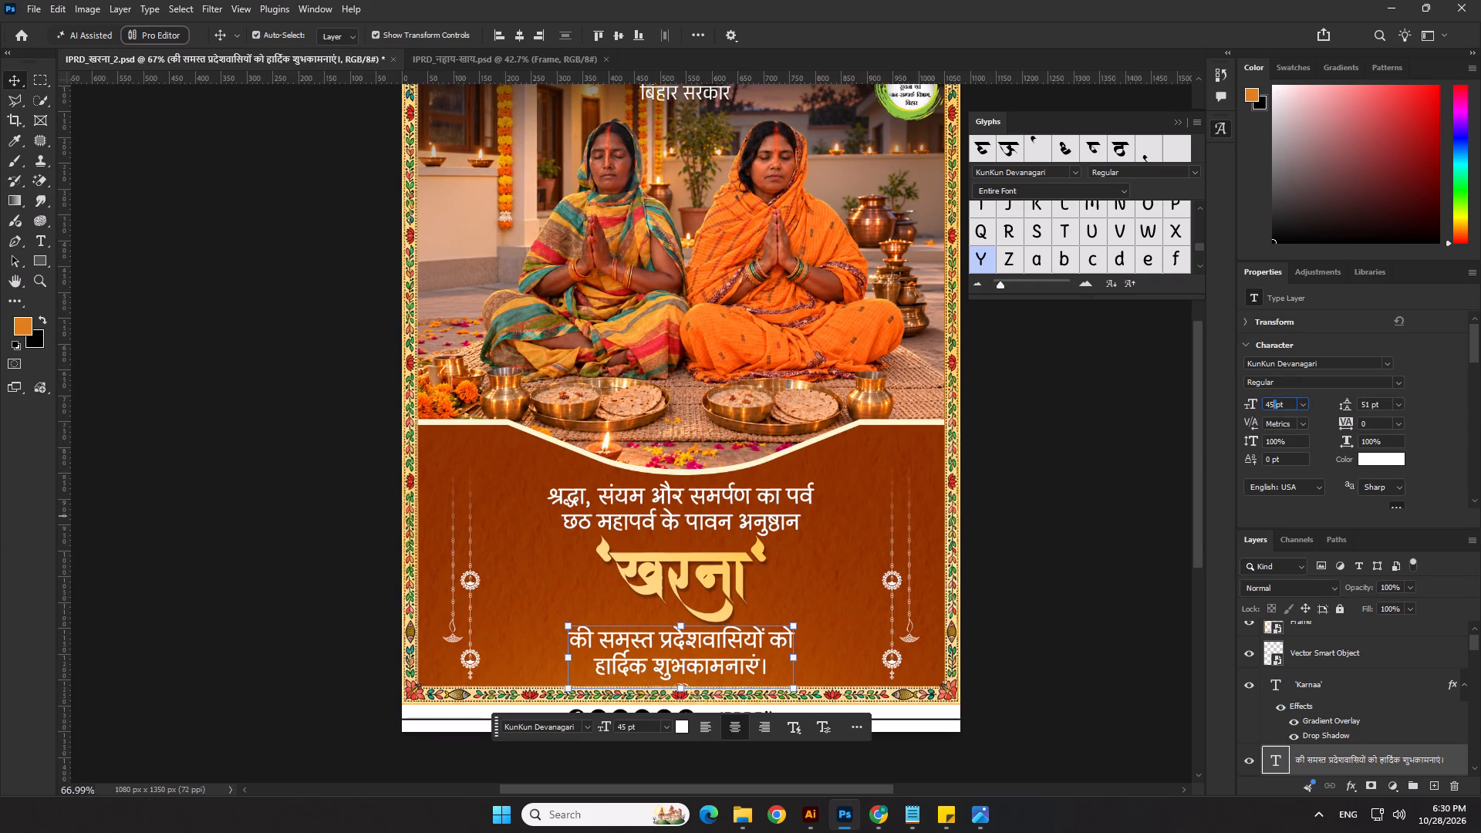
key(4)
key(Return)
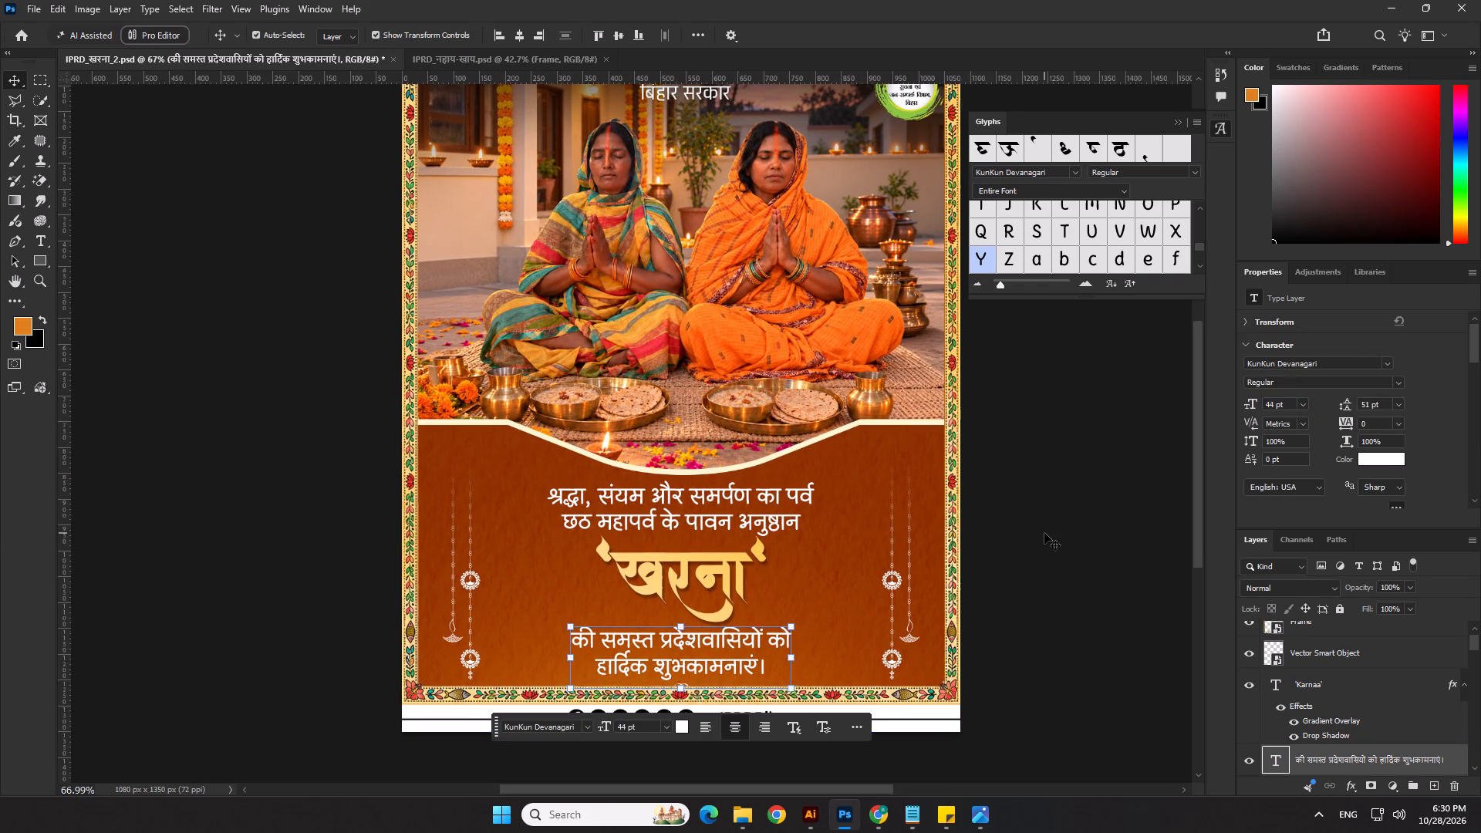
click(1044, 533)
Set both text lines above the 'खरना' title to 44 pt and nudge them up 2 px together.
click(770, 501)
scroll(1147, 508, up, 3)
scroll(720, 551, up, 1)
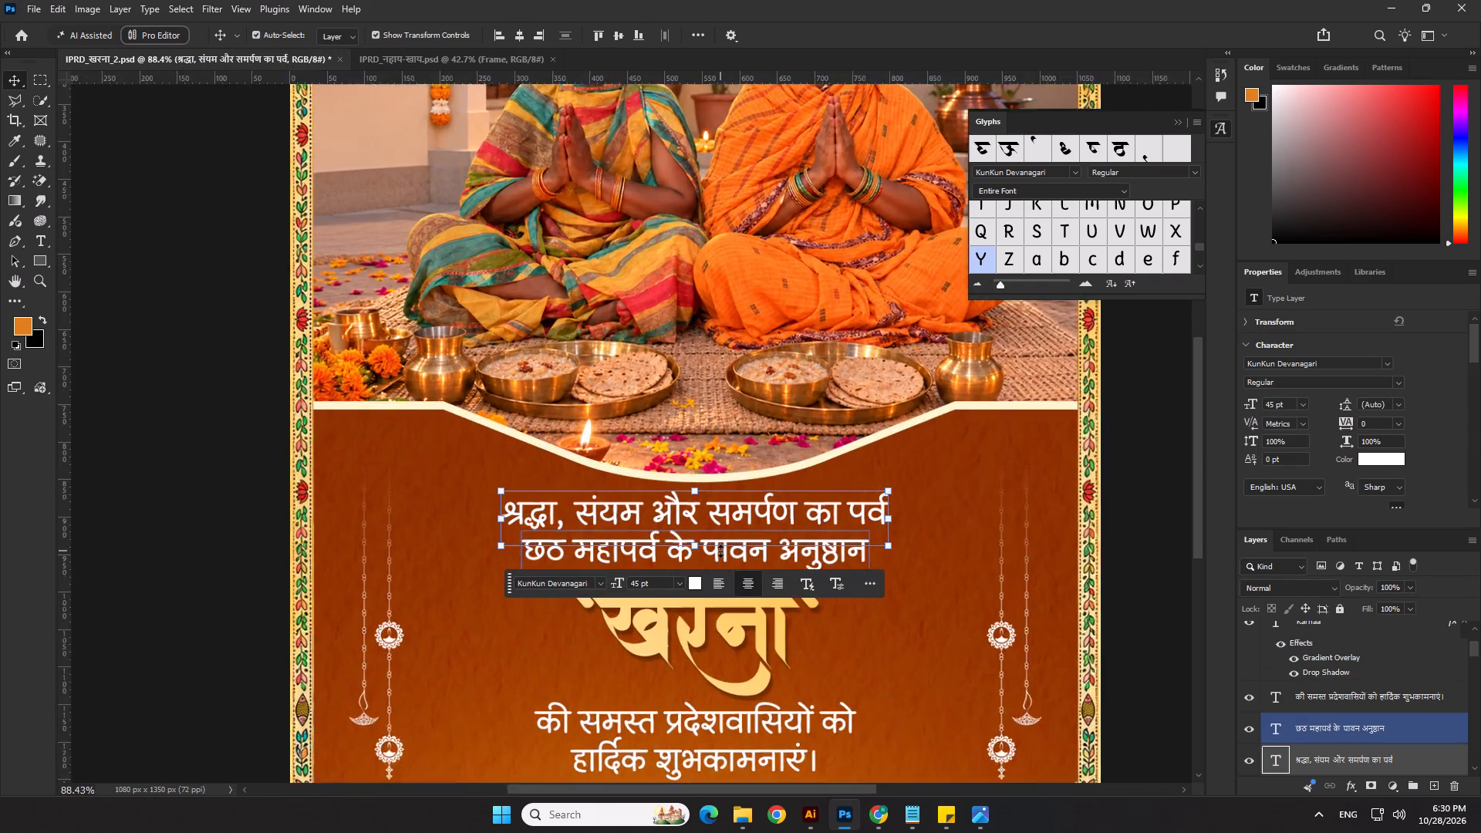
scroll(720, 551, up, 9)
shift+click(958, 575)
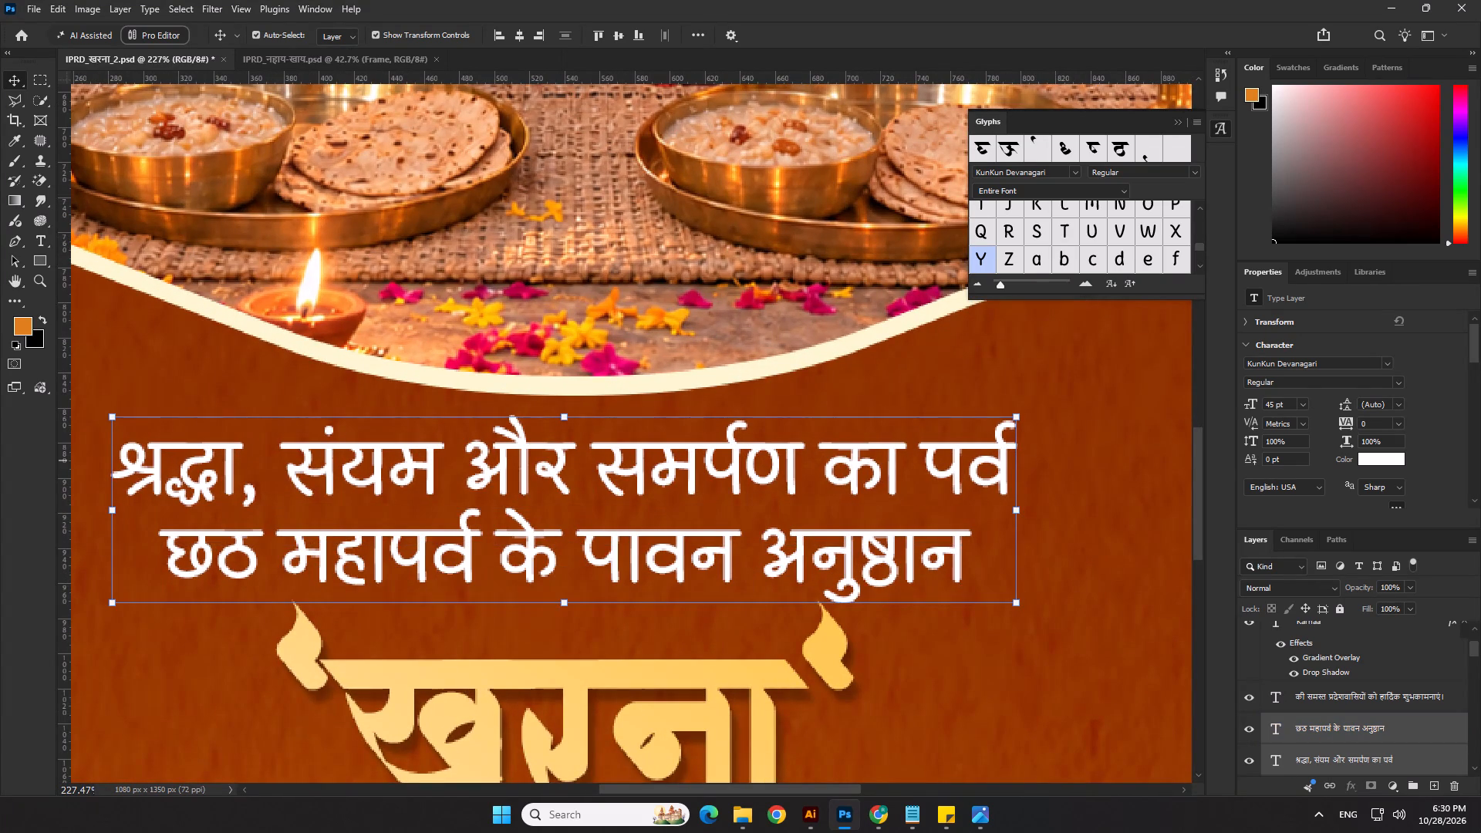
click(1275, 408)
key(4)
key(Return)
scroll(843, 425, down, 9)
key(Up)
key(Up)
scroll(651, 454, down, 3)
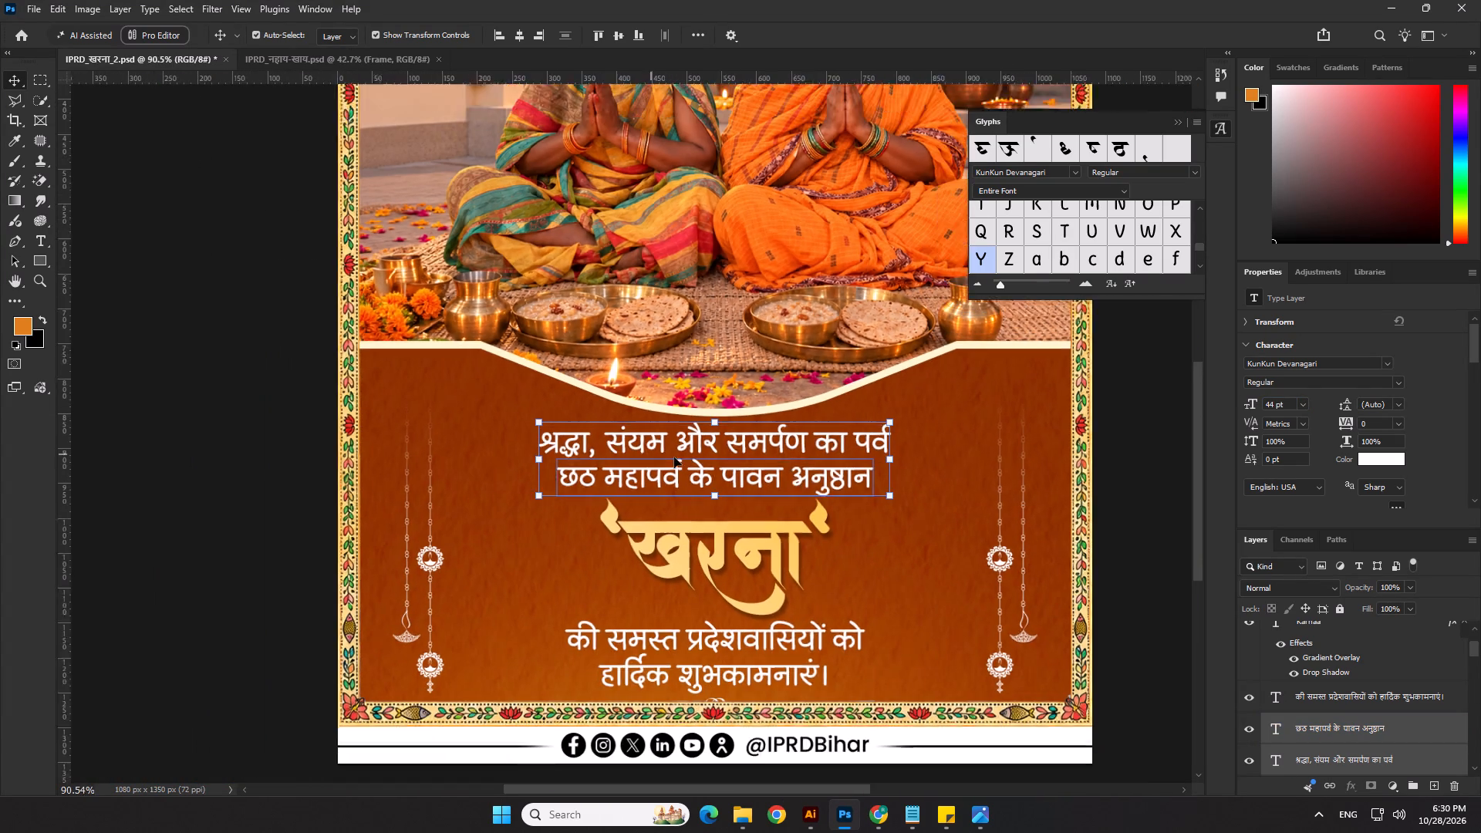
scroll(674, 457, down, 1)
click(1055, 467)
Nudge the 'खरना' title up 1 px and the greeting text below it up 2 px.
click(699, 515)
key(Up)
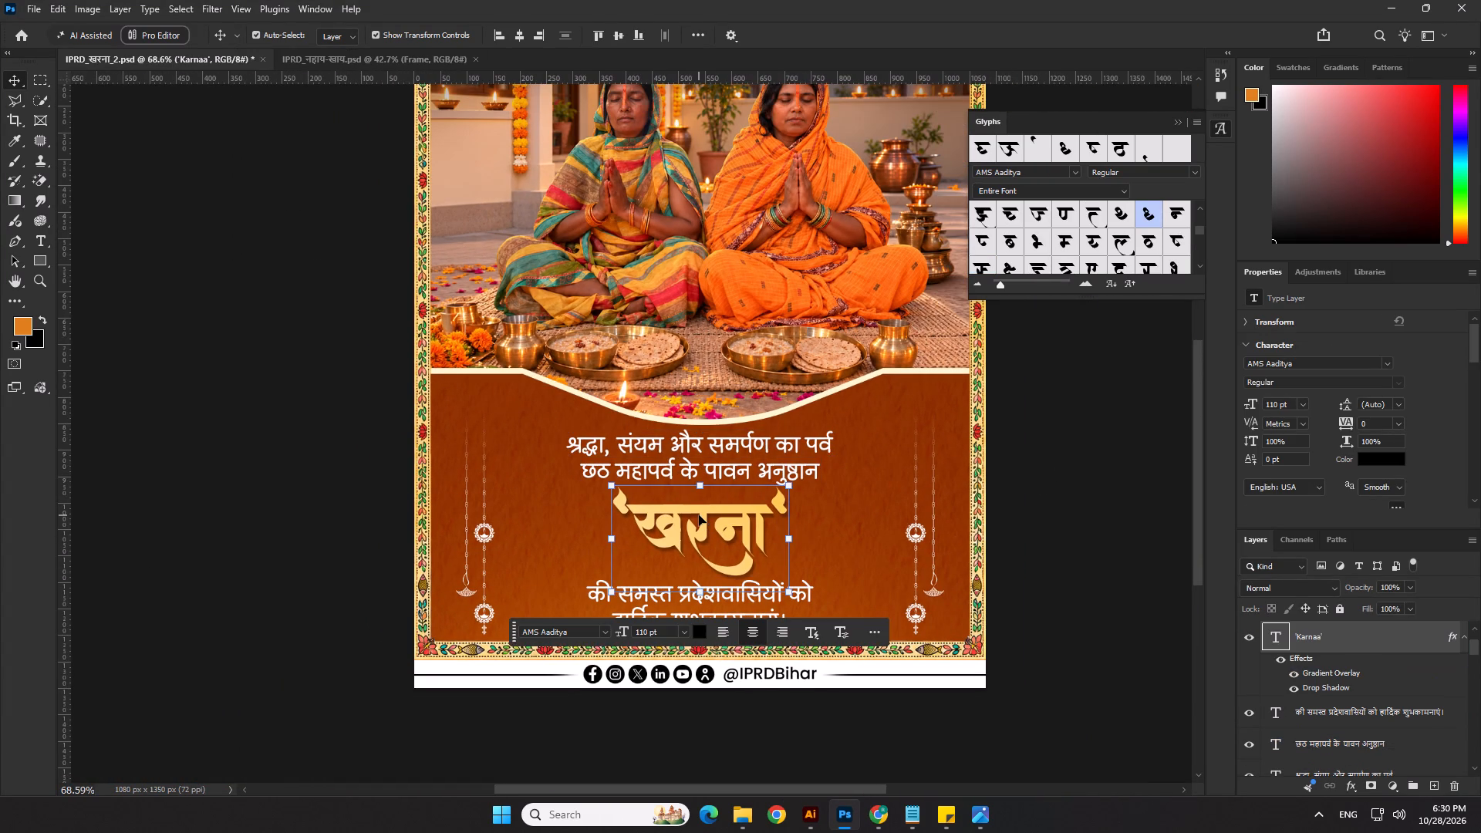
click(1142, 592)
click(767, 596)
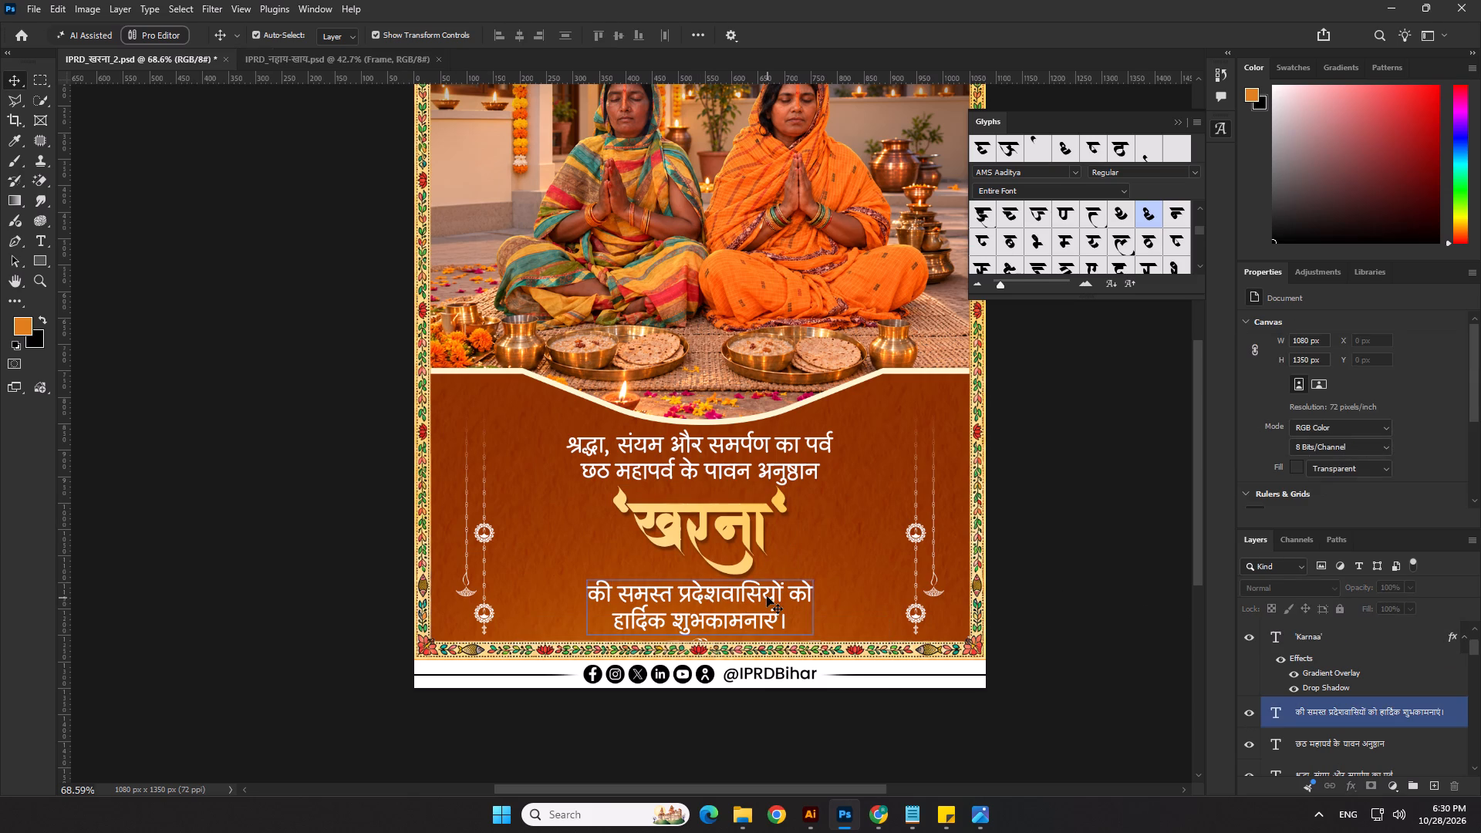
key(Up)
key(Up)
click(1085, 545)
Move the Vector Smart Object ornament below the greeting up to Y 1249 px.
scroll(689, 663, up, 6)
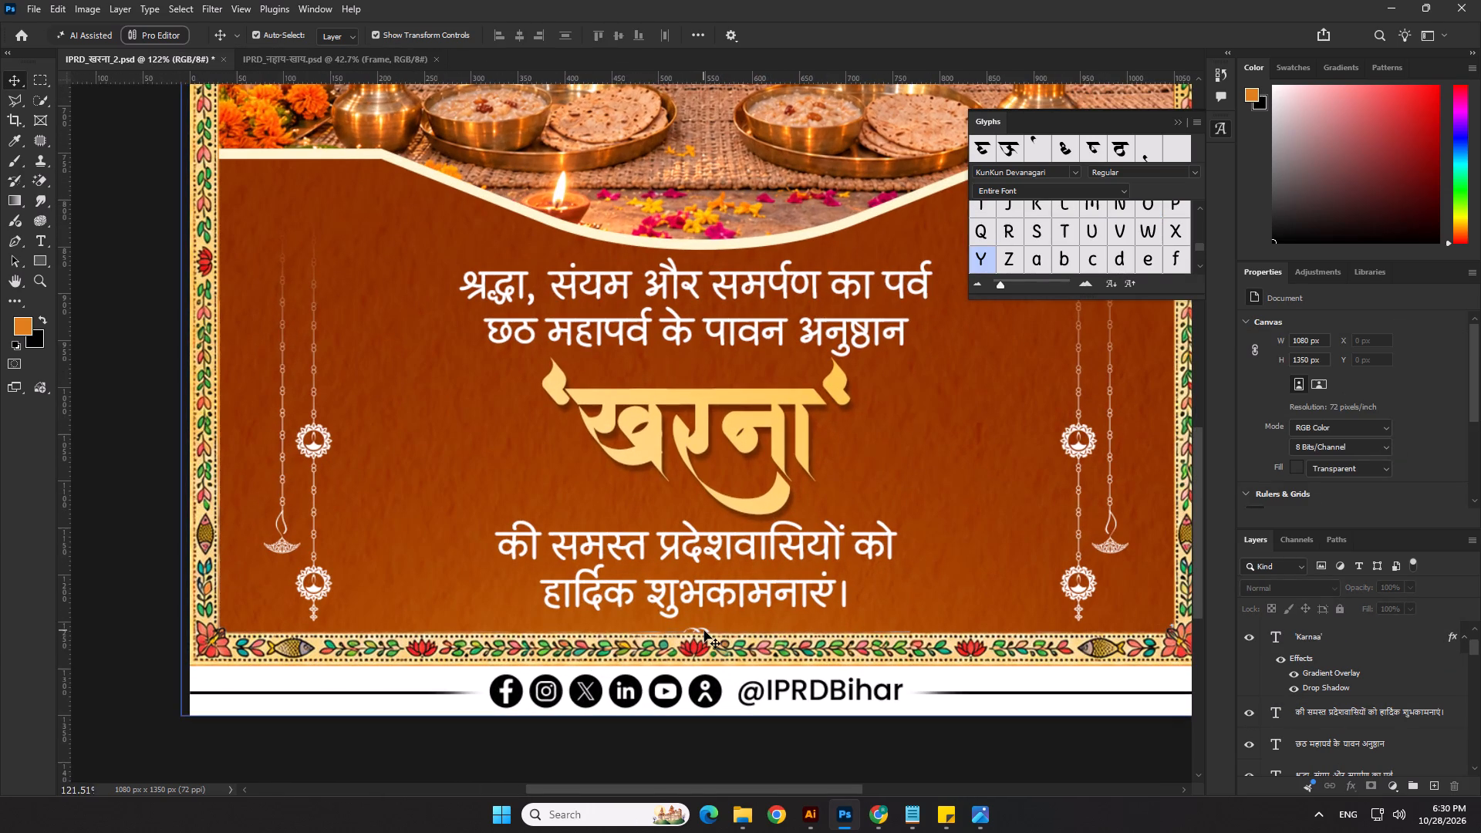
scroll(701, 634, up, 13)
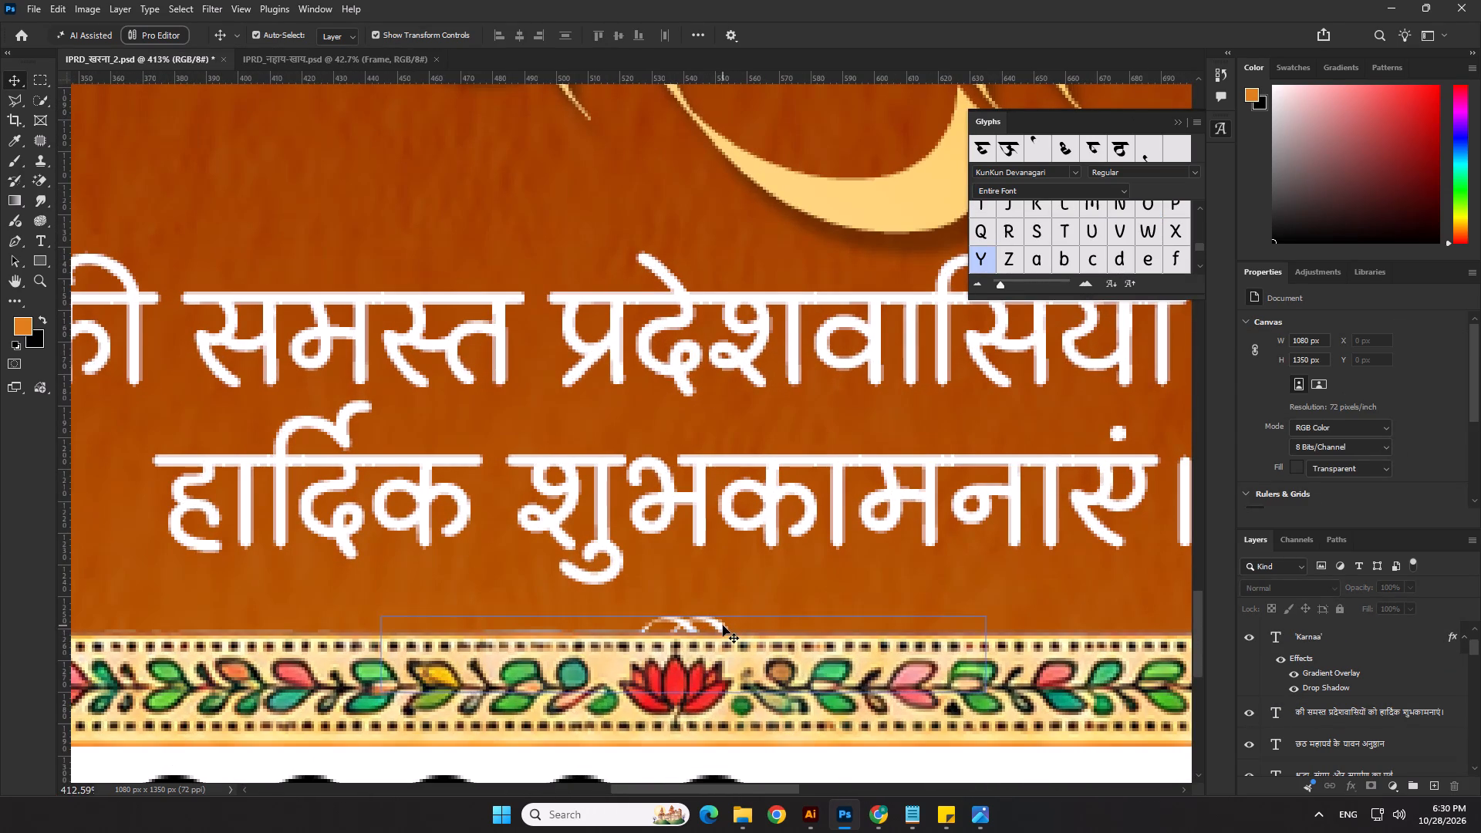
click(723, 626)
scroll(723, 626, down, 4)
key(shift+Up)
scroll(723, 626, down, 9)
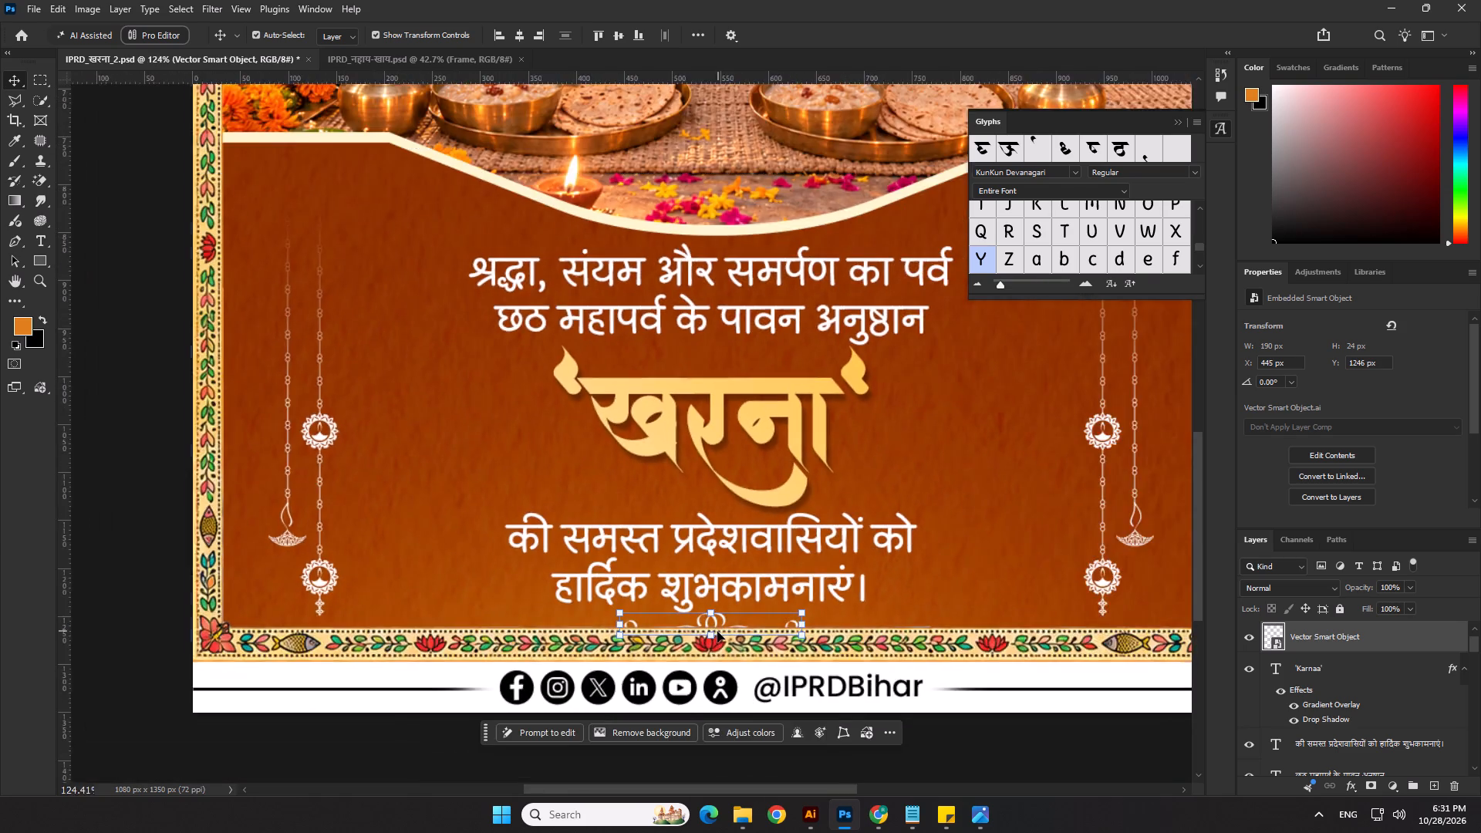
scroll(717, 632, down, 7)
key(Down)
key(Down)
key(Down)
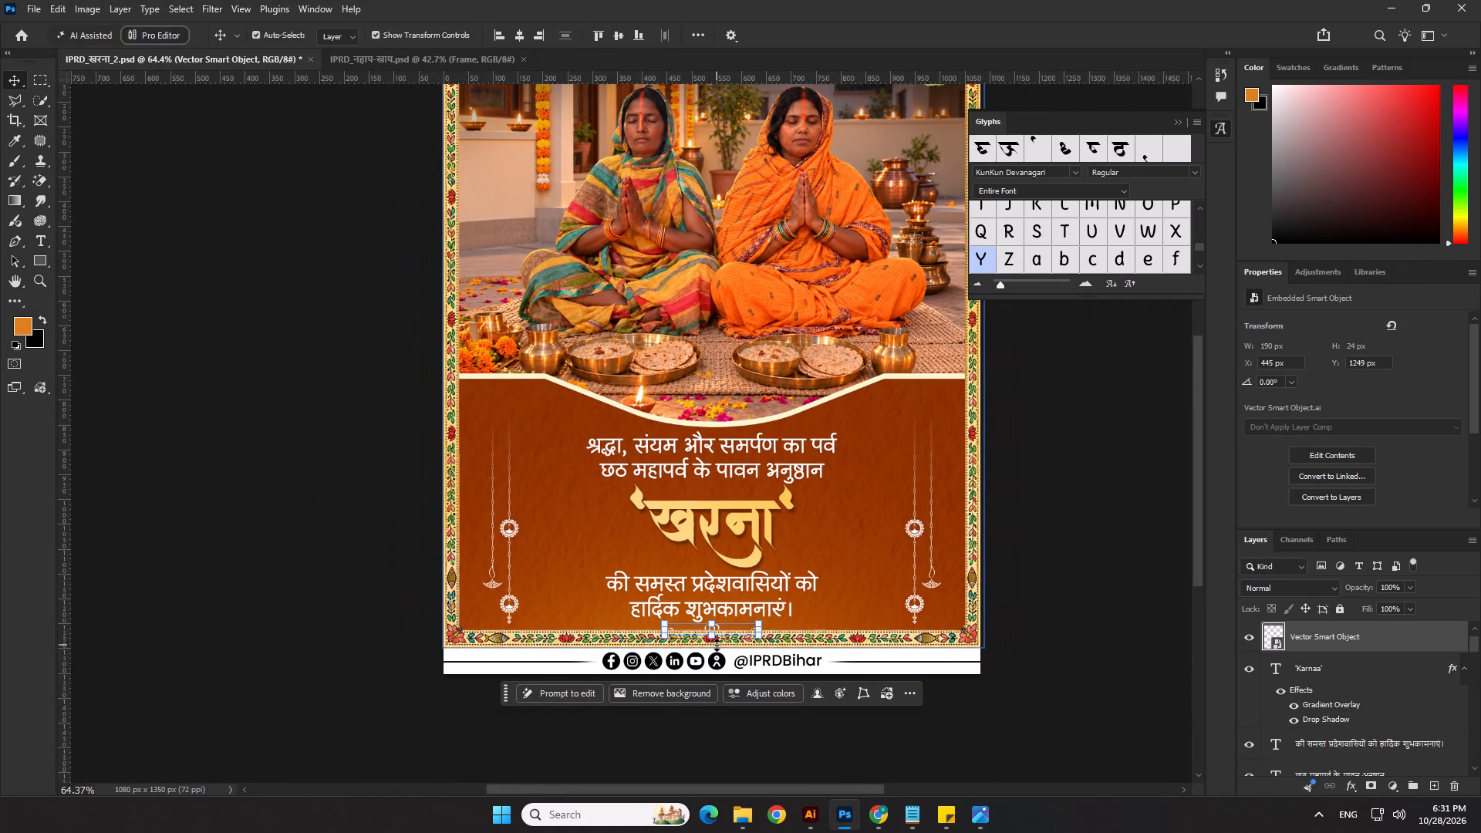
Enlarge the ornament below the greeting downward to about 366 × 45 px, keeping its top edge in place.
drag(714, 647, 714, 656)
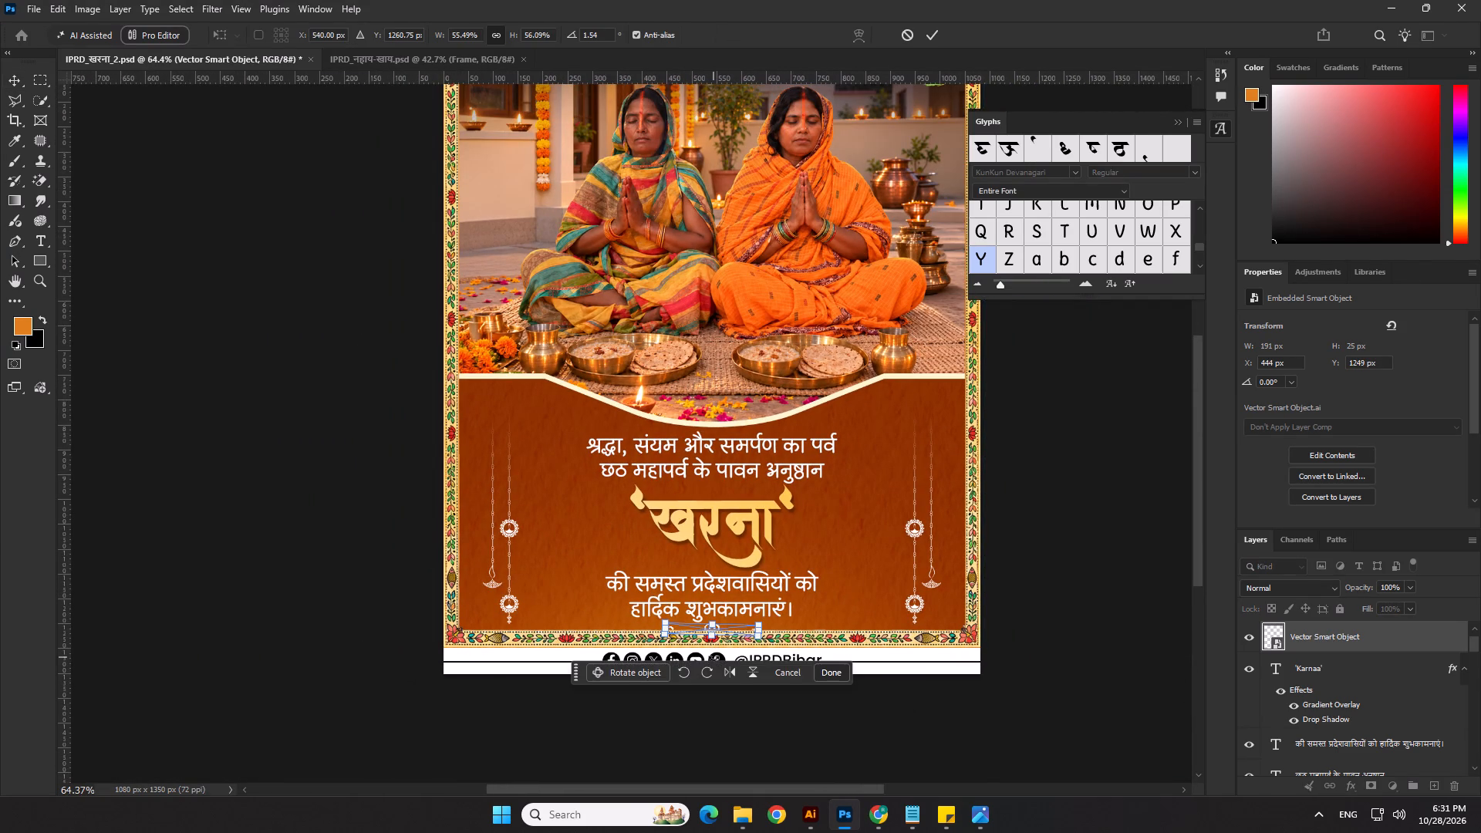
key(ctrl+z)
scroll(712, 644, up, 10)
drag(715, 629, 717, 642)
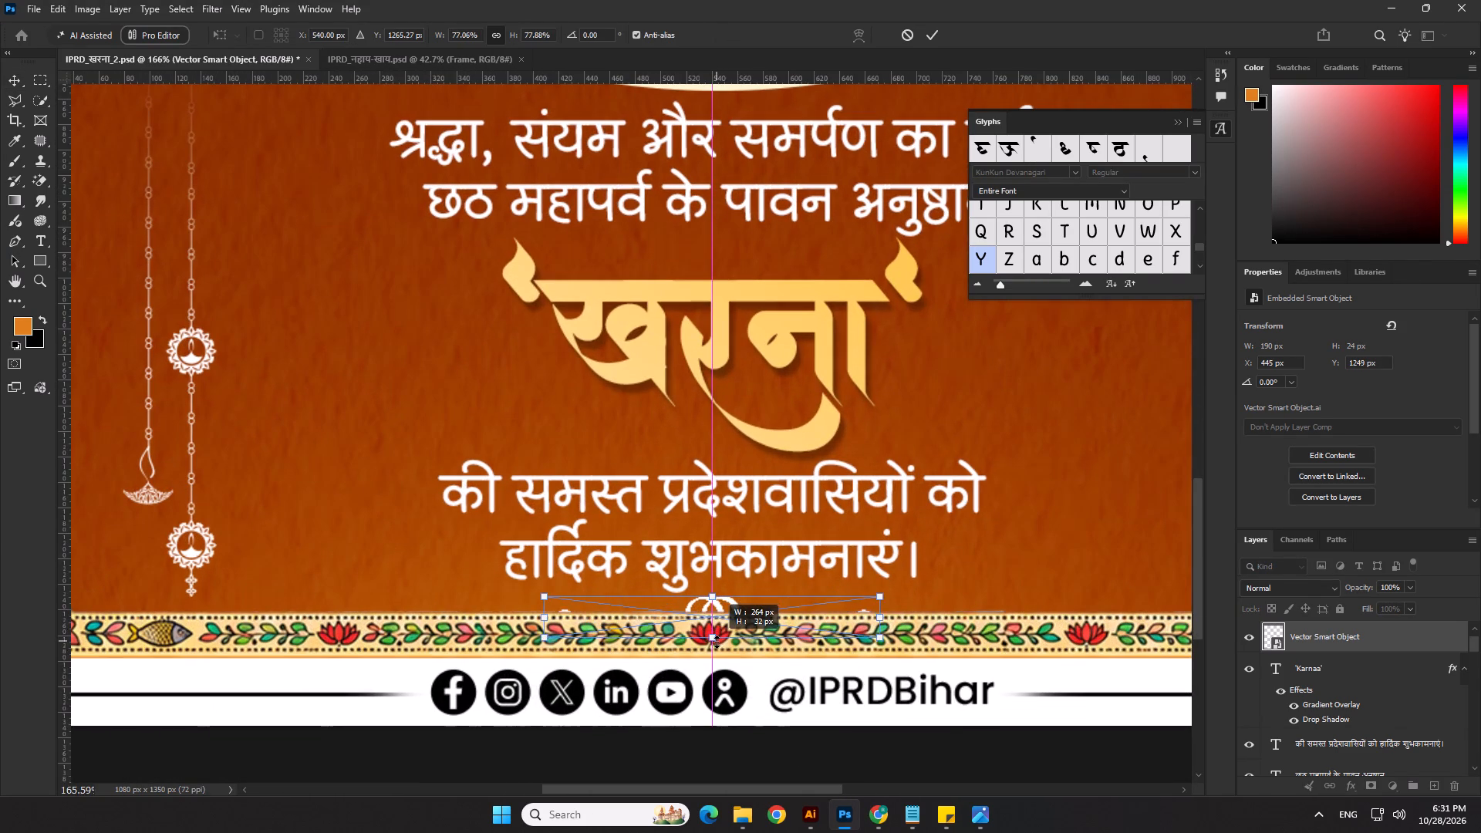
drag(717, 642, 721, 651)
key(Return)
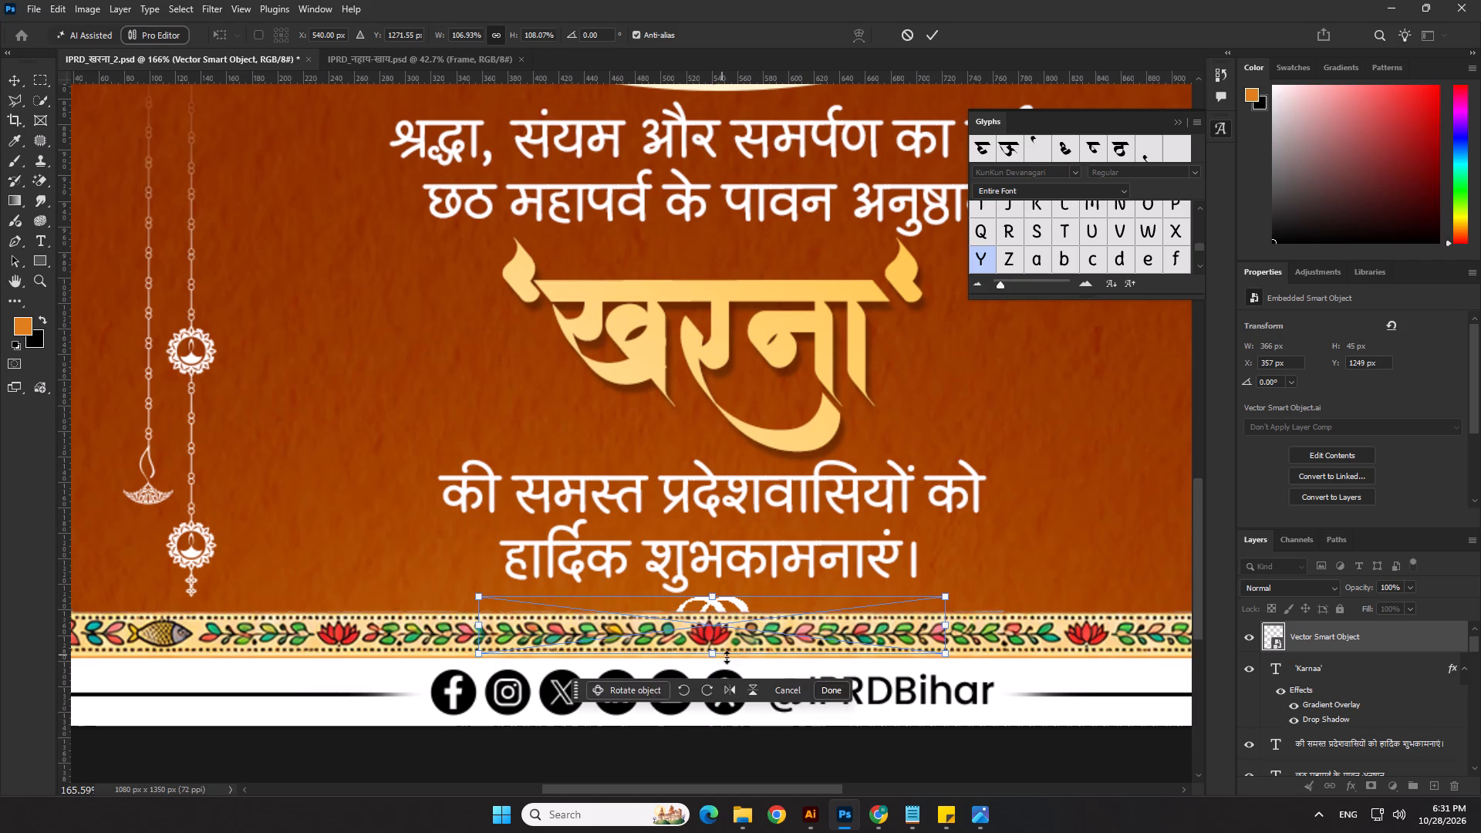
Nudge the greeting text above the ornament up 1 px and deselect everything.
scroll(786, 632, down, 7)
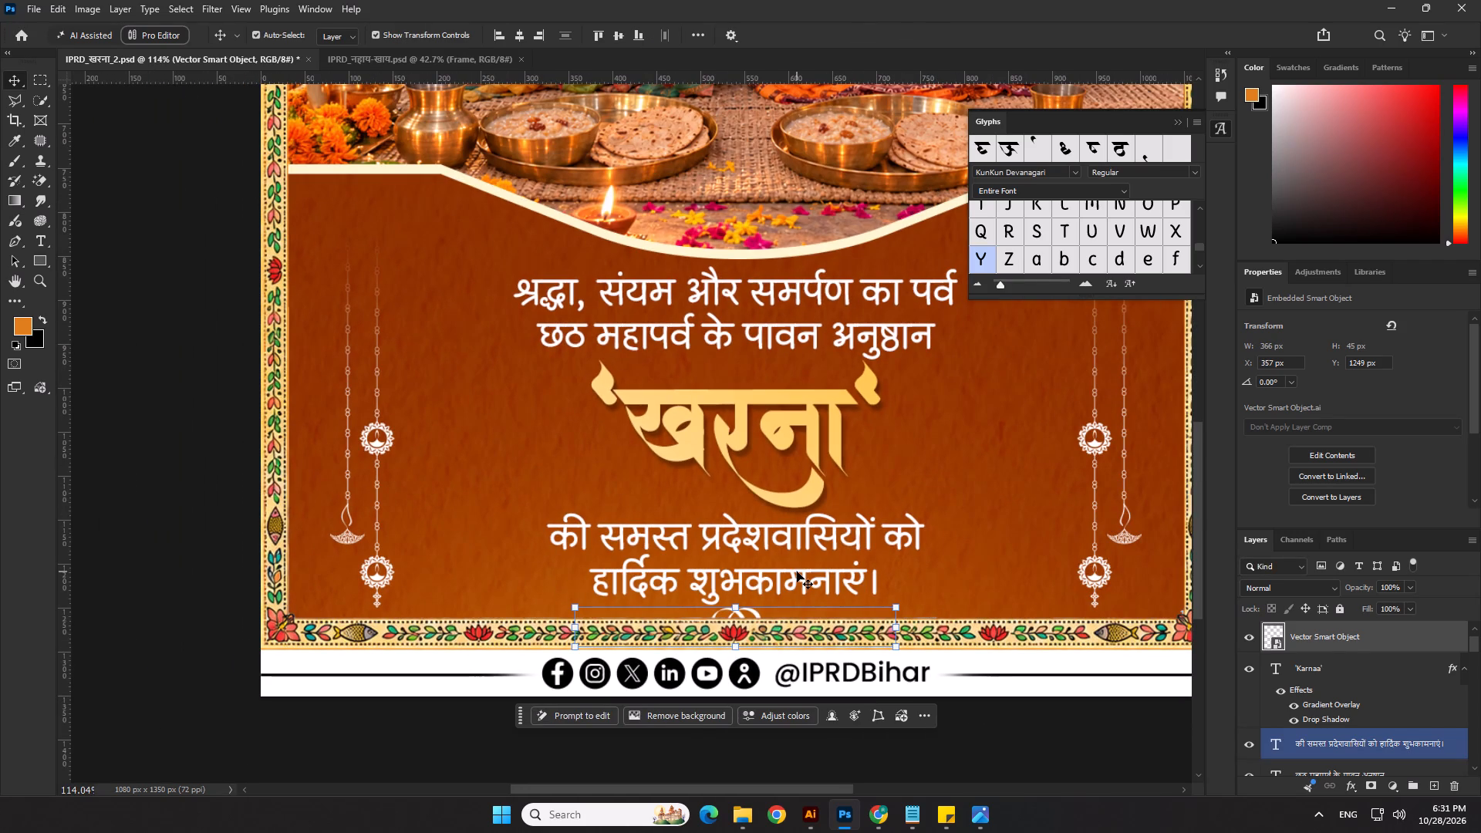
click(794, 584)
key(Up)
scroll(794, 584, down, 4)
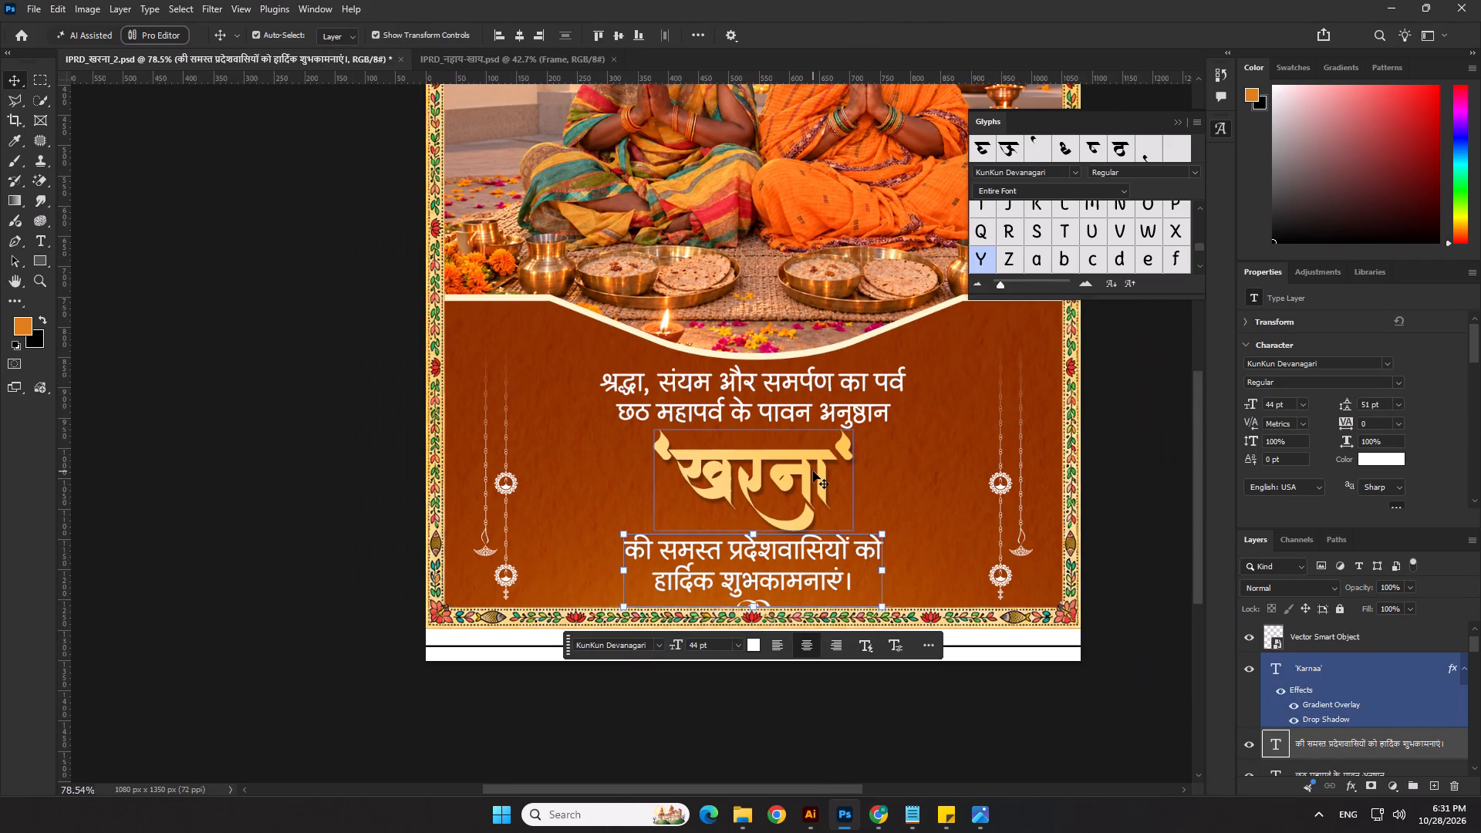
click(813, 471)
scroll(765, 477, down, 4)
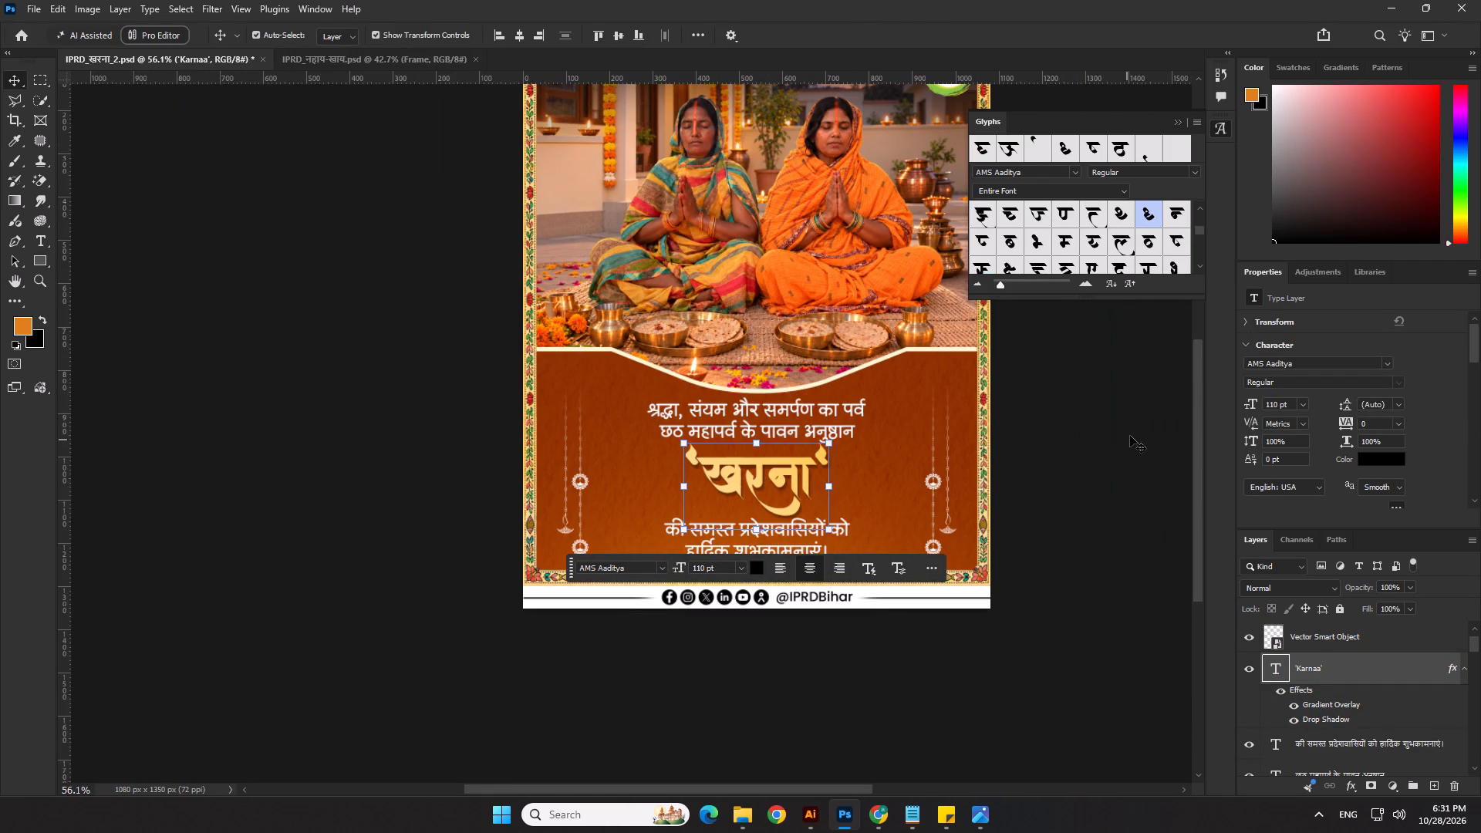
click(1086, 435)
scroll(803, 493, down, 7)
click(986, 454)
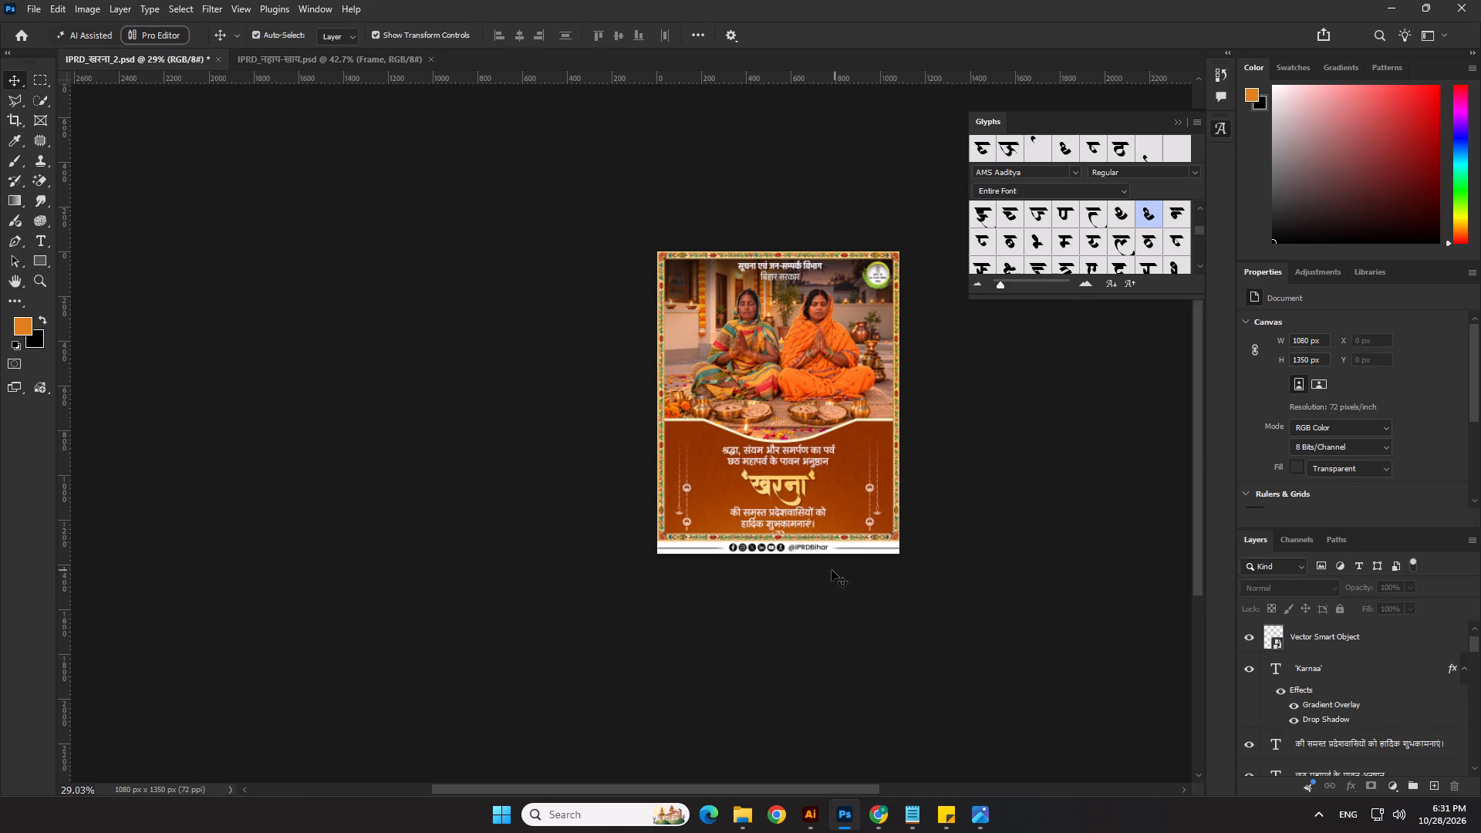
Move the second line, 'छठ महापर्व के पावन अनुष्ठान', up a net 1 px toward the line above it.
scroll(785, 558, up, 10)
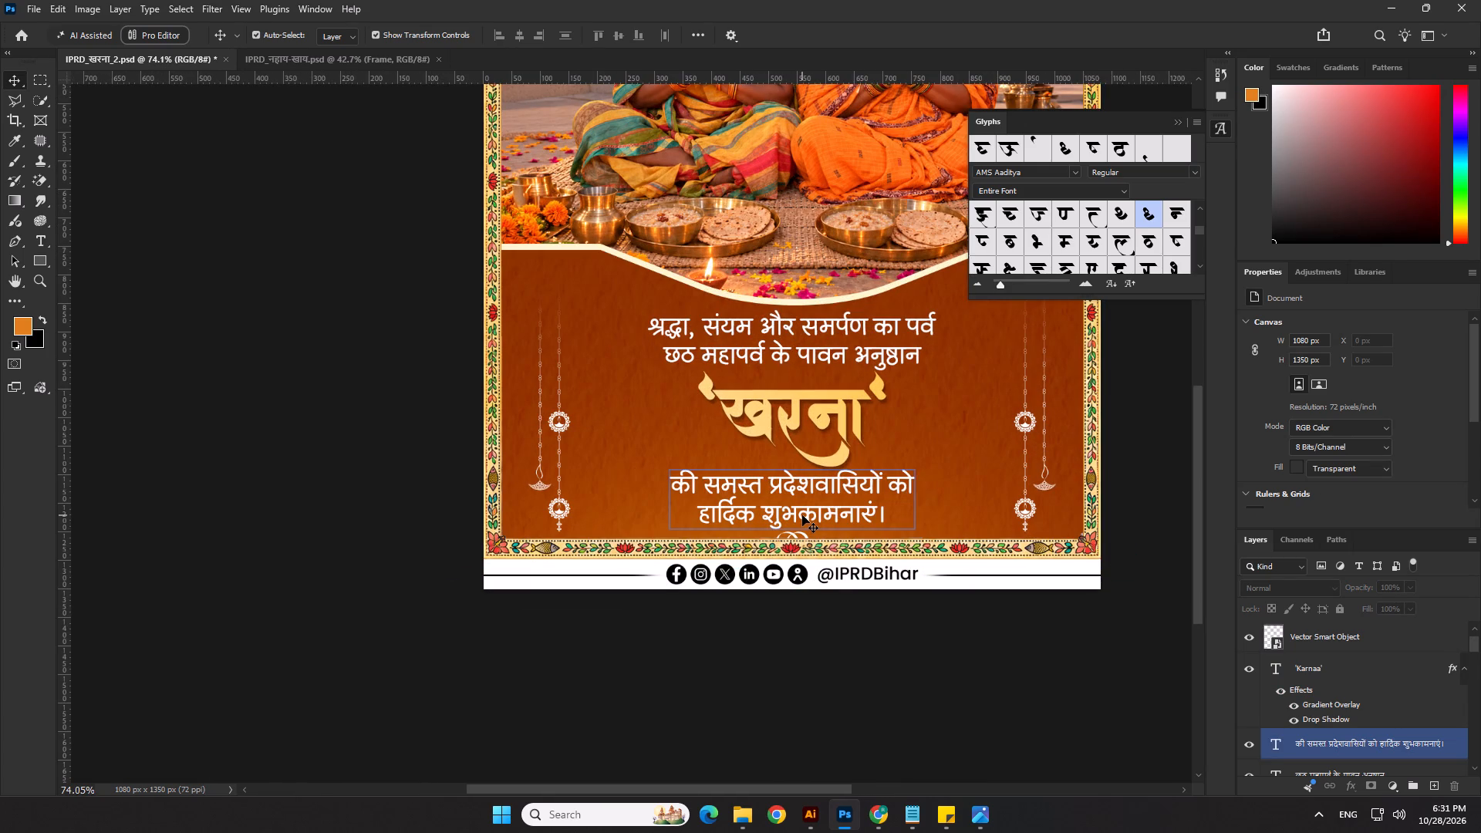
click(815, 357)
key(Up)
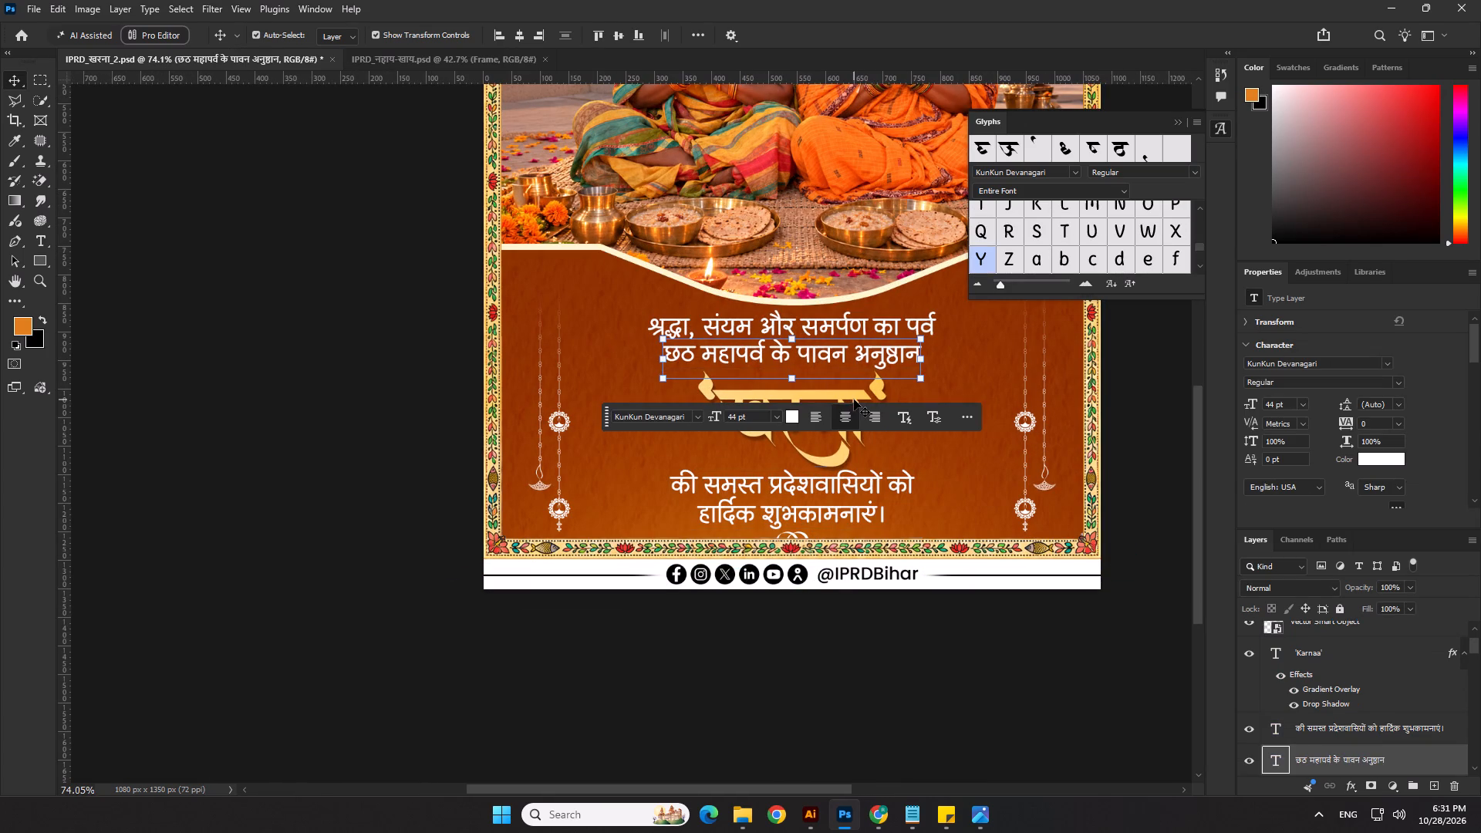
key(Up)
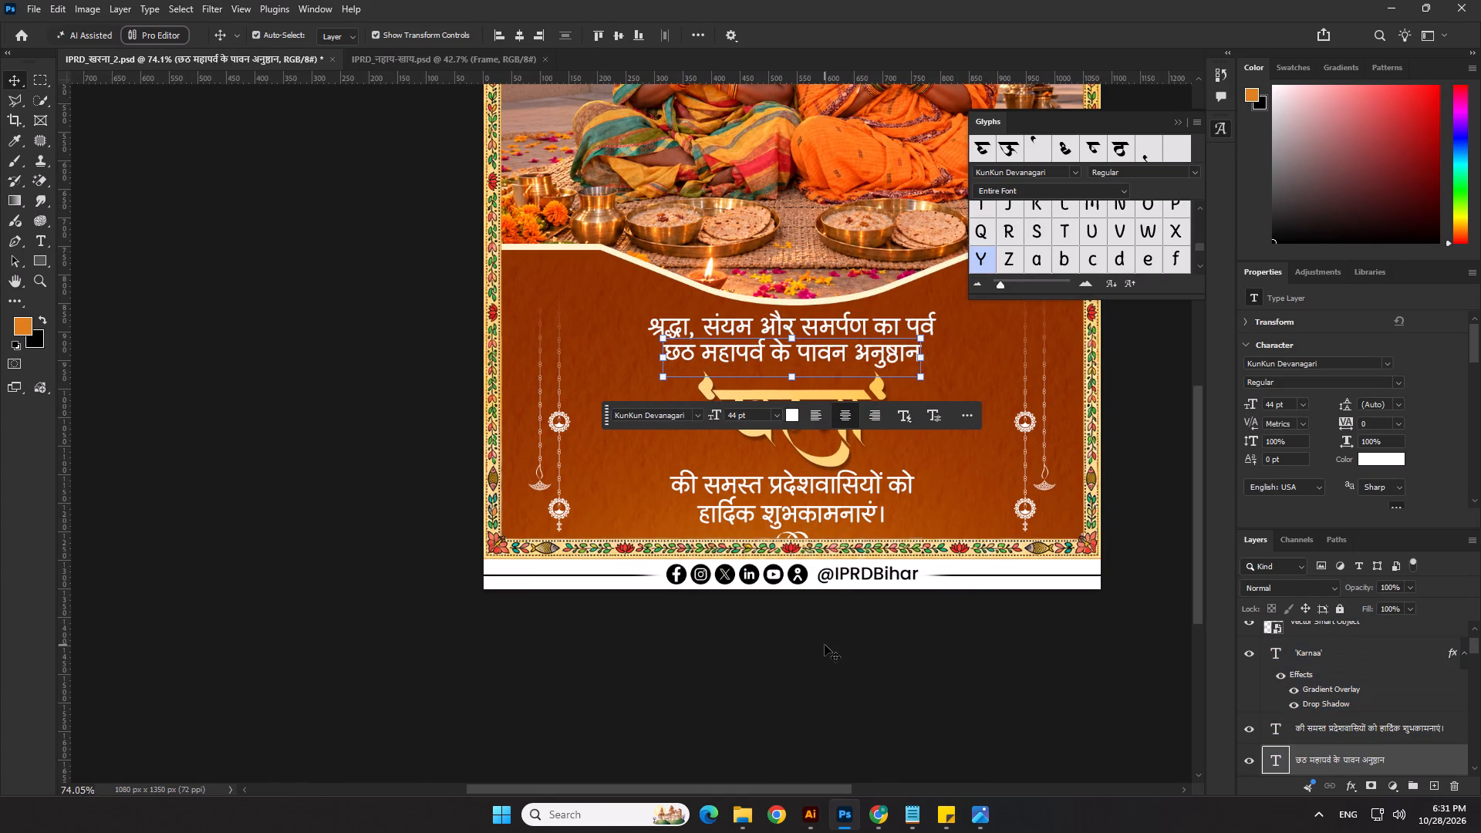
key(Down)
click(825, 645)
Keep the 'खरना' title at its current height and centre it horizontally on the canvas.
click(795, 403)
key(Up)
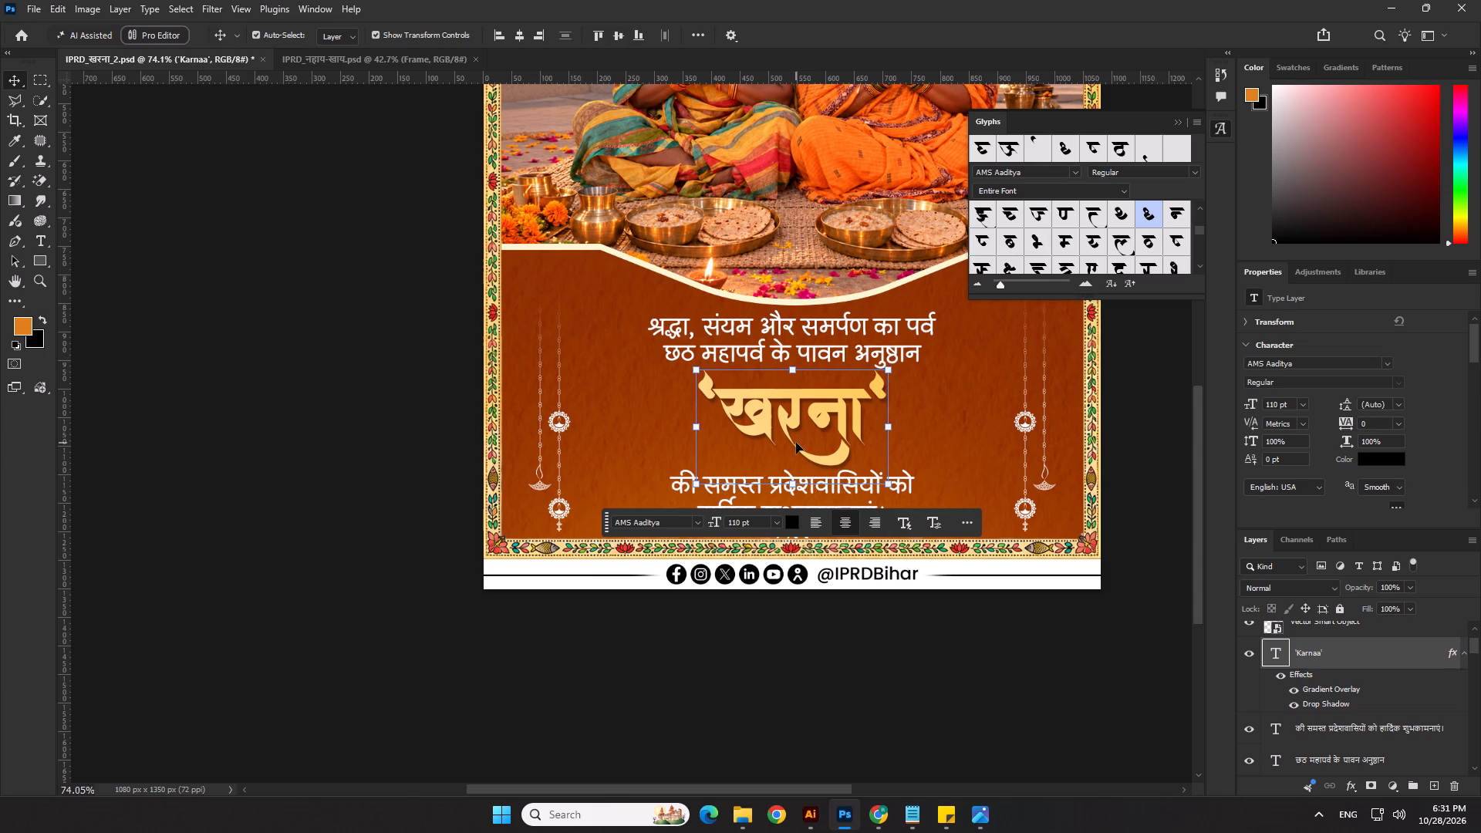
key(Down)
click(520, 34)
click(365, 353)
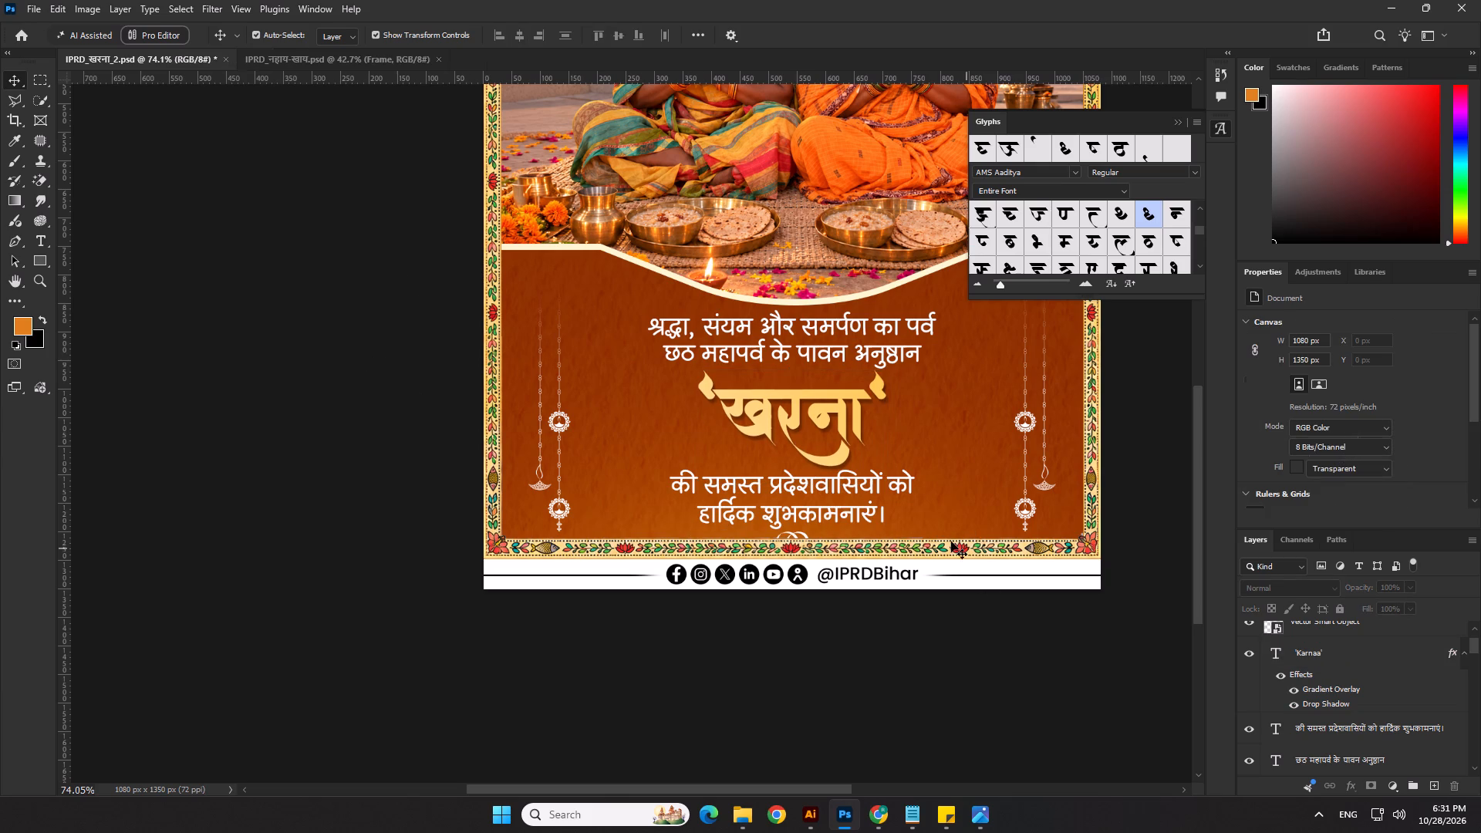
Set the greeting text's leading to 50 pt and centre the text horizontally on the canvas.
click(841, 508)
double_click(841, 508)
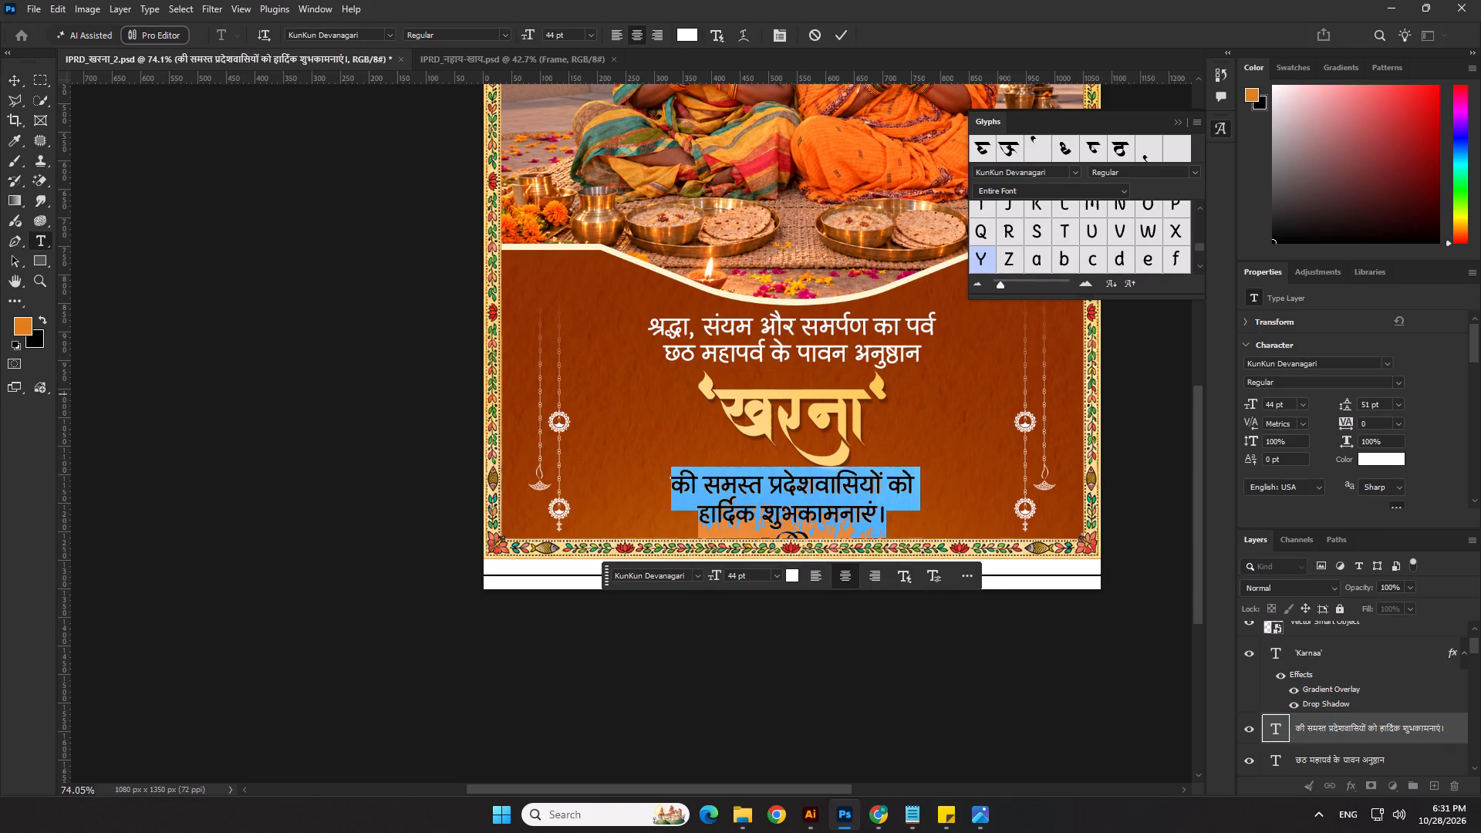
click(1369, 406)
key(0)
key(Return)
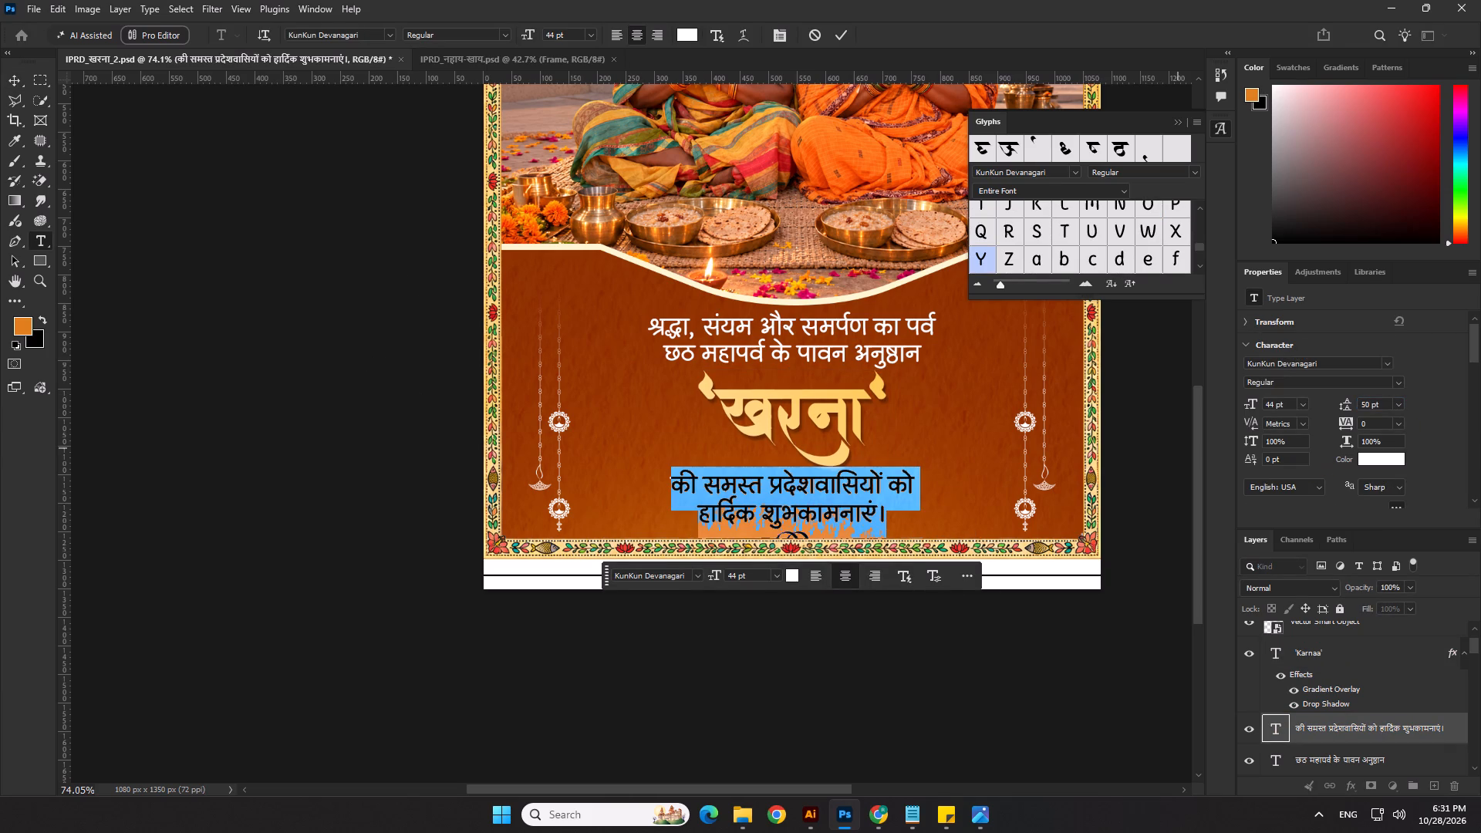
click(838, 30)
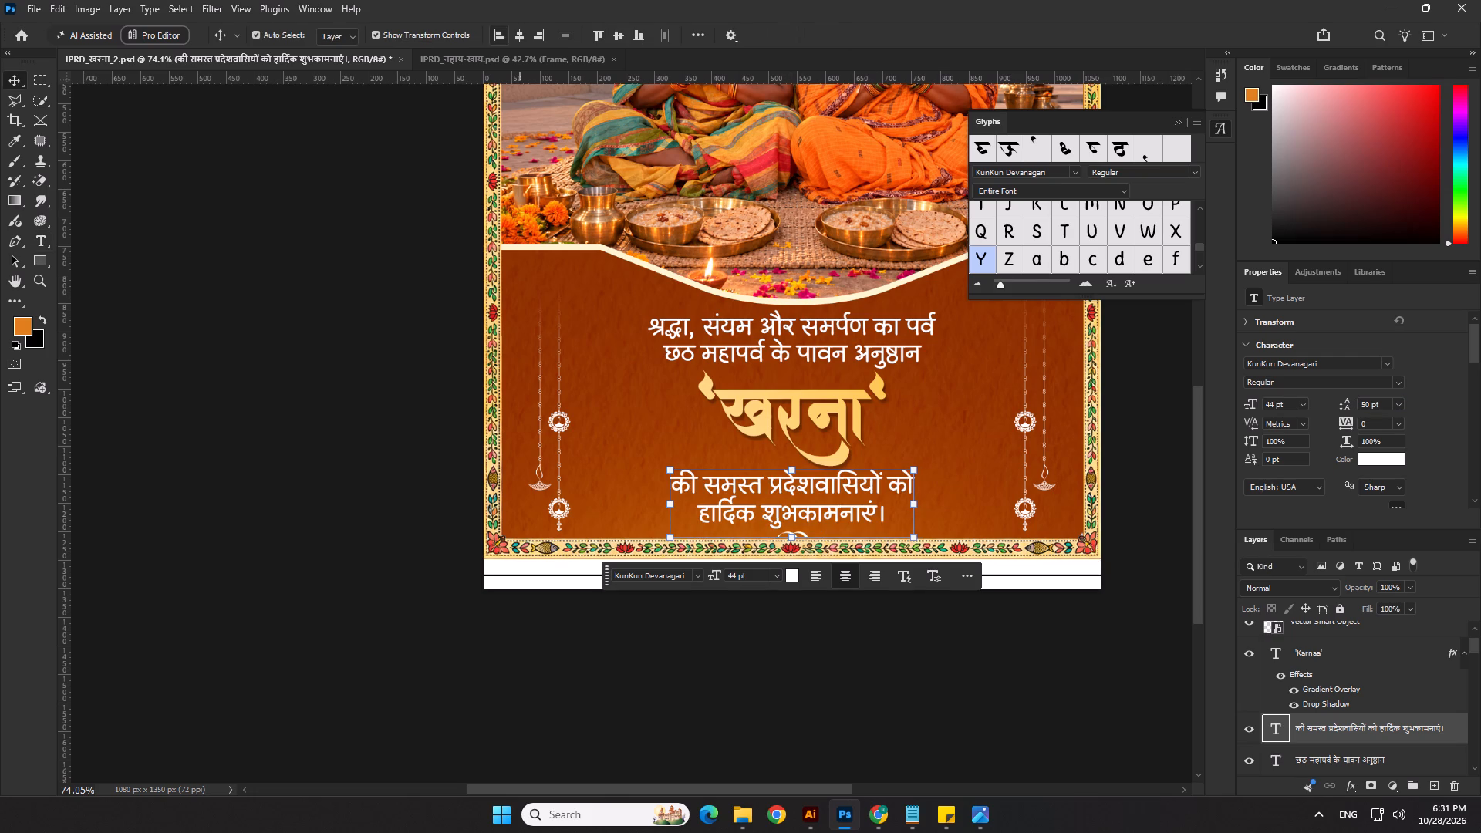
click(518, 39)
click(322, 457)
Nudge the ornament below the greeting down to Y 1251 px and deselect it.
scroll(787, 574, up, 7)
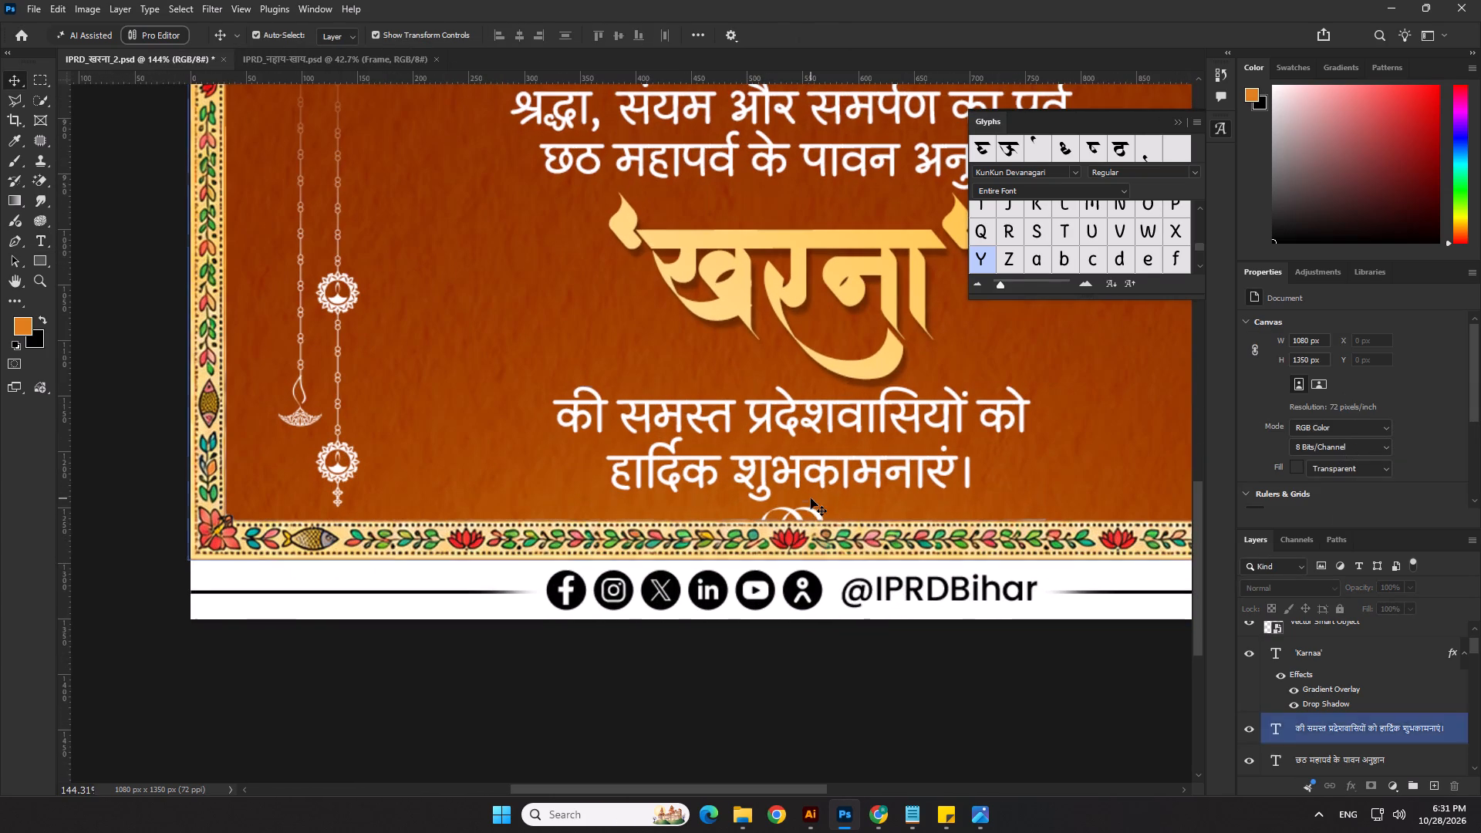
click(811, 509)
key(Down)
key(Down)
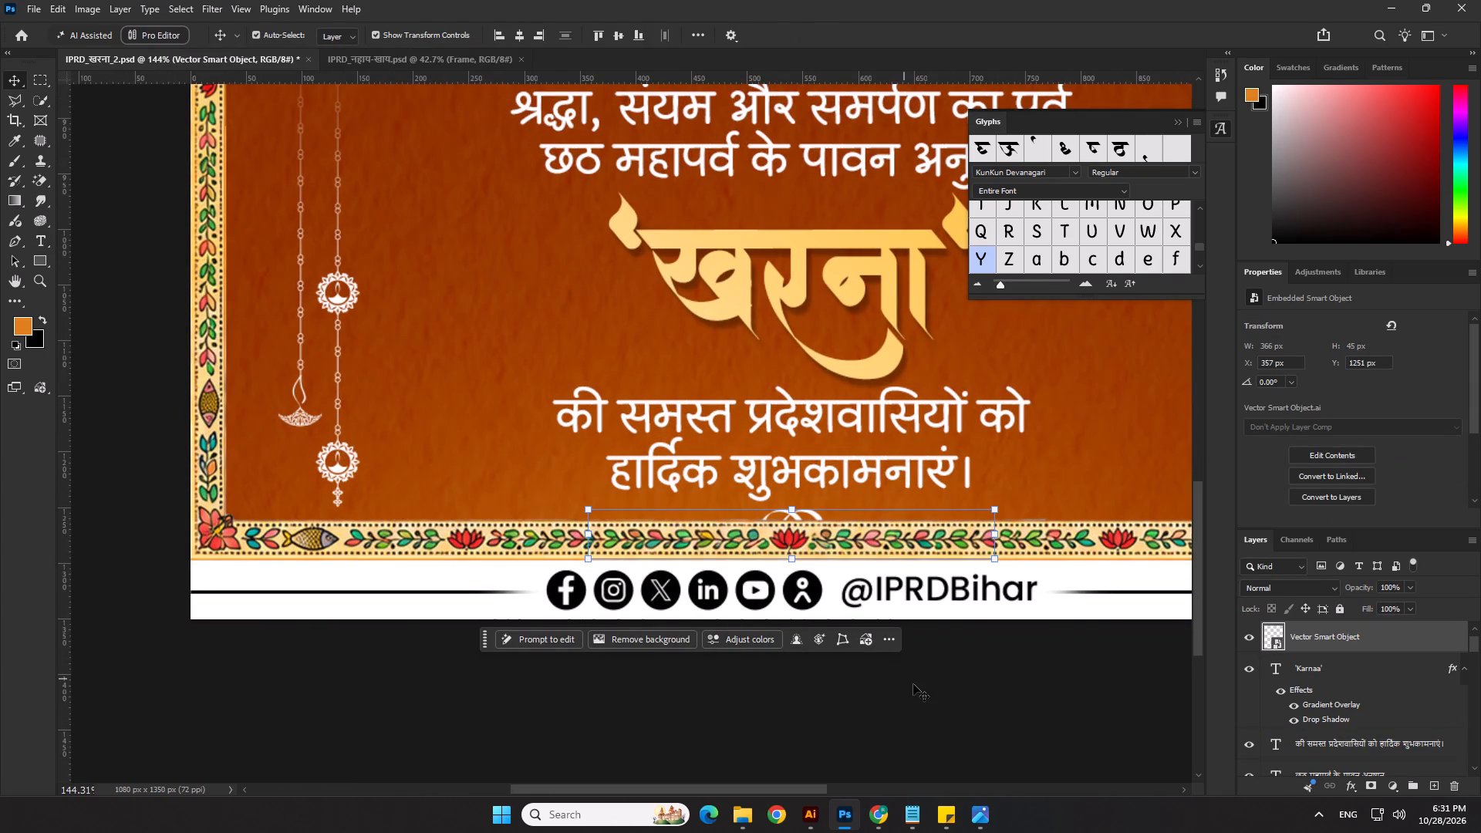
key(Up)
key(Down)
click(918, 691)
Save the revised IPRD_खरना_2.psd poster.
scroll(730, 516, down, 11)
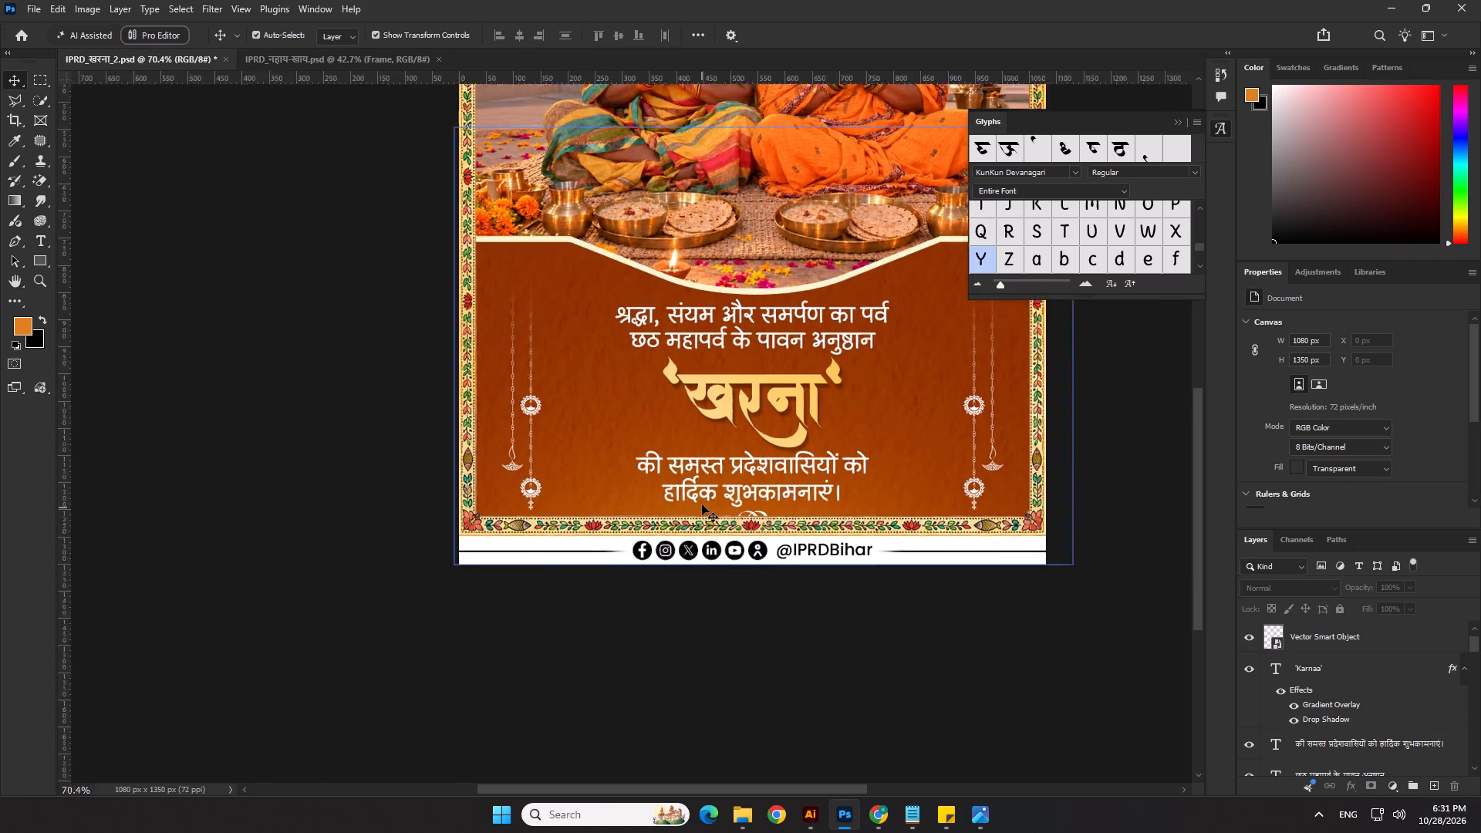
scroll(704, 381, down, 5)
click(323, 343)
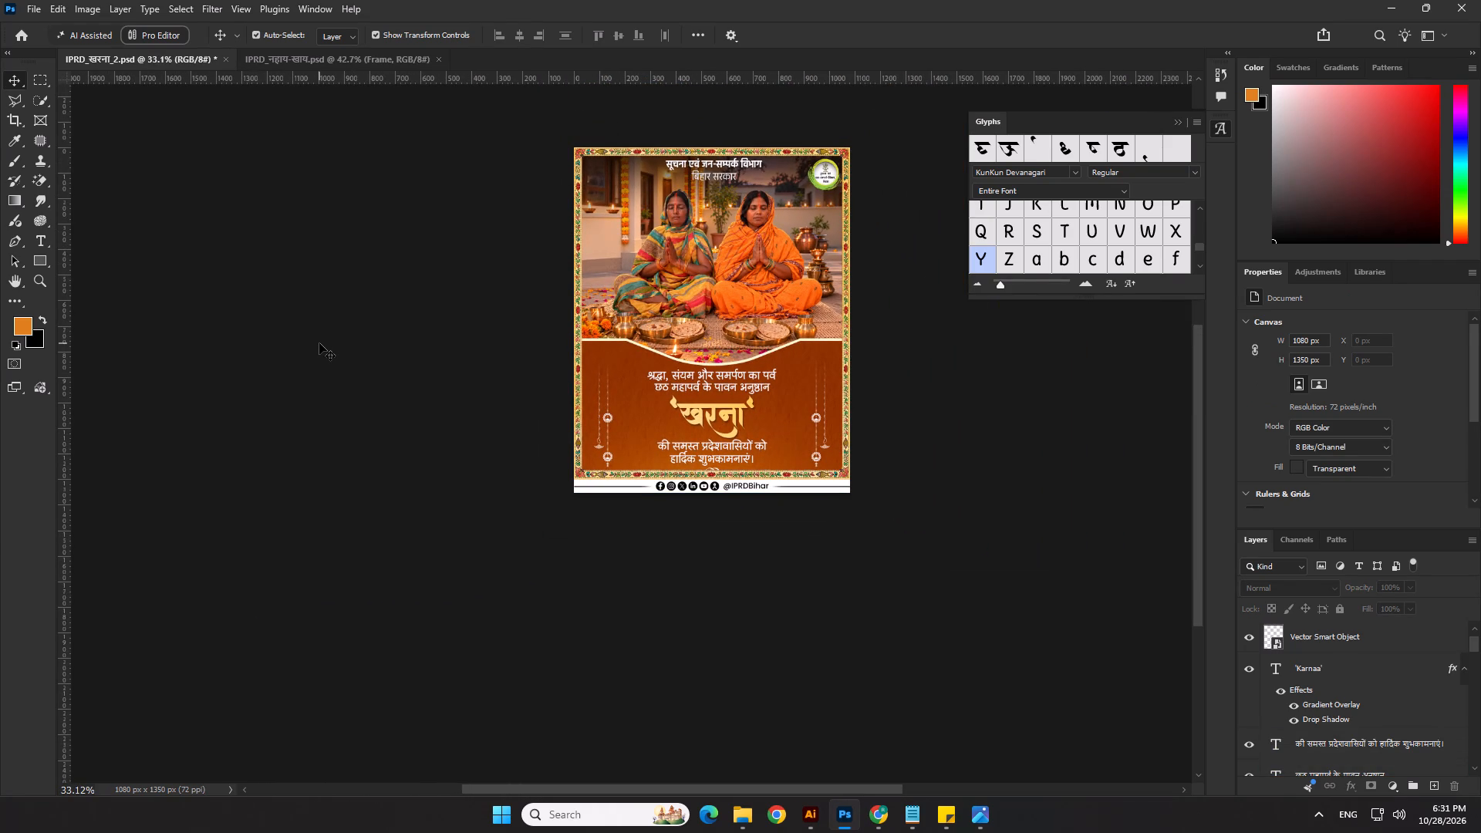
key(ctrl+s)
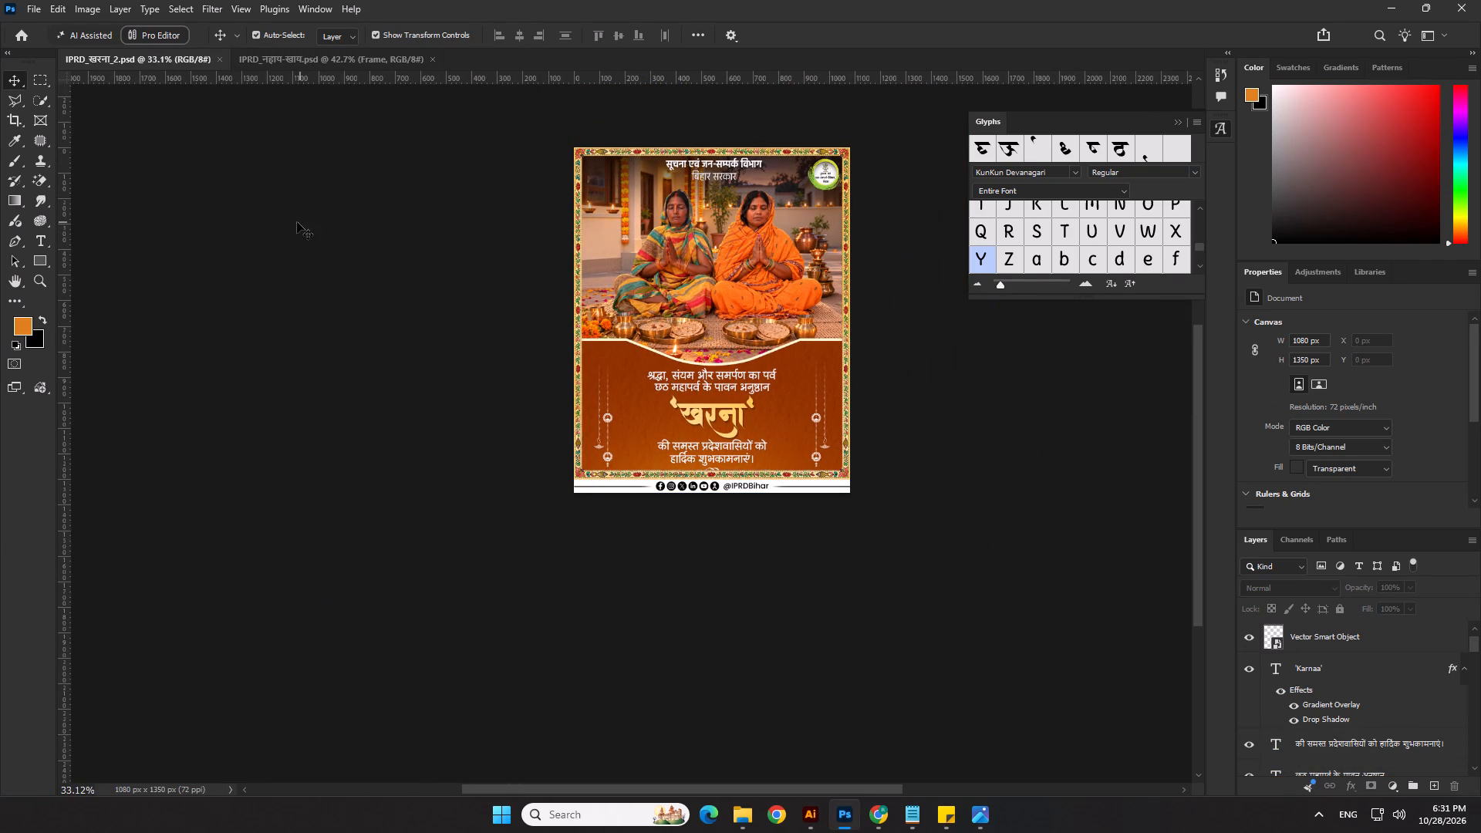
Export the खरना_2 poster as IPRD_खरना_2 copy.png in the 28.10.26 folder, replacing the existing PNG and using the large file size option.
click(28, 9)
click(55, 210)
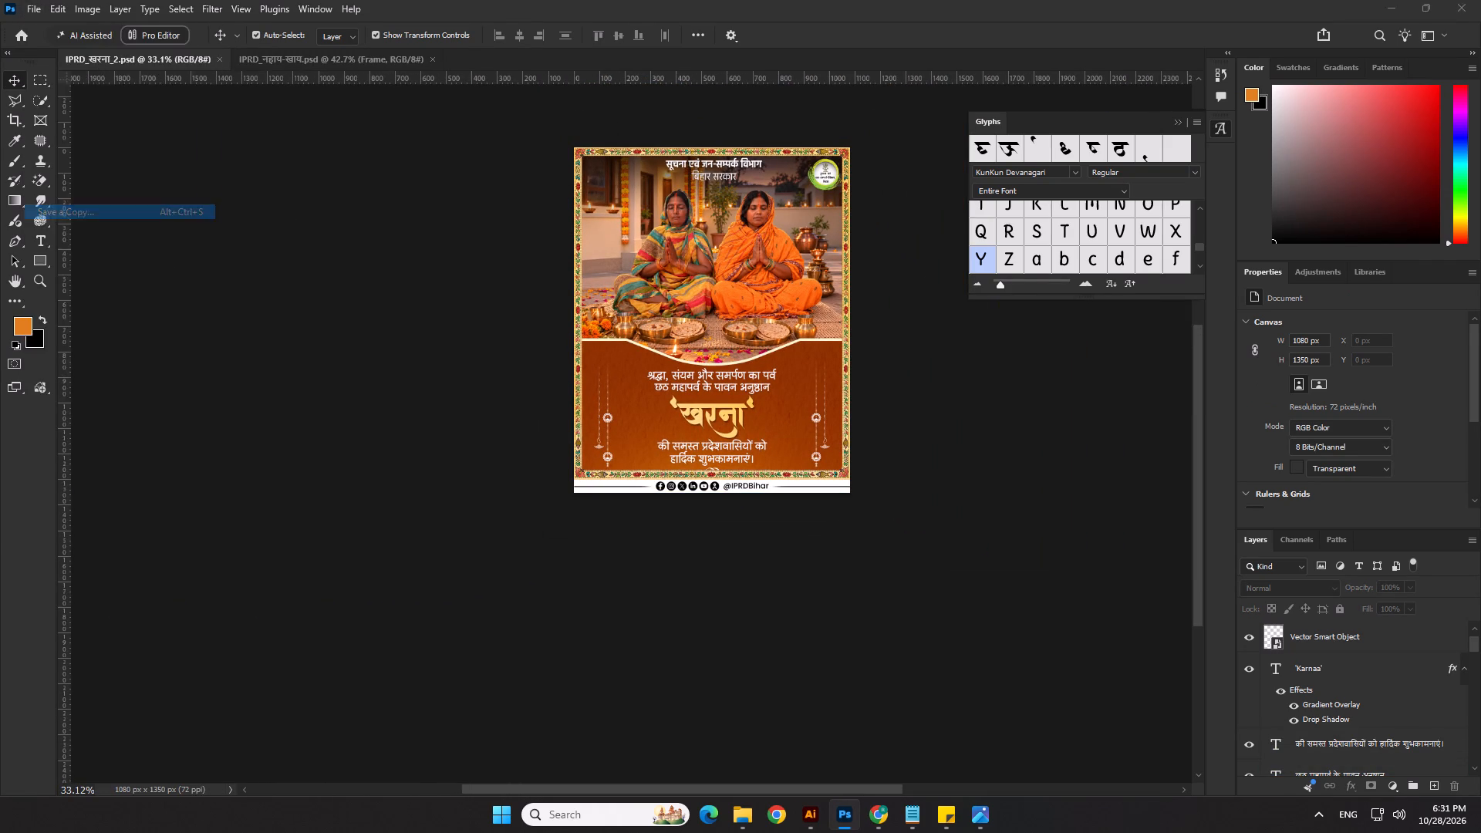
click(193, 665)
click(174, 567)
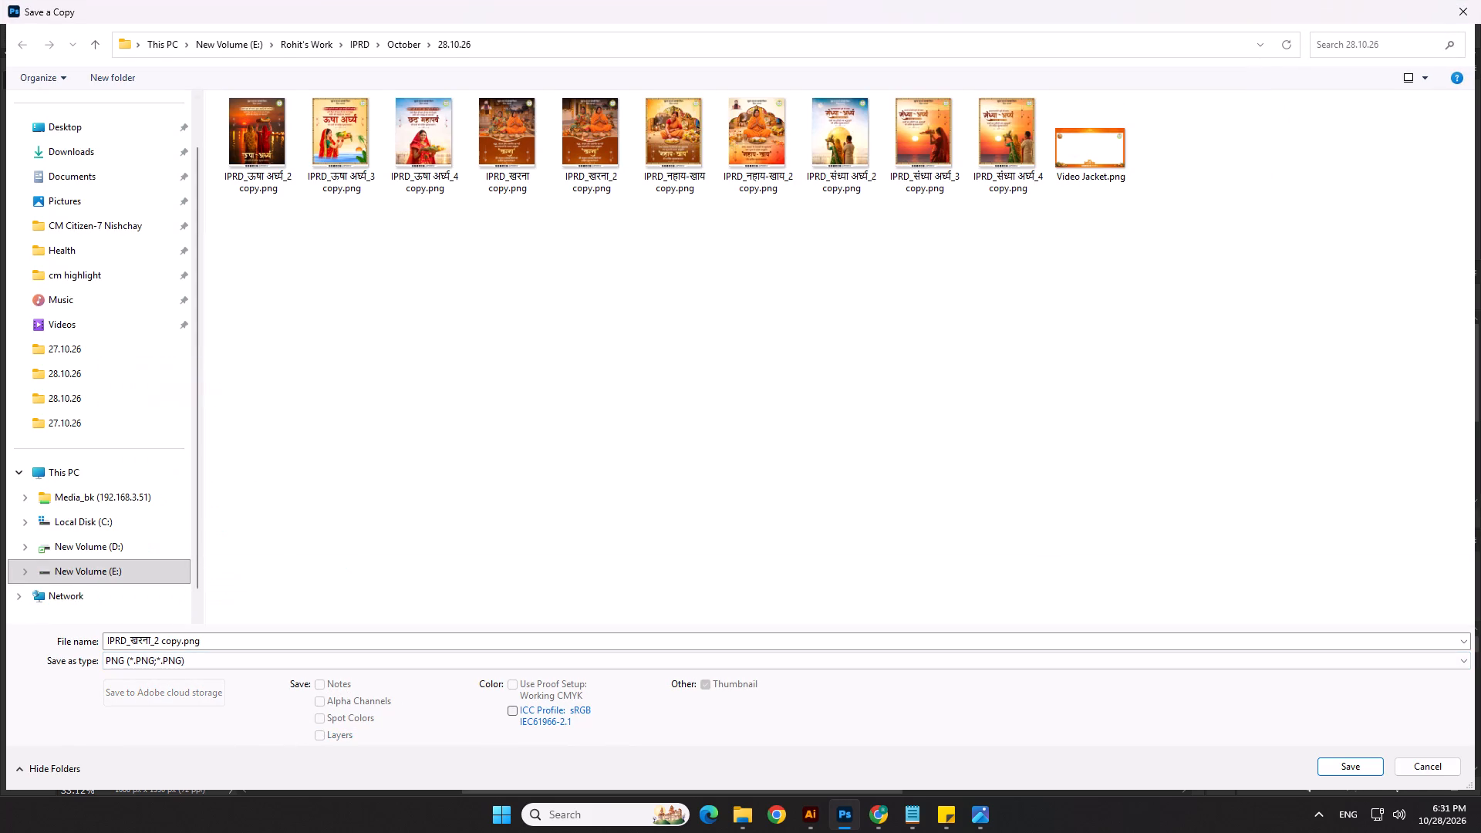
click(1340, 772)
click(794, 399)
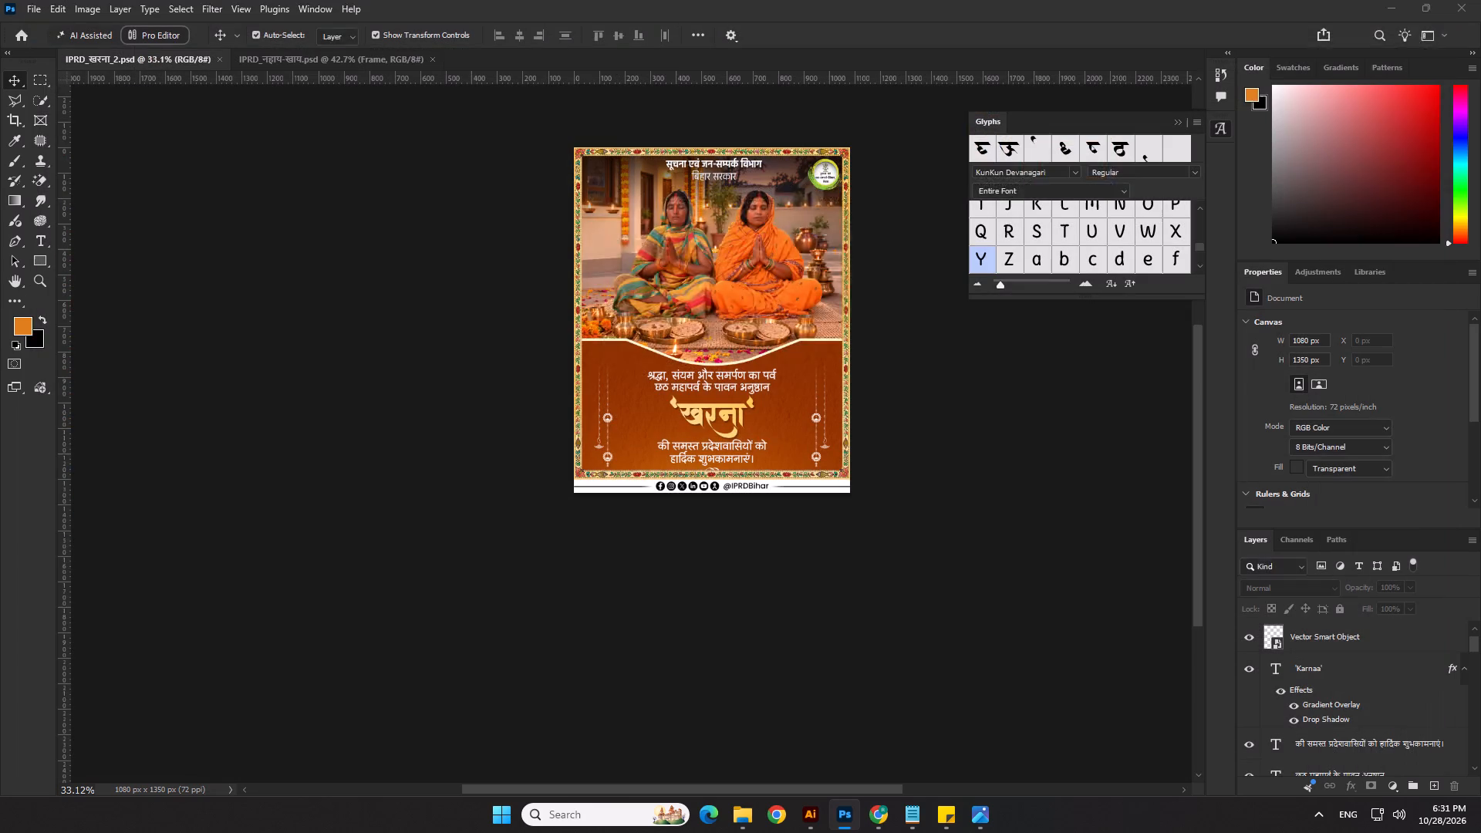
click(842, 235)
click(968, 449)
Switch to the 28.10.26 folder in File Explorer and open IPRD_नहाय-खाय_2.psd in Photoshop.
key(alt+Tab)
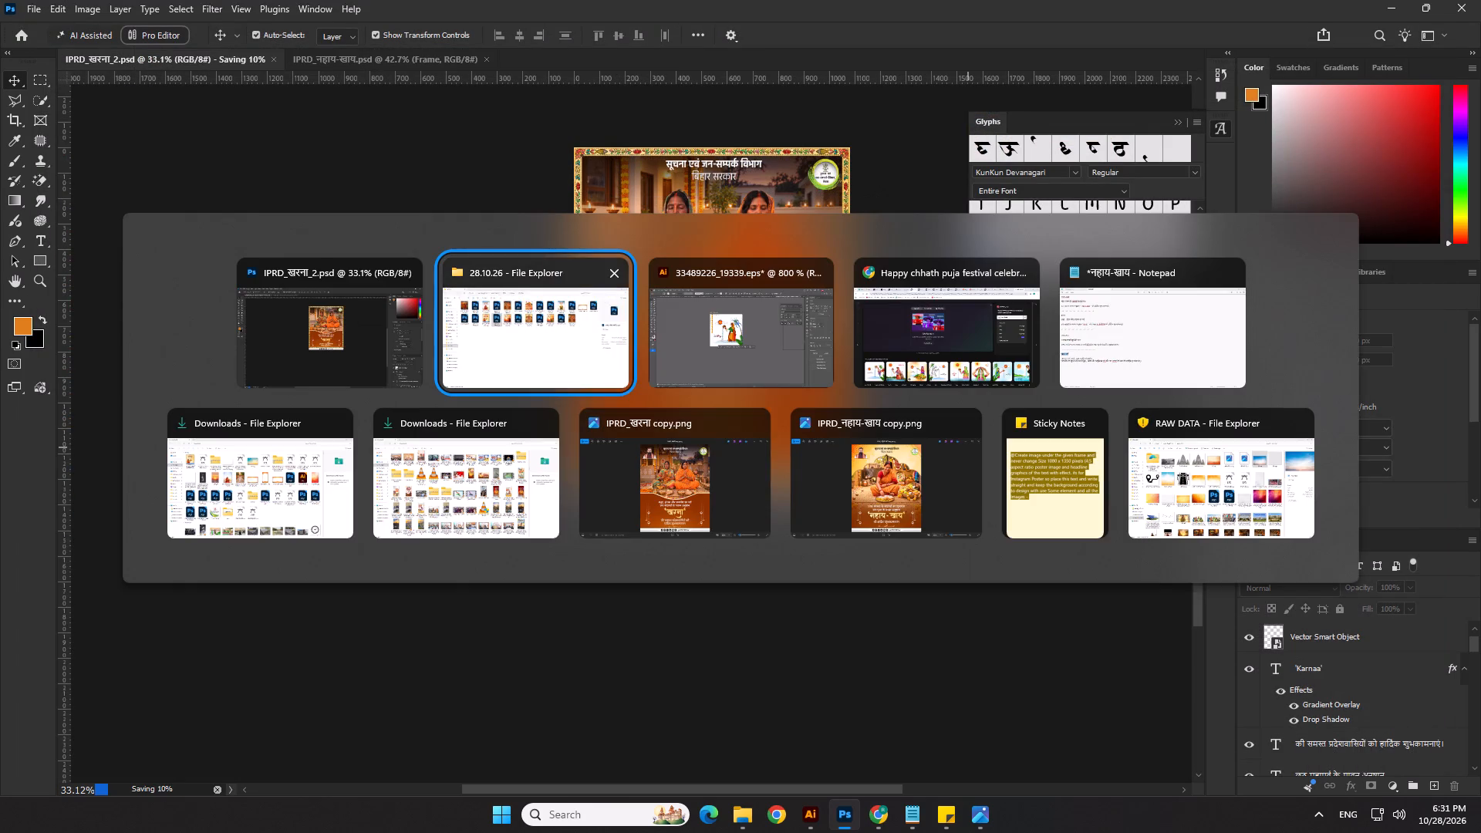
alt+click(569, 328)
click(579, 414)
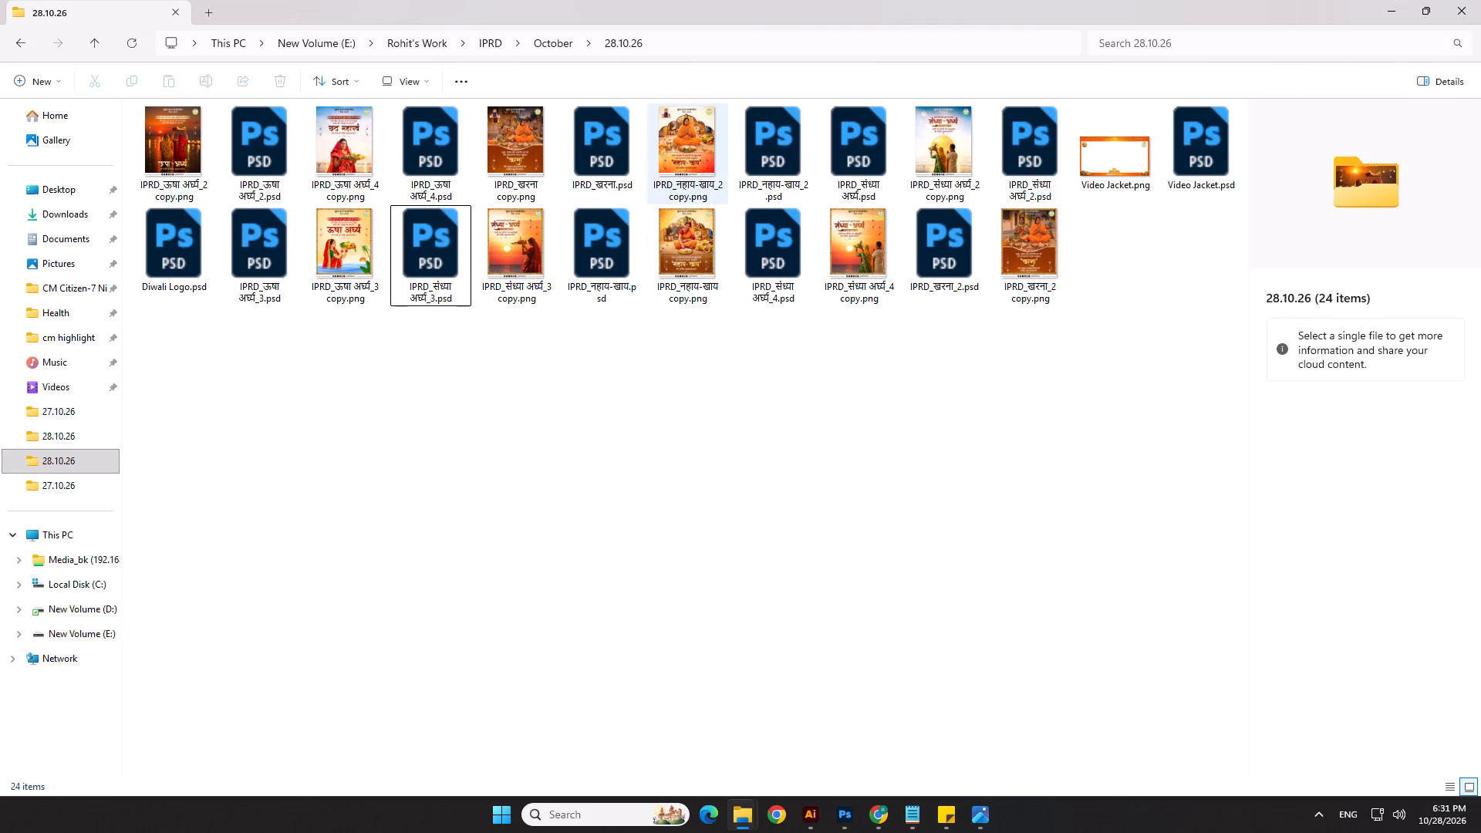
double_click(776, 146)
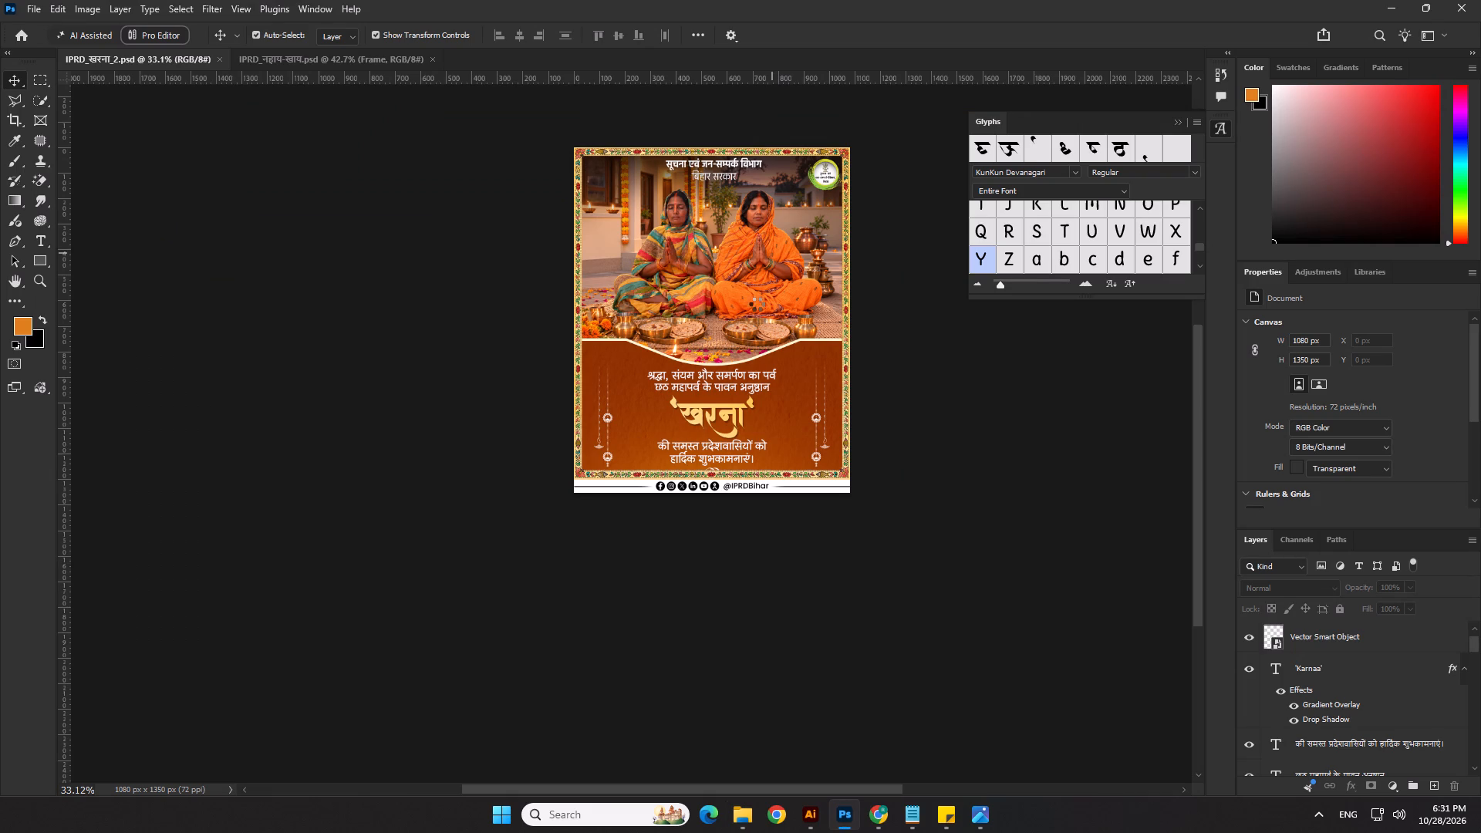
Paste the Frame border into the नहाय-खाय_2 poster, align it to the canvas top and nudge it slightly left.
scroll(754, 312, down, 5)
key(ctrl+v)
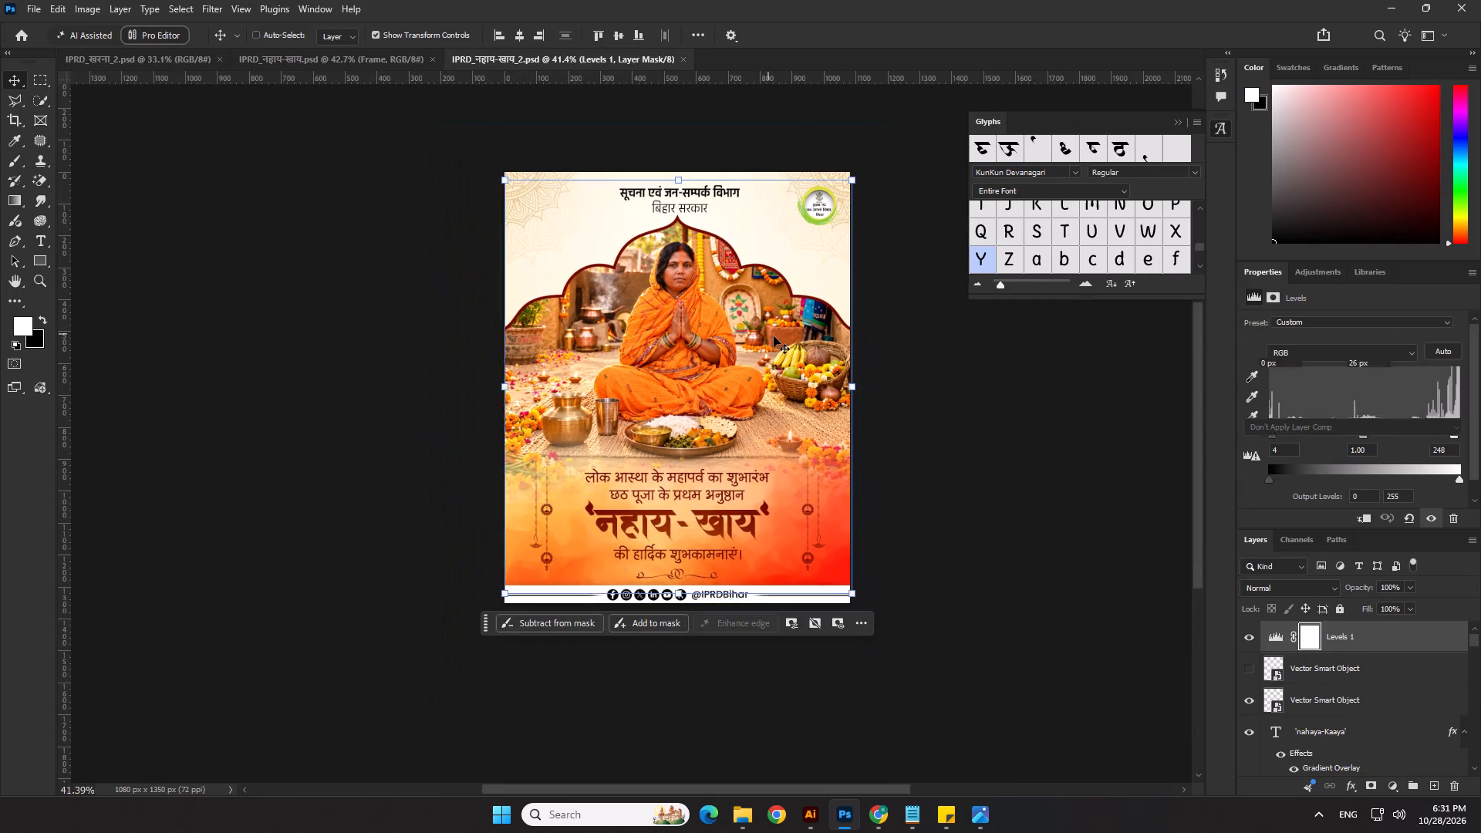
click(594, 38)
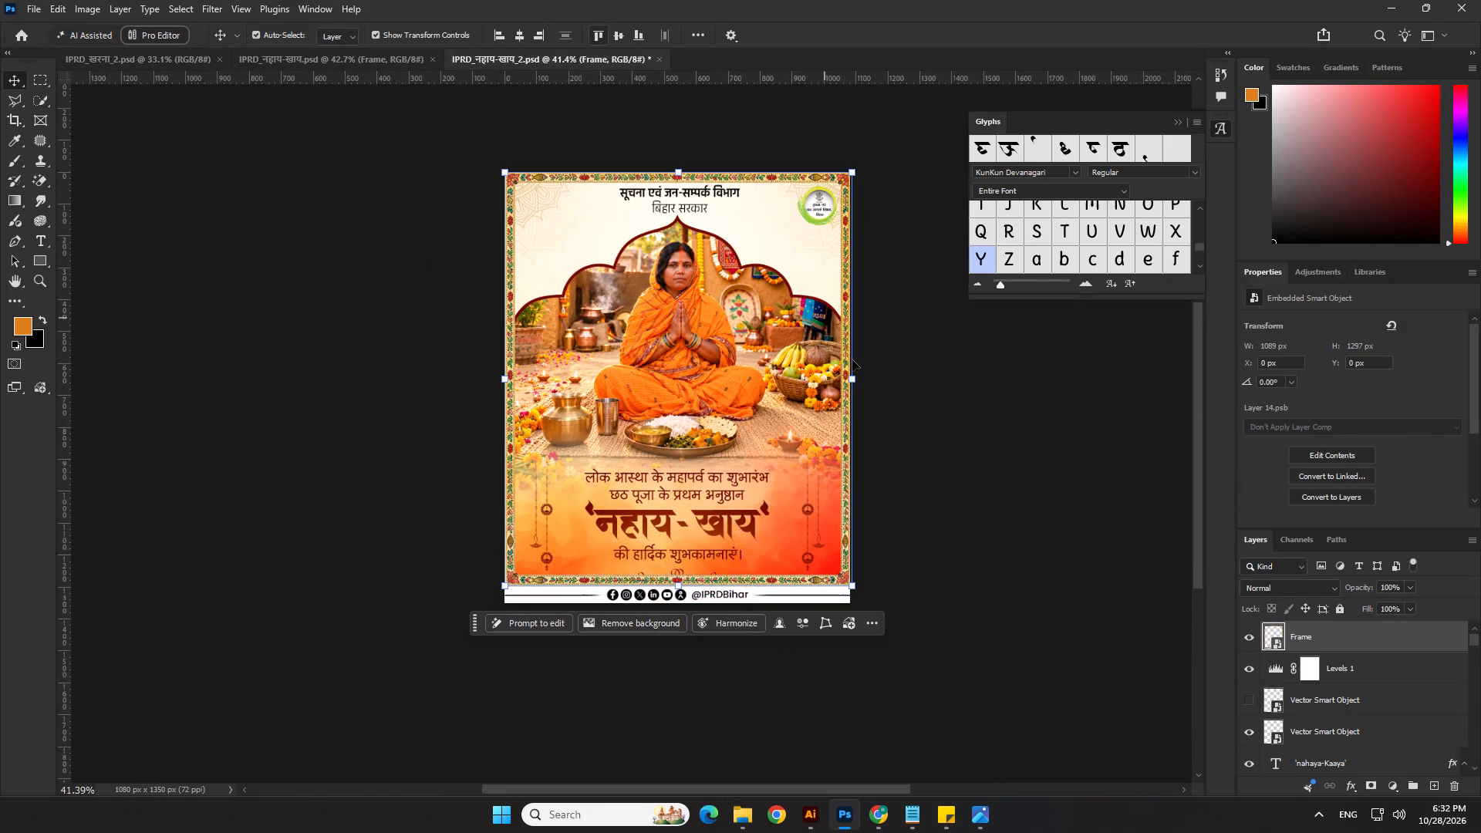
key(Left)
click(896, 367)
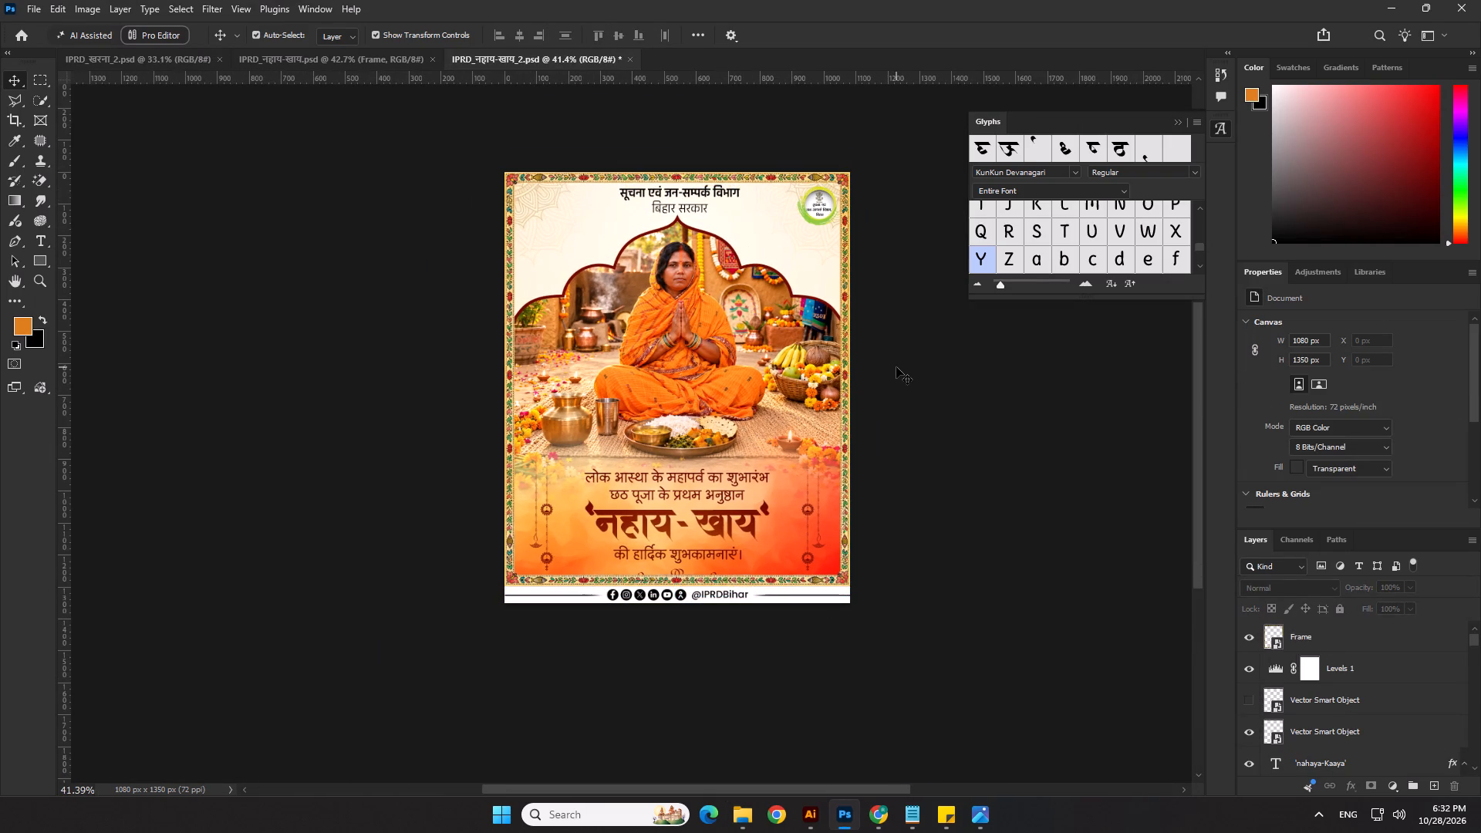
Enlarge the ornament below the greeting to 416 × 52 px, nudge it down to Y 1245 px and centre it horizontally.
scroll(693, 560, up, 8)
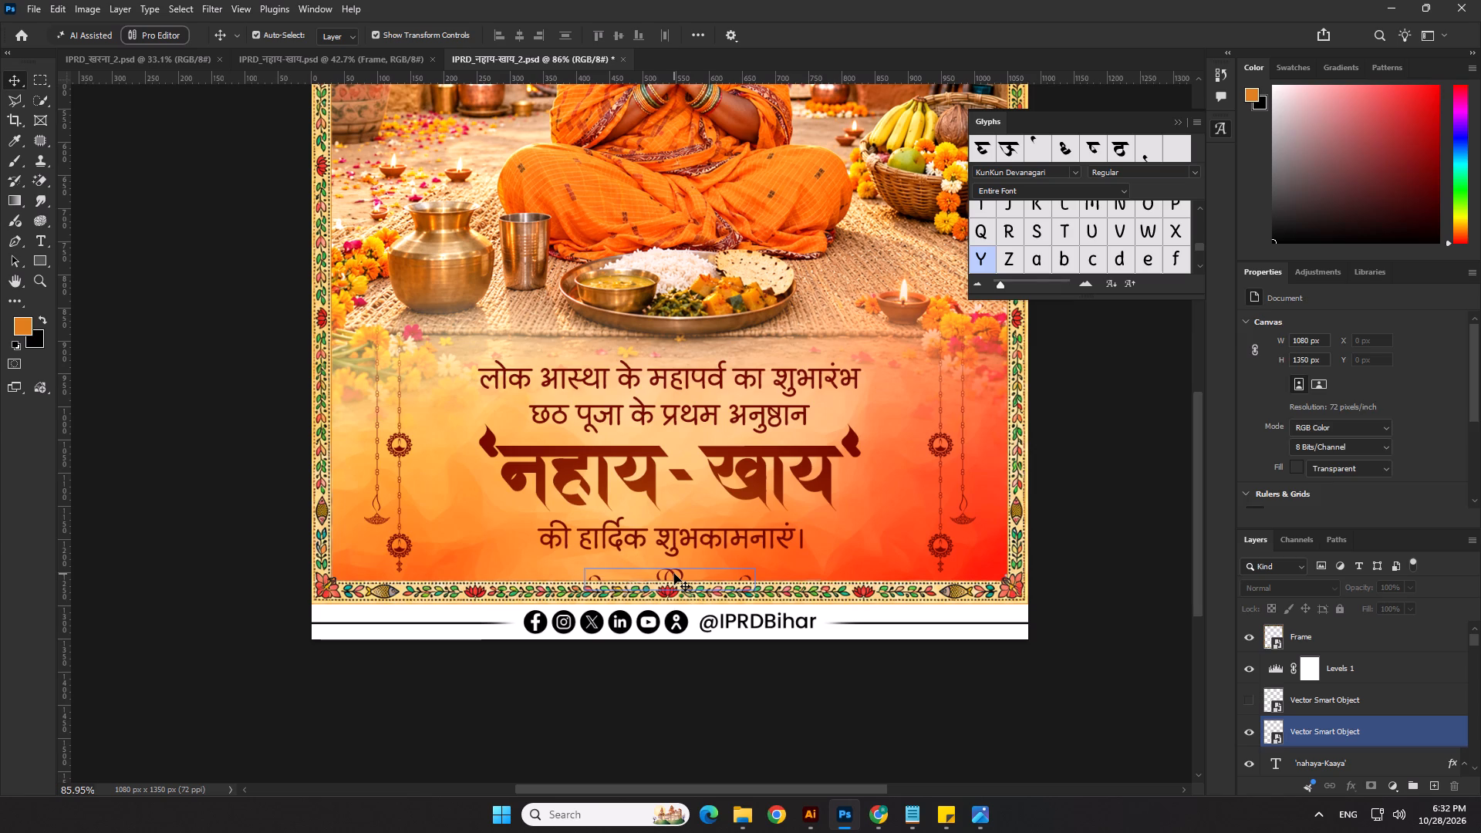
click(674, 574)
drag(668, 592, 668, 602)
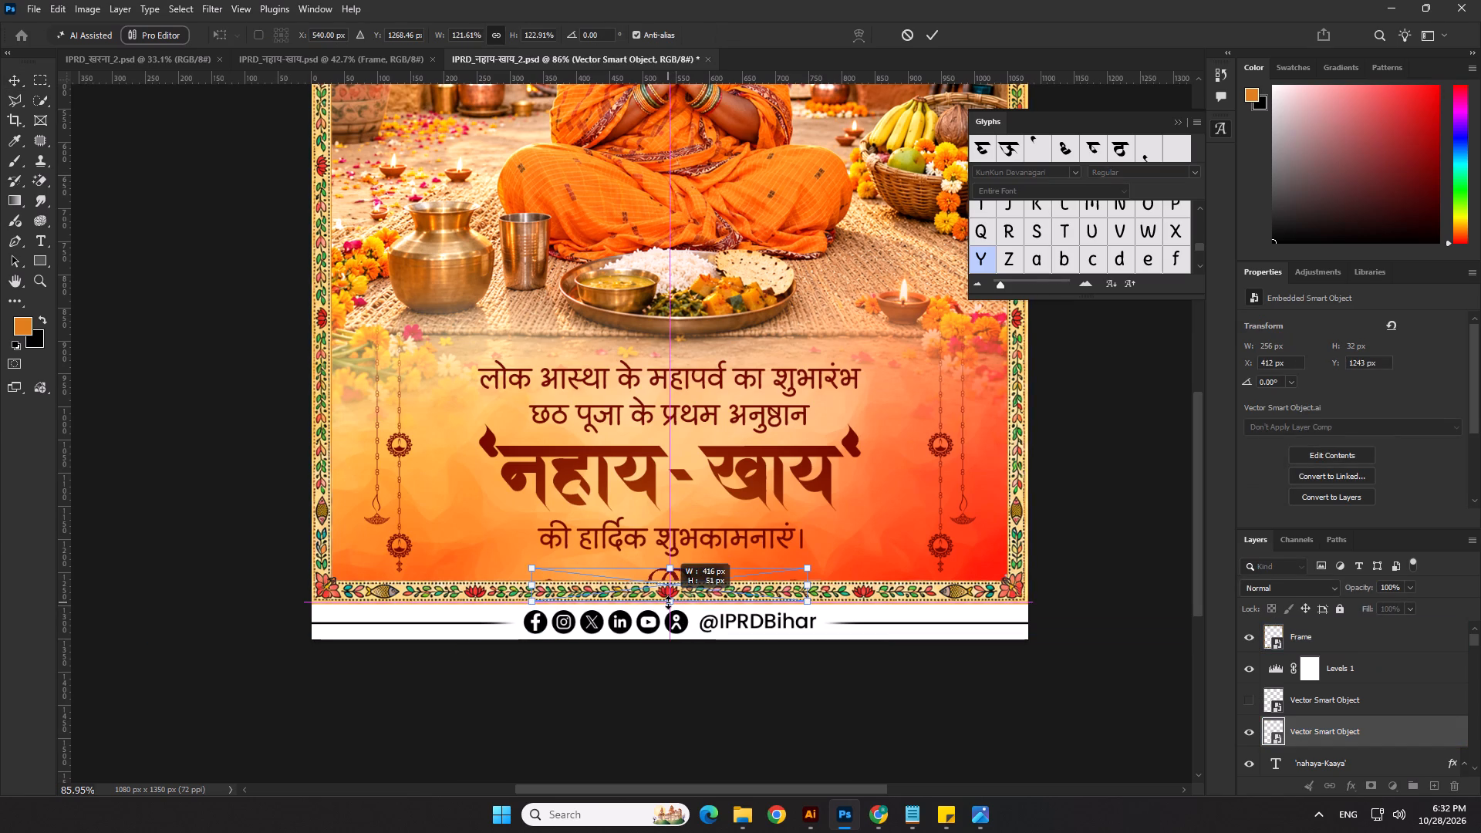
drag(668, 602, 669, 603)
key(Down)
key(Down)
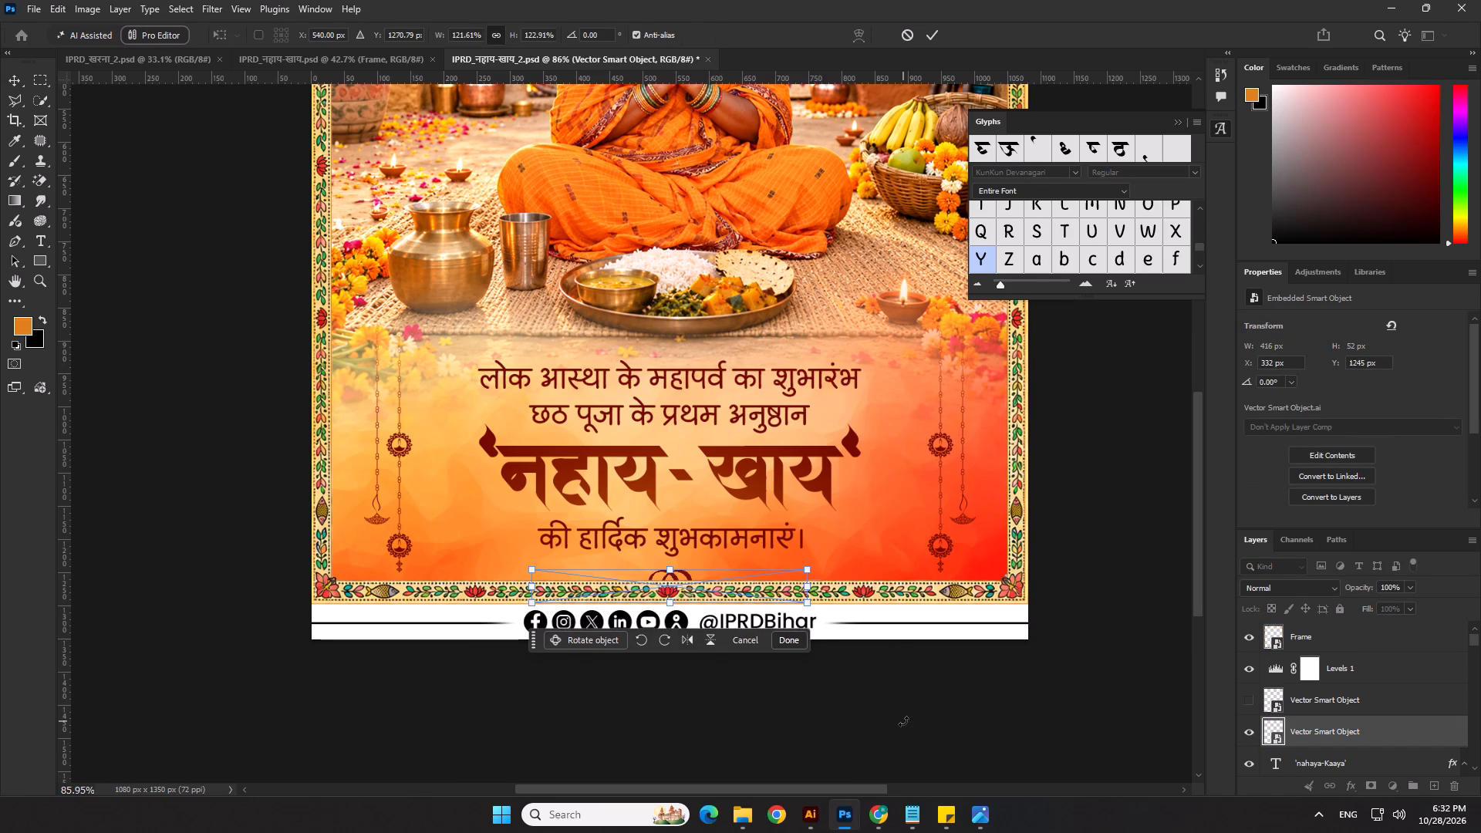
key(Return)
click(517, 34)
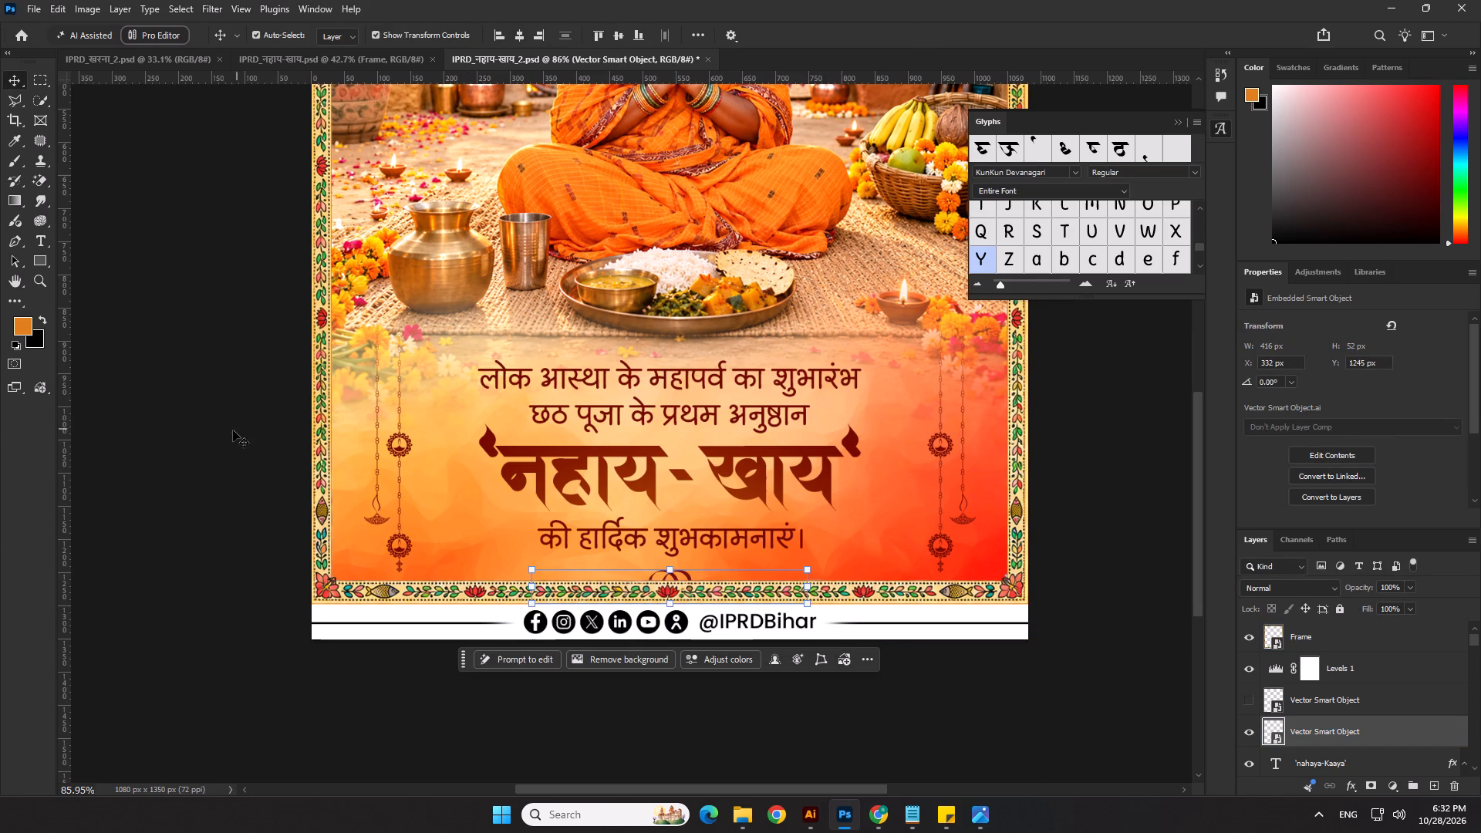
click(233, 430)
Save the revised IPRD_नहाय-खाय_2.psd poster.
scroll(775, 580, down, 11)
key(ctrl+s)
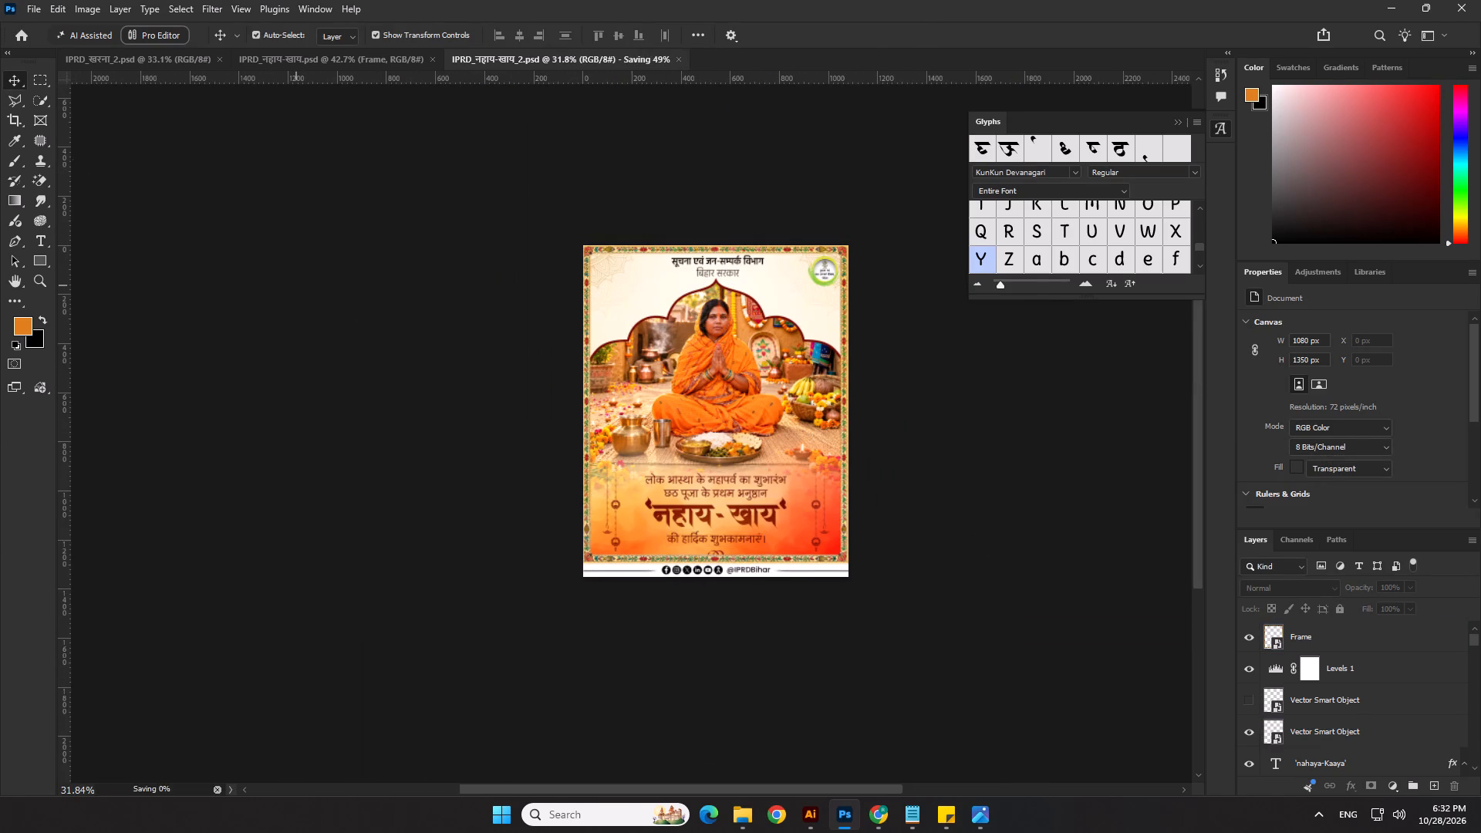
Export the poster as IPRD_नहाय-खाय_2 copy.png in the 28.10.26 folder, replacing the existing PNG and using the large file size option.
click(36, 7)
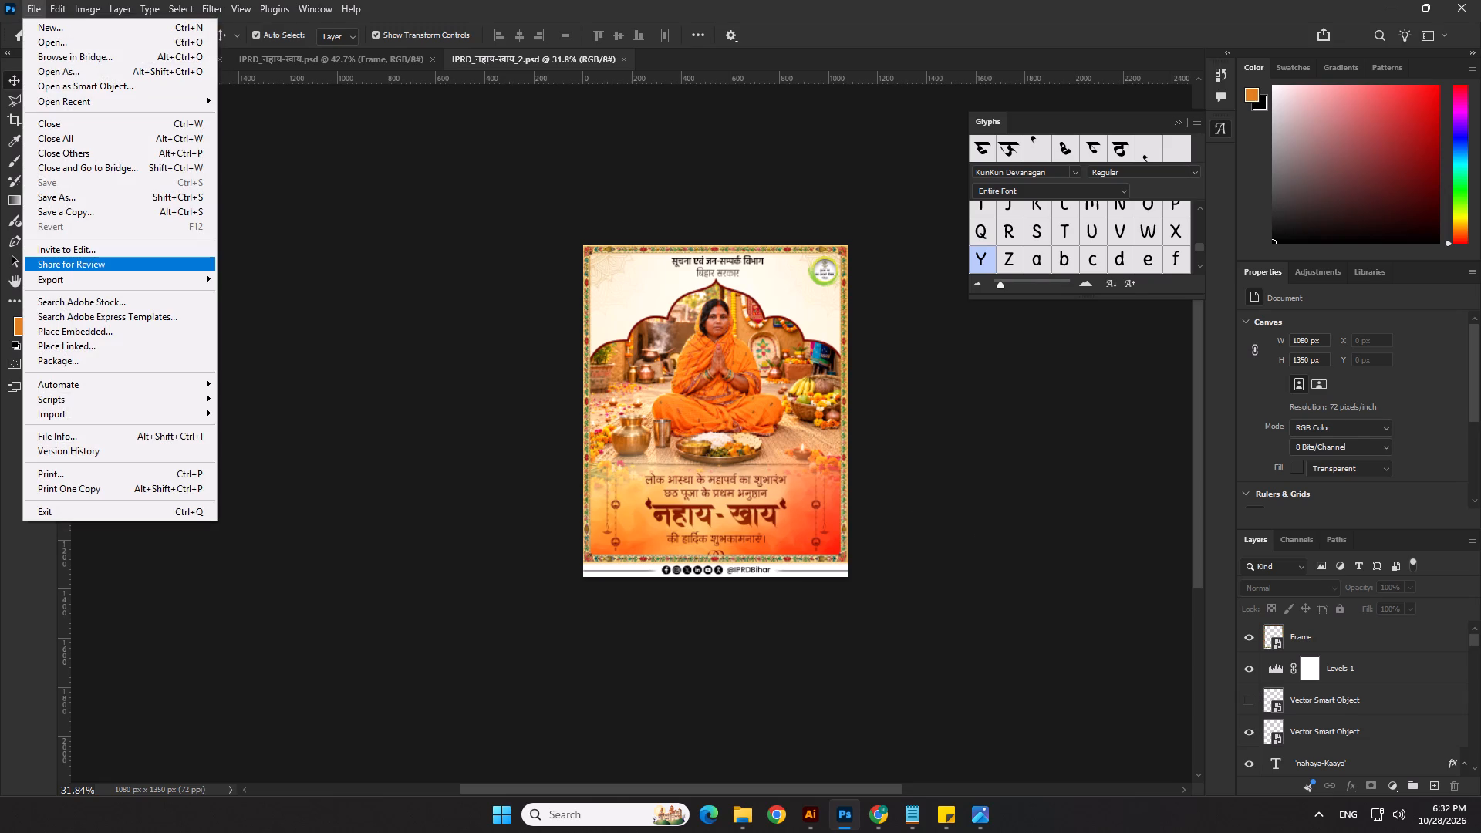
scroll(798, 295, up, 5)
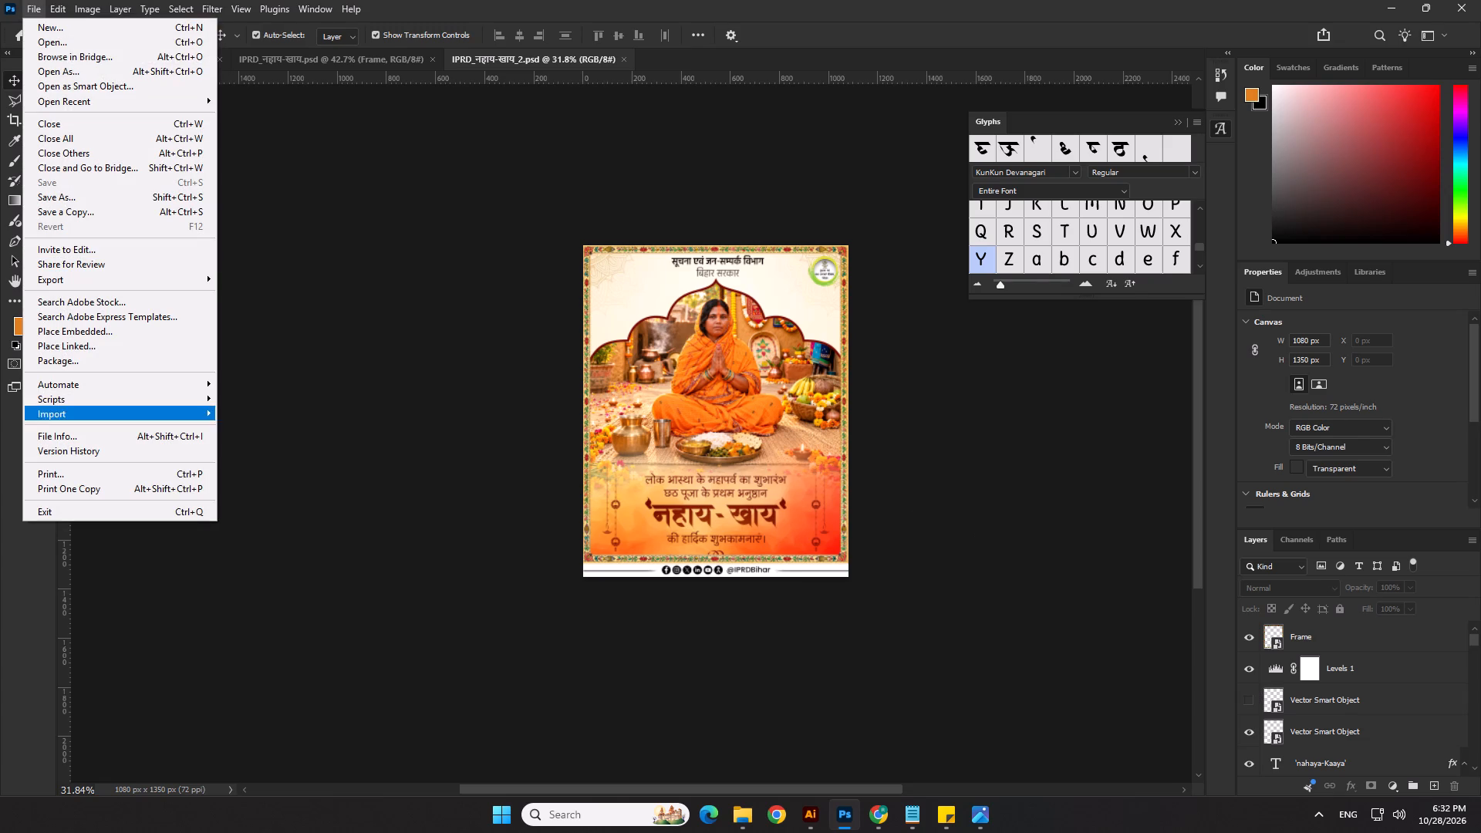
click(75, 207)
click(241, 668)
click(151, 569)
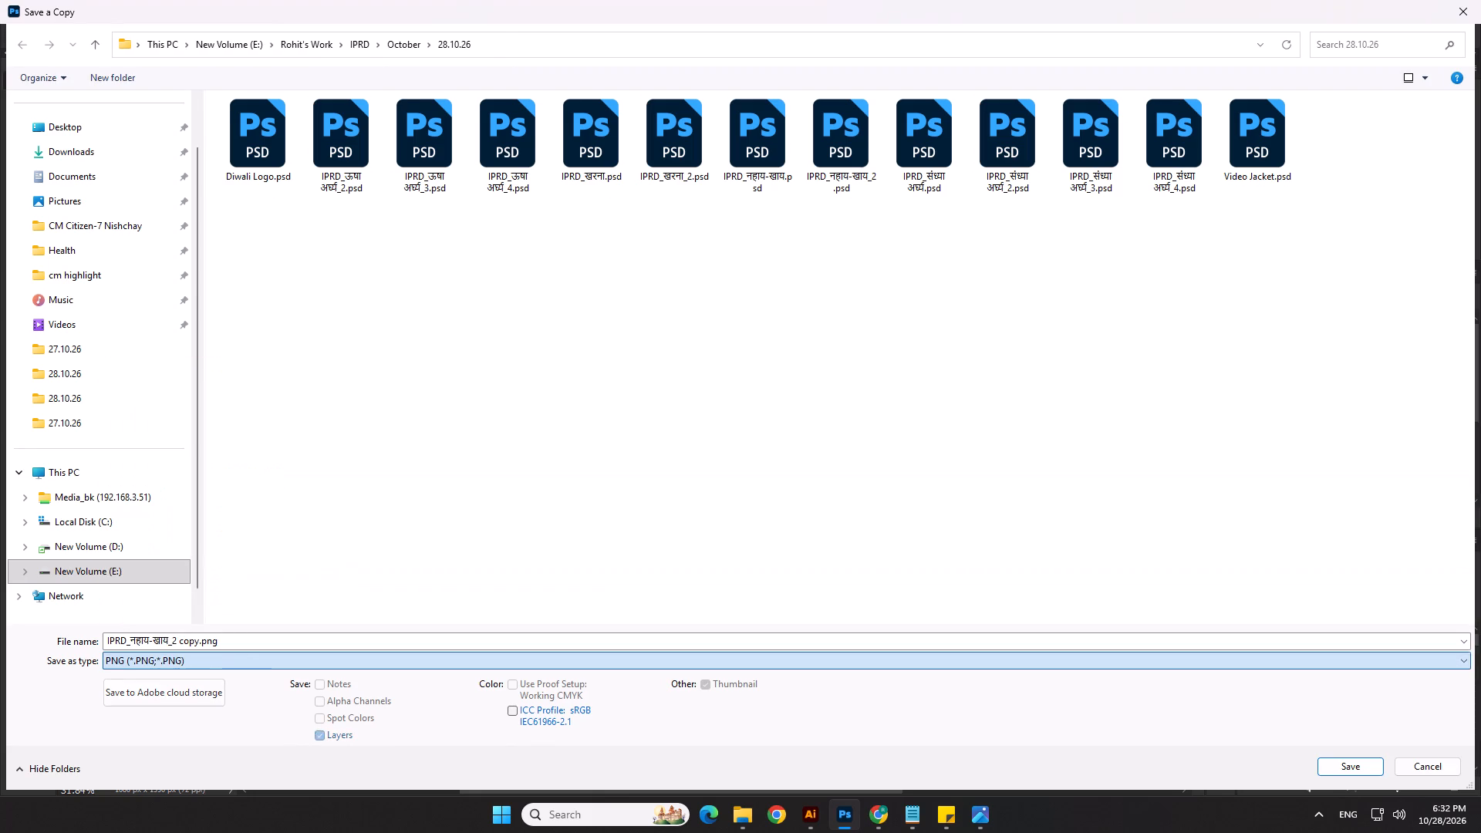
click(1331, 766)
click(791, 407)
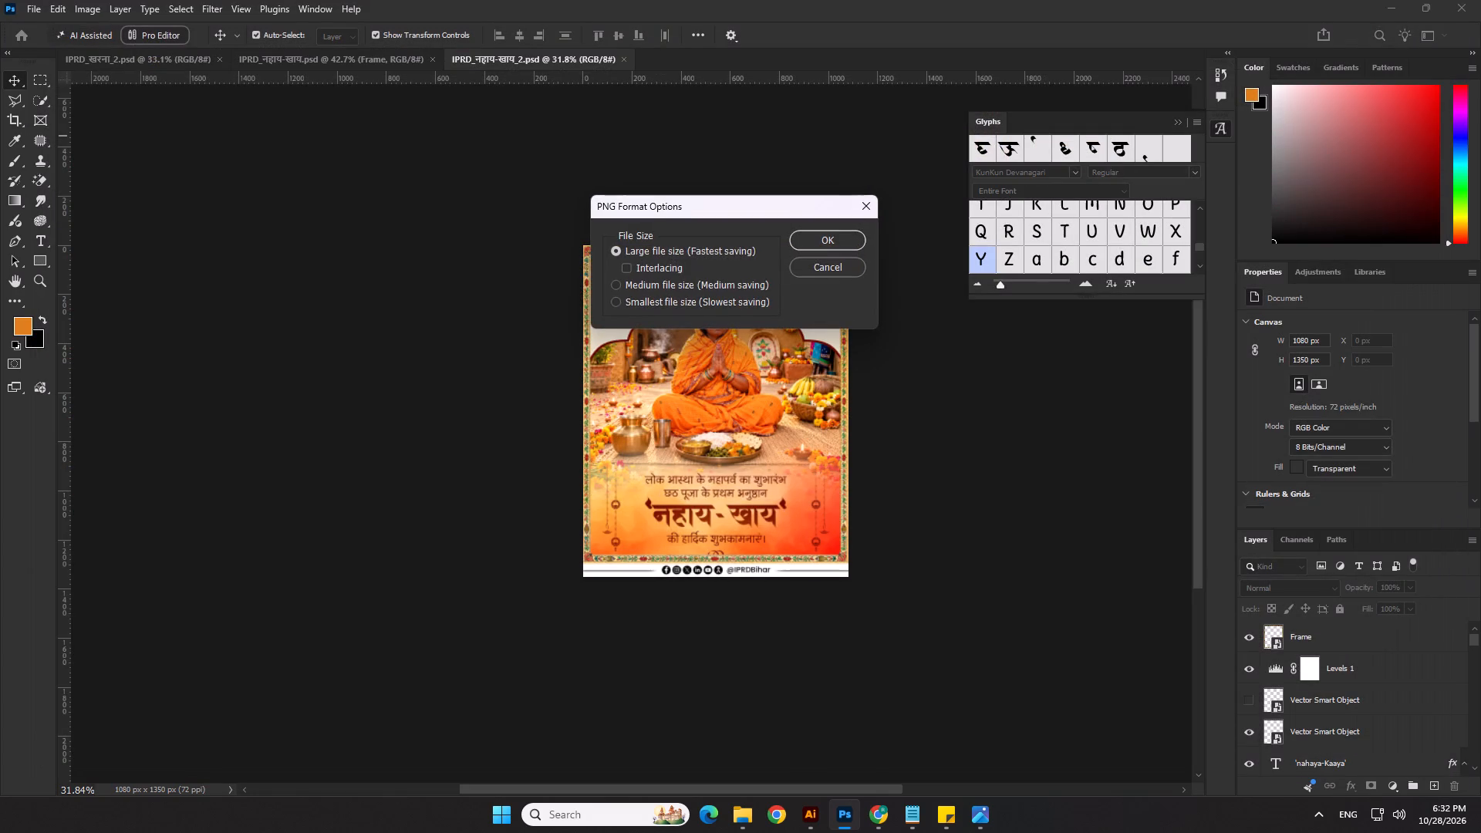
click(812, 241)
click(922, 377)
Switch to the 28.10.26 folder in File Explorer and preview IPRD_खरना copy.png at full size.
key(alt+Tab)
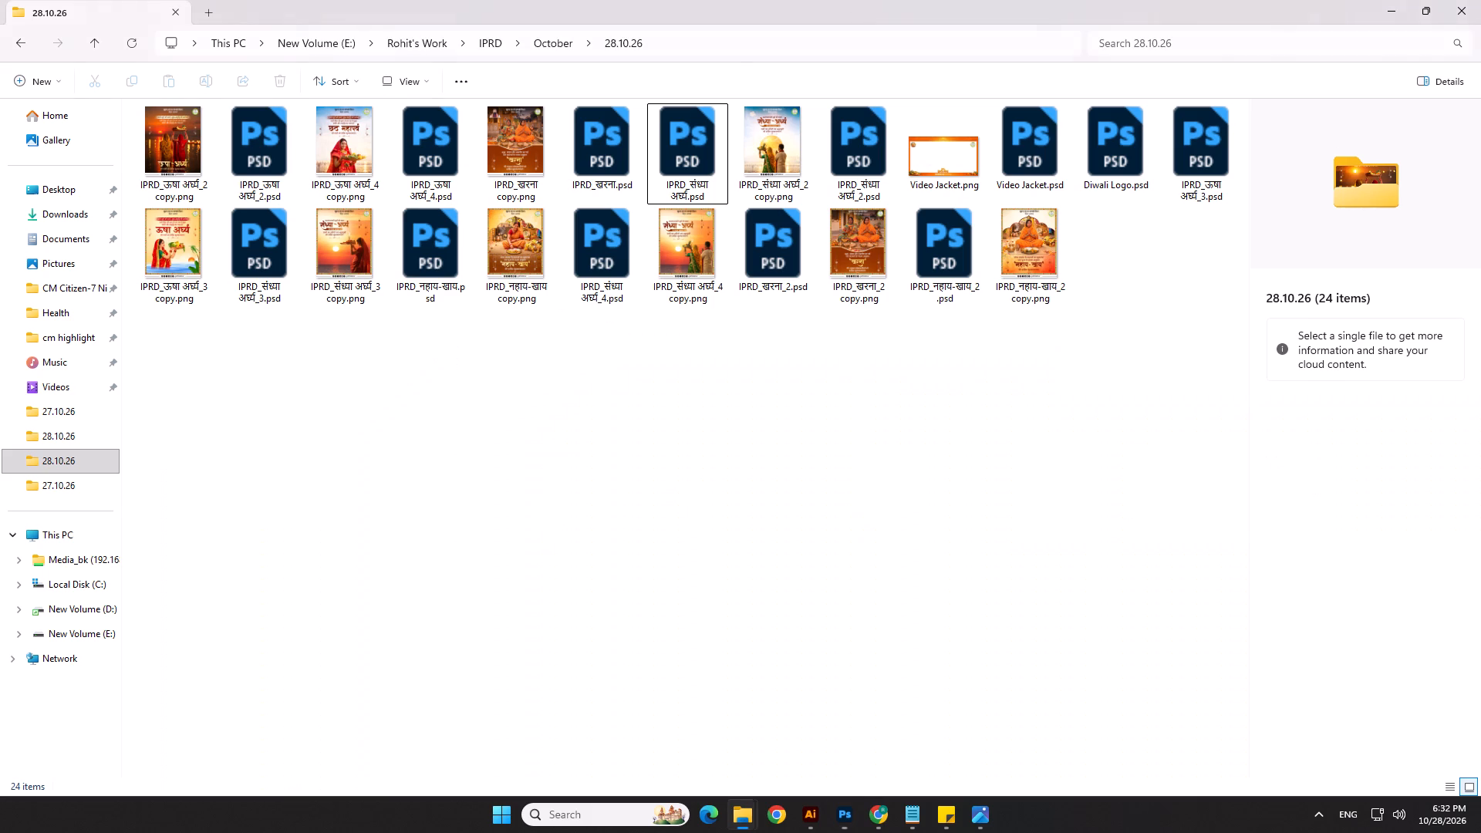
click(605, 468)
double_click(521, 147)
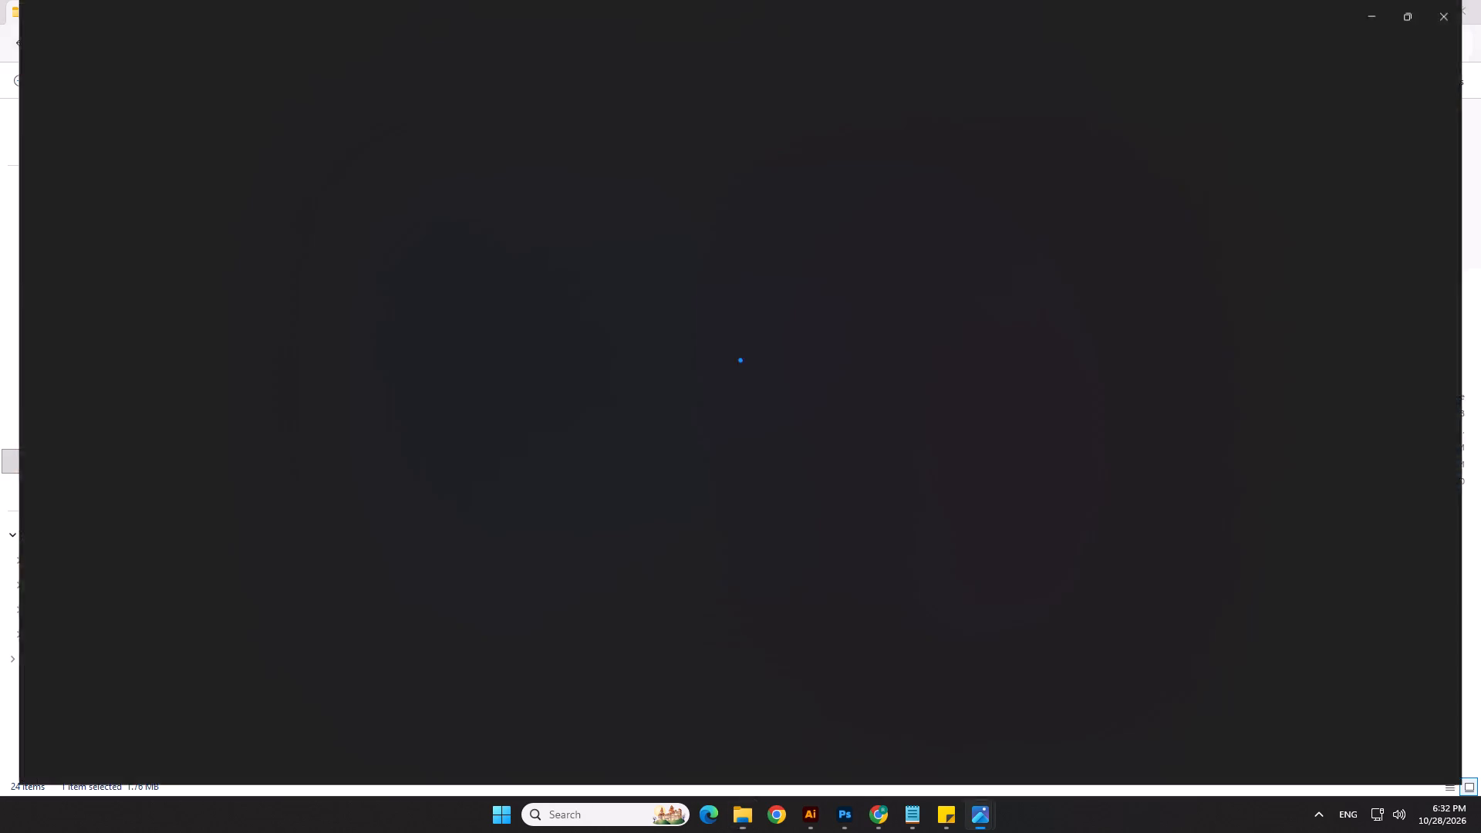
click(1471, 4)
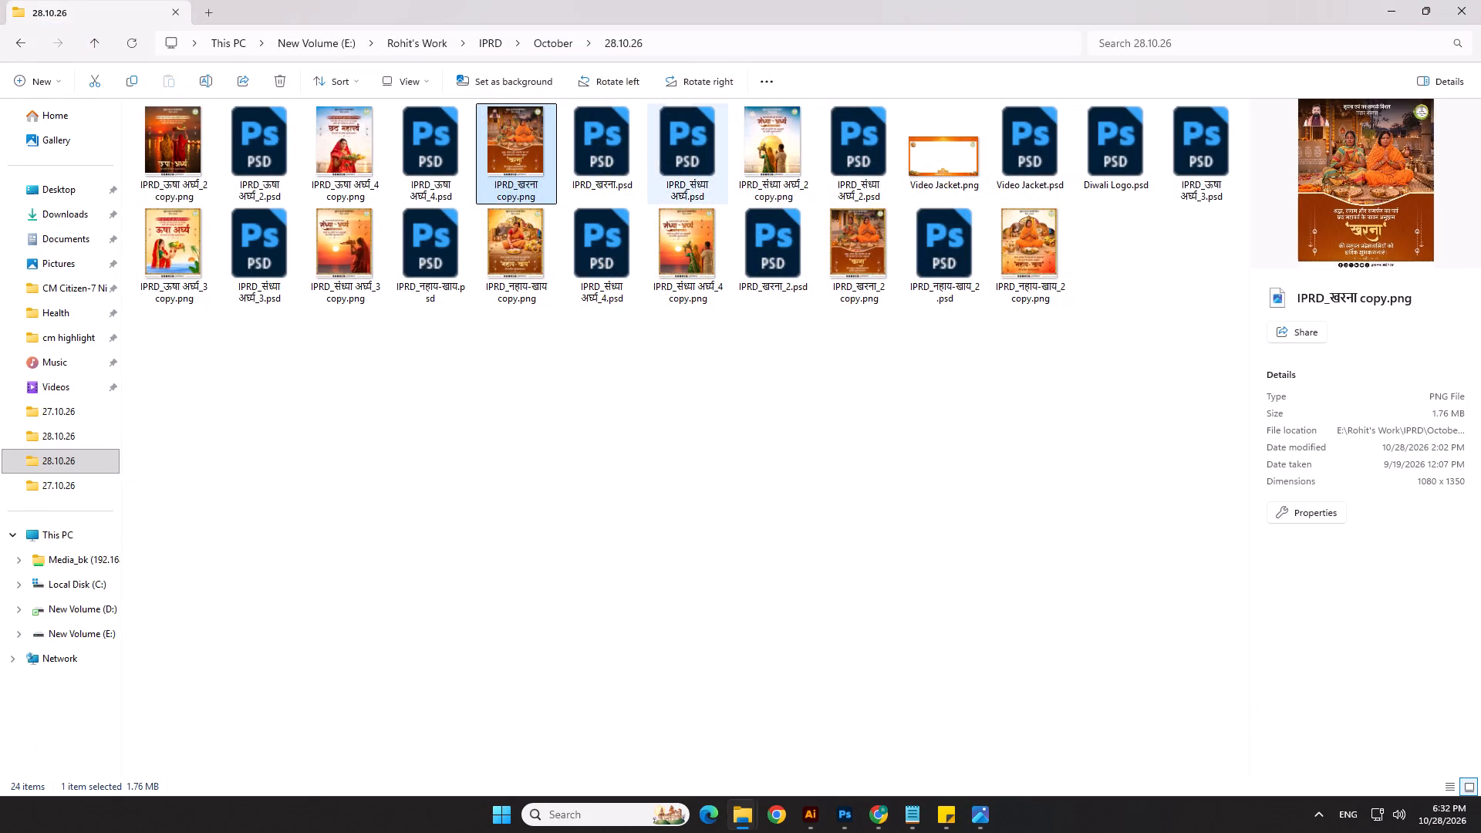
double_click(518, 140)
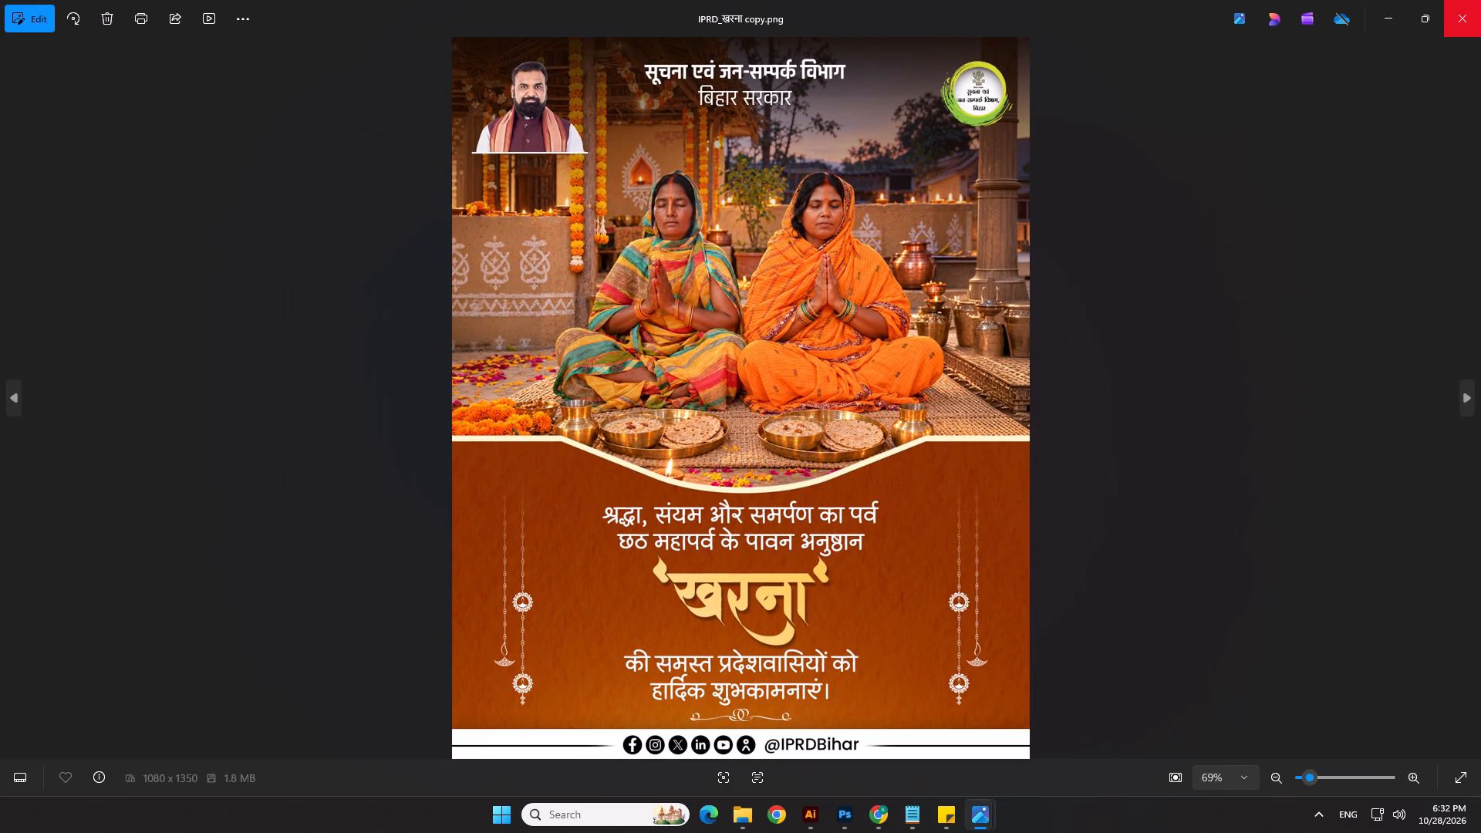
click(1471, 2)
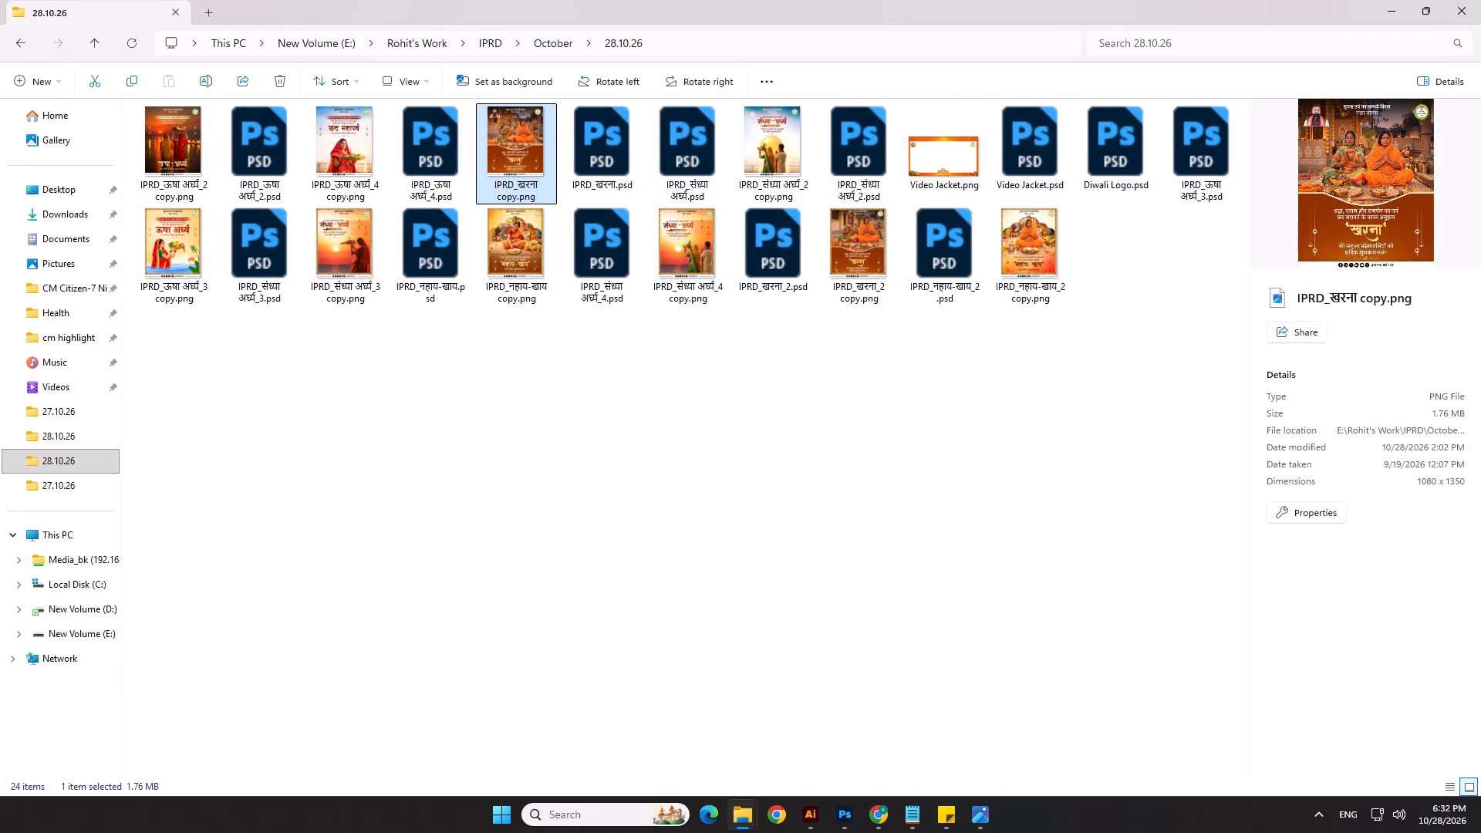
click(444, 386)
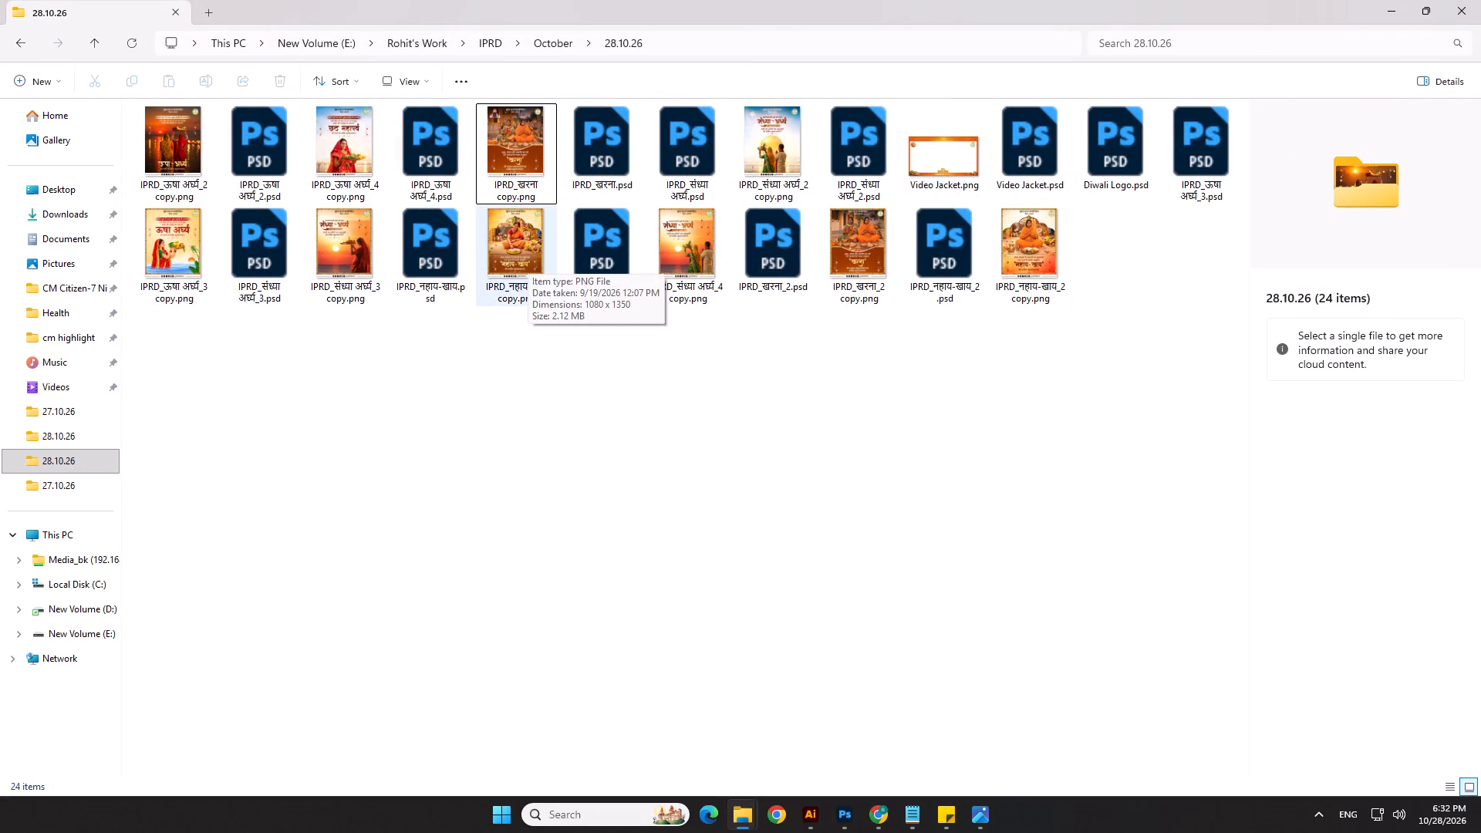
Preview the exported खरना_2 and नहाय-खाय_2 PNG posters to check their borders and text.
click(528, 260)
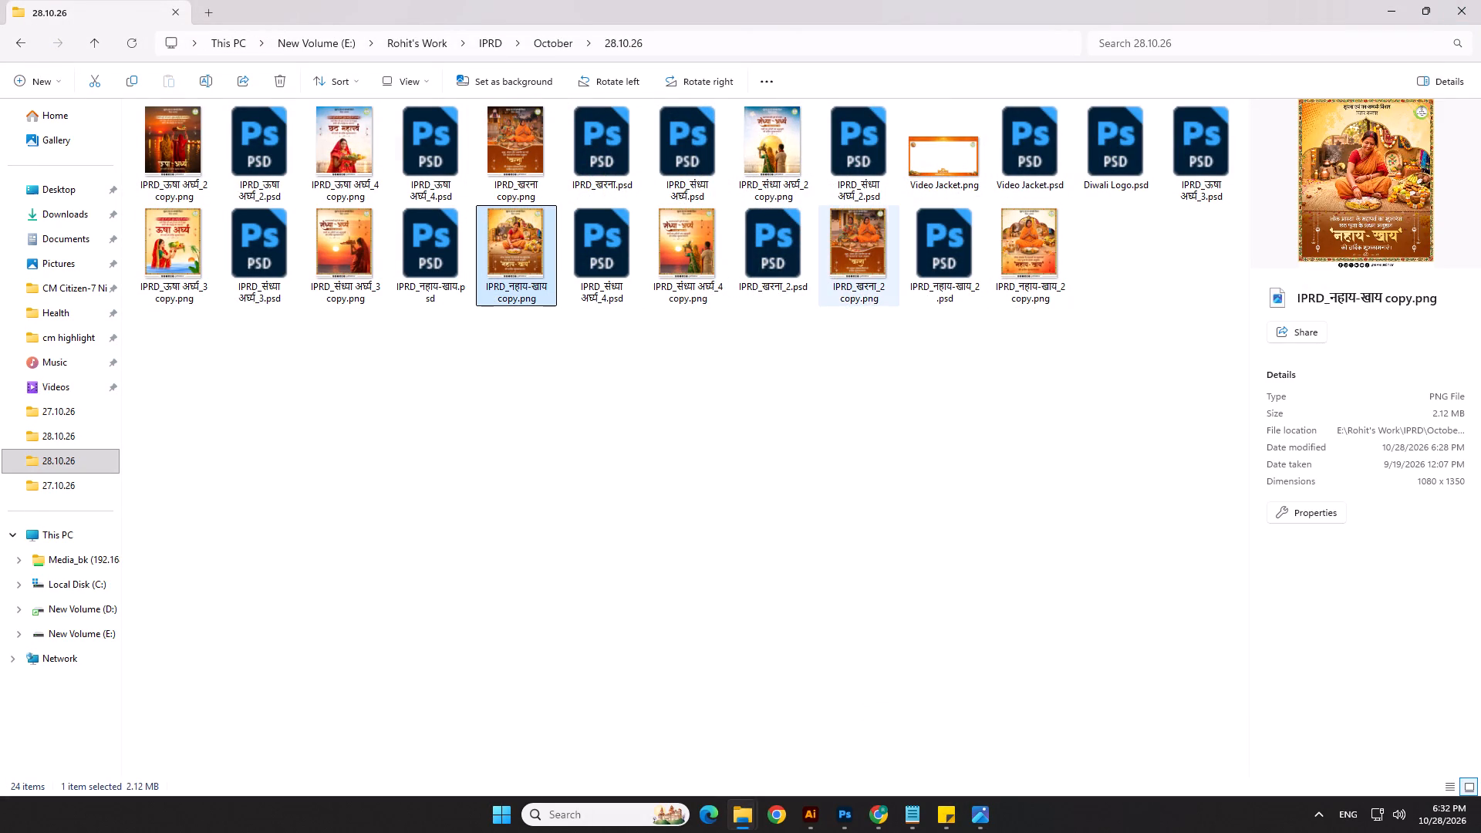
click(862, 386)
double_click(862, 249)
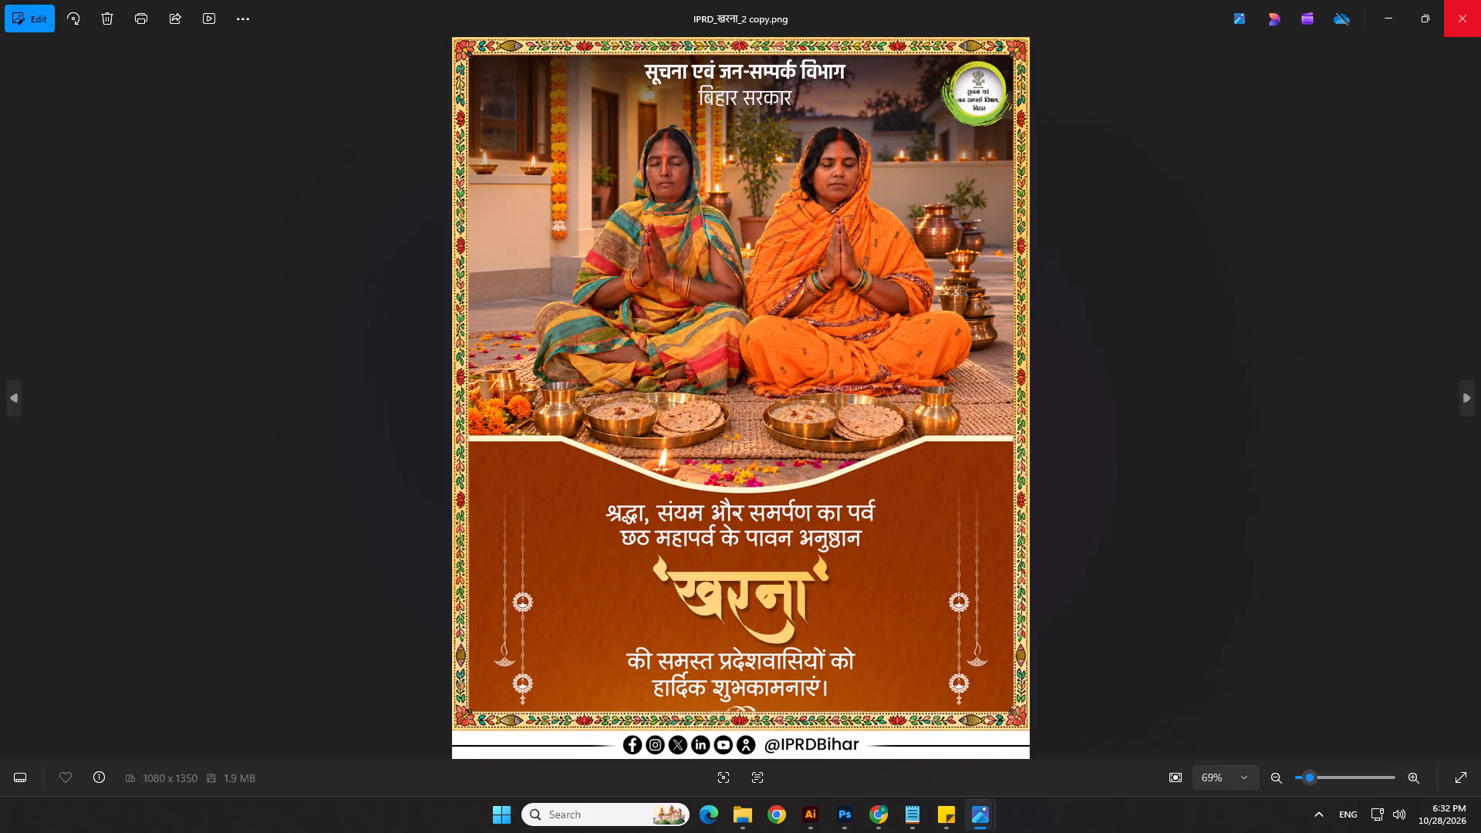
click(1469, 6)
double_click(1013, 266)
click(1473, 15)
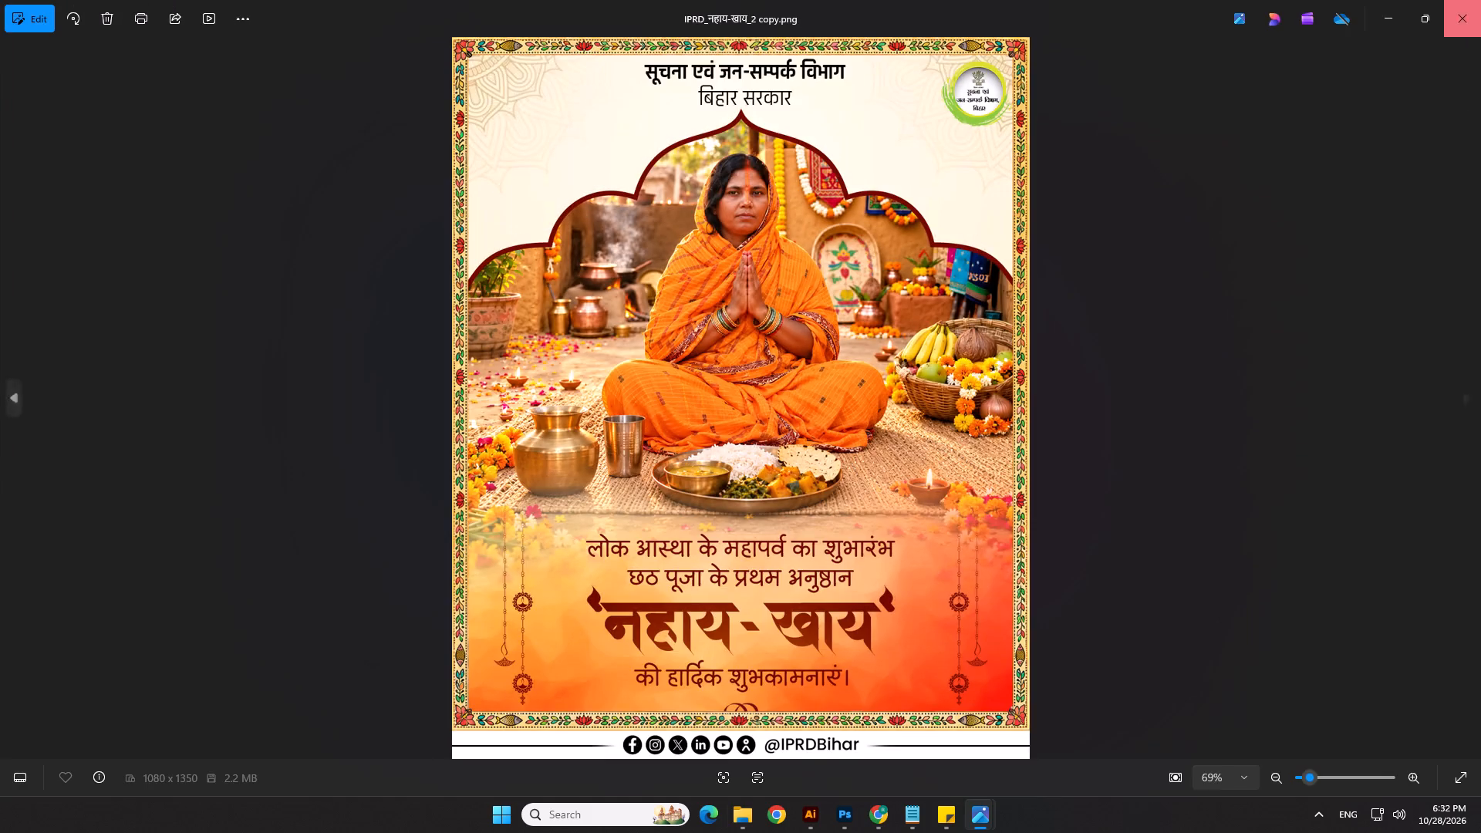
click(957, 347)
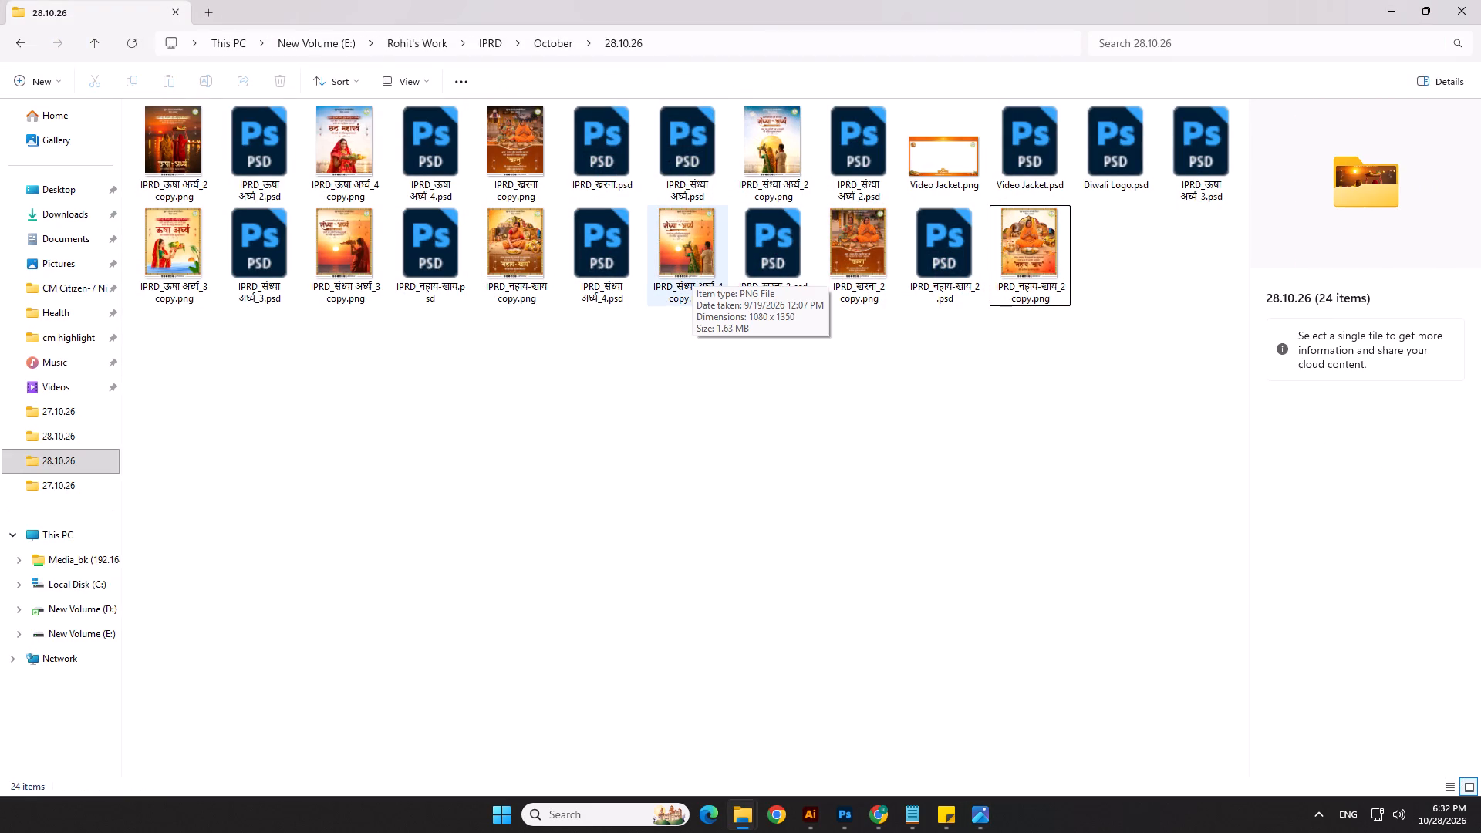
double_click(871, 272)
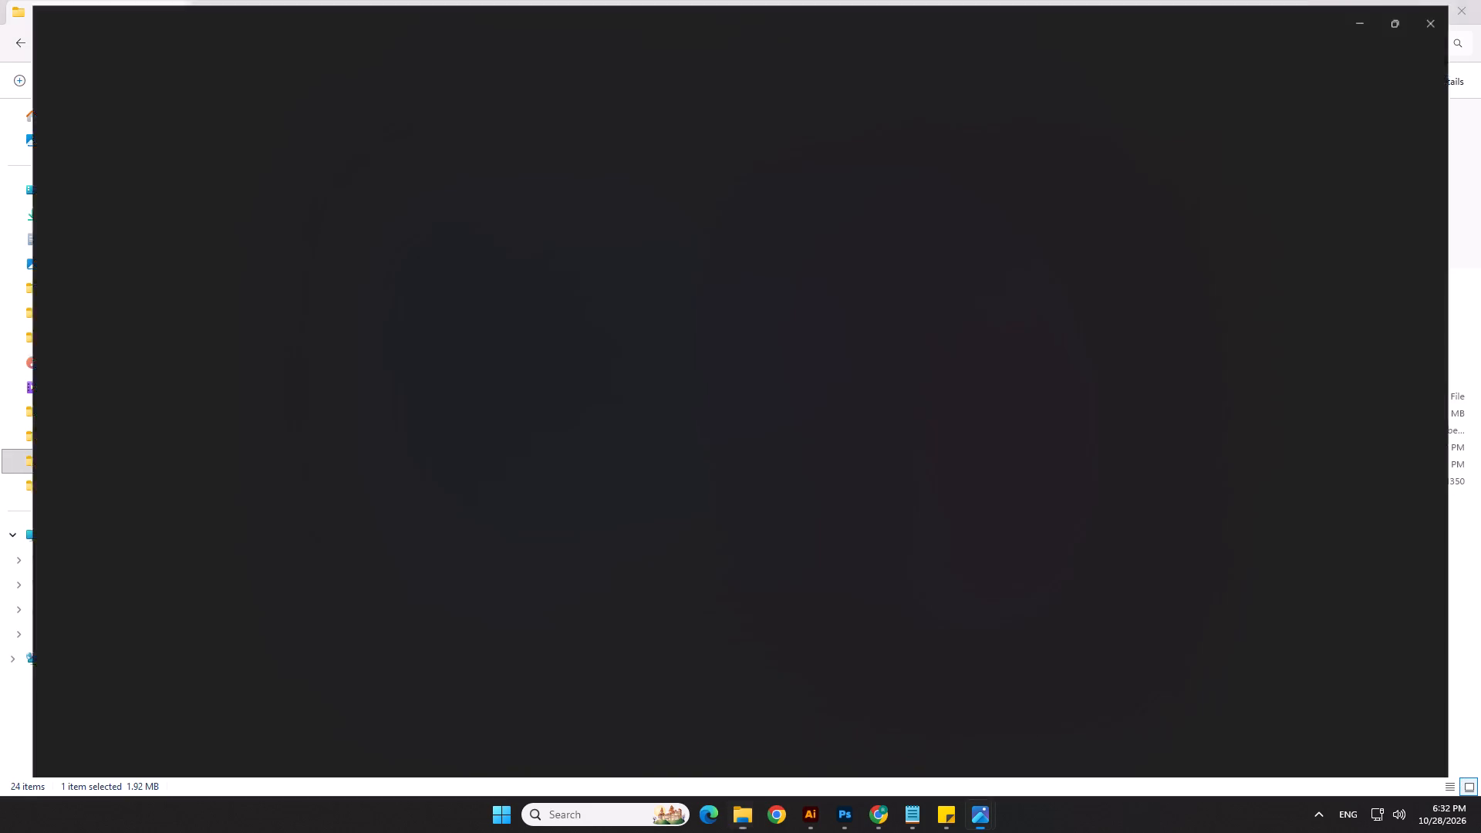
click(1475, 1)
Select the नहाय-खाय, खरना_2 and नहाय-खाय_2 PNG posters together and start moving them out of the folder window.
click(1007, 270)
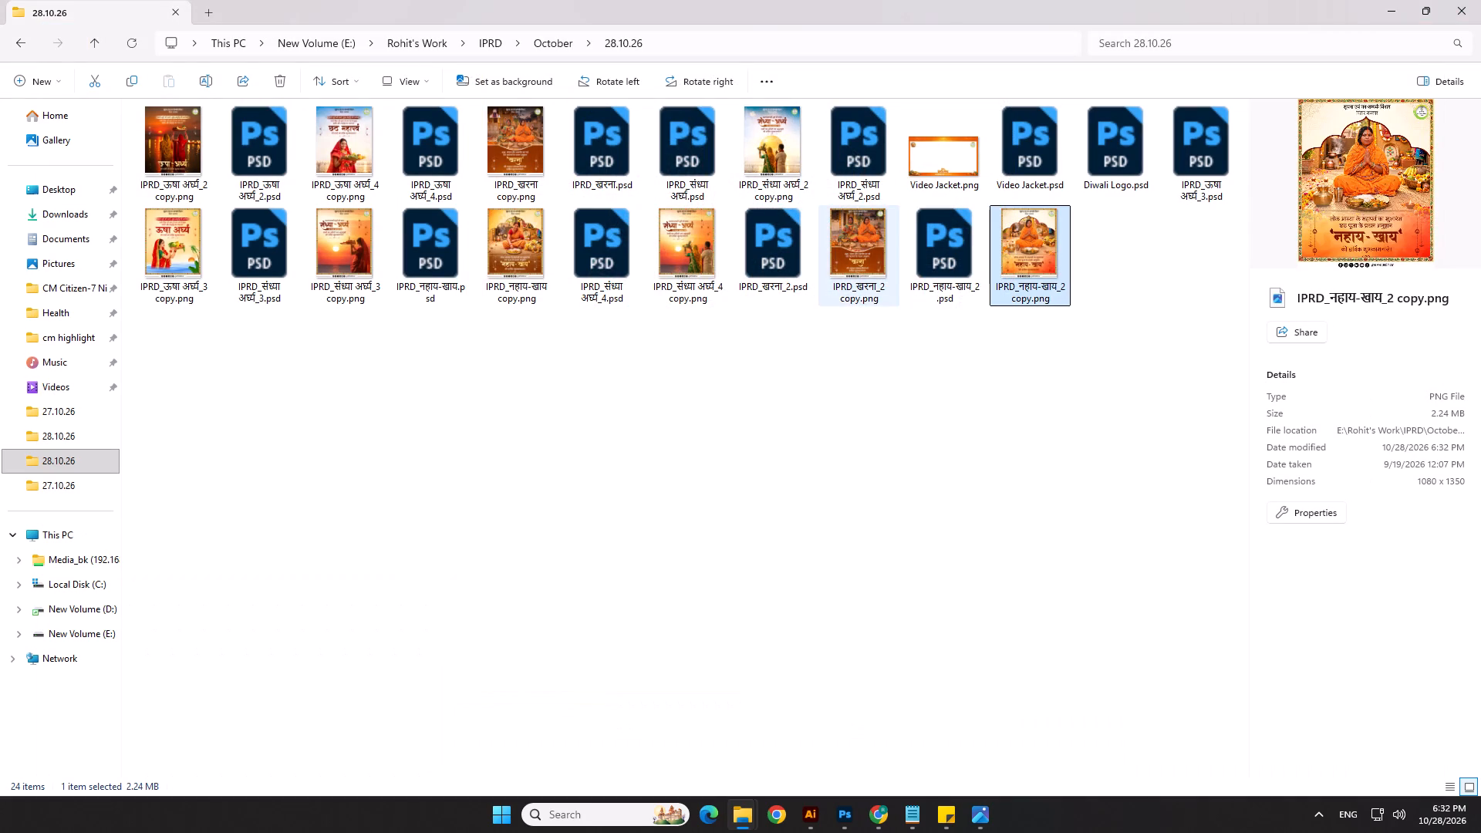
ctrl+click(848, 264)
ctrl+click(531, 251)
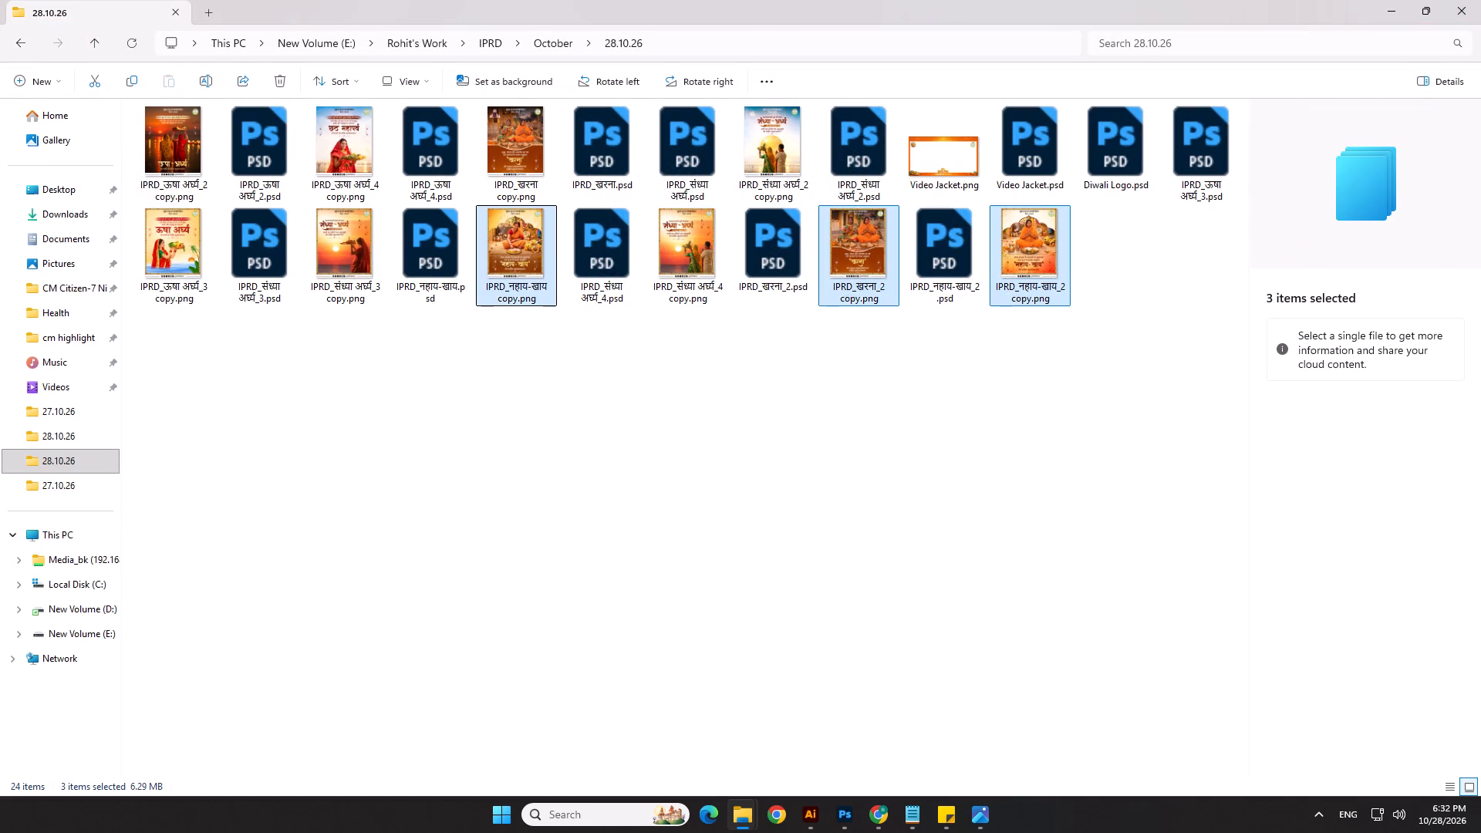
click(860, 255)
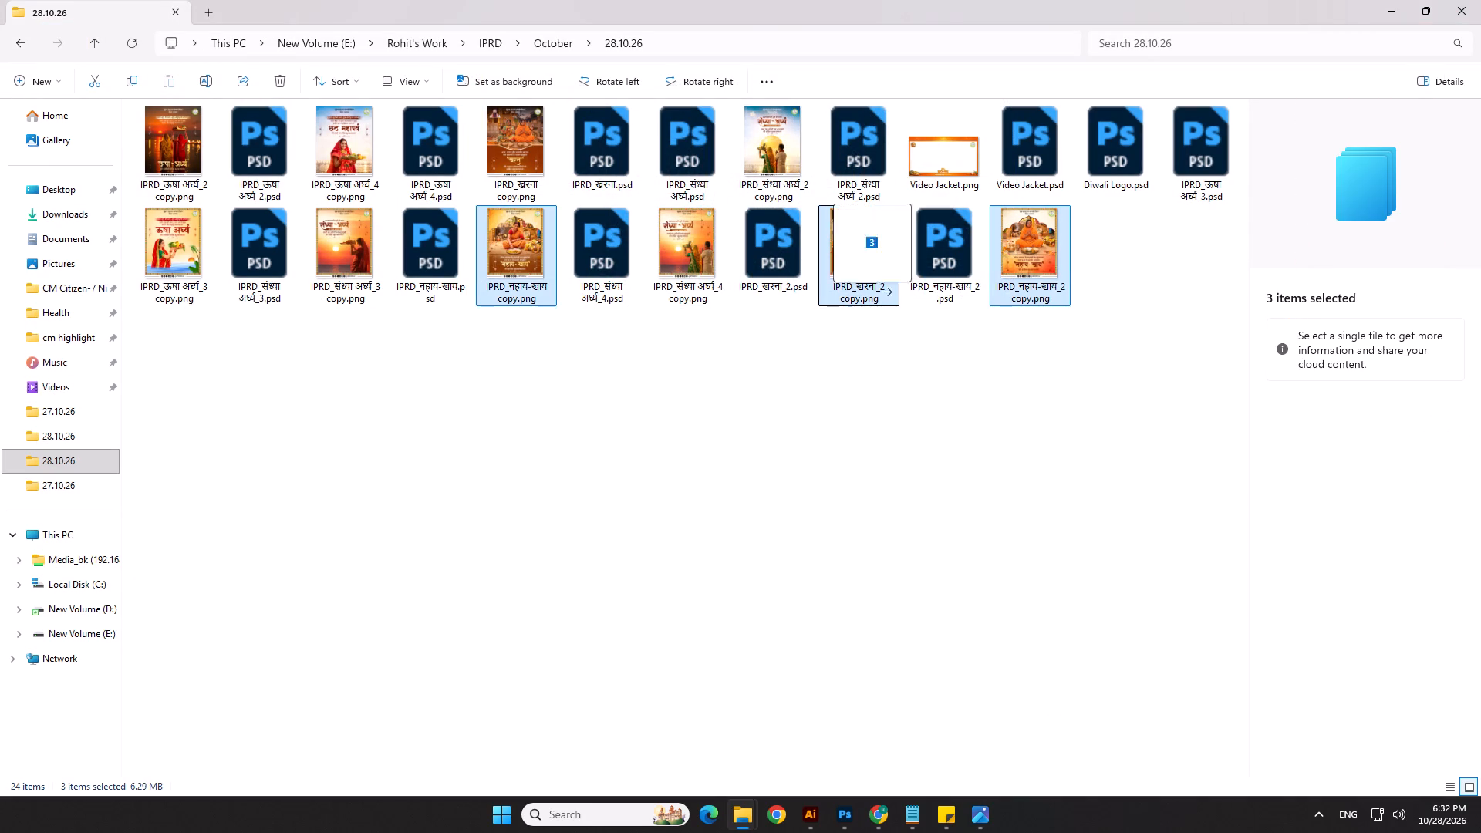
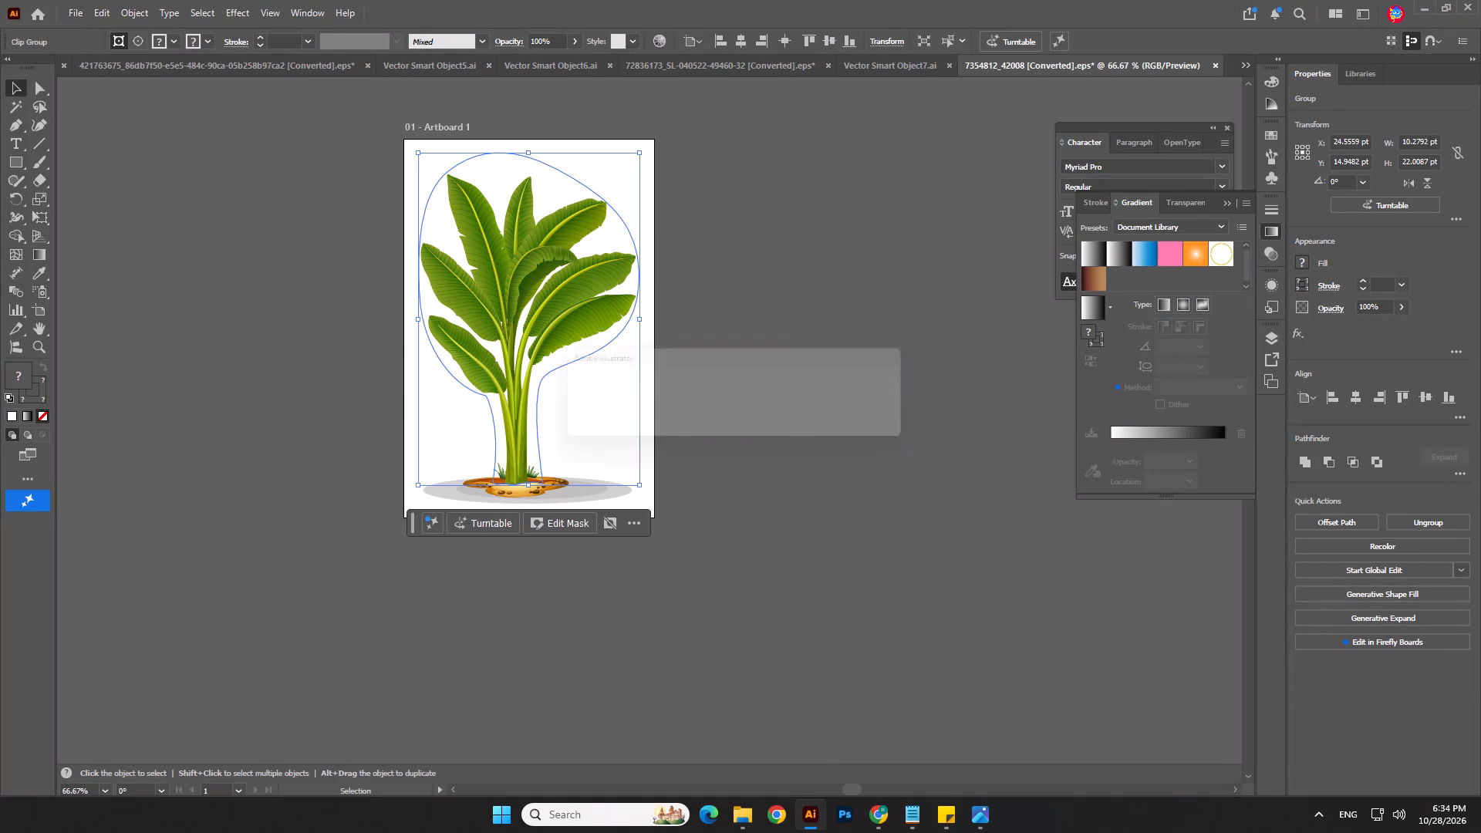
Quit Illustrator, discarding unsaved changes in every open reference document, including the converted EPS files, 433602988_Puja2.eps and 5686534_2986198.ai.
click(827, 430)
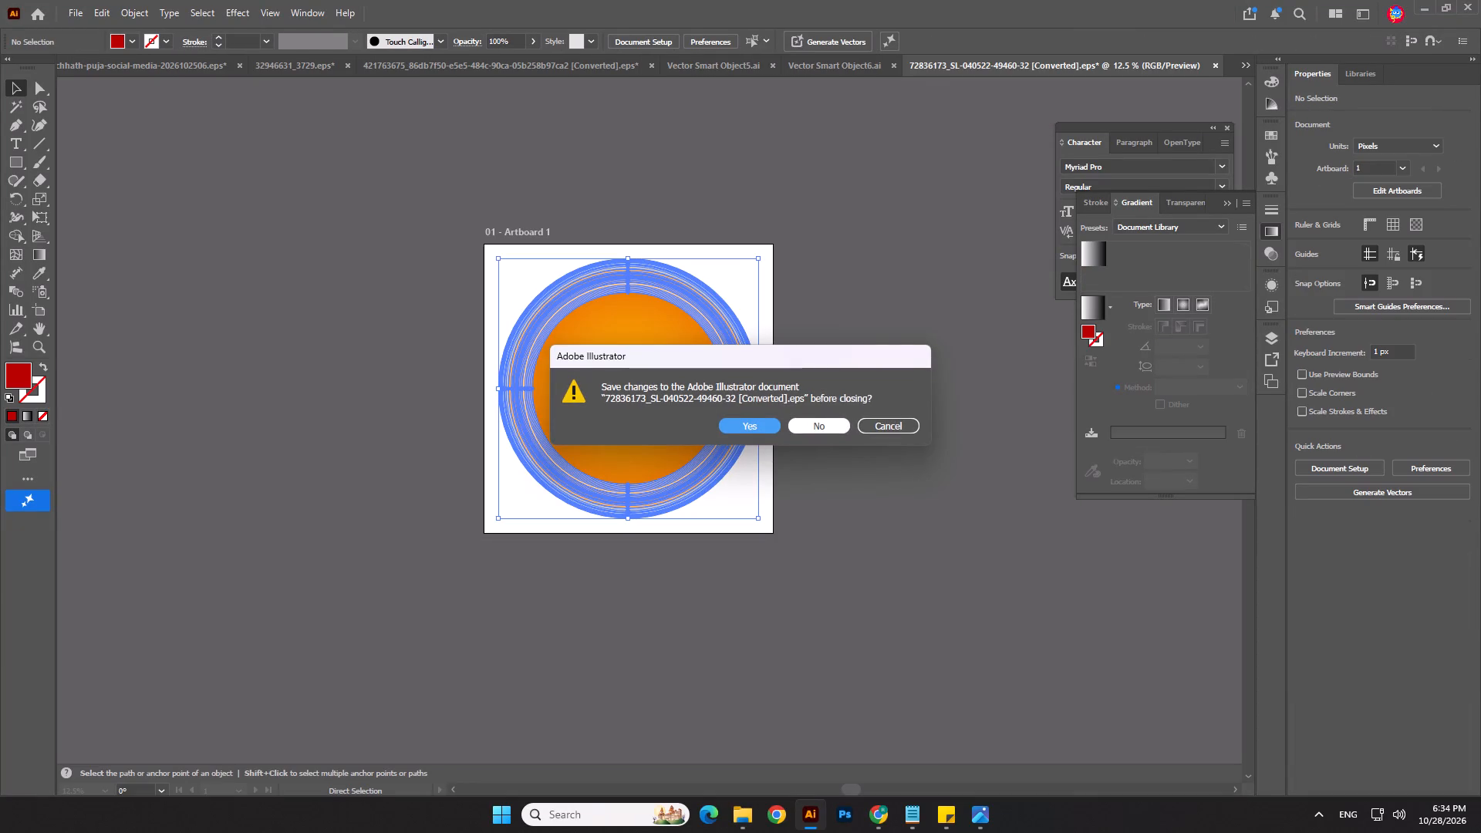
click(827, 430)
click(827, 430)
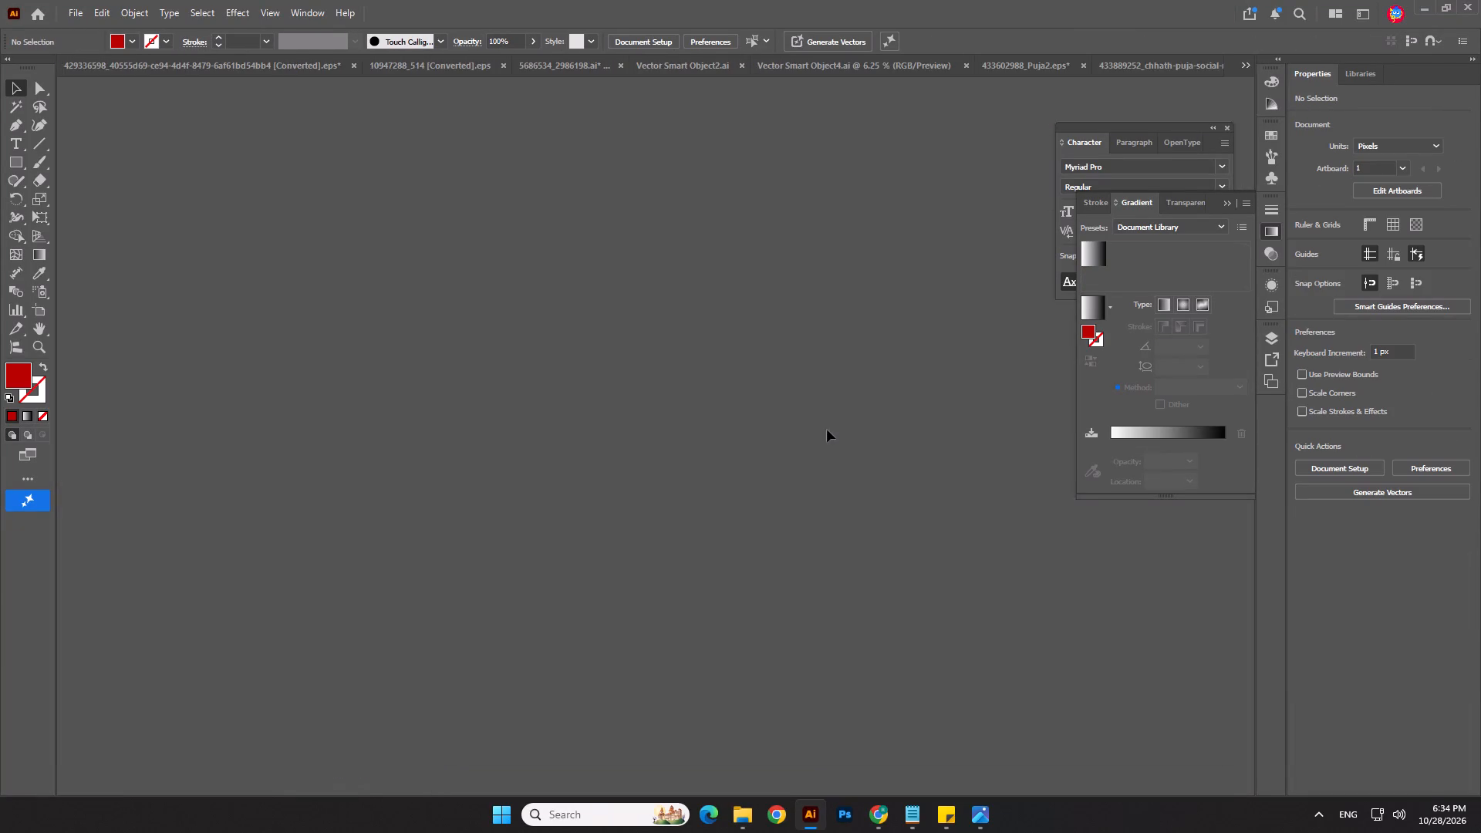
click(835, 433)
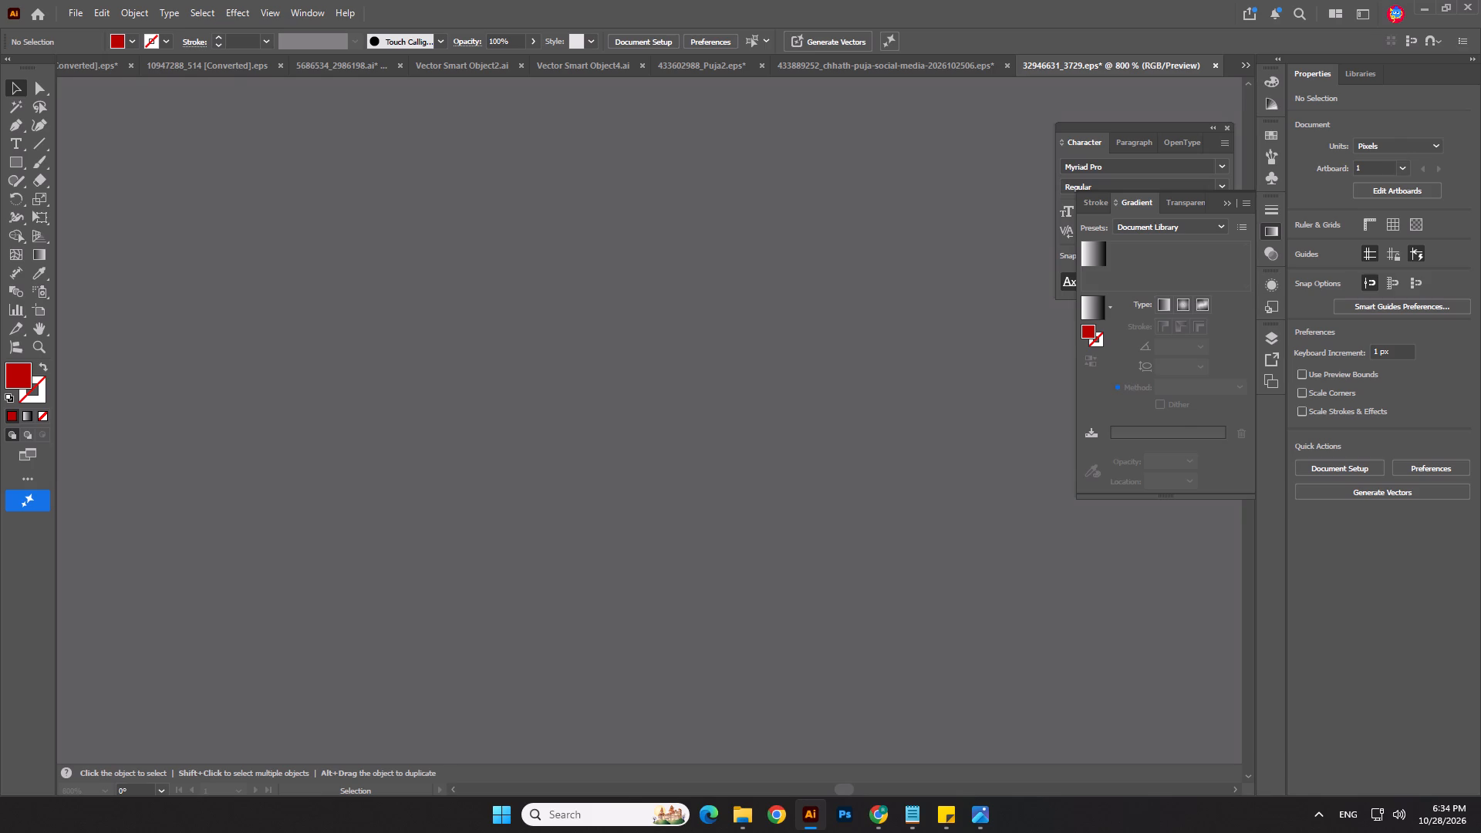
click(835, 433)
click(835, 433)
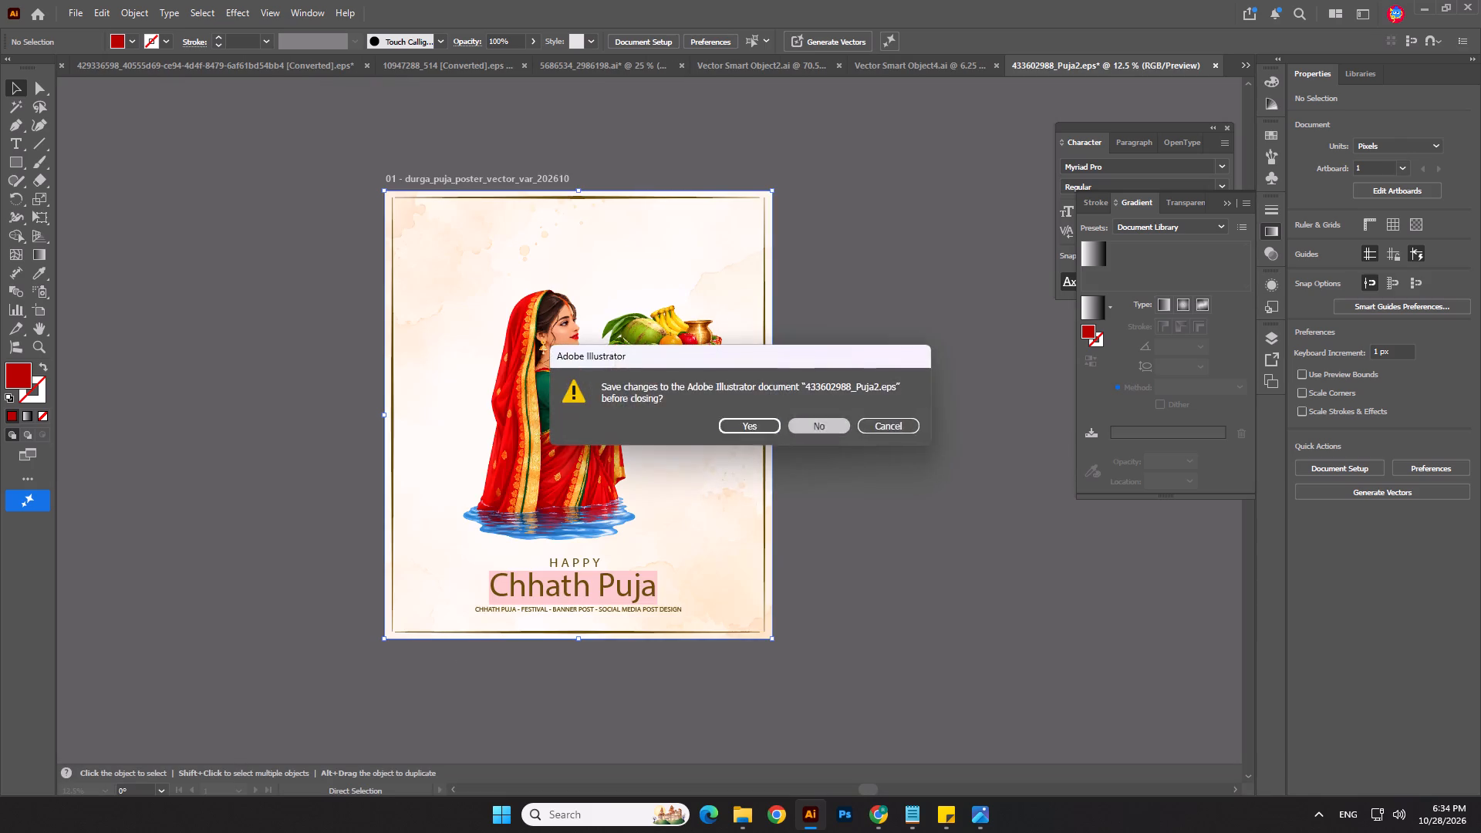
click(835, 433)
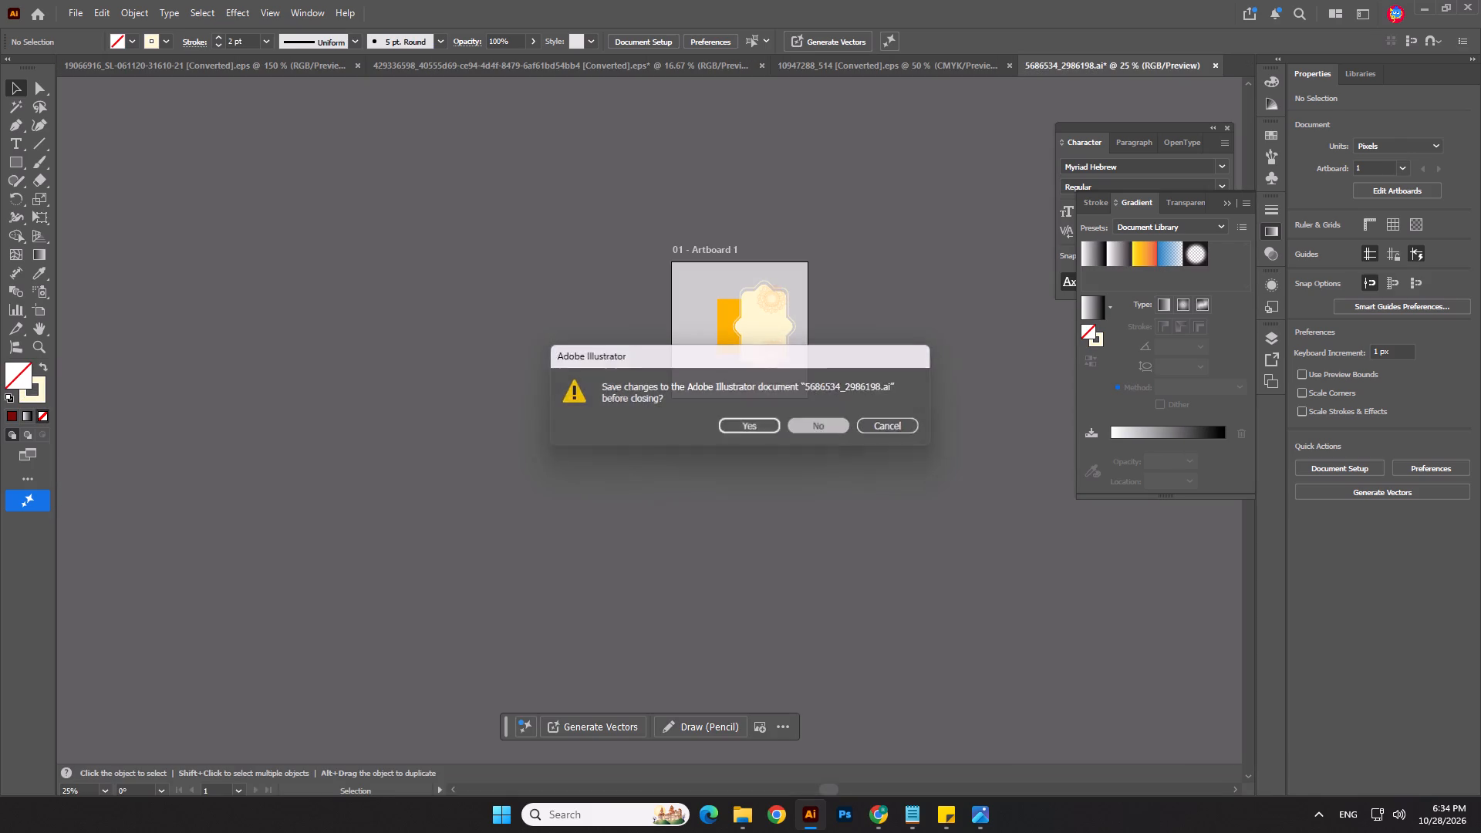
click(835, 433)
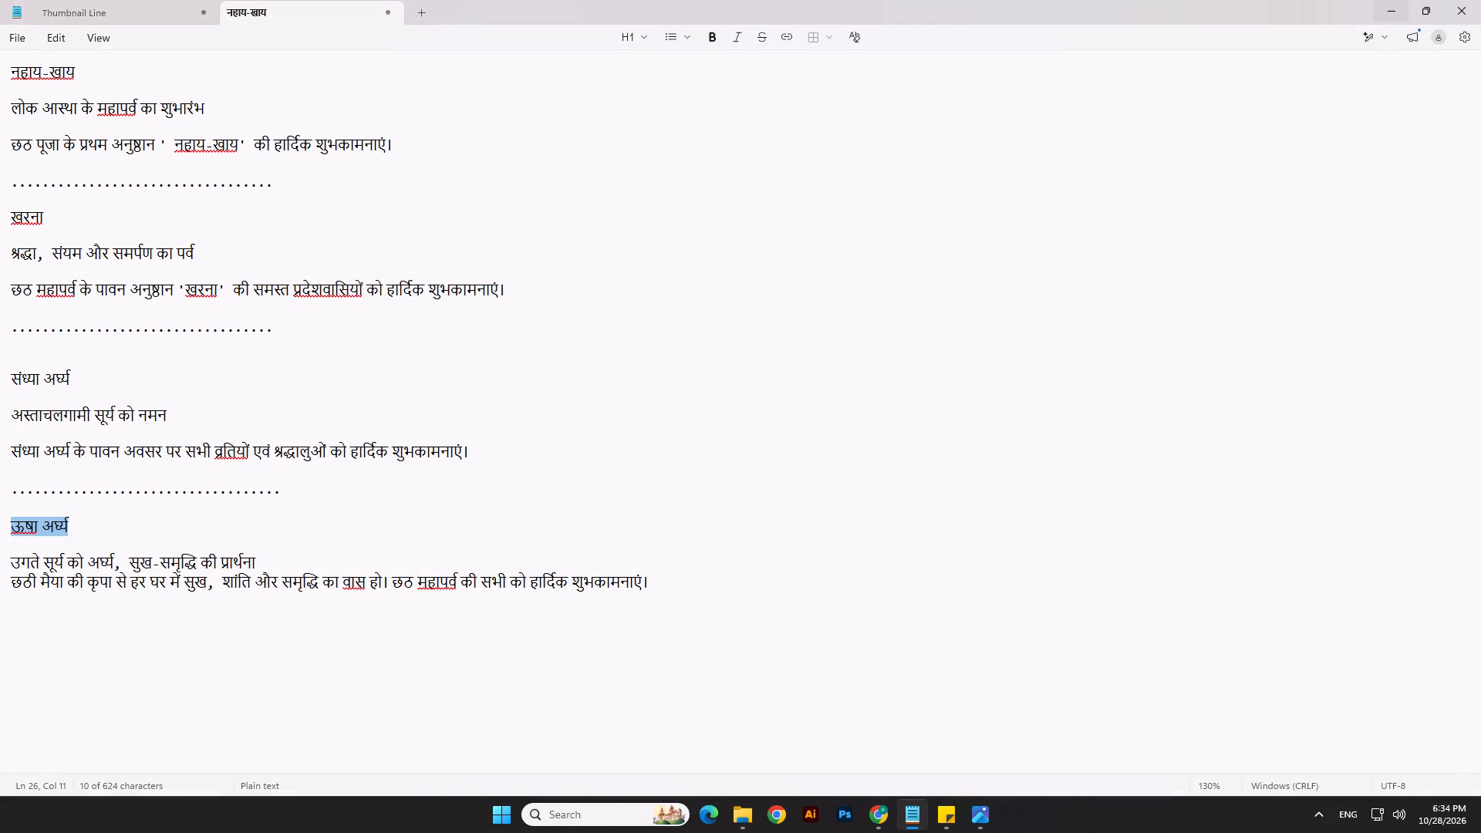
Minimise the Notepad window with the Chhath greeting text and close the File Explorer window showing Downloads.
click(1389, 7)
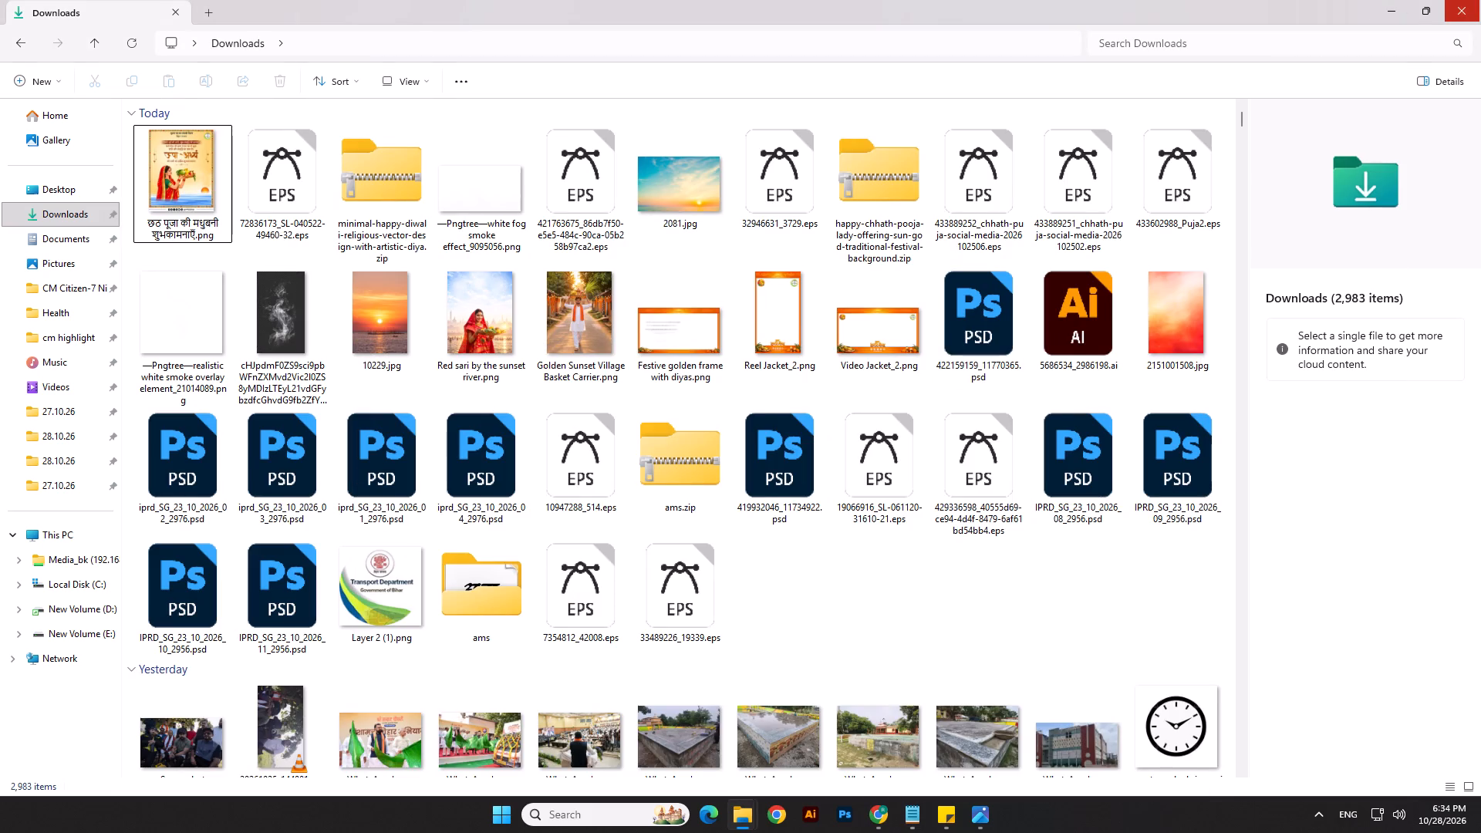
click(1465, 10)
click(1463, 5)
Refresh the Windows desktop.
right_click(799, 221)
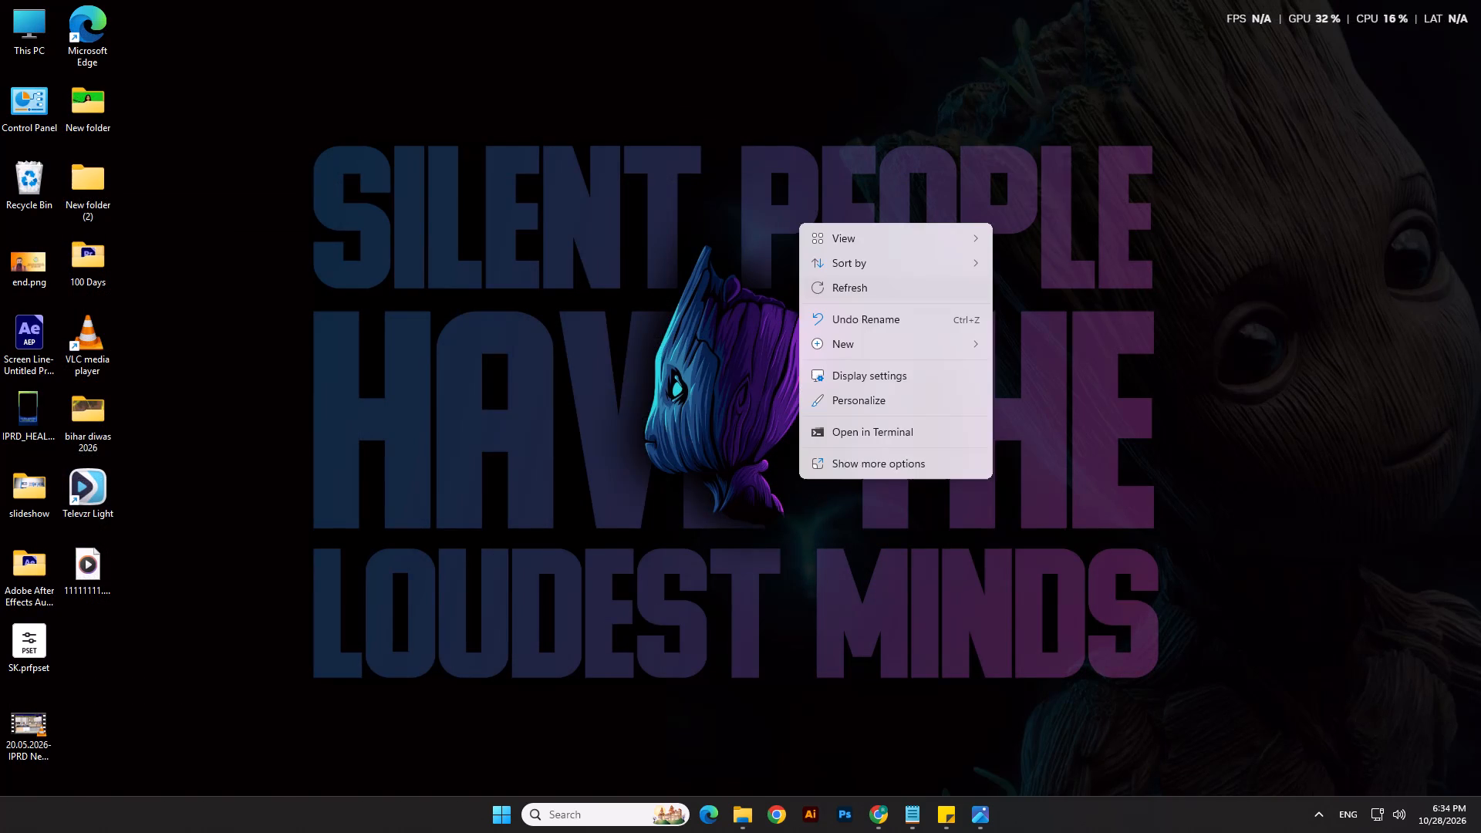
click(852, 290)
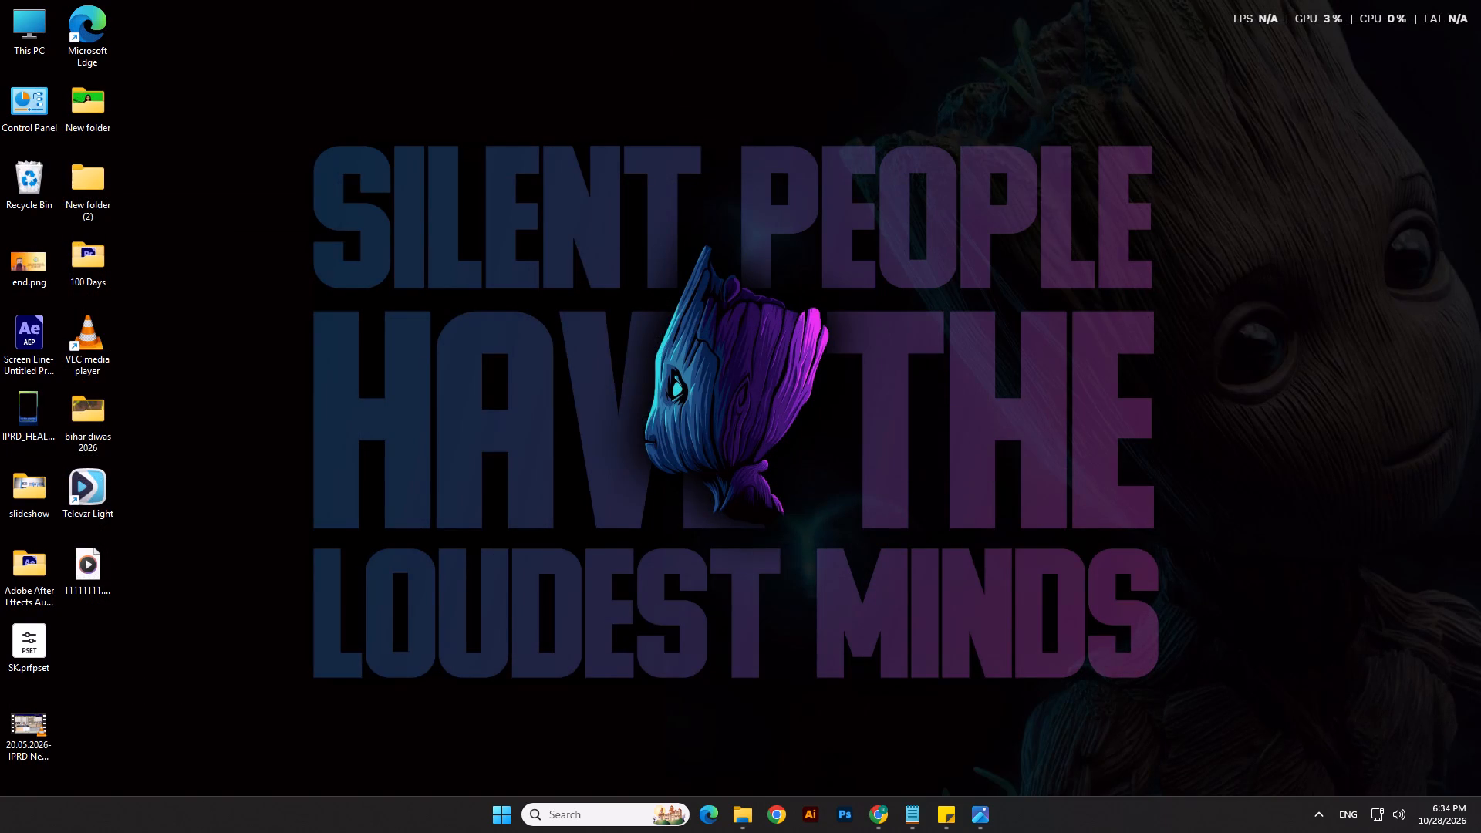
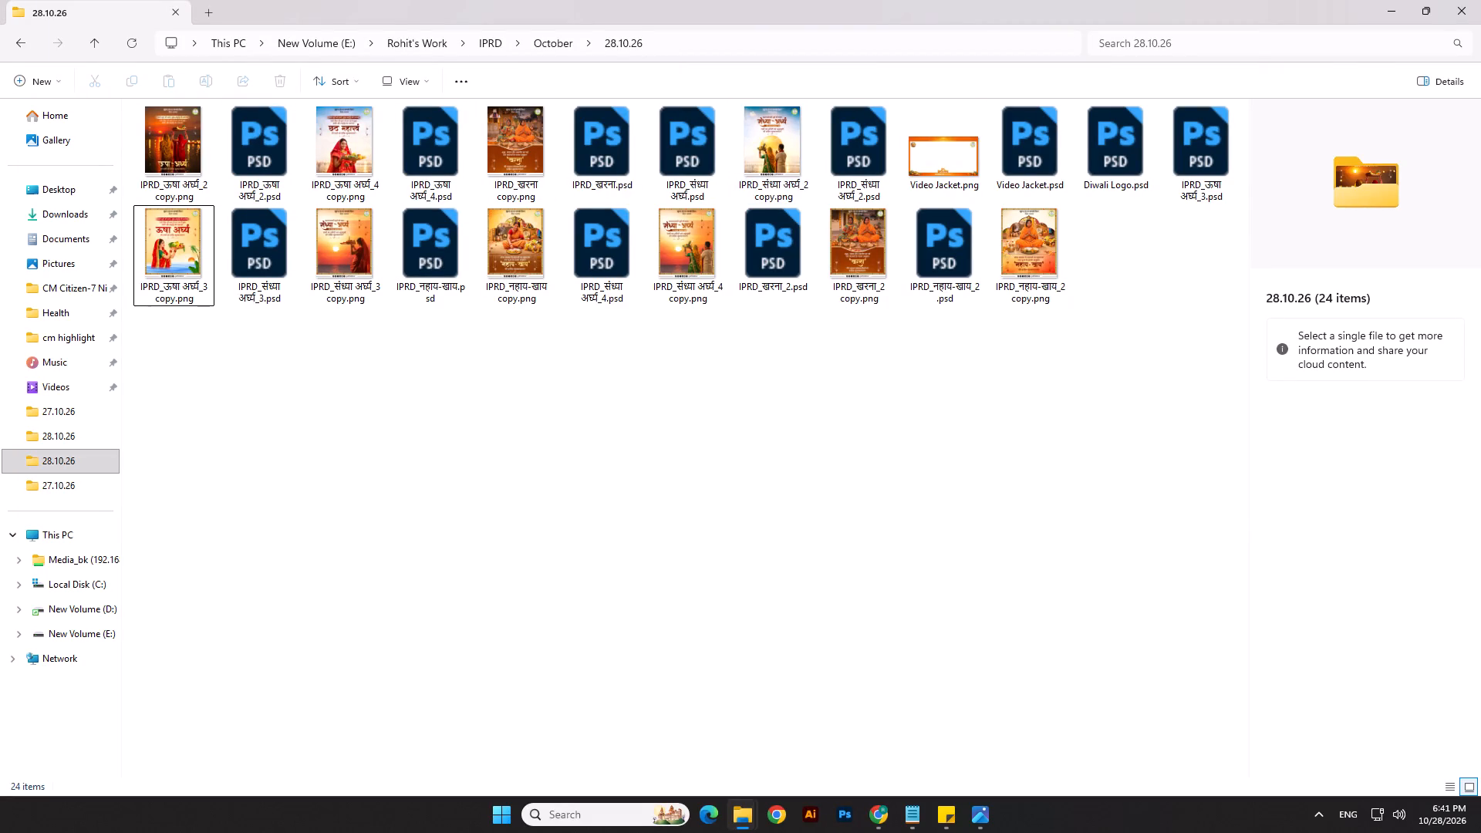
Open IPRD_नहाय-खाय.psd from the 28.10.26 folder in Photoshop and clear the layer selection.
click(611, 258)
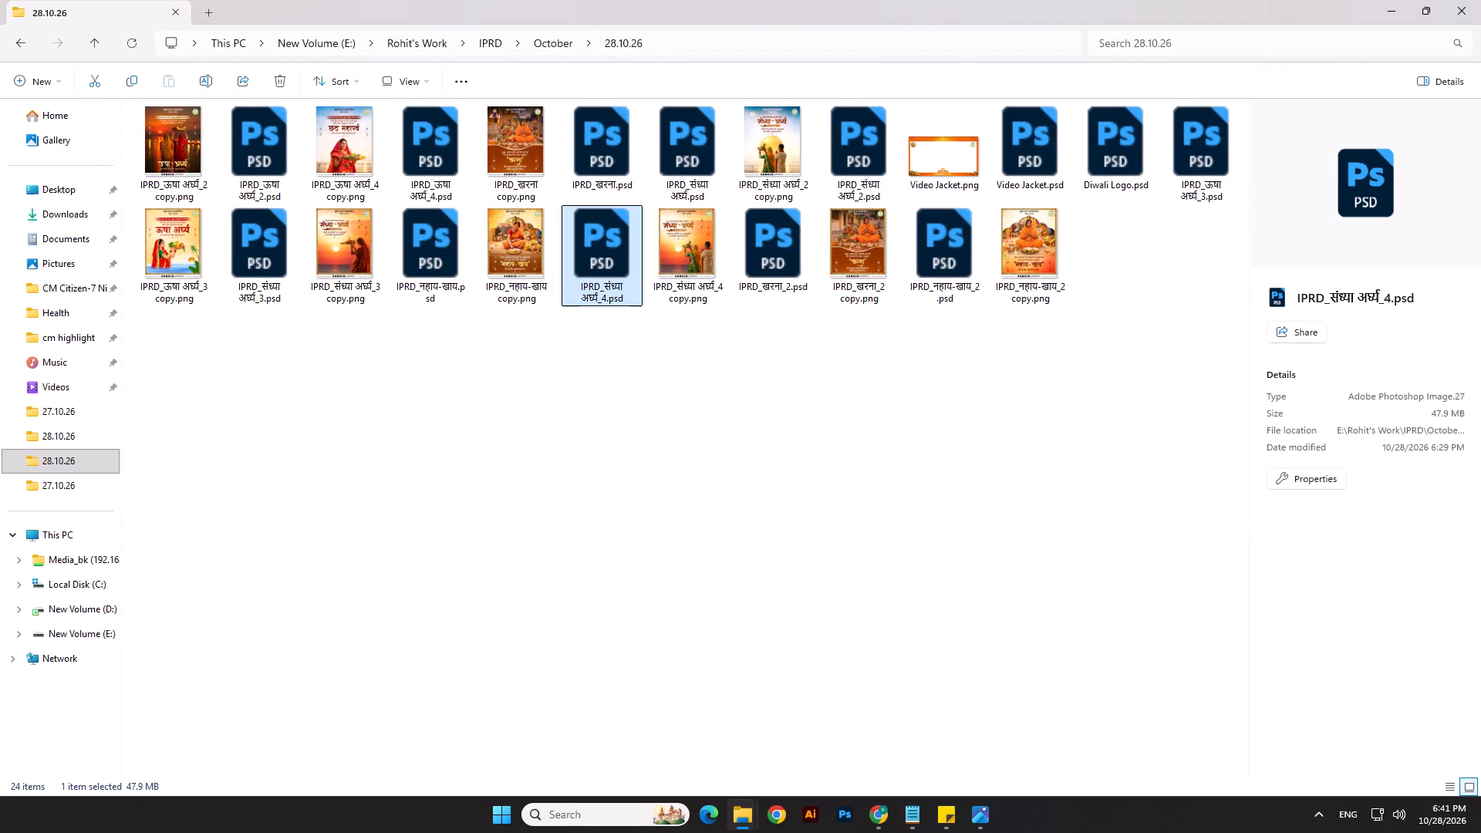
click(427, 273)
double_click(428, 257)
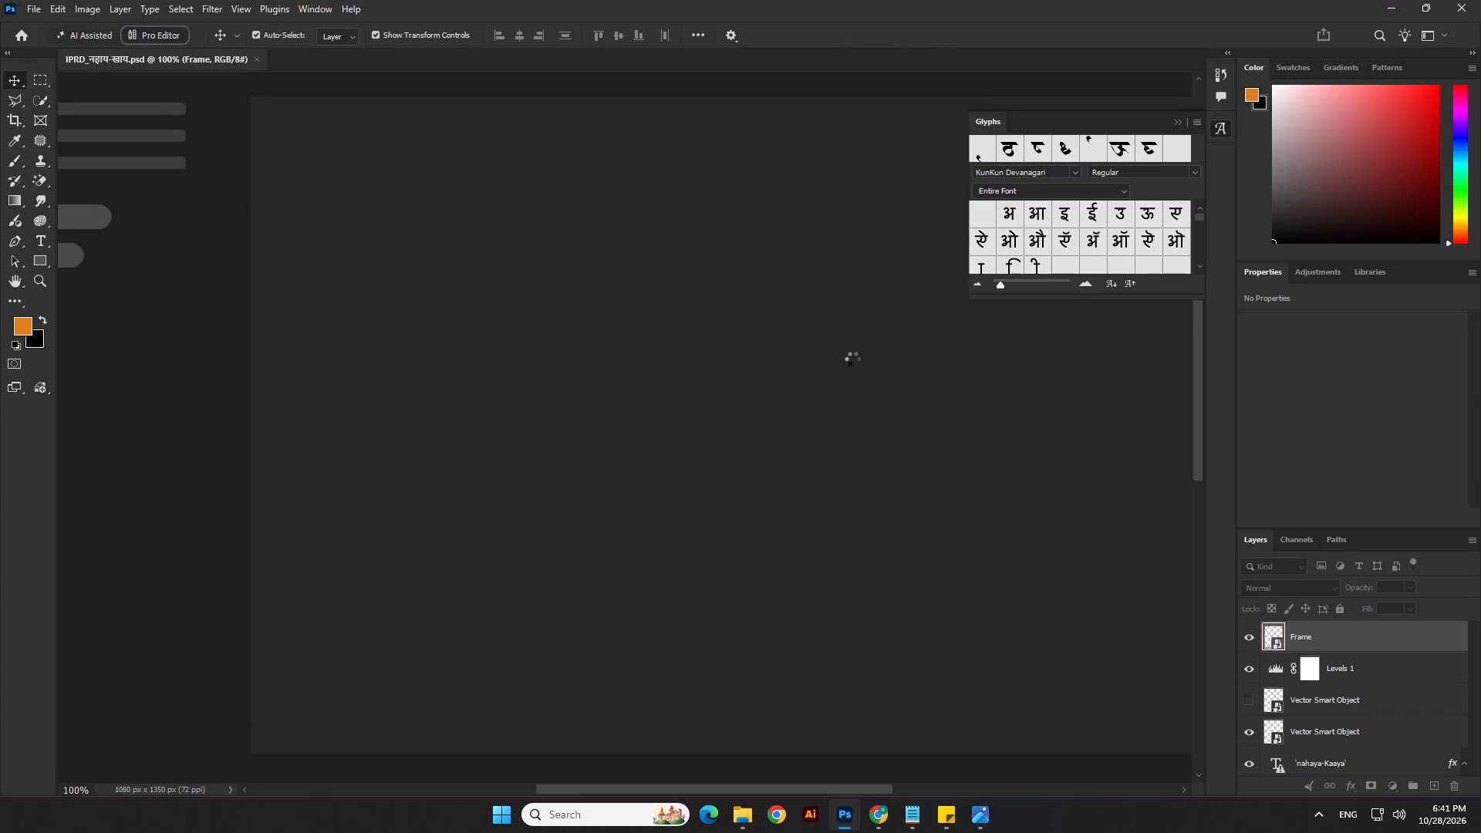
click(1002, 490)
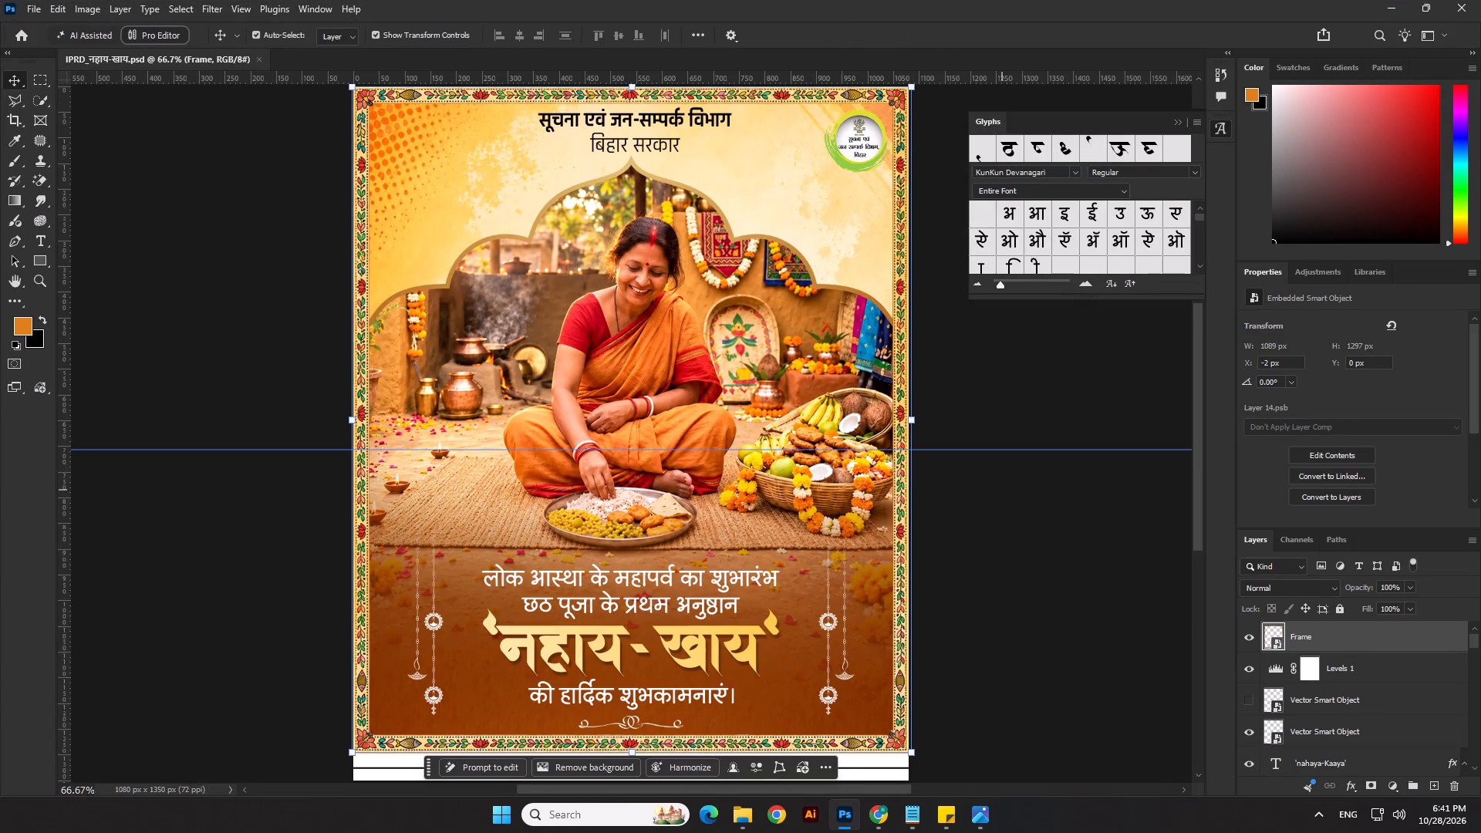
click(1039, 626)
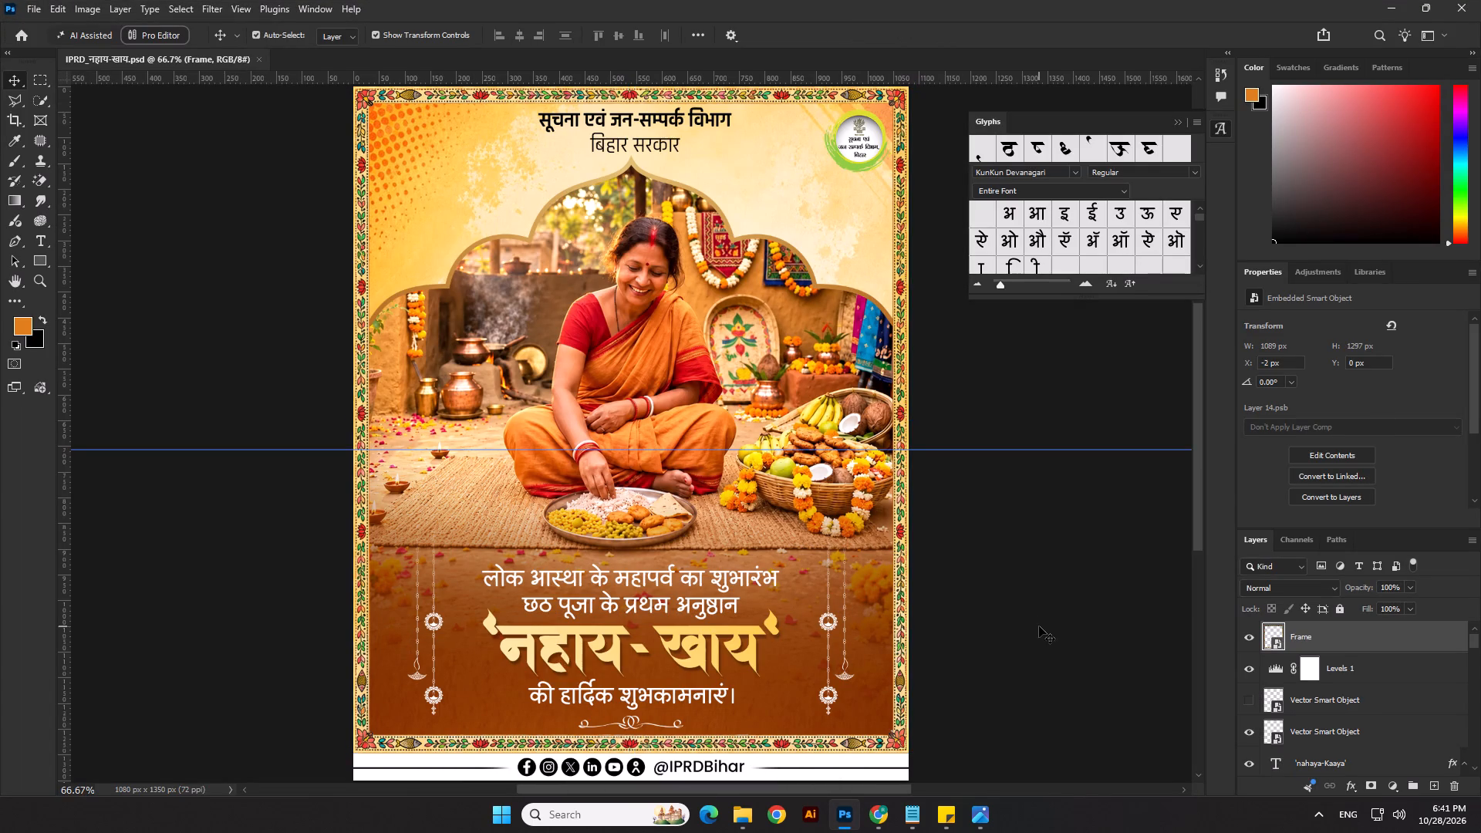
Copy the Generative Fill 2 layer showing the seated woman in the orange sari, leaving no layer selected.
click(737, 358)
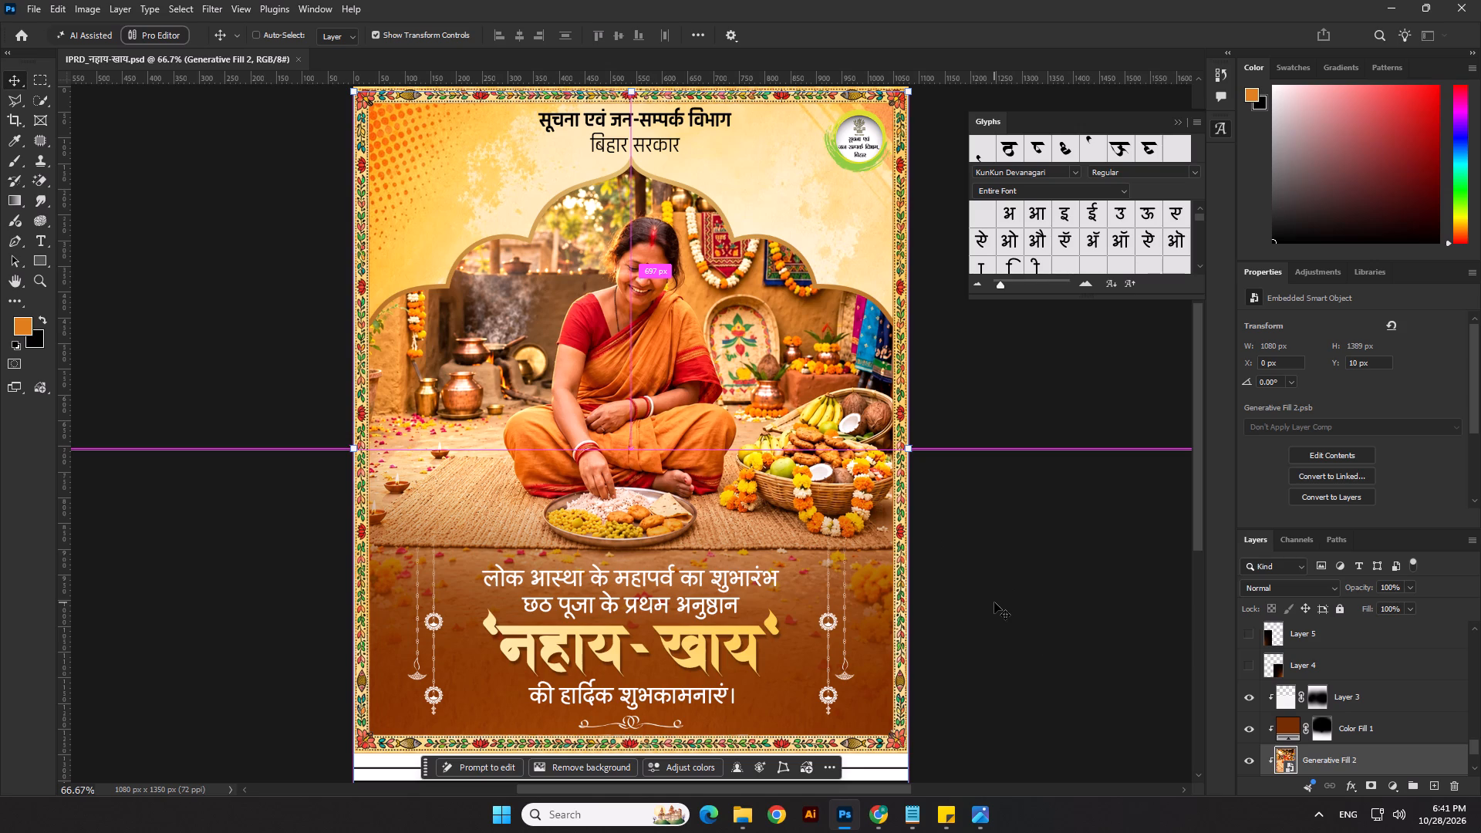
key(ctrl+c)
key(ctrl+c)
key(ctrl+c)
key(ctrl+c)
key(ctrl+c)
key(ctrl+c)
click(1373, 762)
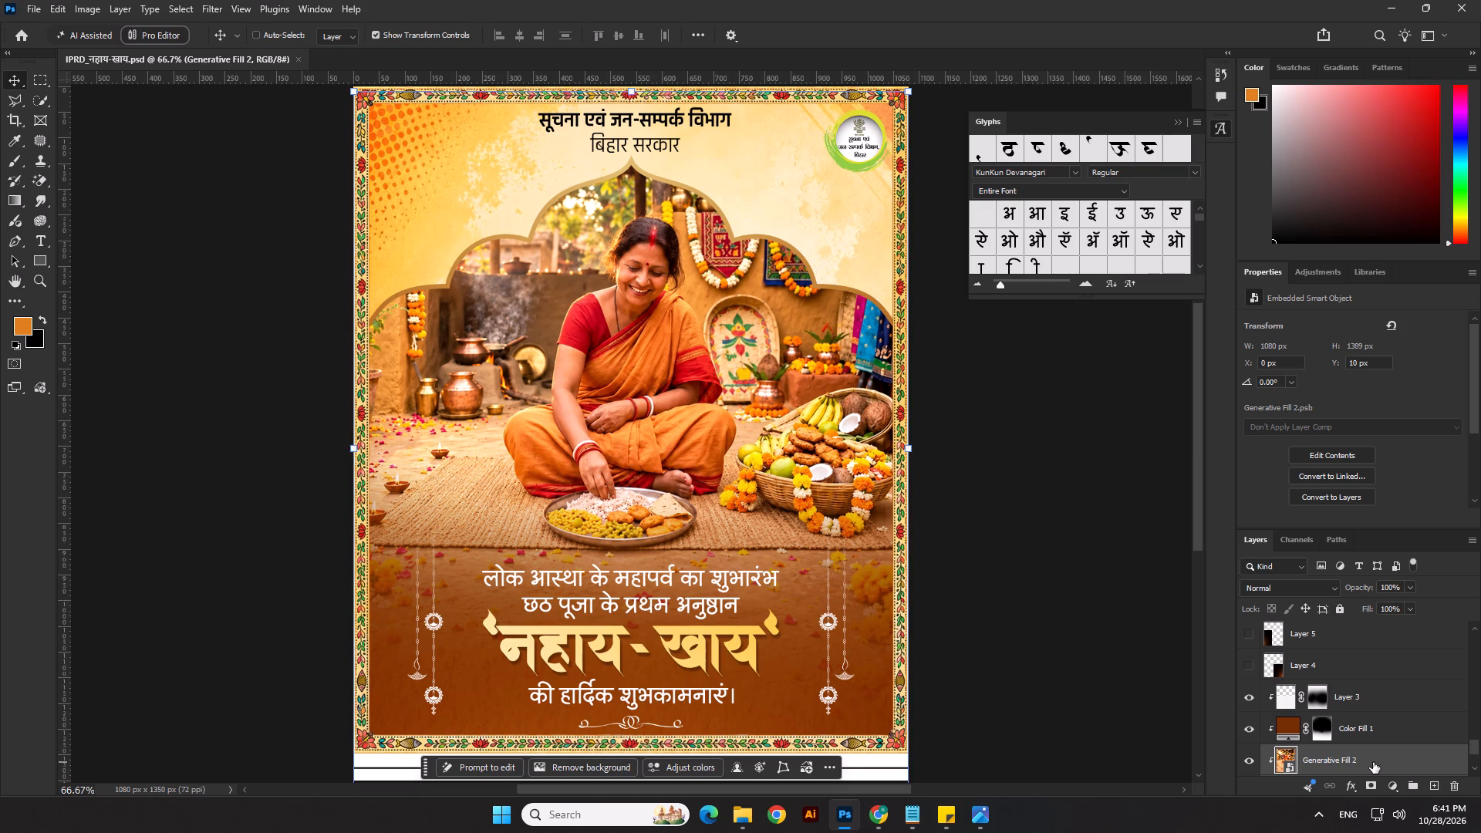
key(ctrl+c)
key(ctrl+c)
key(ctrl+c)
key(ctrl+c)
click(1028, 642)
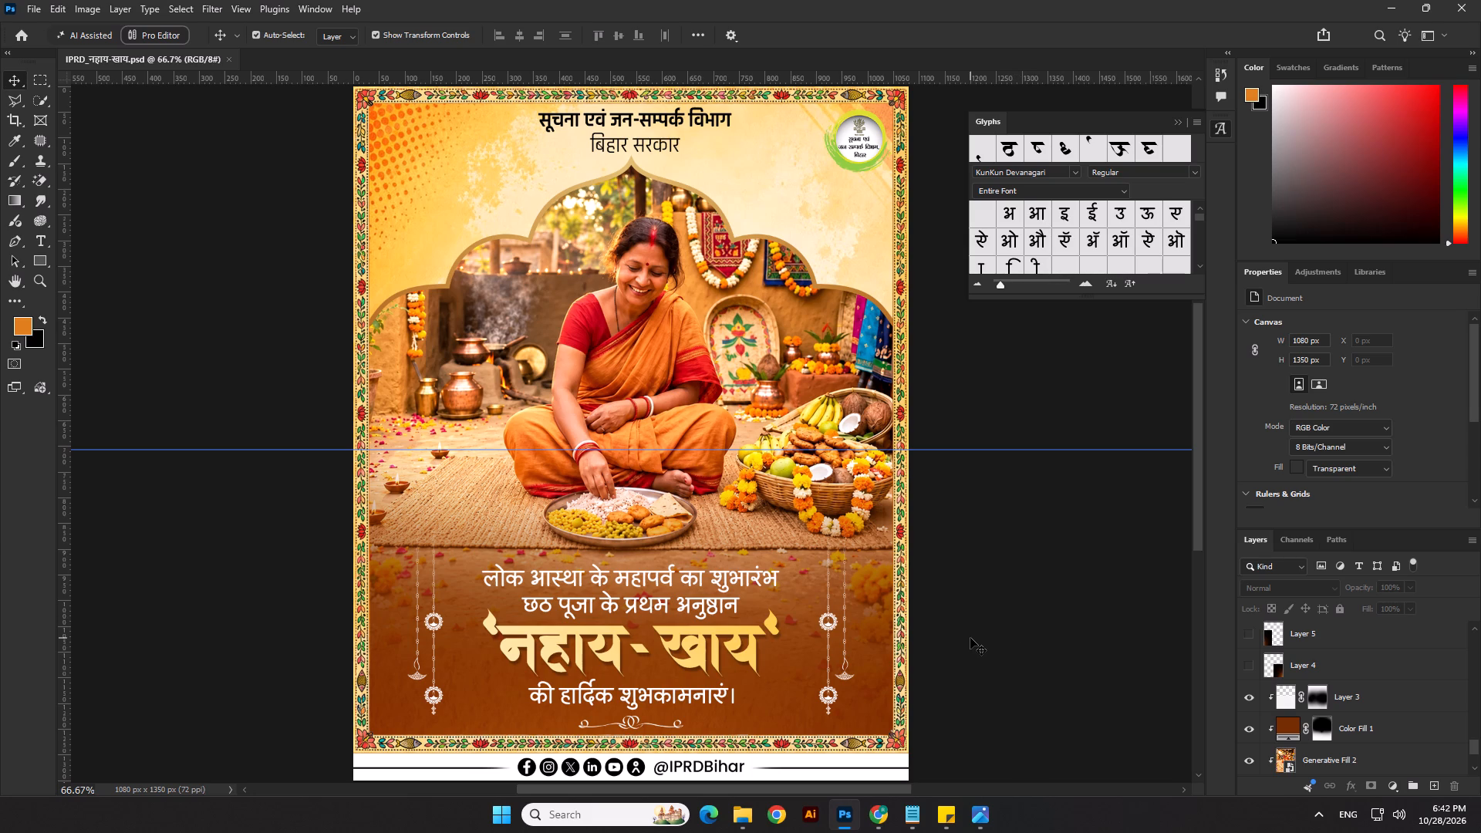
click(997, 660)
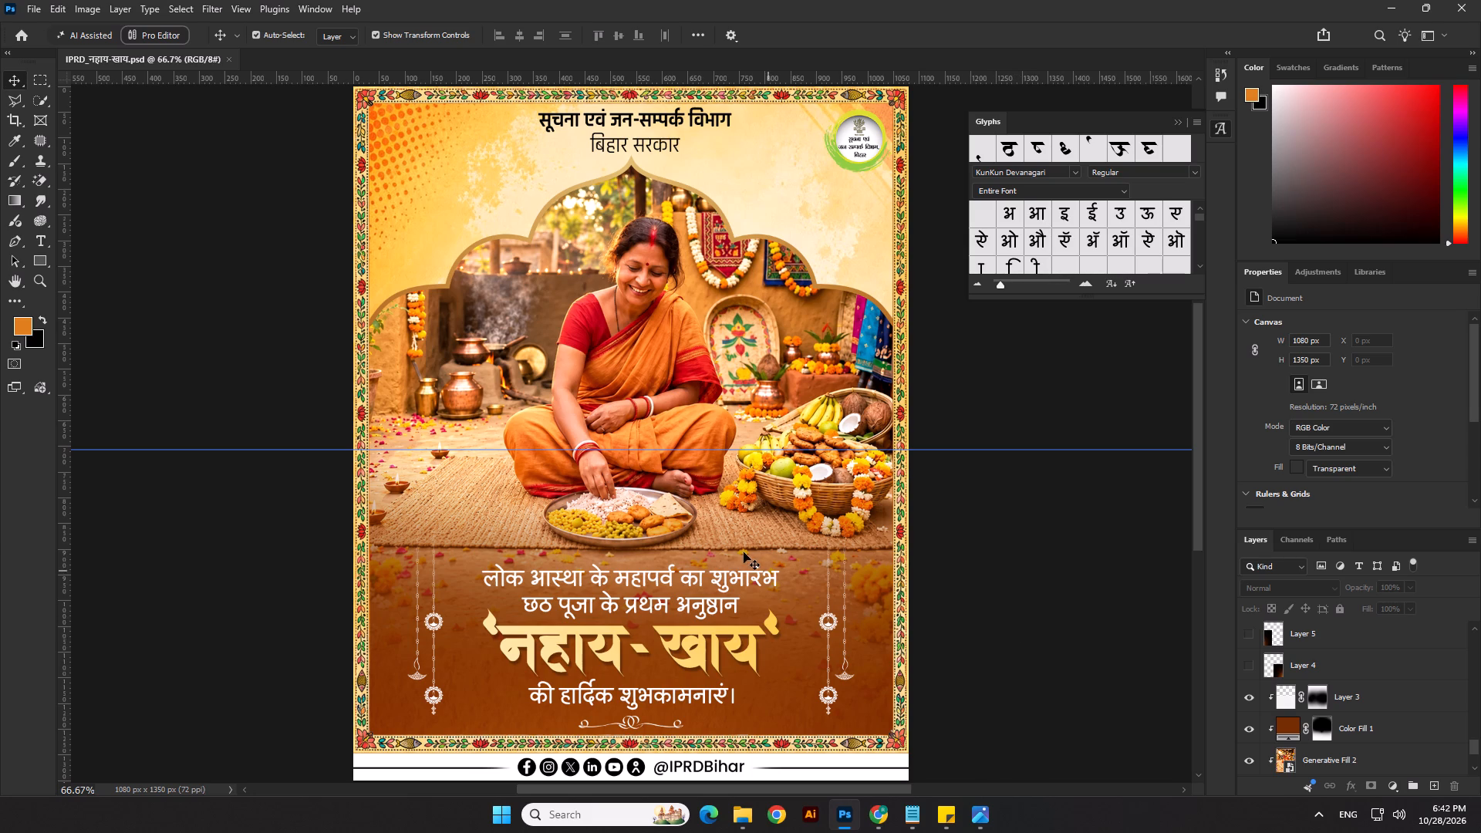
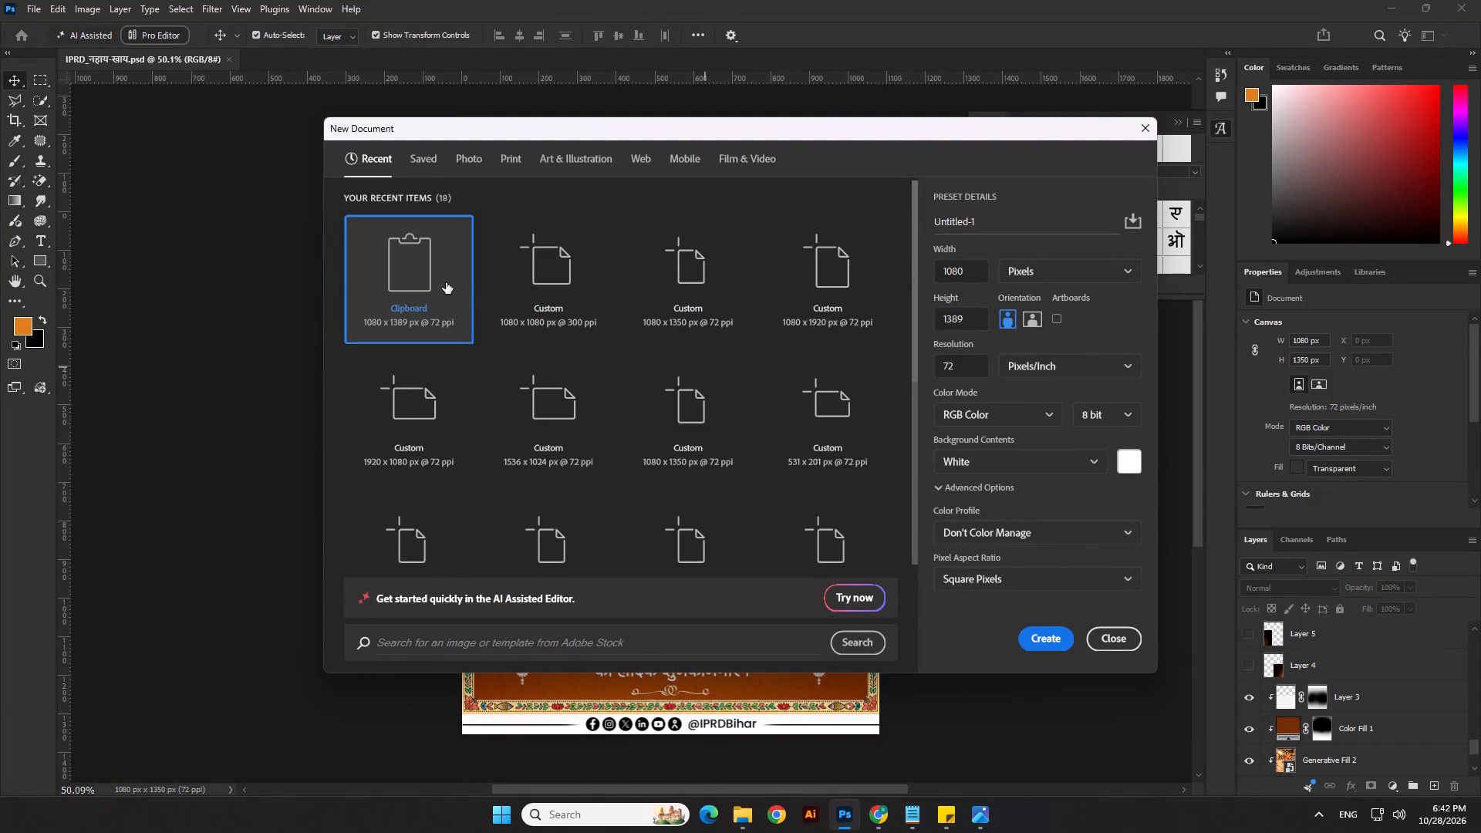
Create a new 1080 x 1350 px document at 72 ppi and paste the copied Generative Fill 2 artwork into it.
click(528, 293)
click(697, 297)
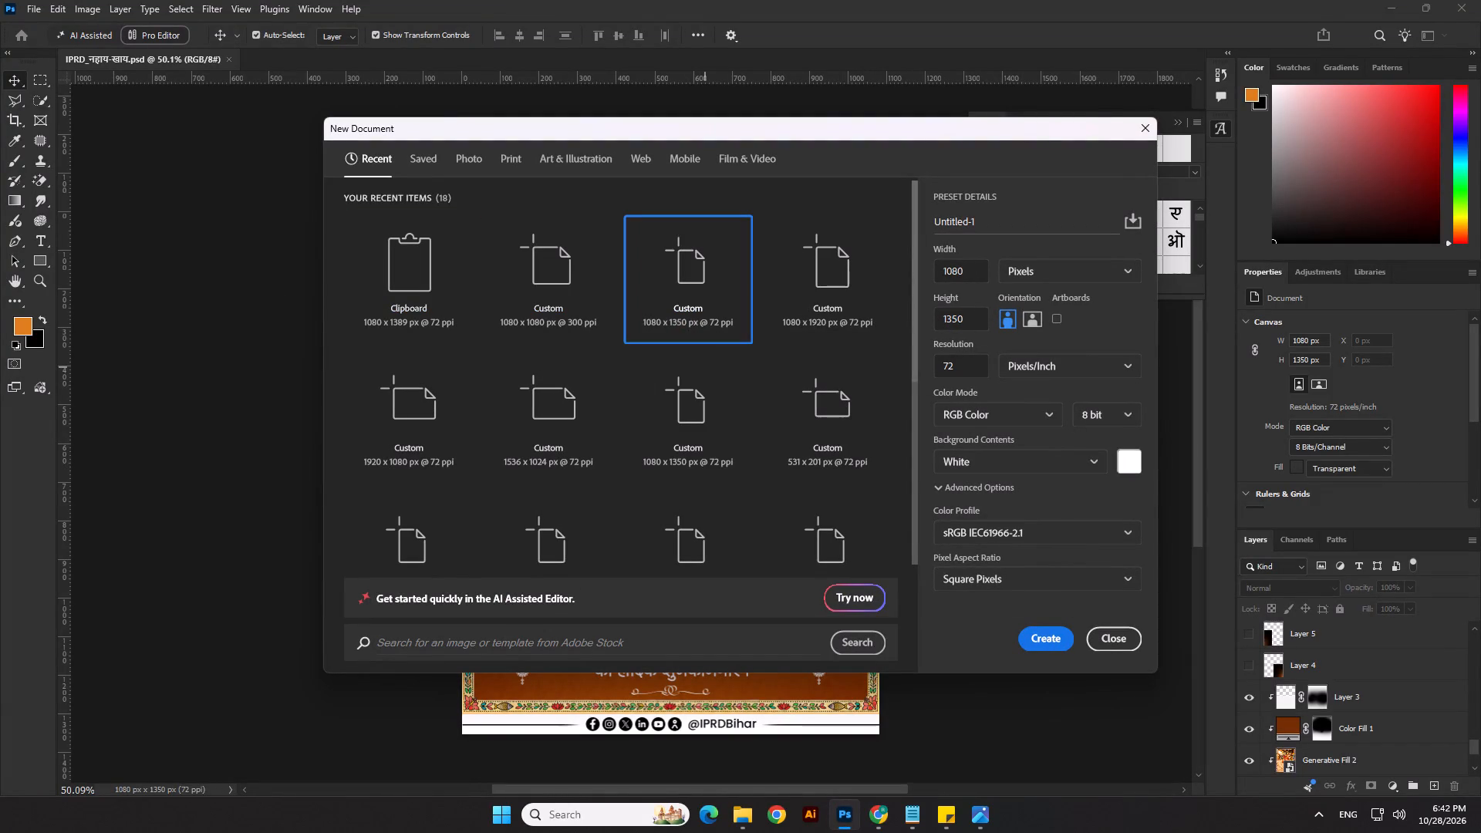
click(1048, 647)
key(ctrl+v)
scroll(634, 452, down, 4)
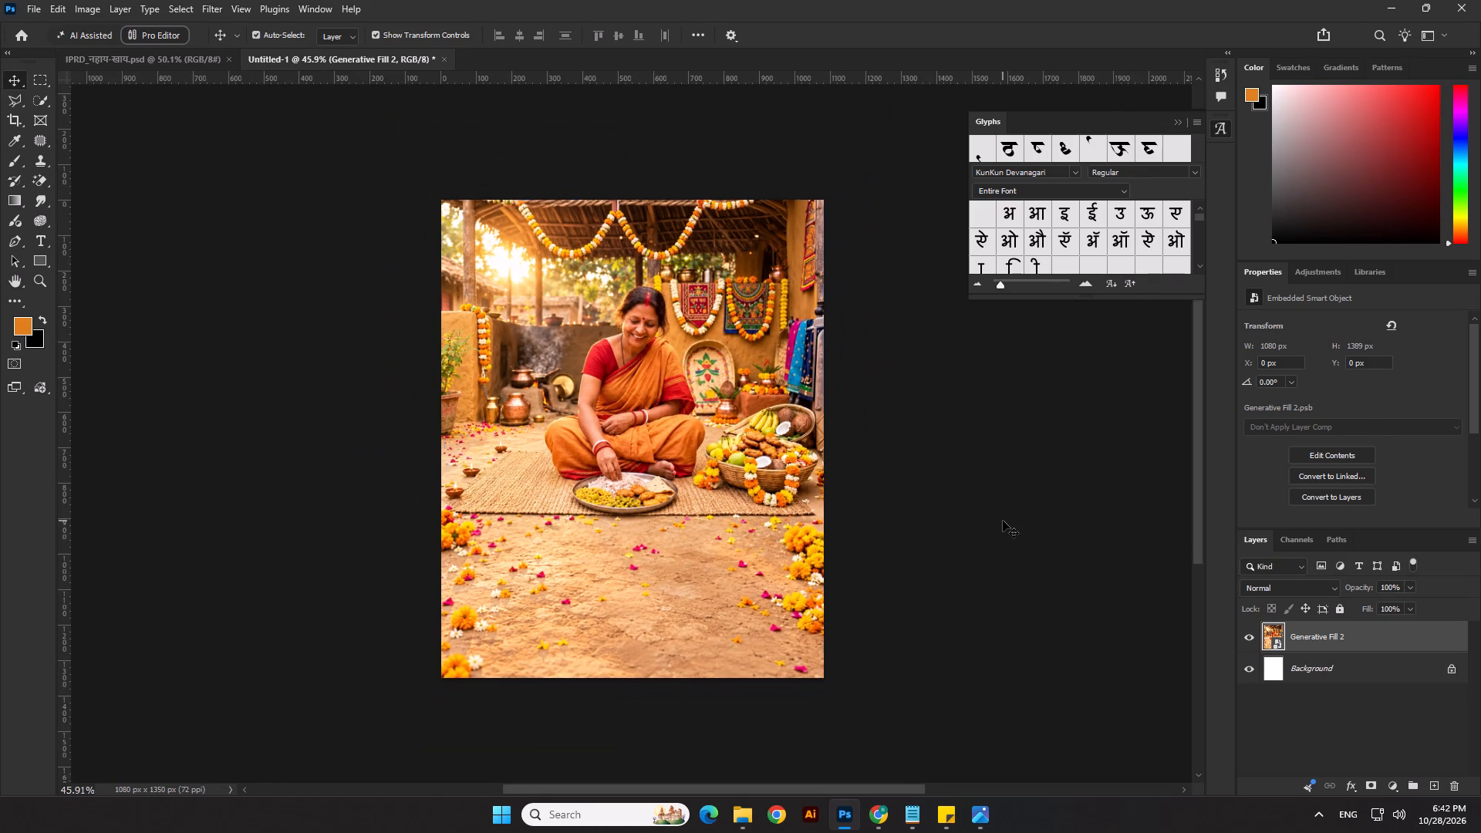
click(1003, 521)
click(1003, 521)
Save a copy of the new document as a PNG named dasd in the Downloads folder.
click(34, 4)
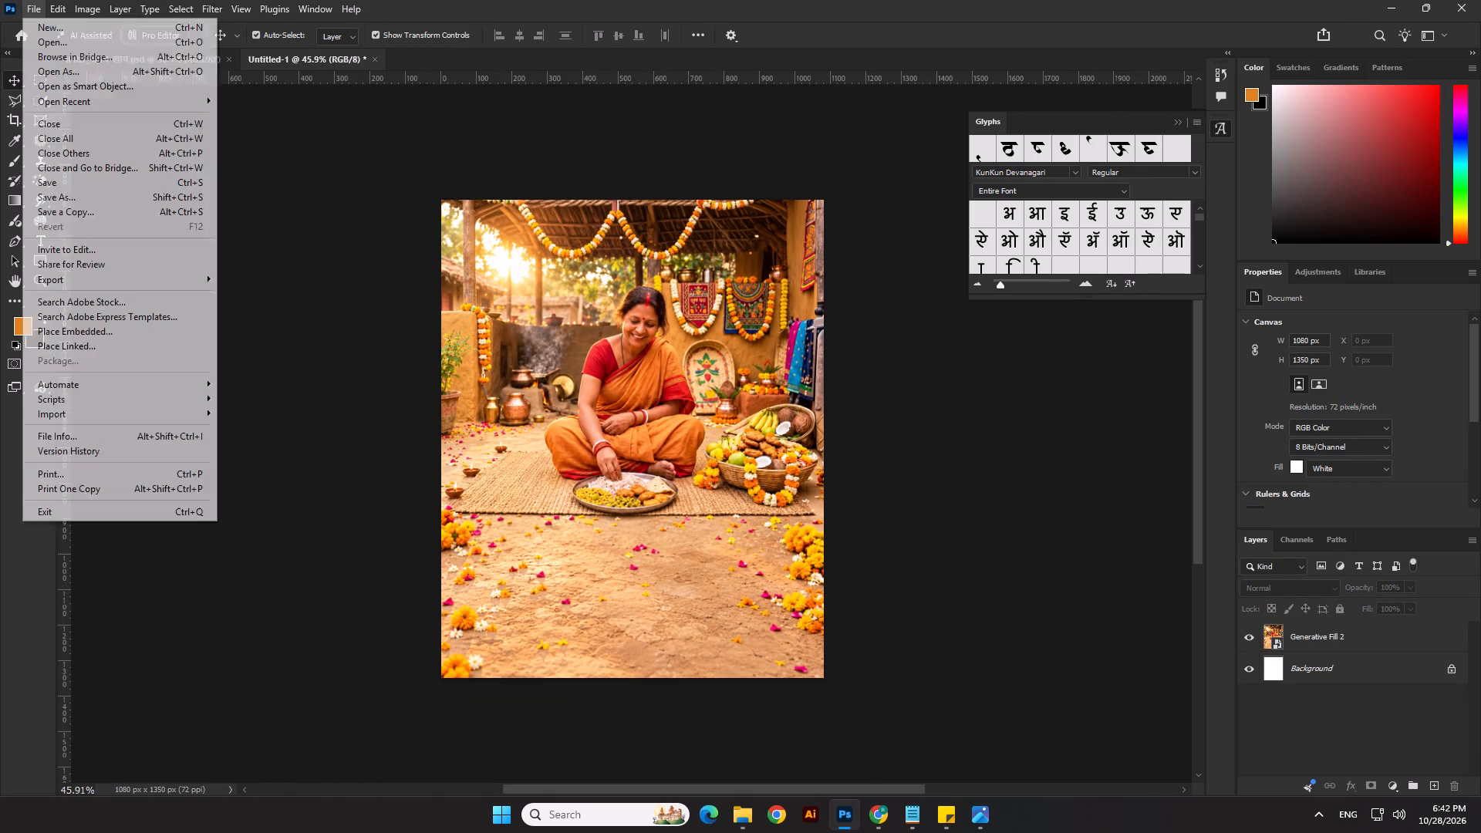
click(90, 213)
click(198, 665)
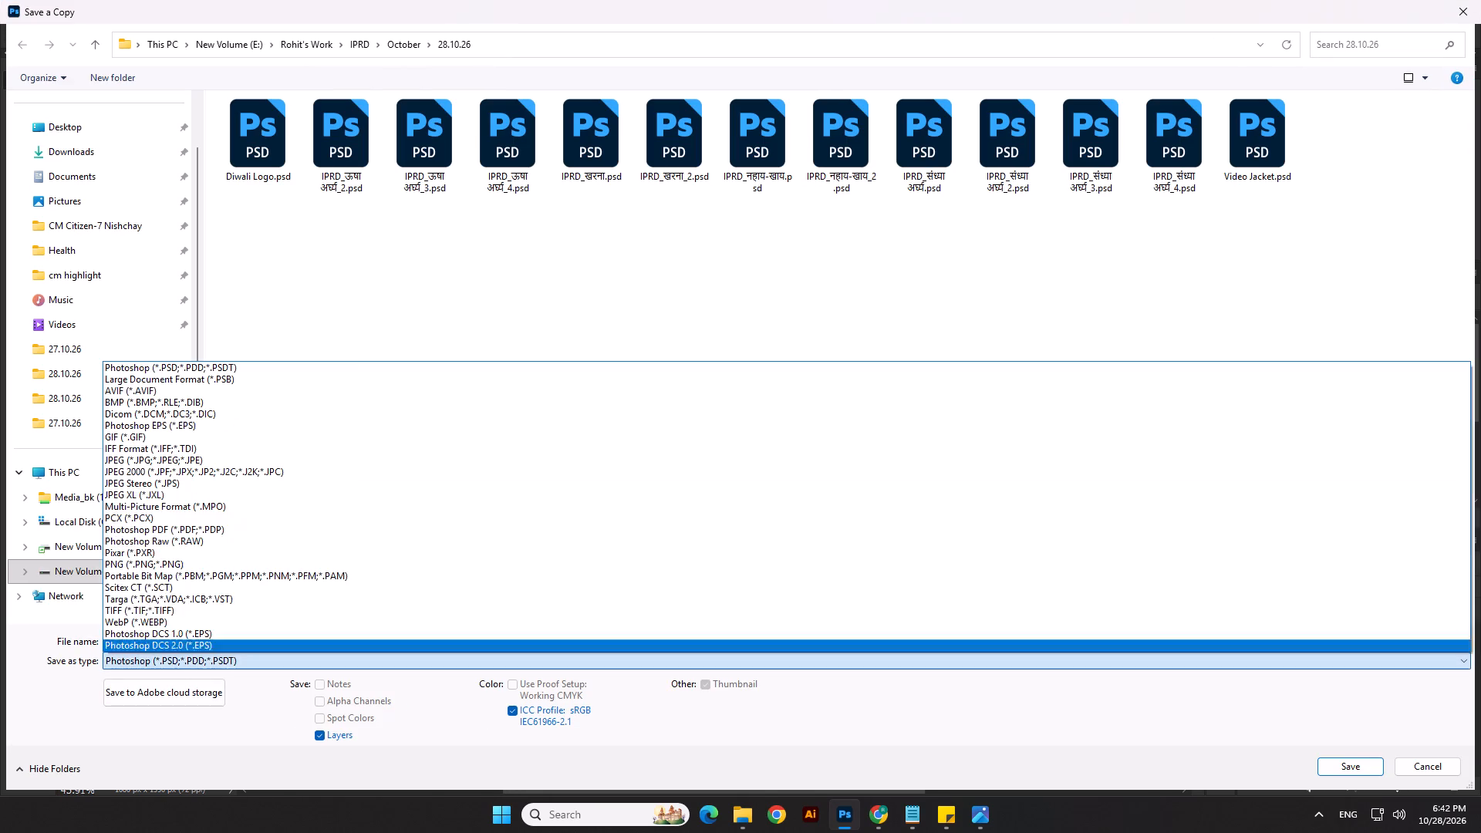
click(170, 561)
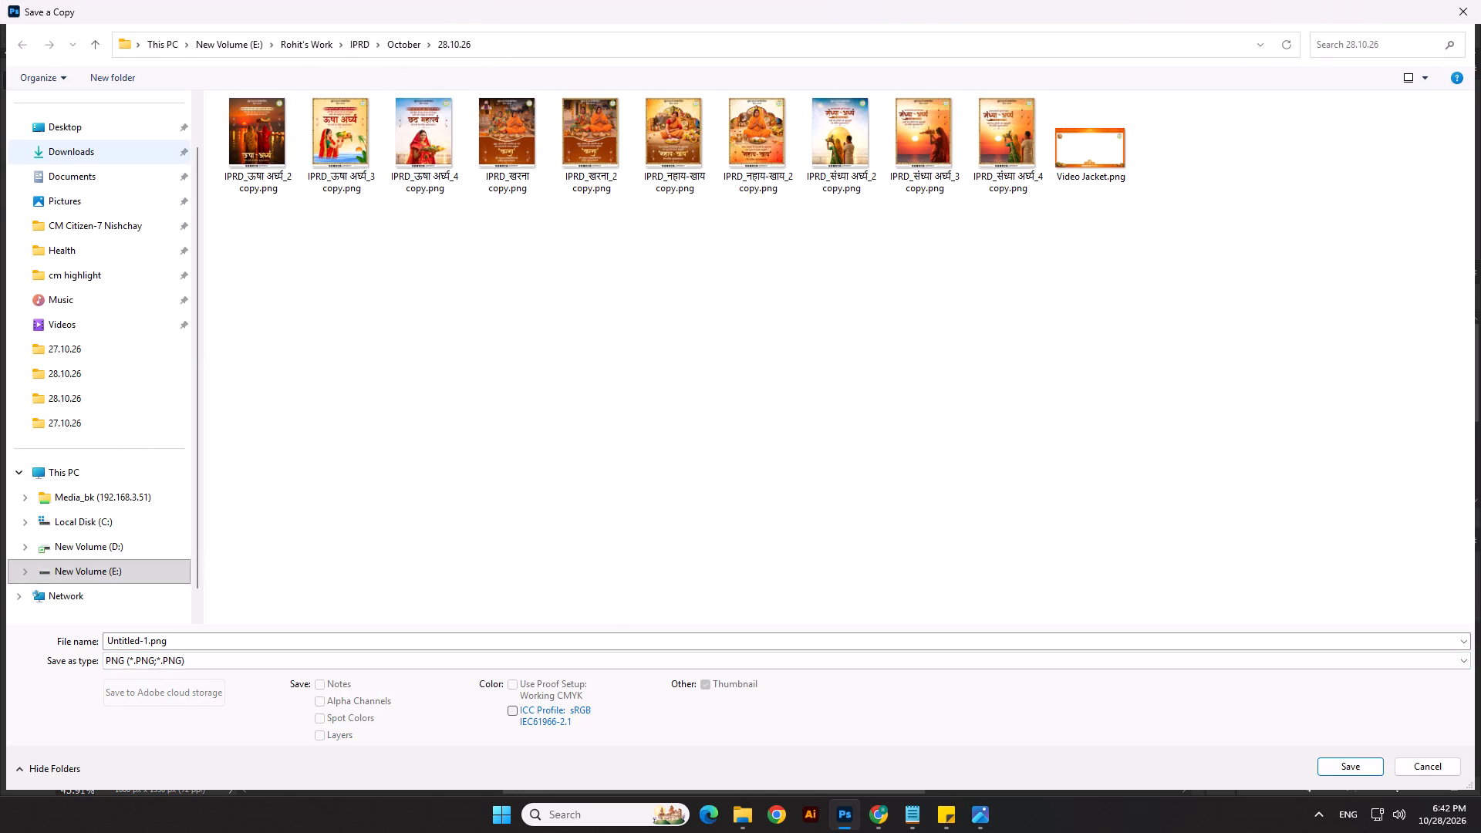
click(67, 160)
click(1368, 762)
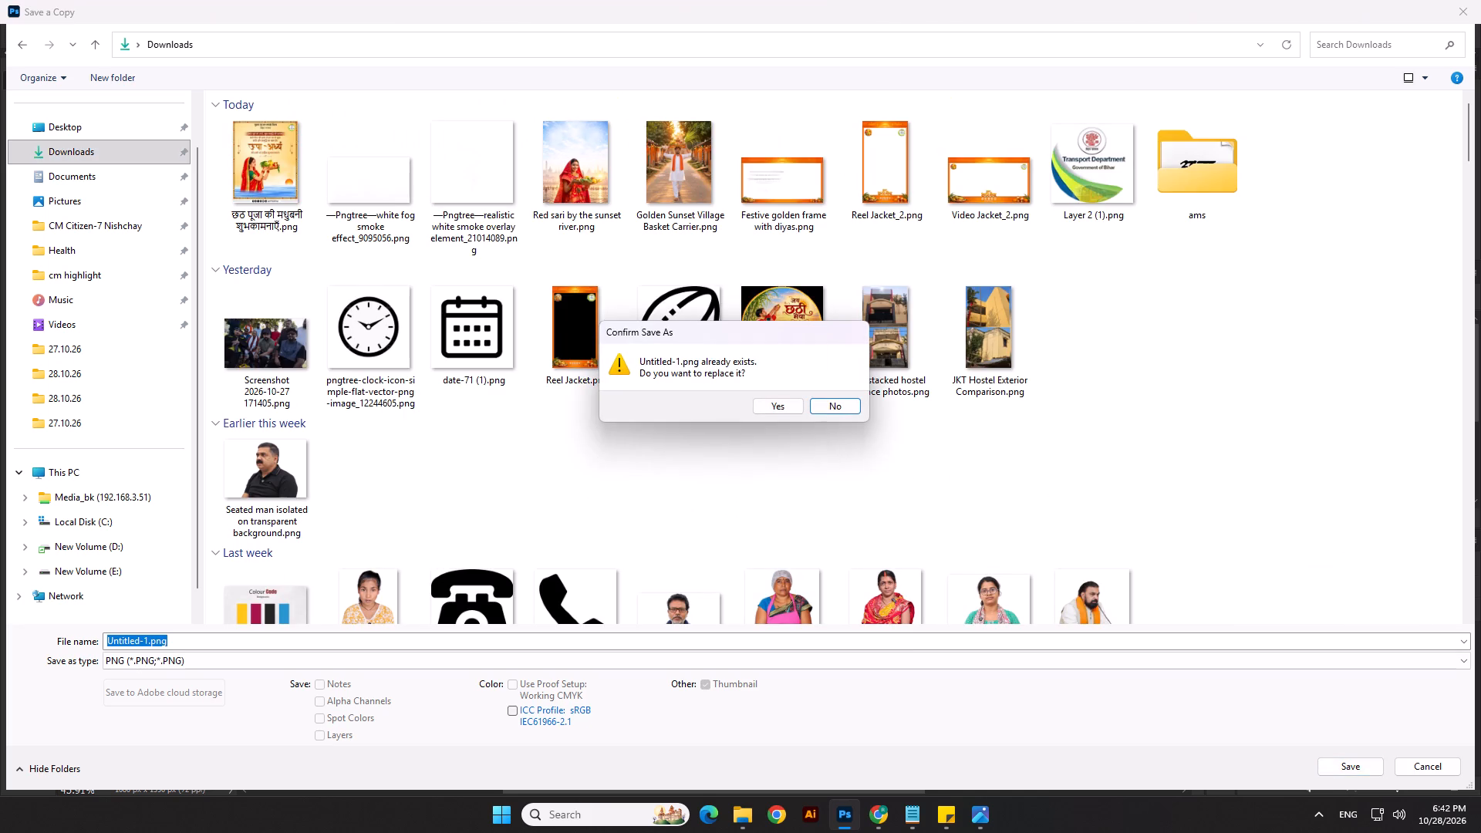
click(818, 410)
click(276, 646)
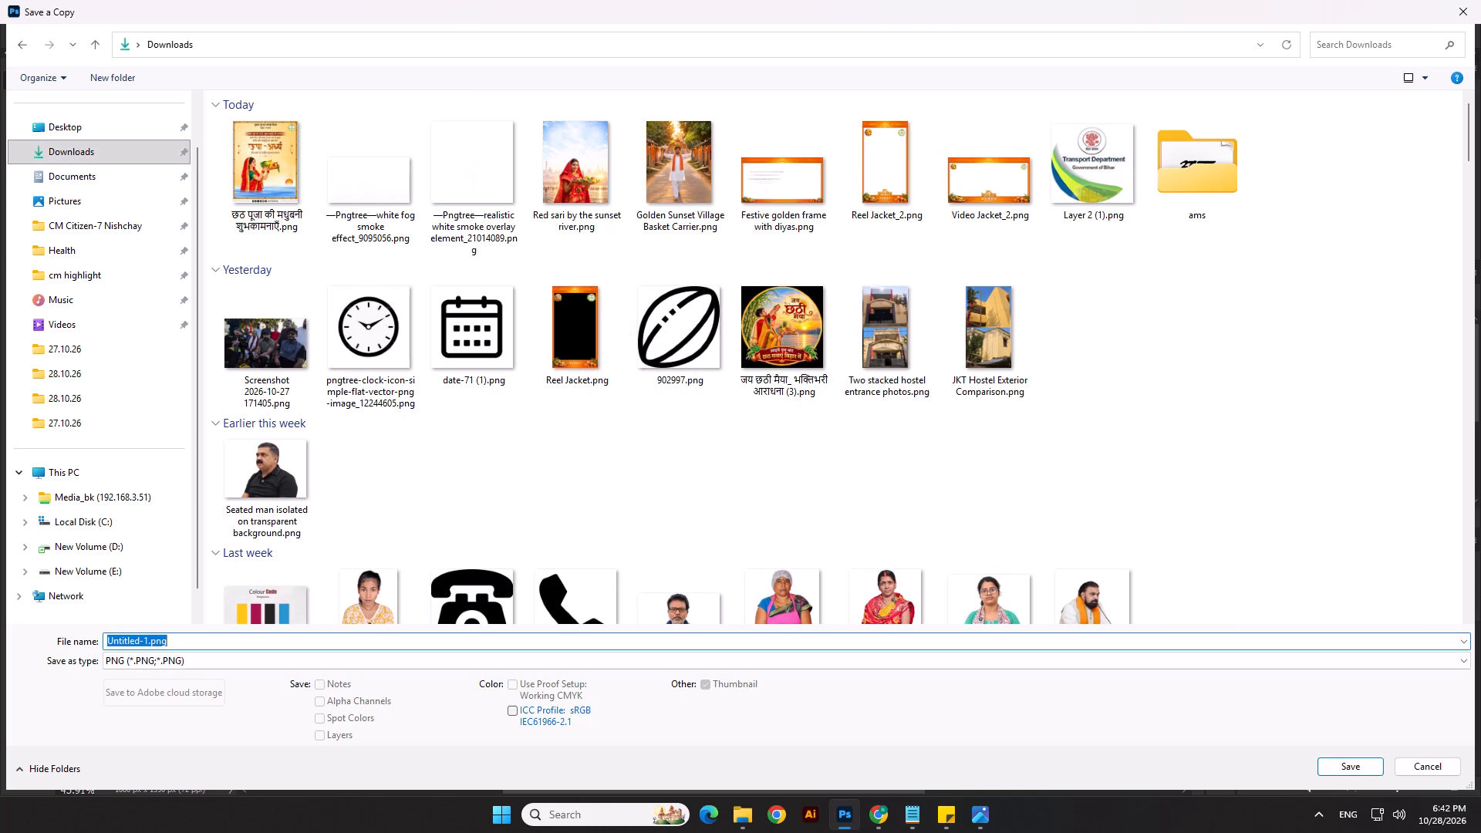
text(dasd)
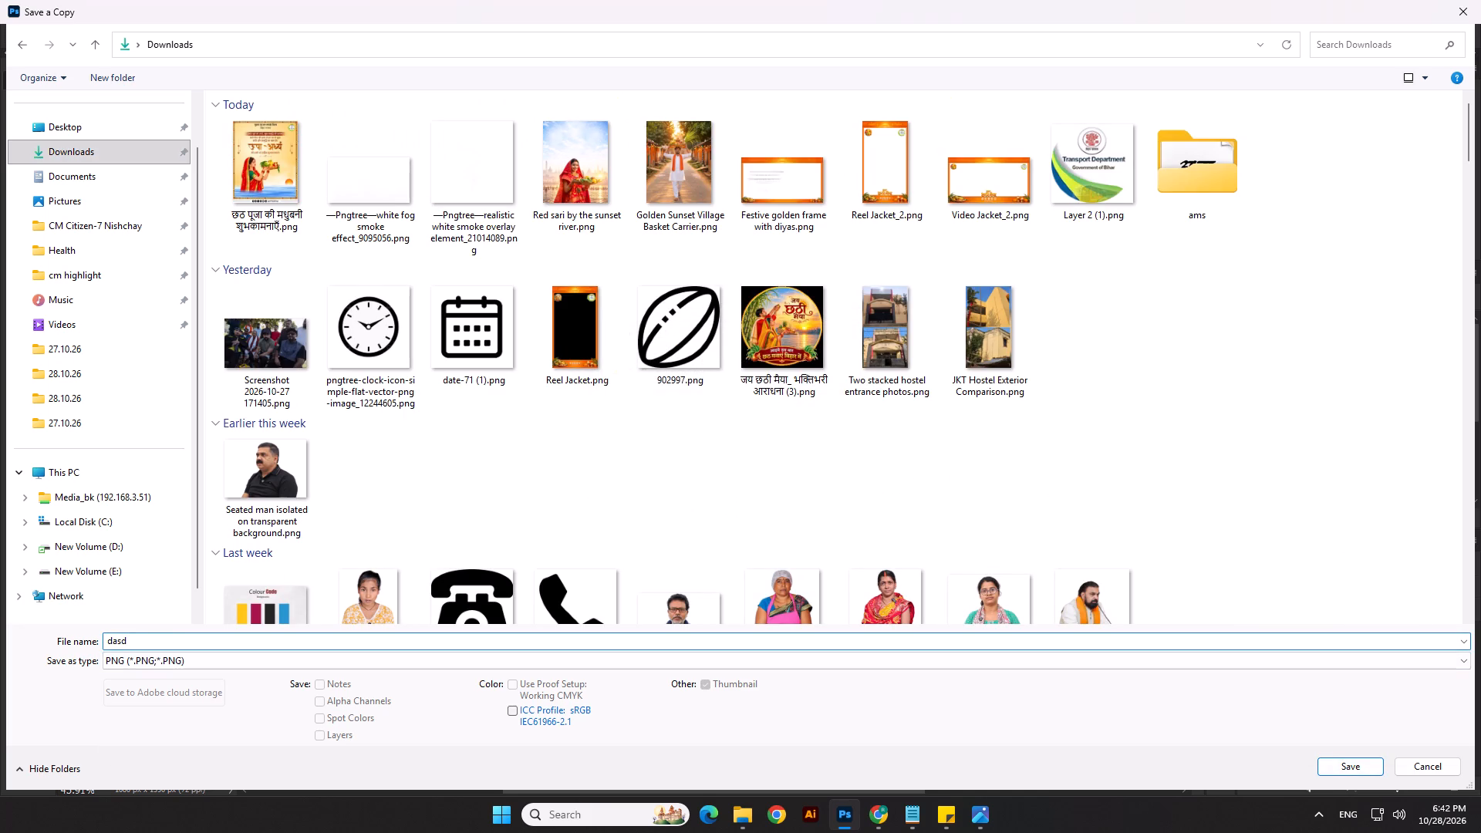
click(1342, 773)
click(848, 238)
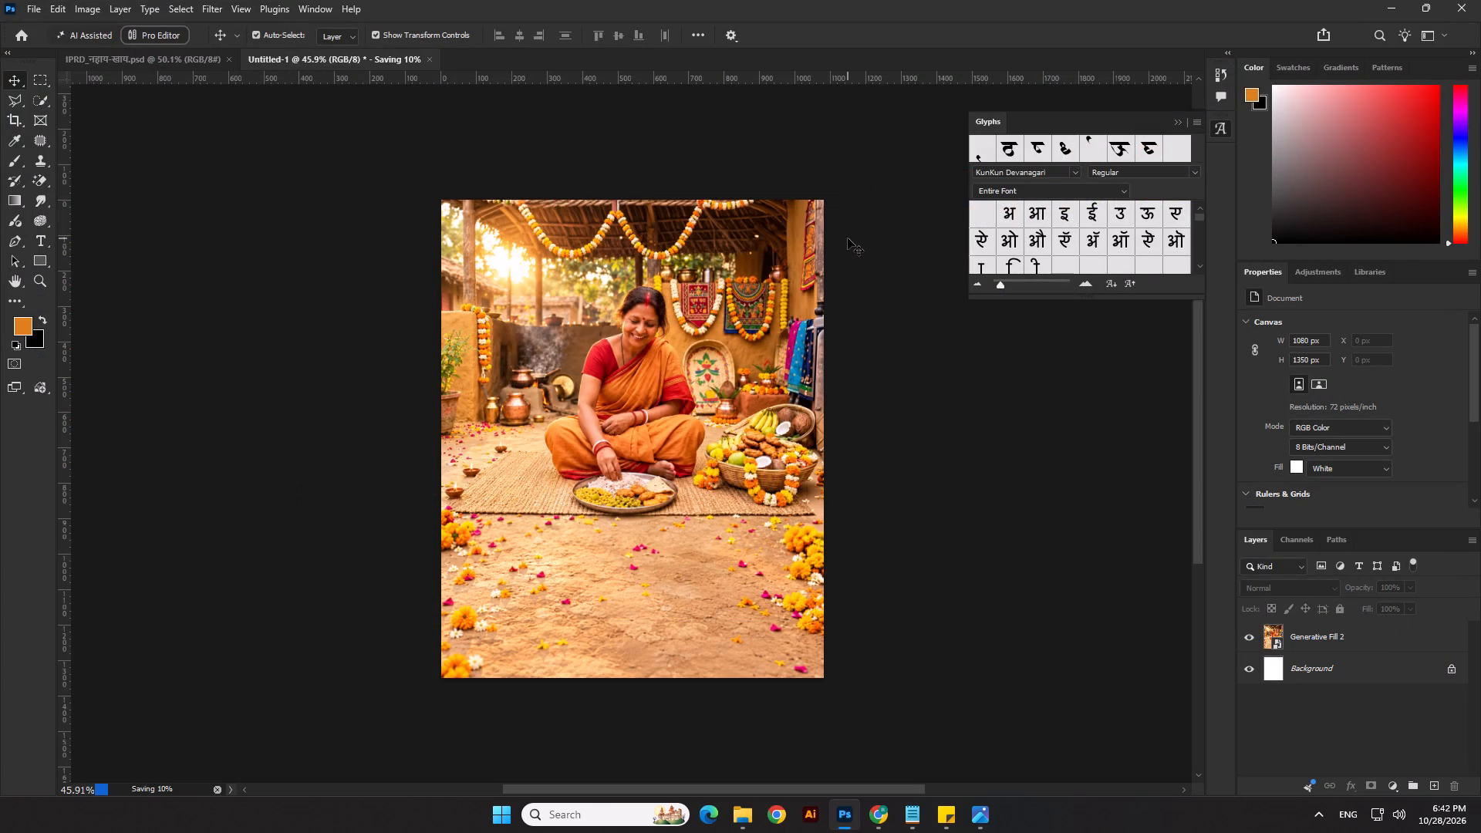
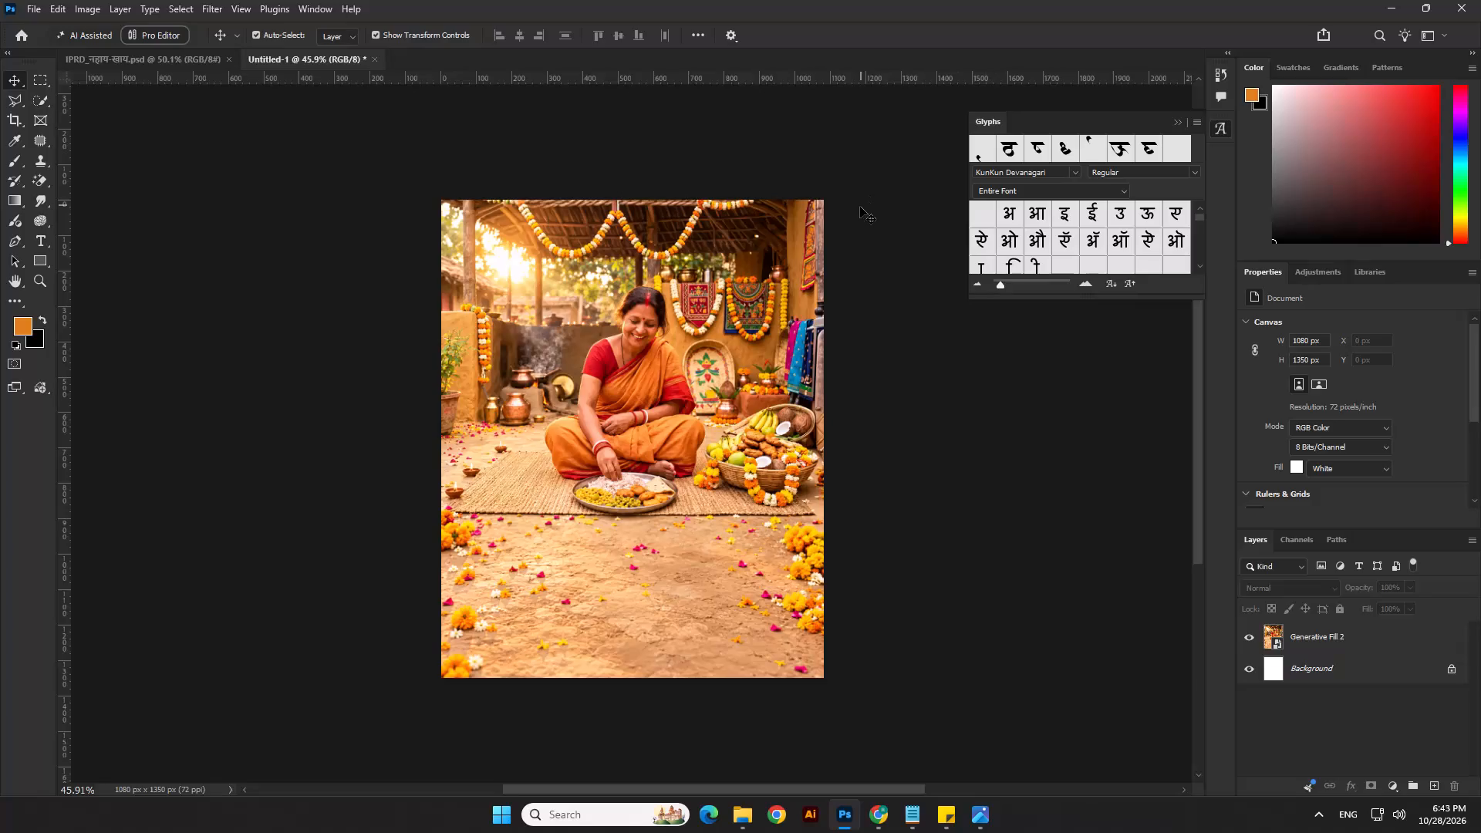
Switch to File Explorer and open the Downloads folder containing dasd.png.
scroll(858, 212, down, 2)
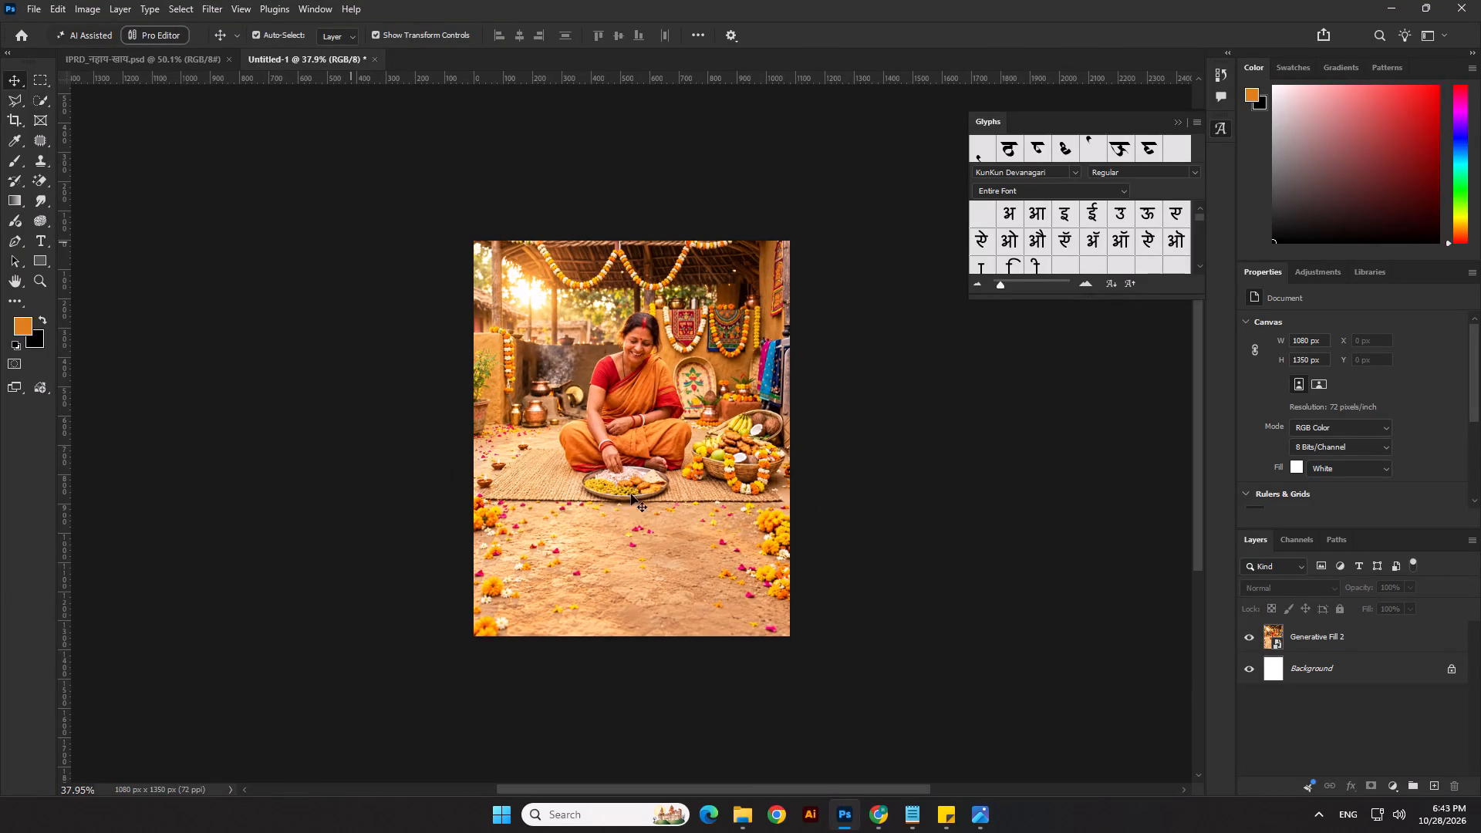
click(744, 811)
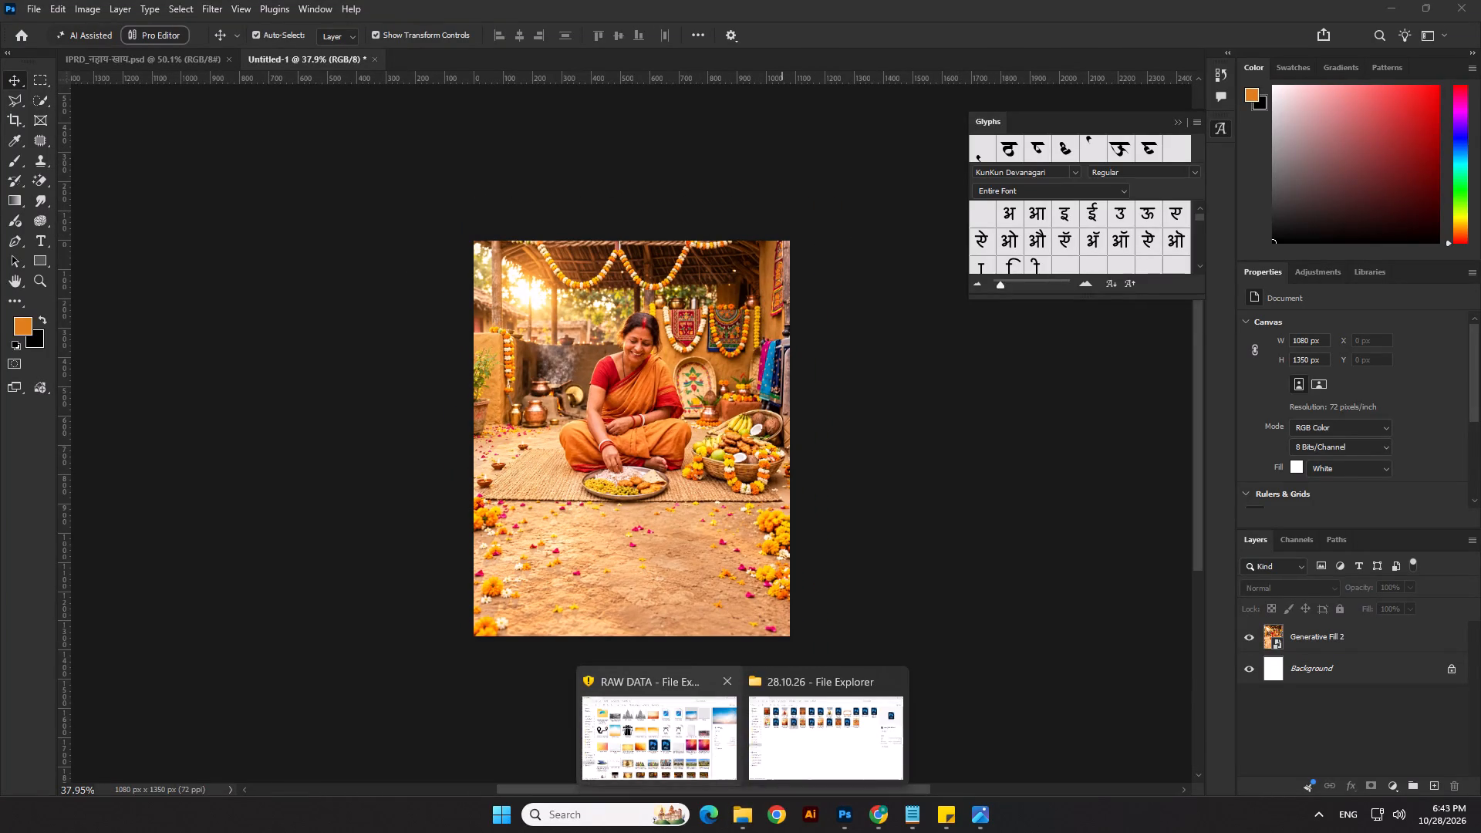
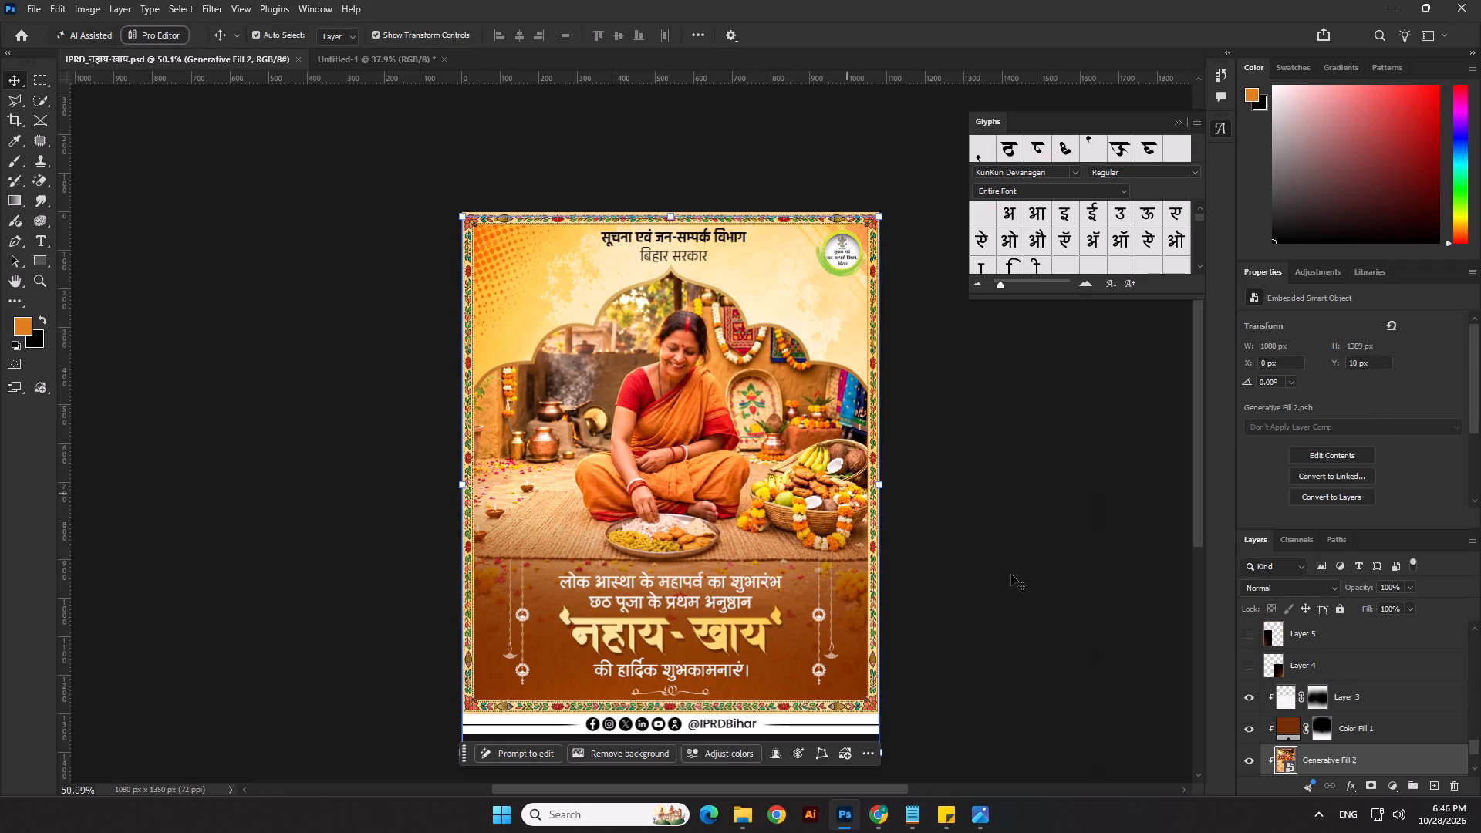
scroll(1315, 713, down, 1)
key(ctrl+v)
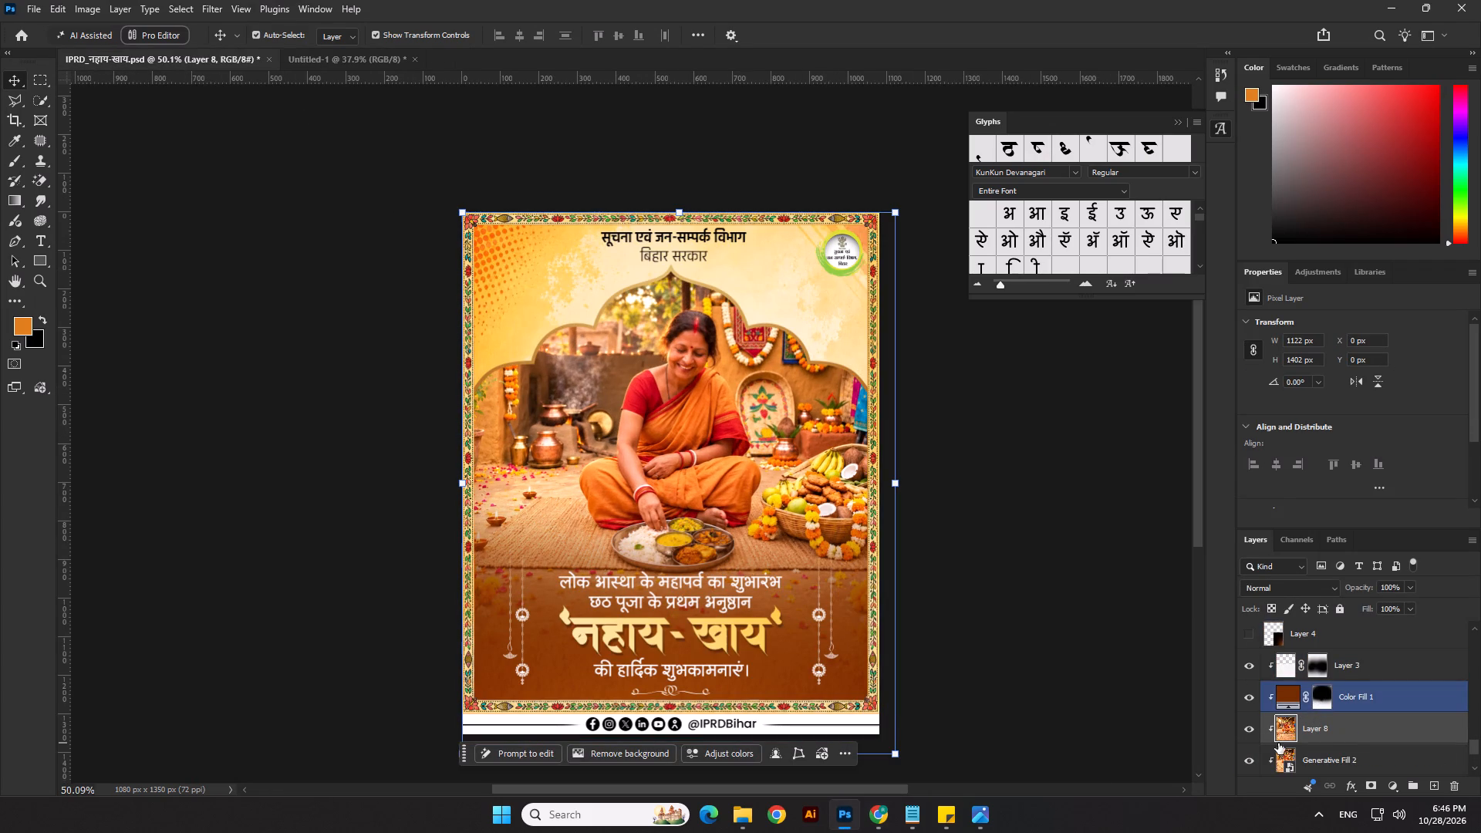
click(1247, 757)
Nudge the pasted artwork left and up within the arch to X -28 px, Y -12 px.
key(Left)
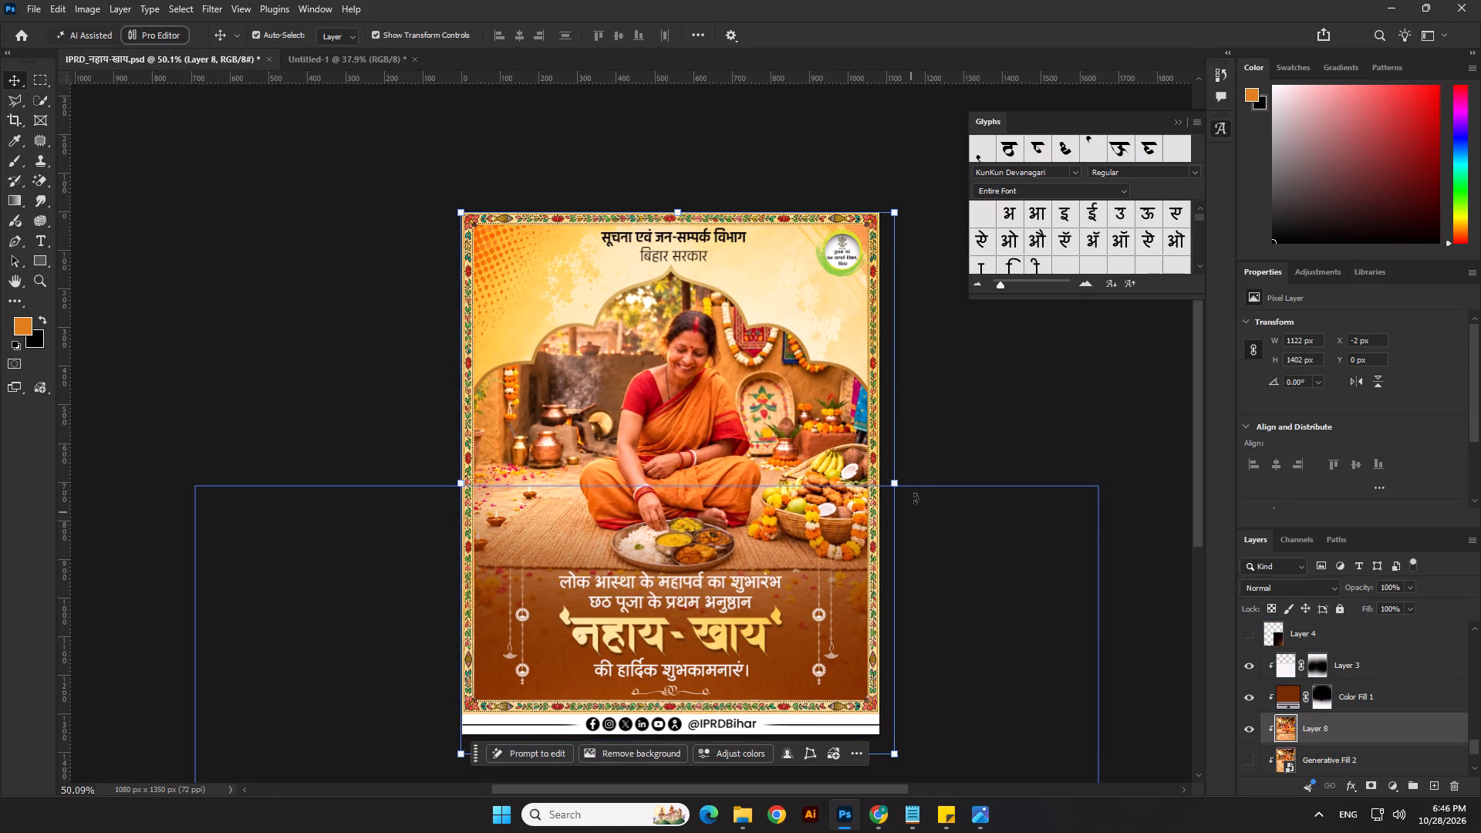
key(Left)
key(Left)
key(Left)
key(Left)
key(Left)
key(Left)
key(Left)
key(Left)
key(Left)
key(Left)
key(Left)
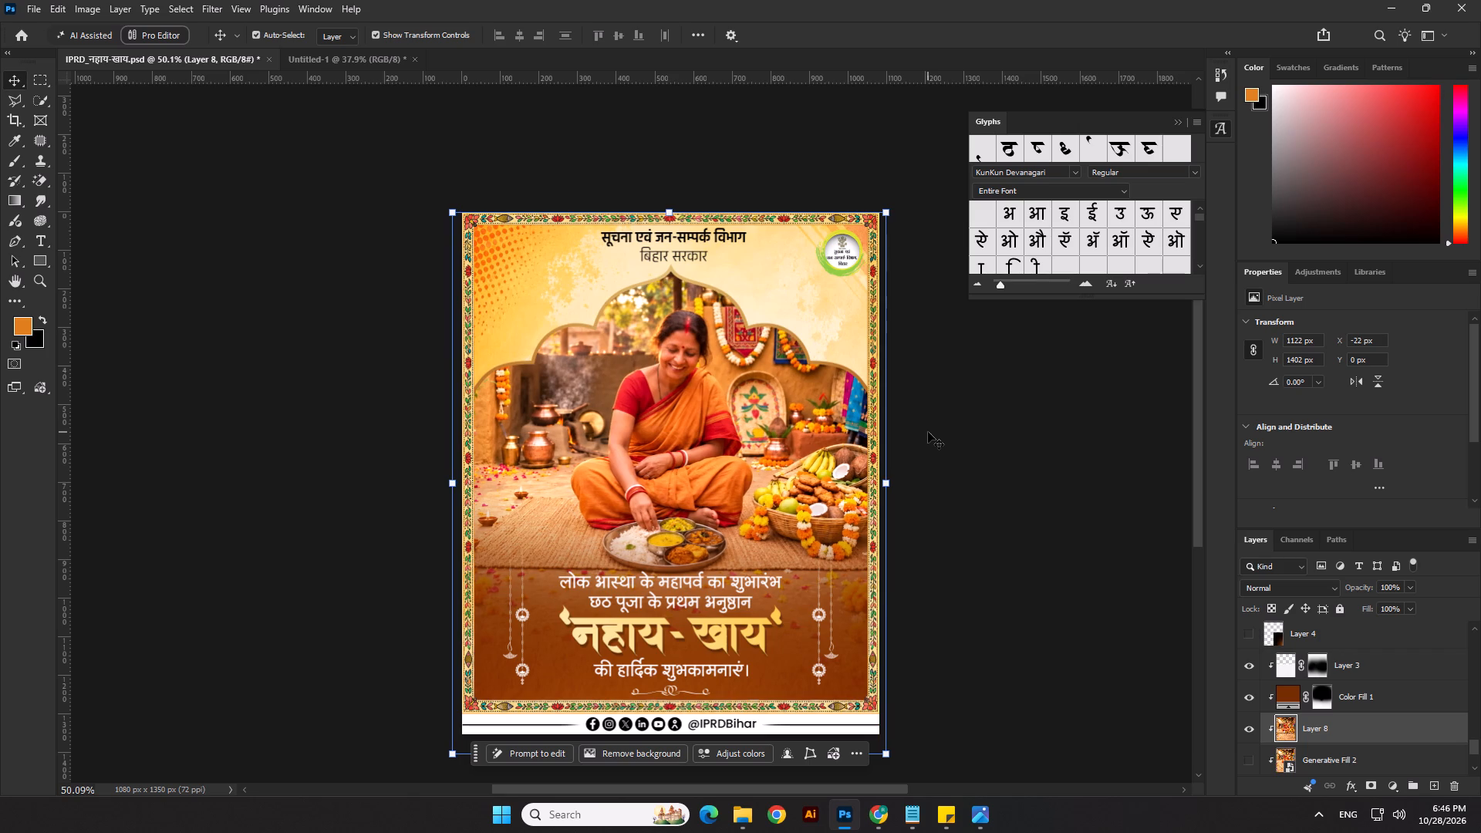
key(Left)
key(Left)
key(Up)
key(Up)
key(Up)
key(Up)
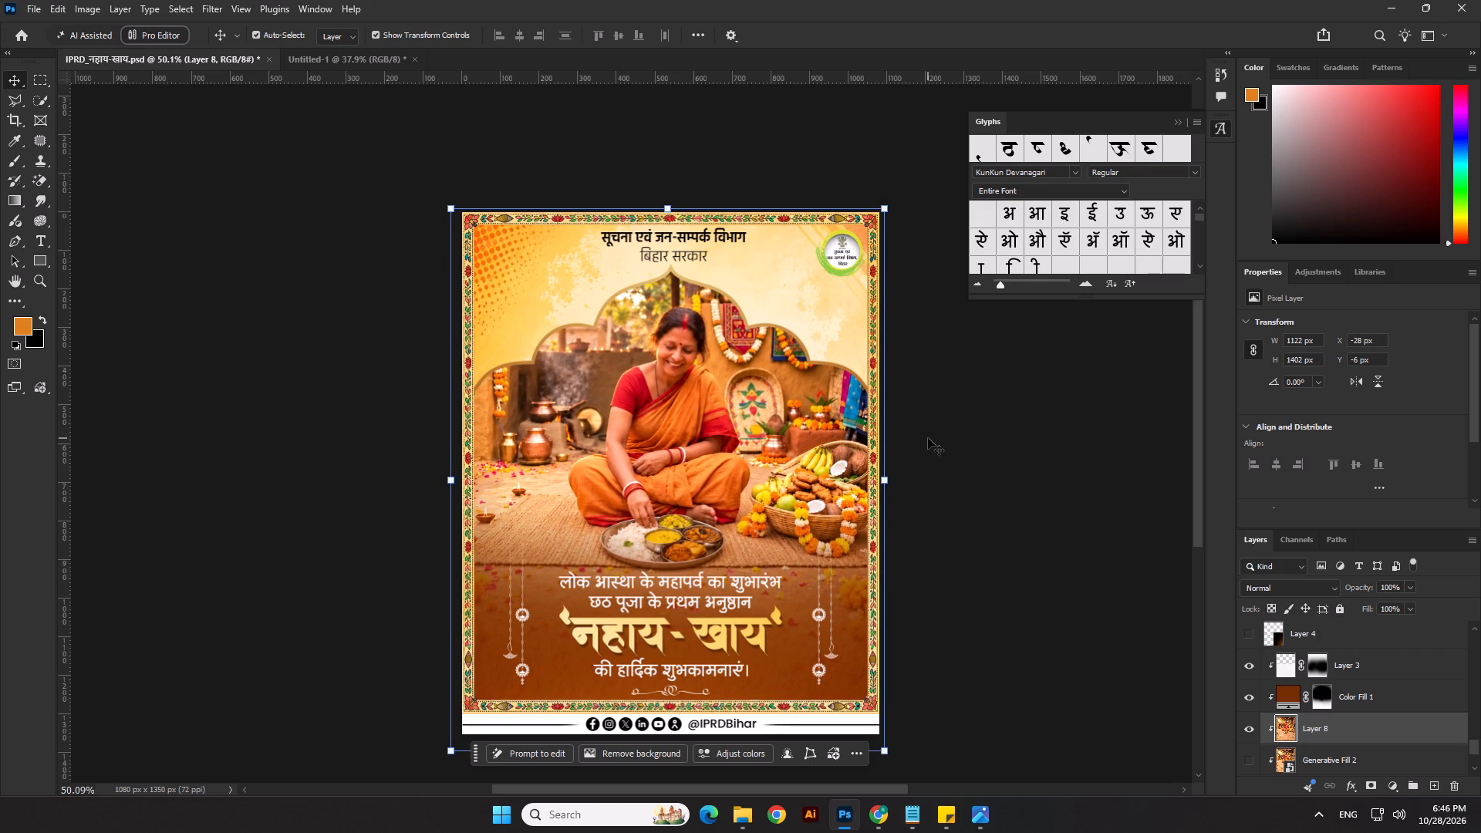
key(Up)
key(Up)
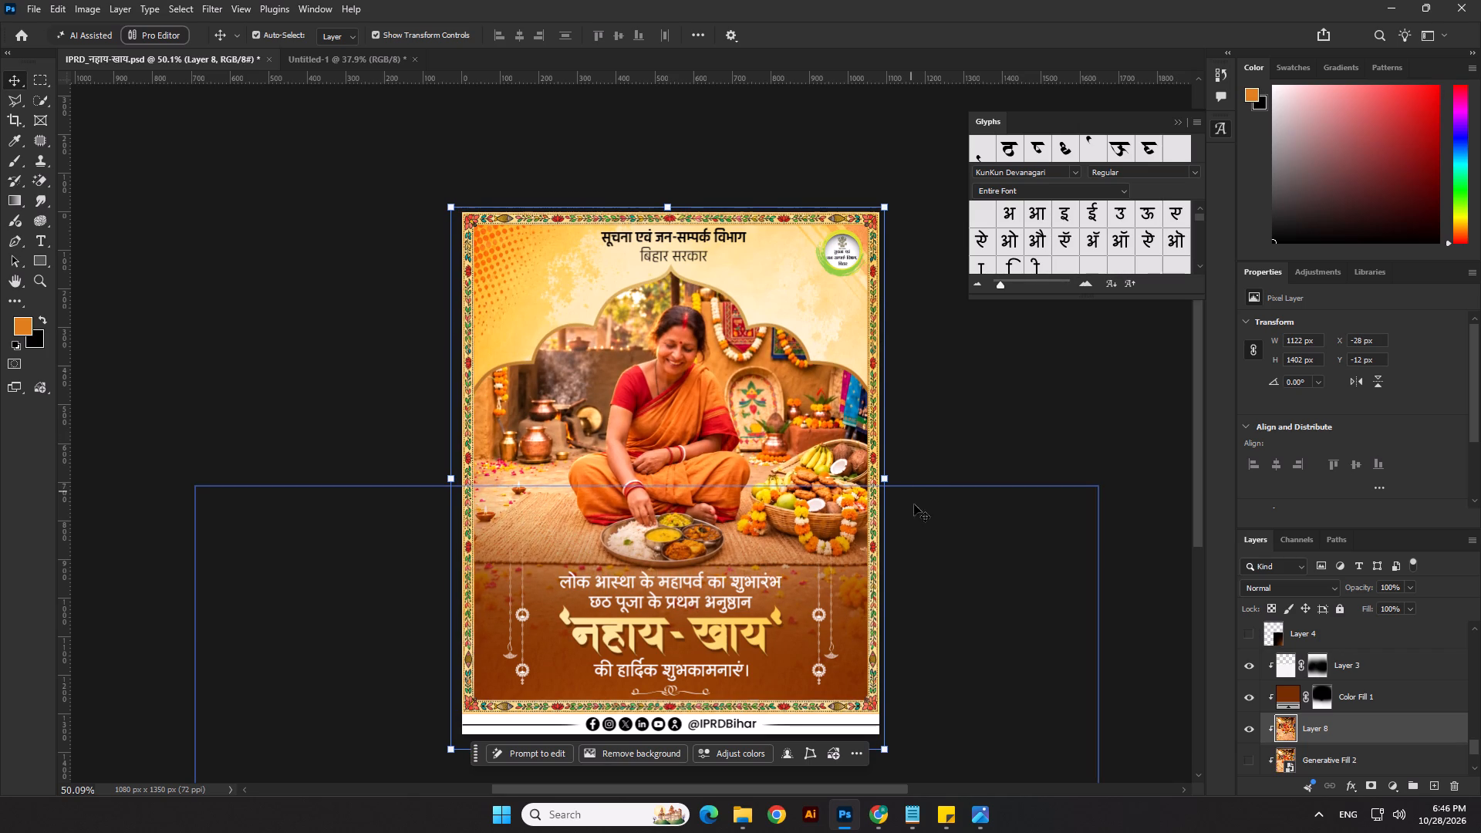
click(970, 573)
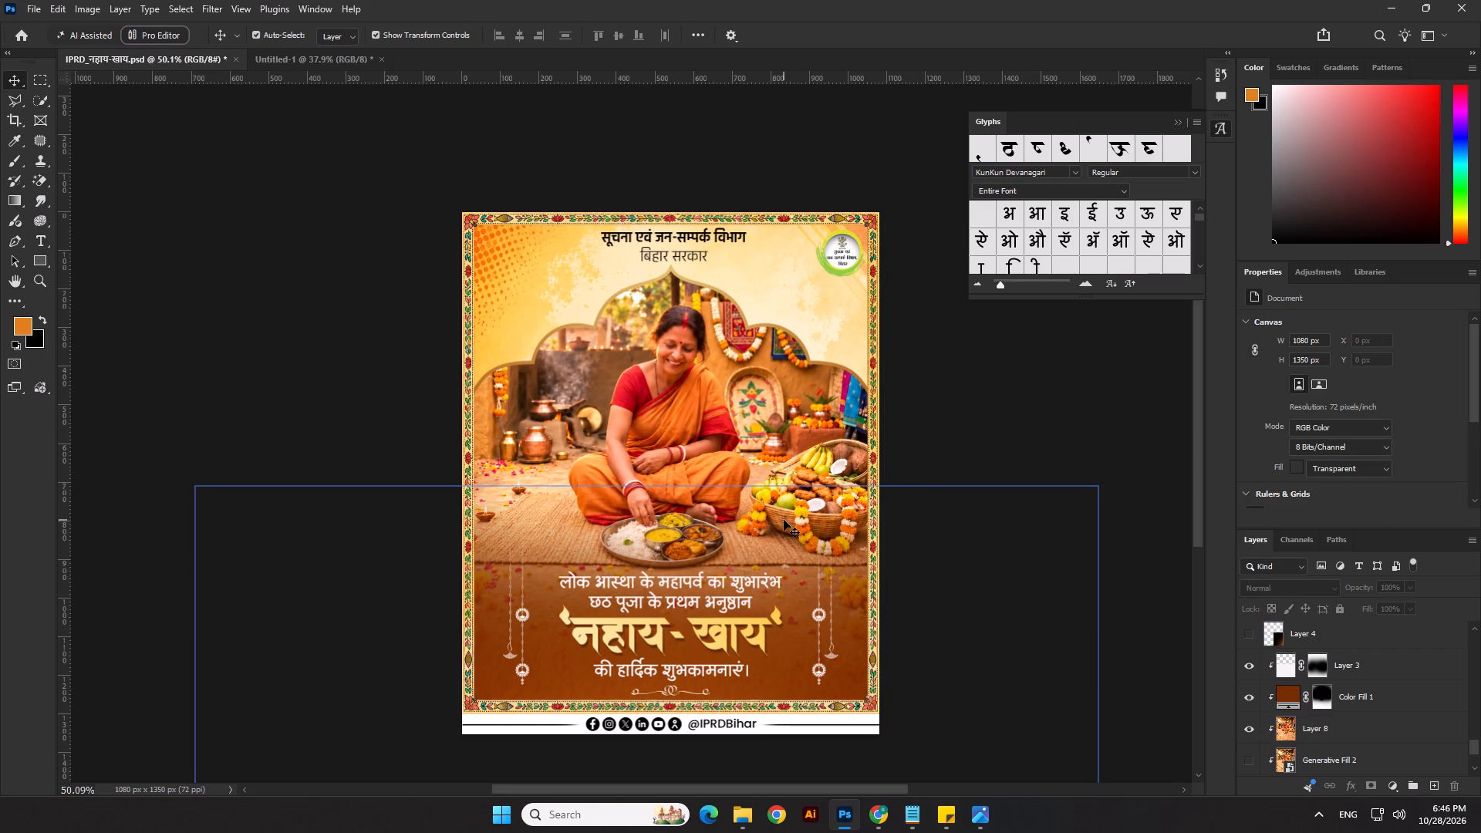
Reselect the pasted artwork layer and nudge it about 6 px further up, leaving it deselected.
click(720, 415)
key(Up)
key(Up)
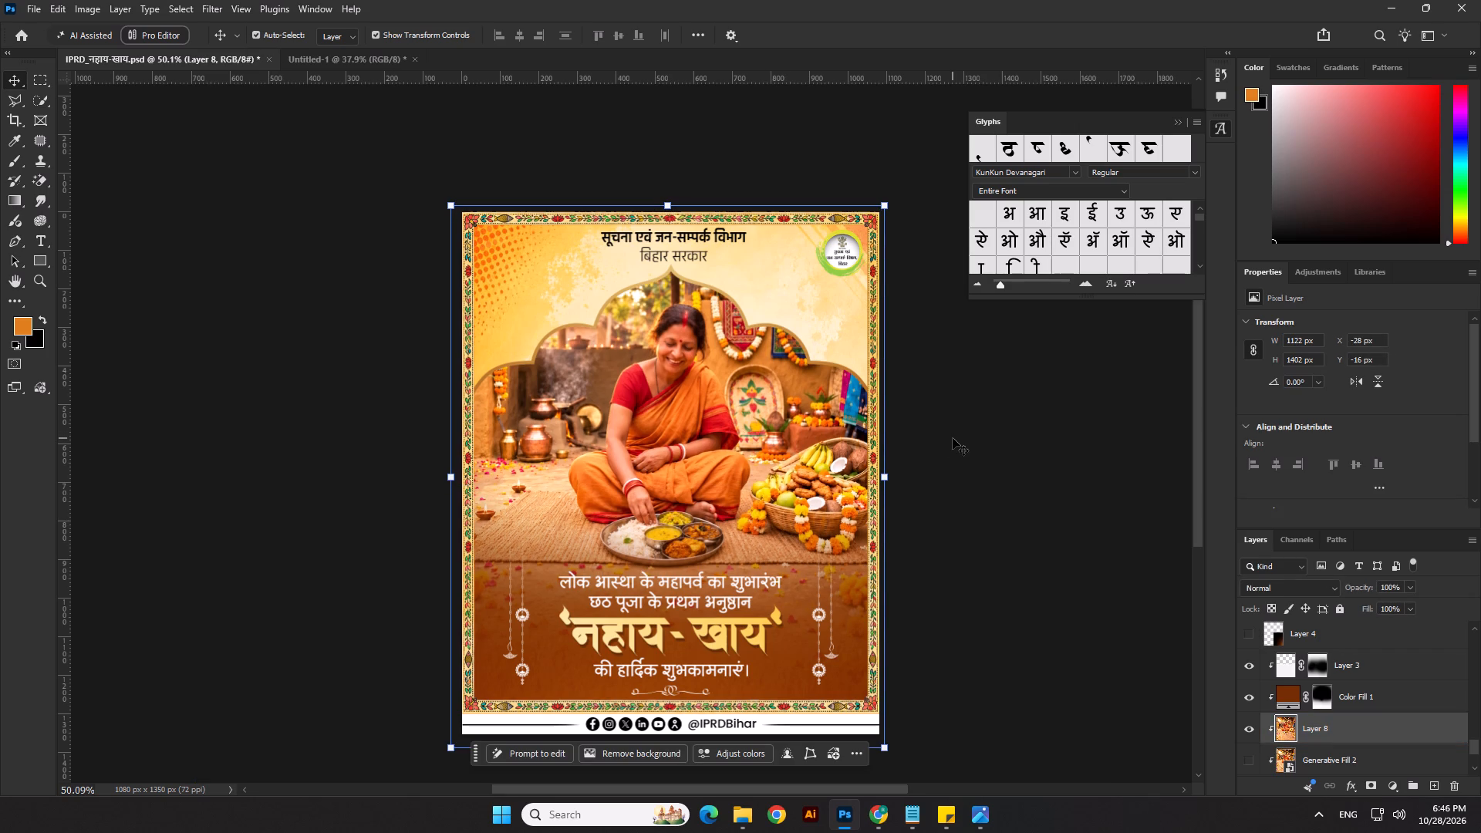
key(Up)
click(973, 445)
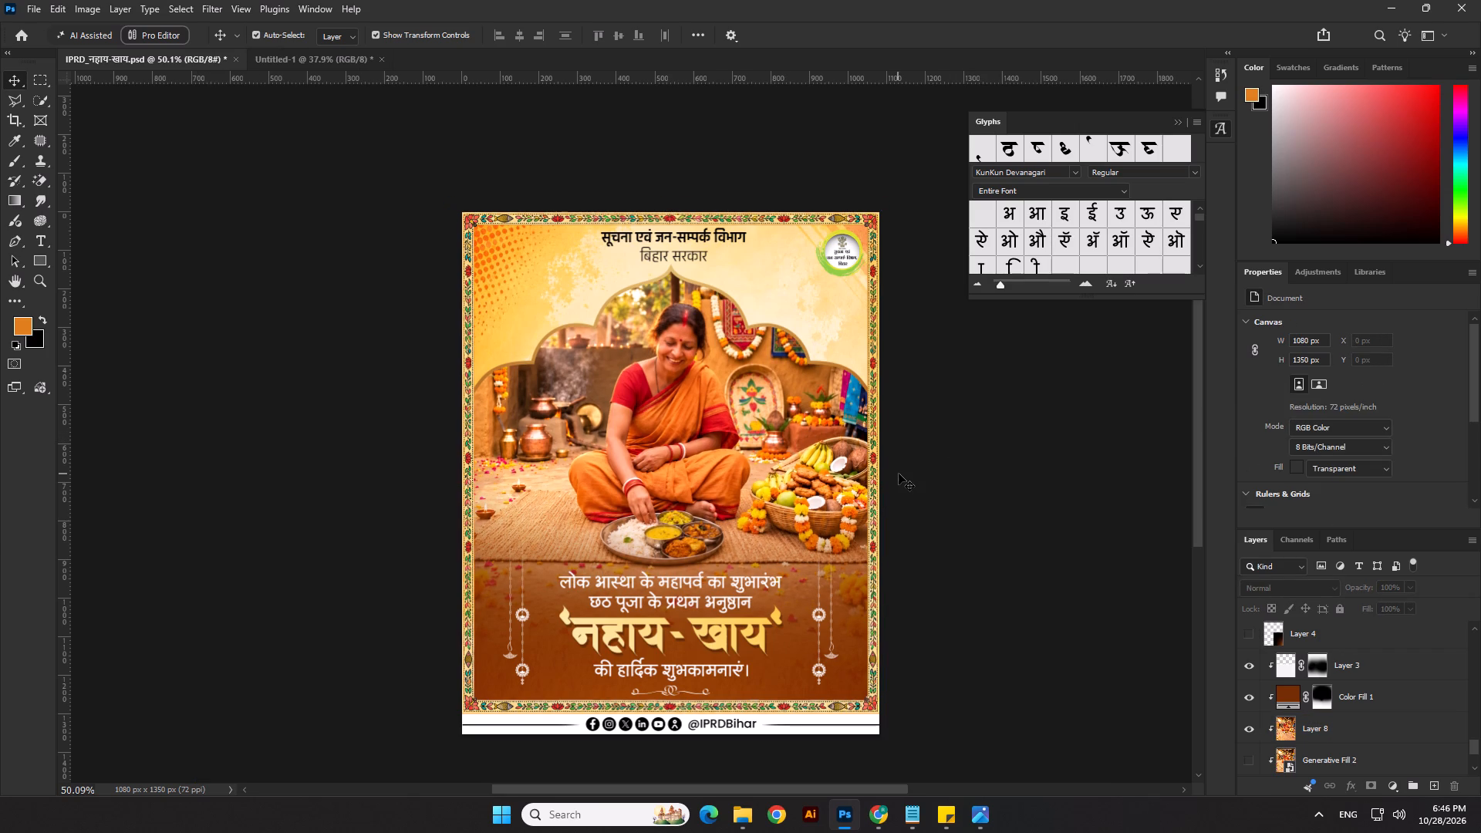
Save the updated नहाय-खाय poster document.
key(ctrl+s)
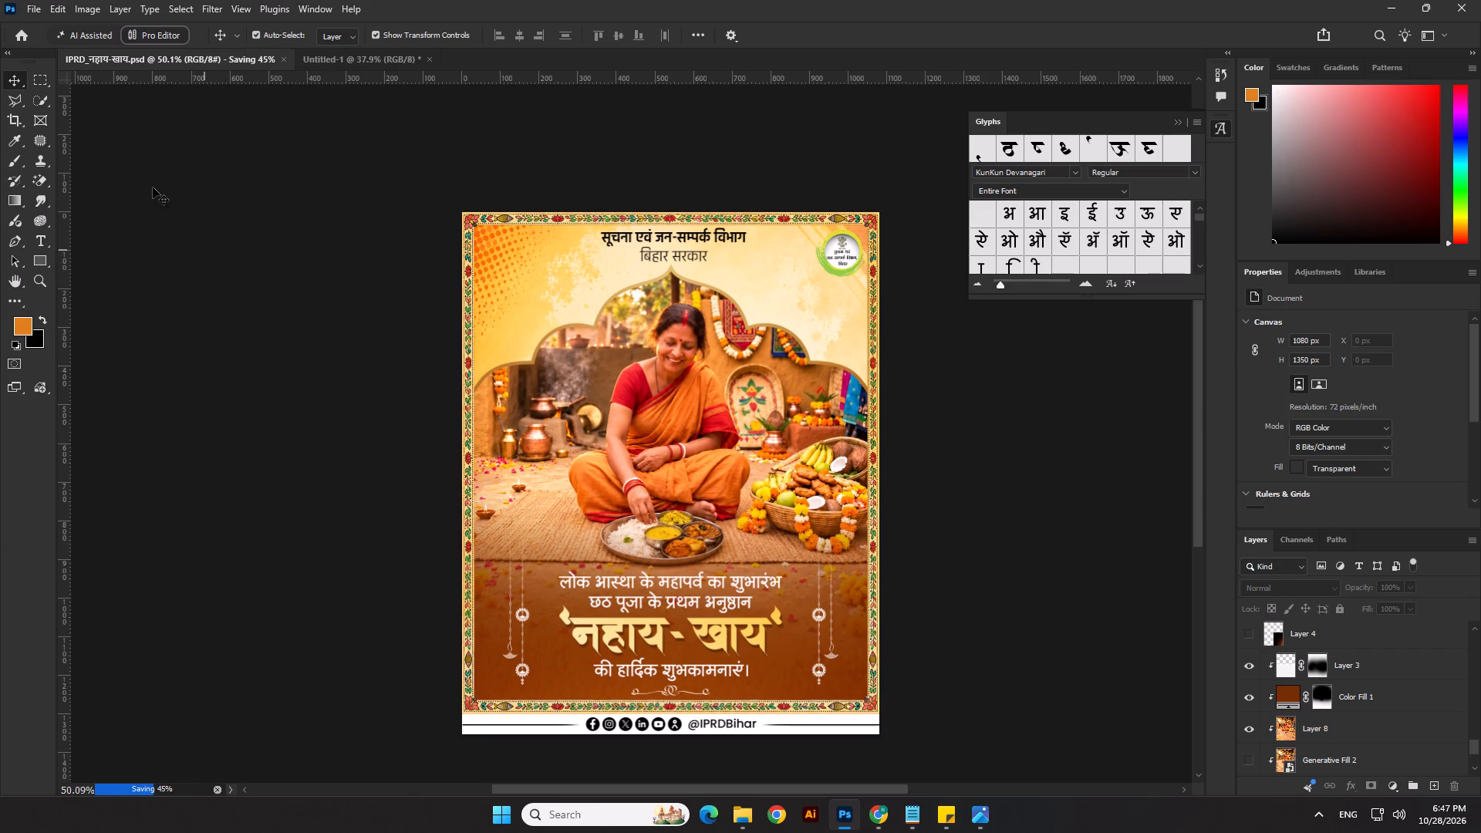
Save a PNG copy of the poster as IPRD_नहाय-खाय copy.png in the 28.10.26 folder, replacing the existing file and using the large file size option.
click(40, 8)
click(83, 206)
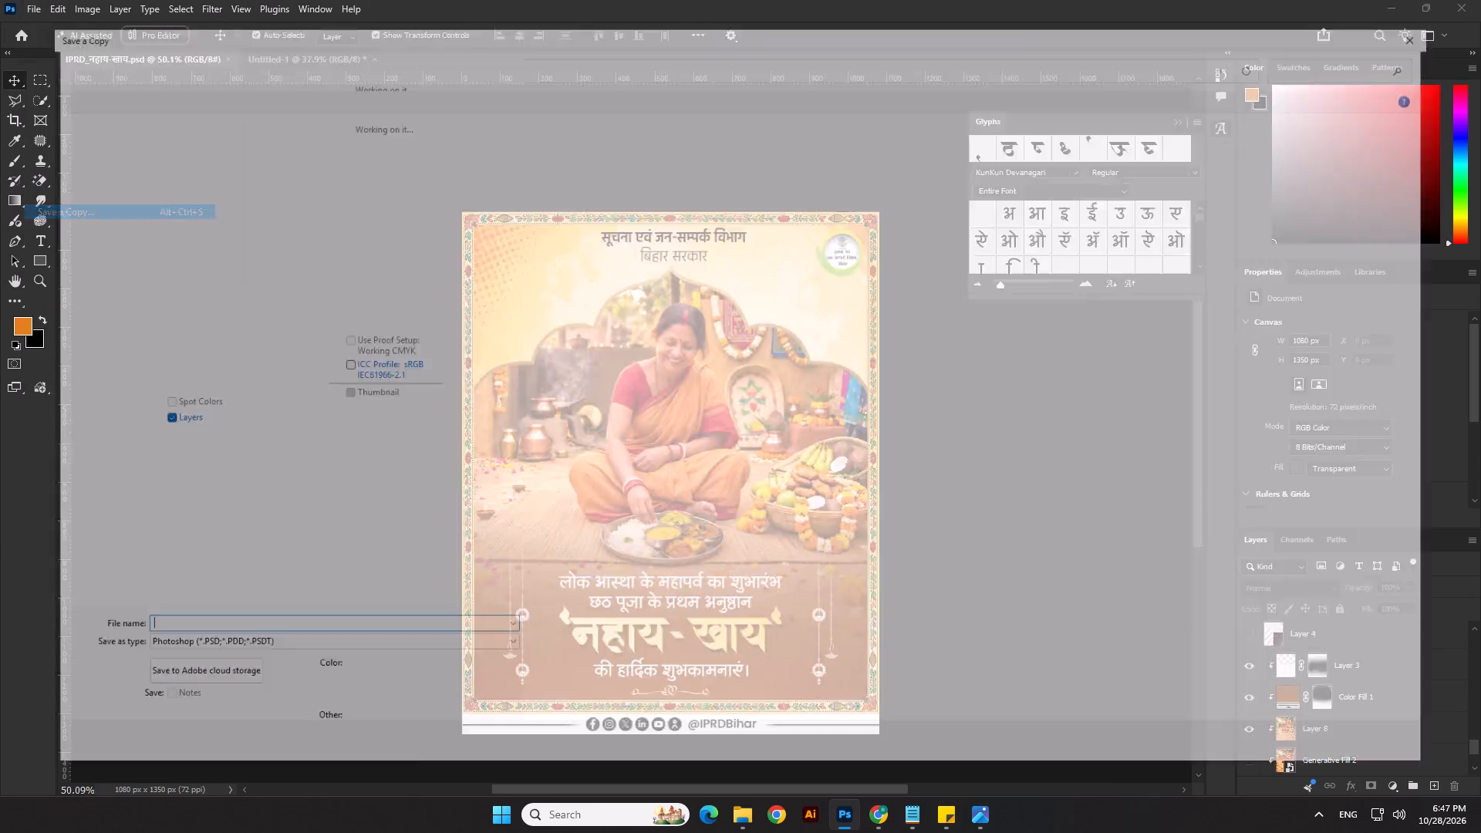
click(295, 654)
click(234, 562)
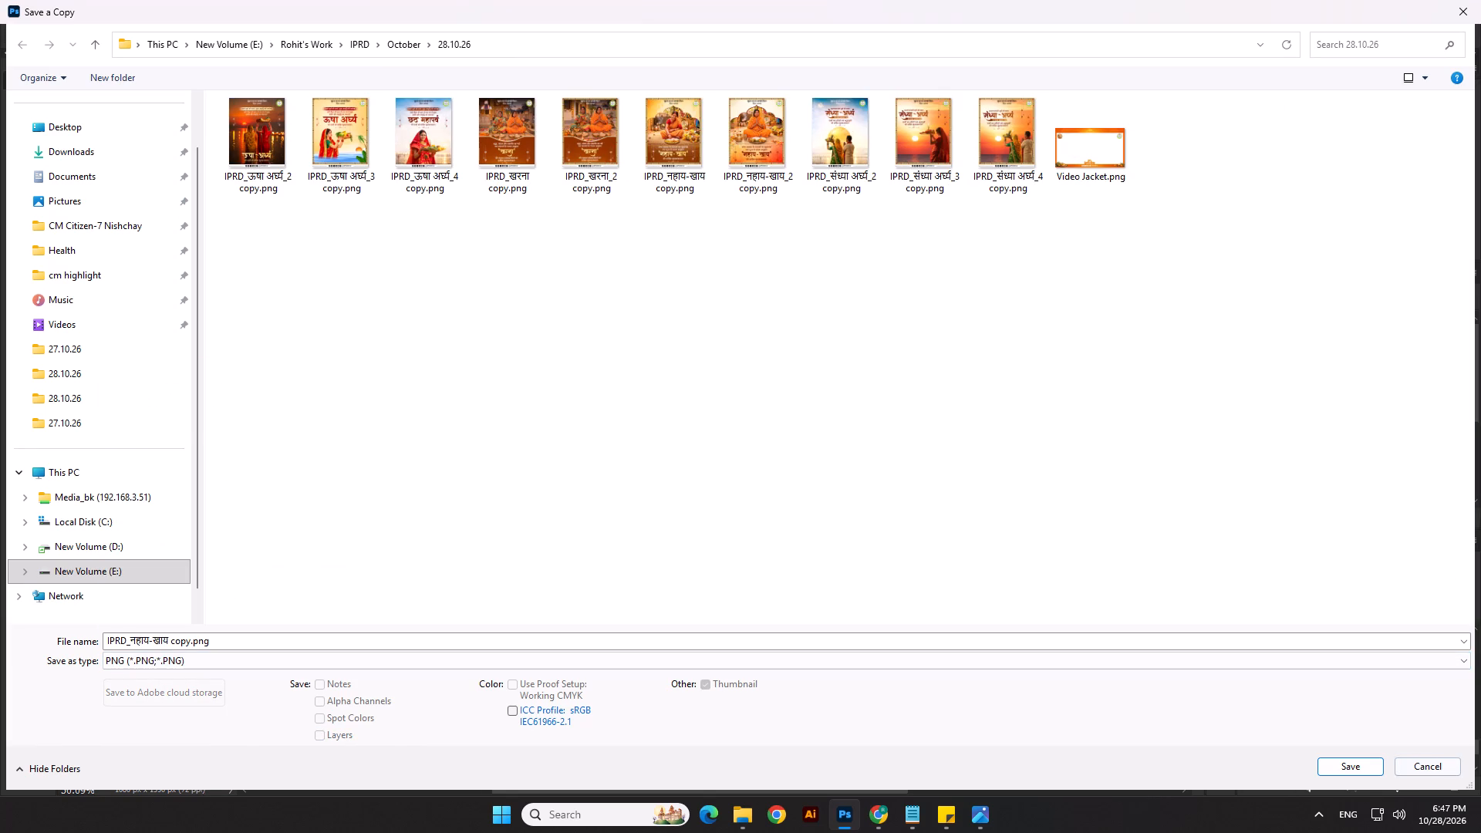
click(1361, 771)
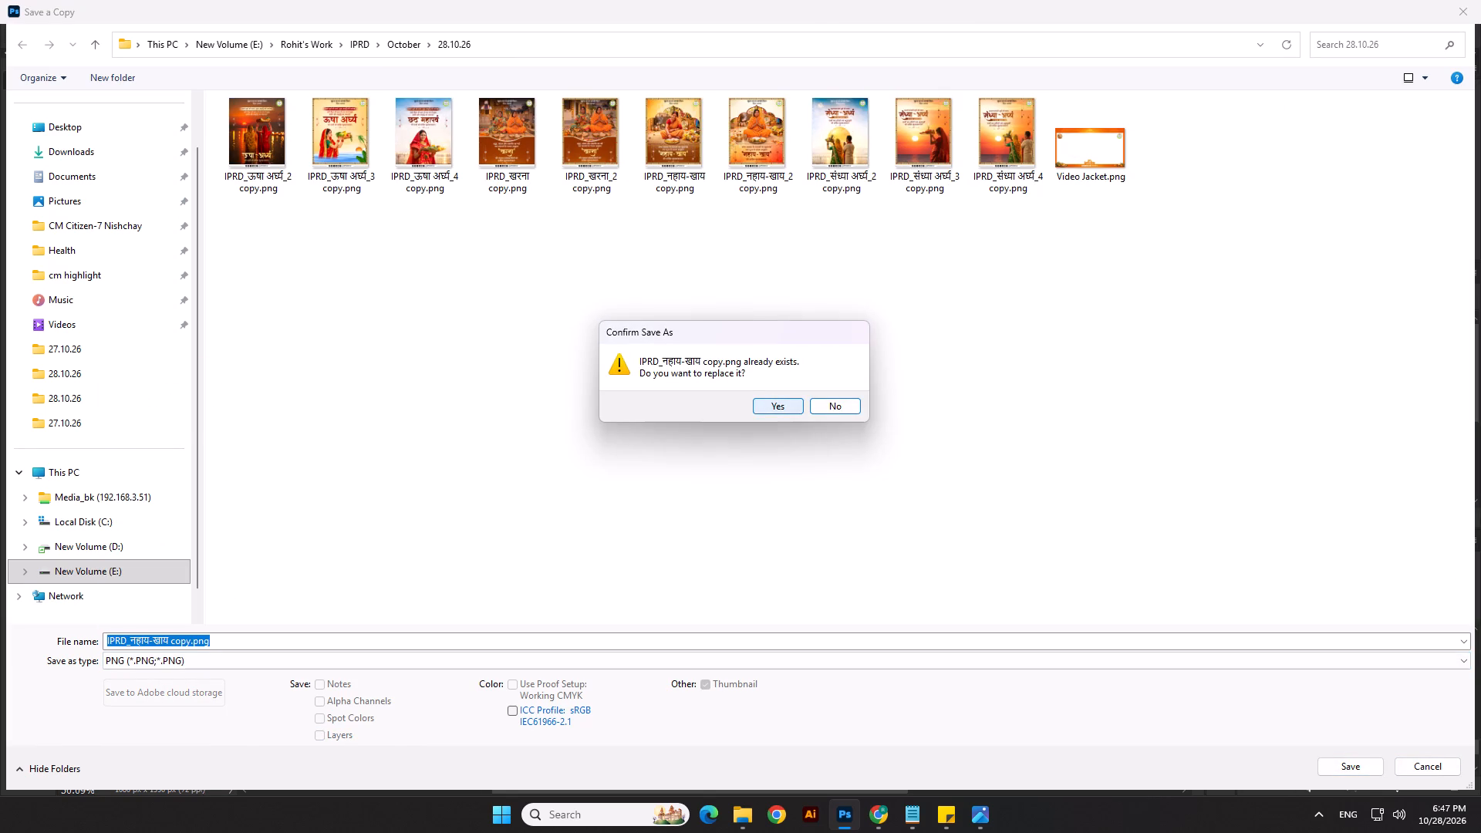
click(779, 403)
click(816, 228)
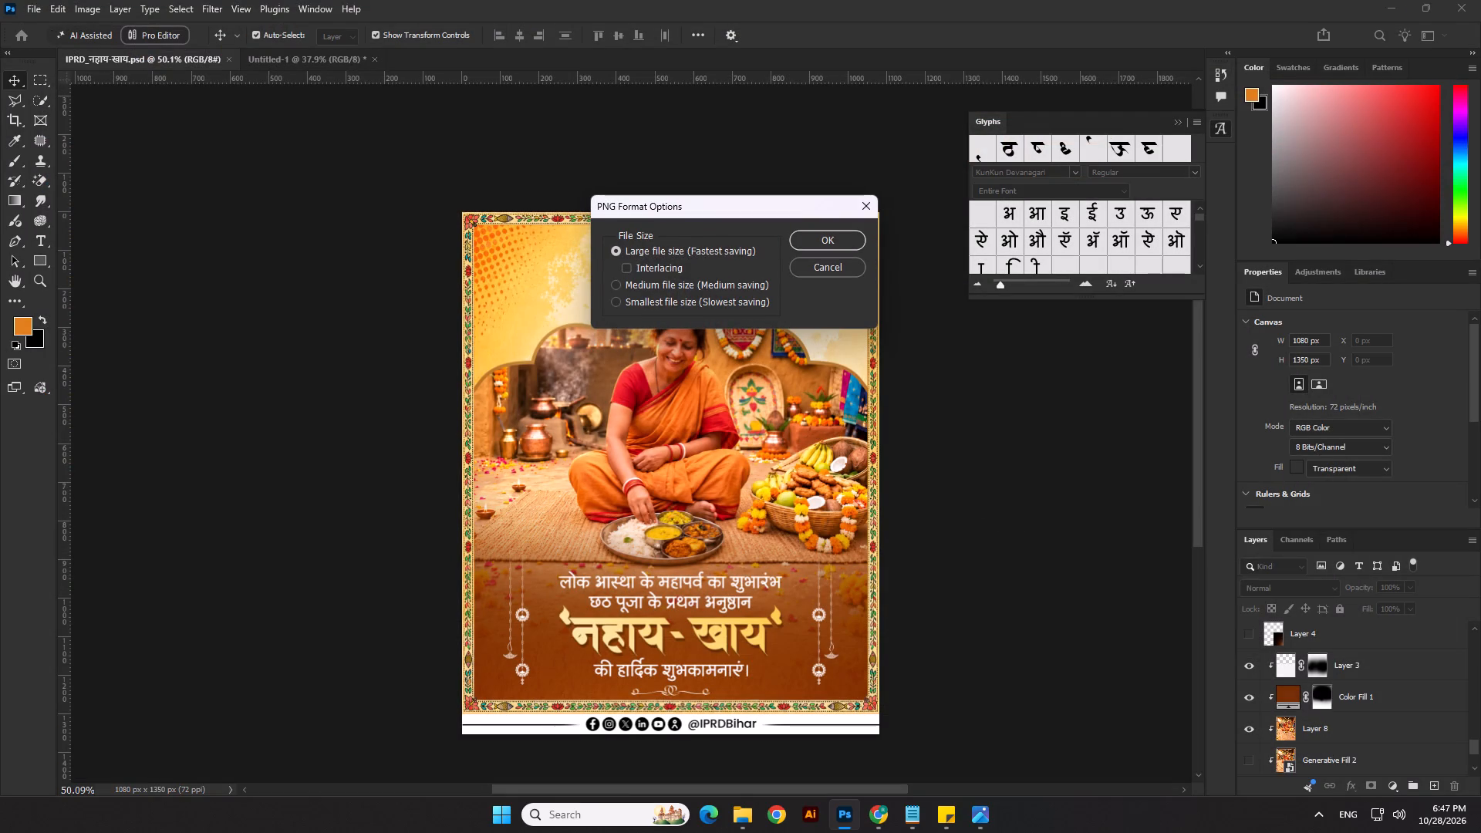
click(845, 249)
click(989, 501)
Switch to Chrome with the ChatGPT Image Replace Request conversation.
click(869, 822)
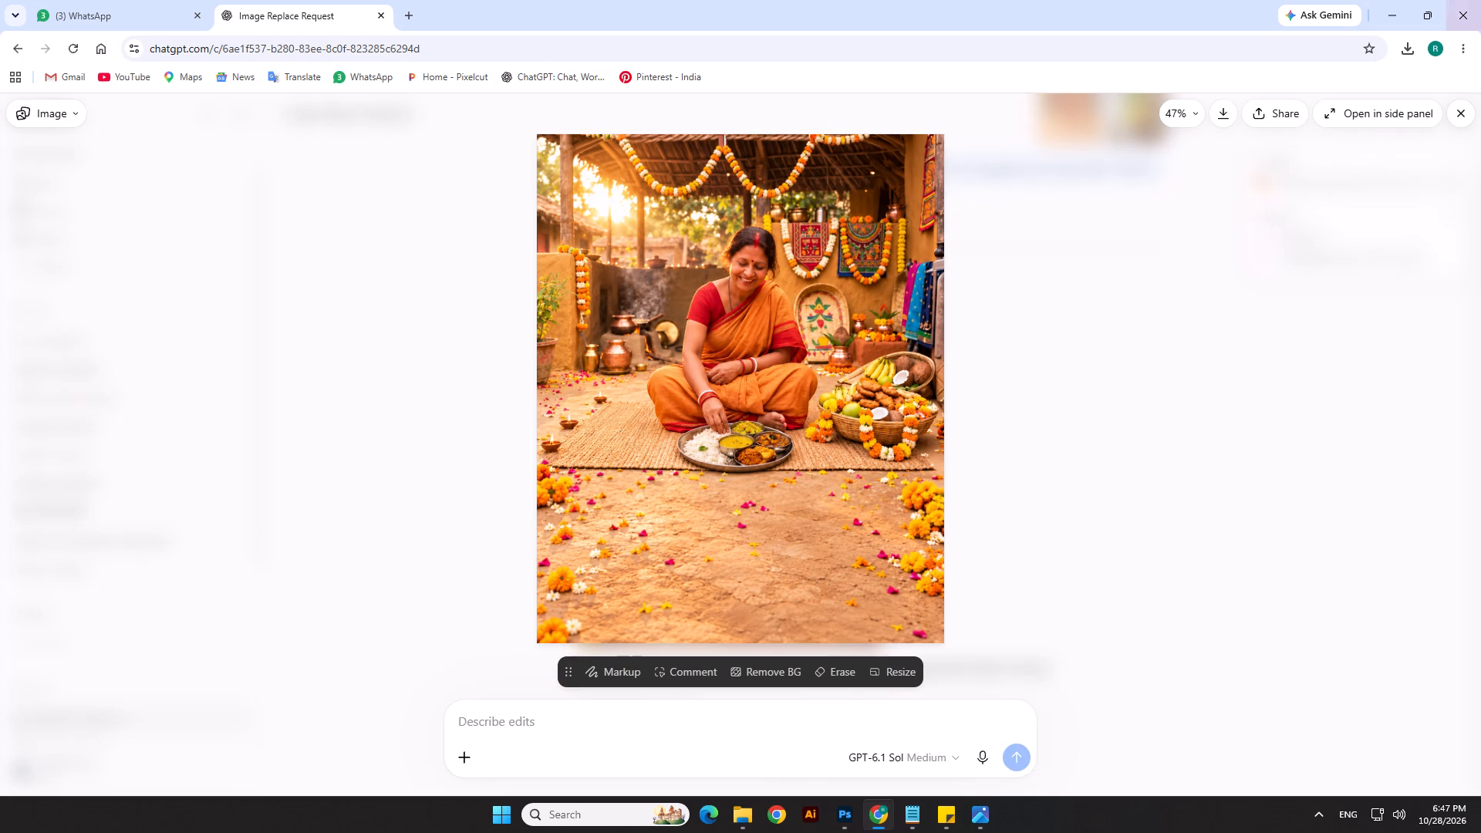
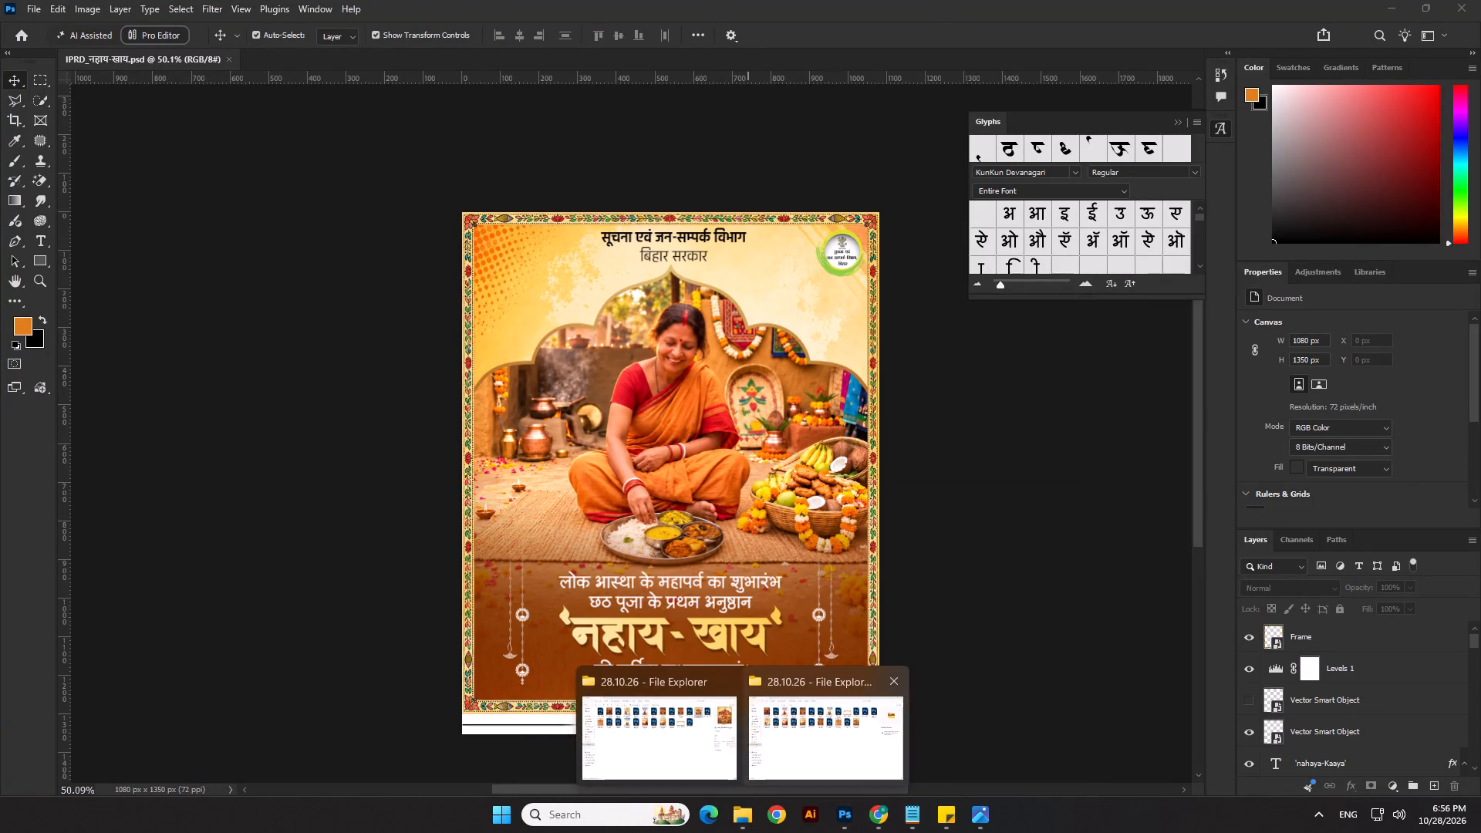
From the 28.10.26 folder in File Explorer, open IPRD_संध्या अर्घ्य_3.psd in Photoshop.
click(757, 762)
click(721, 589)
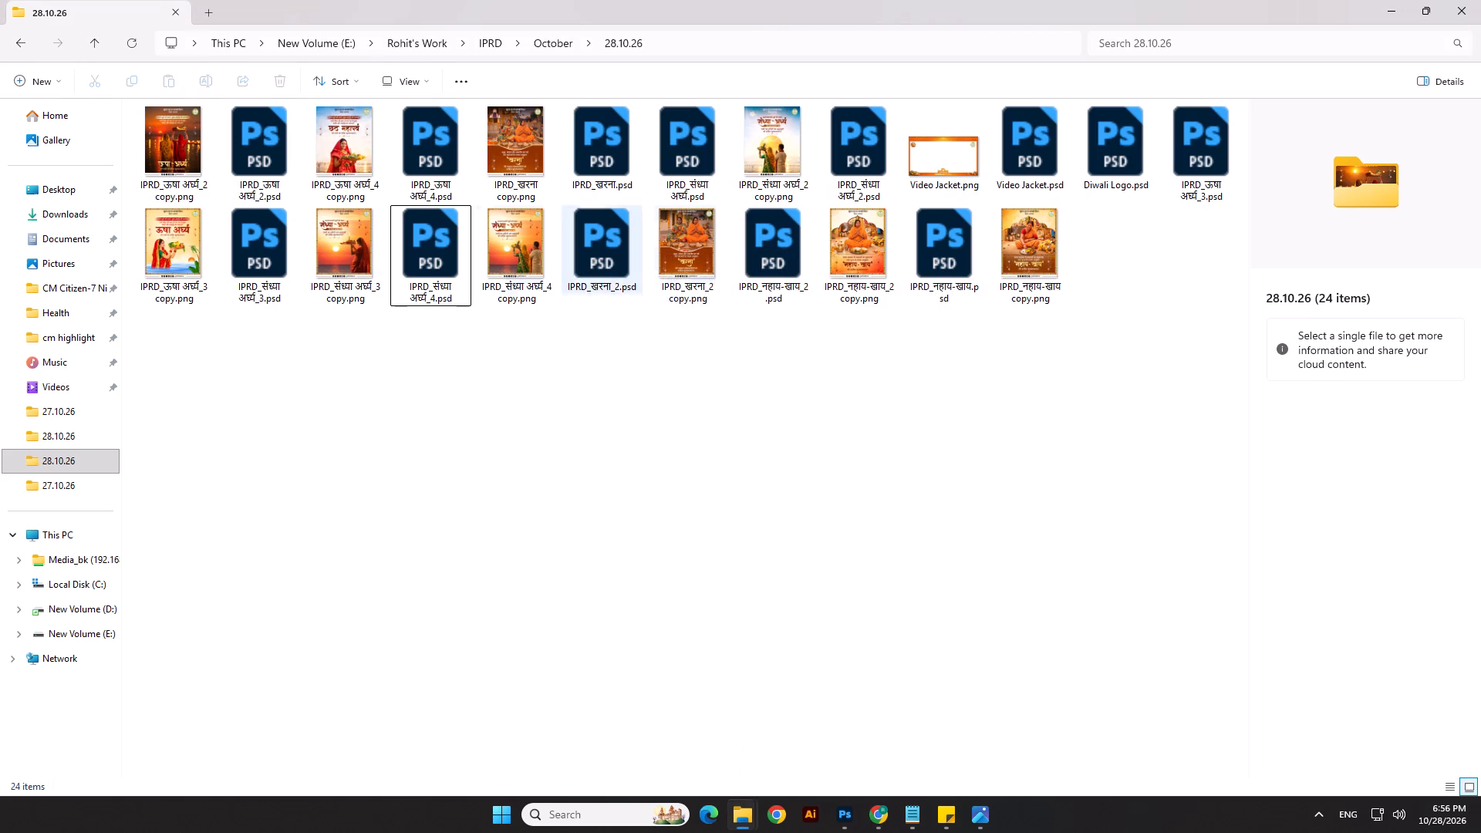
double_click(243, 250)
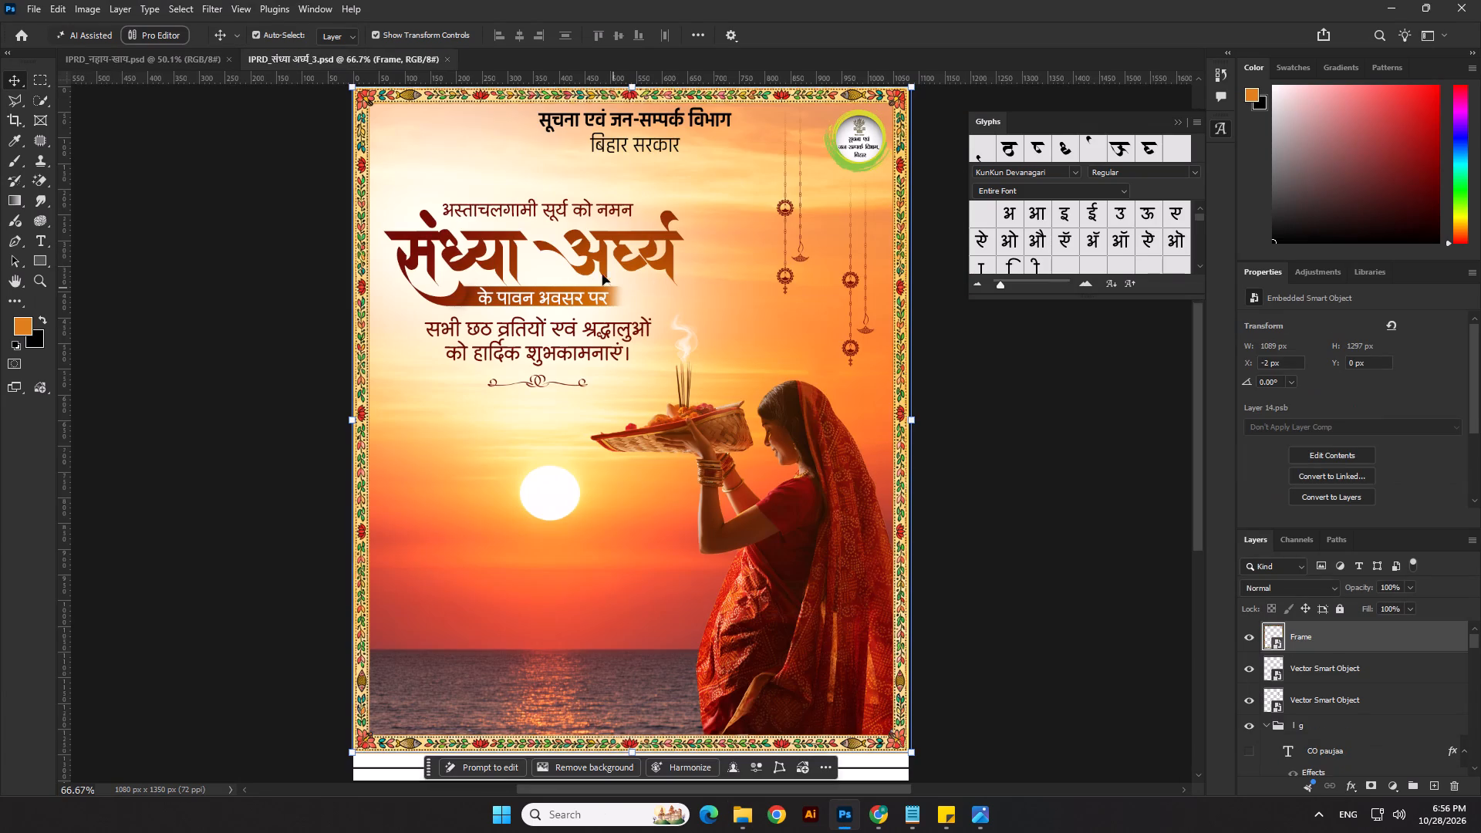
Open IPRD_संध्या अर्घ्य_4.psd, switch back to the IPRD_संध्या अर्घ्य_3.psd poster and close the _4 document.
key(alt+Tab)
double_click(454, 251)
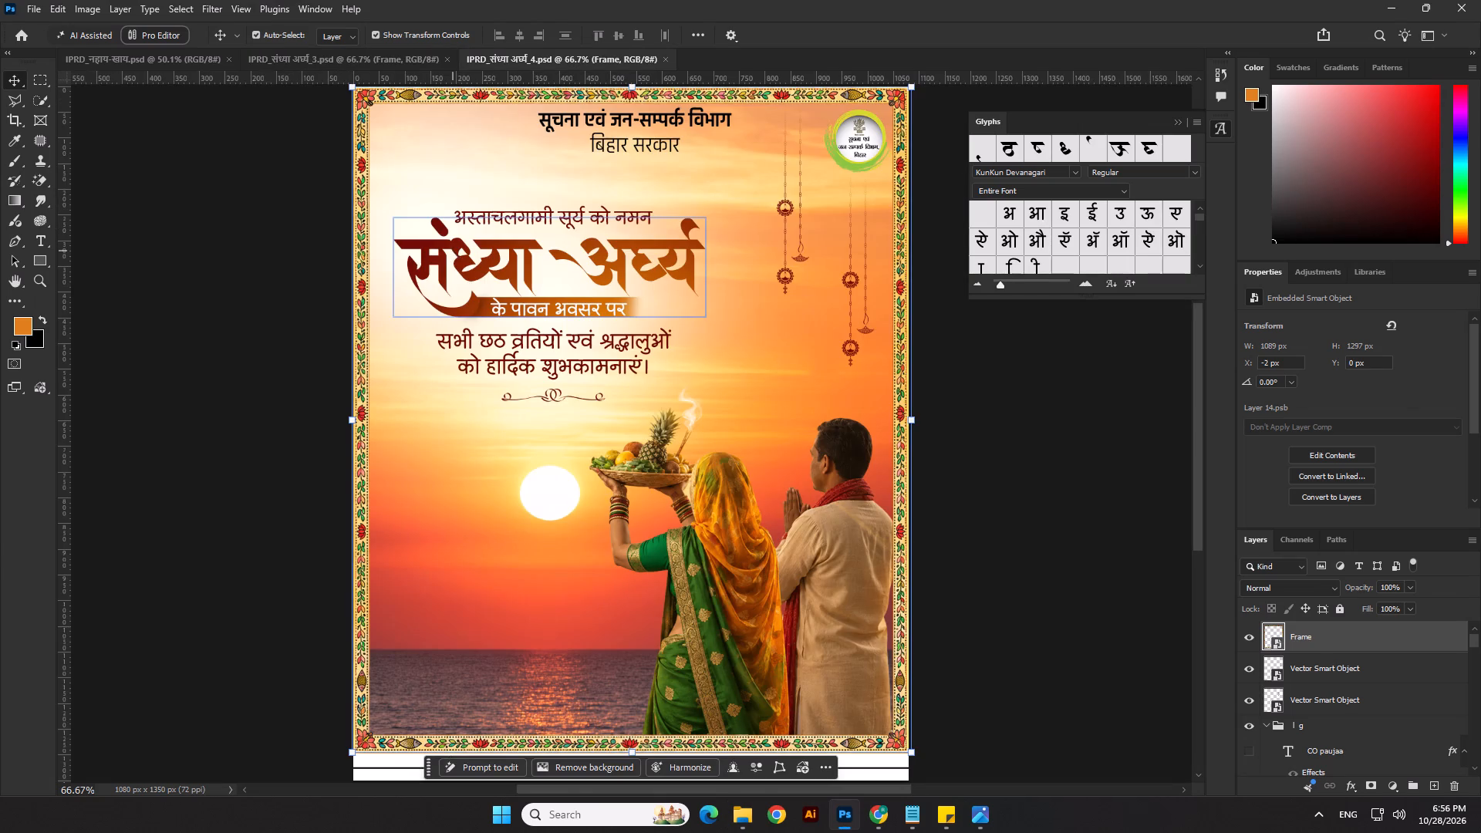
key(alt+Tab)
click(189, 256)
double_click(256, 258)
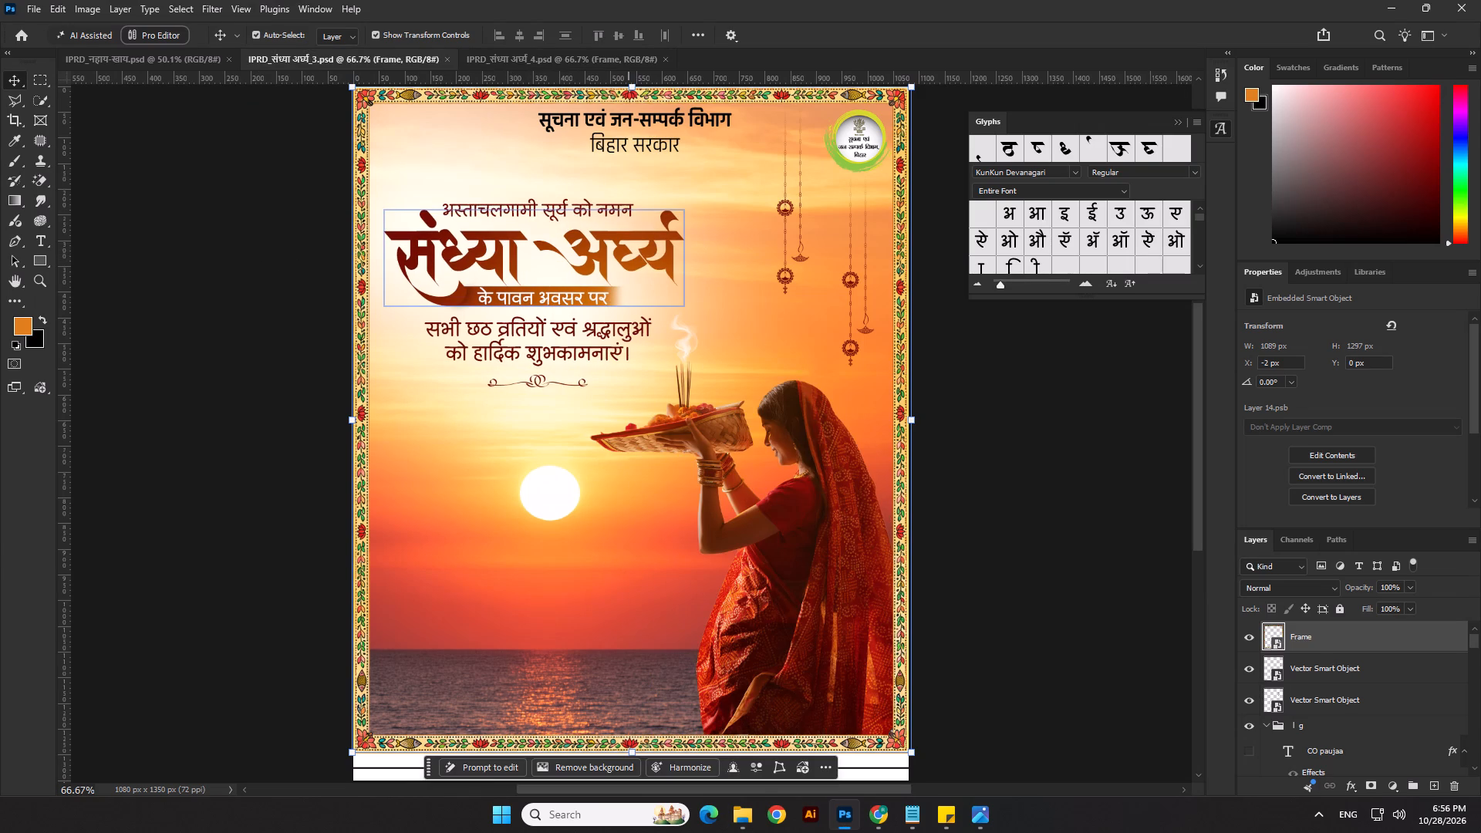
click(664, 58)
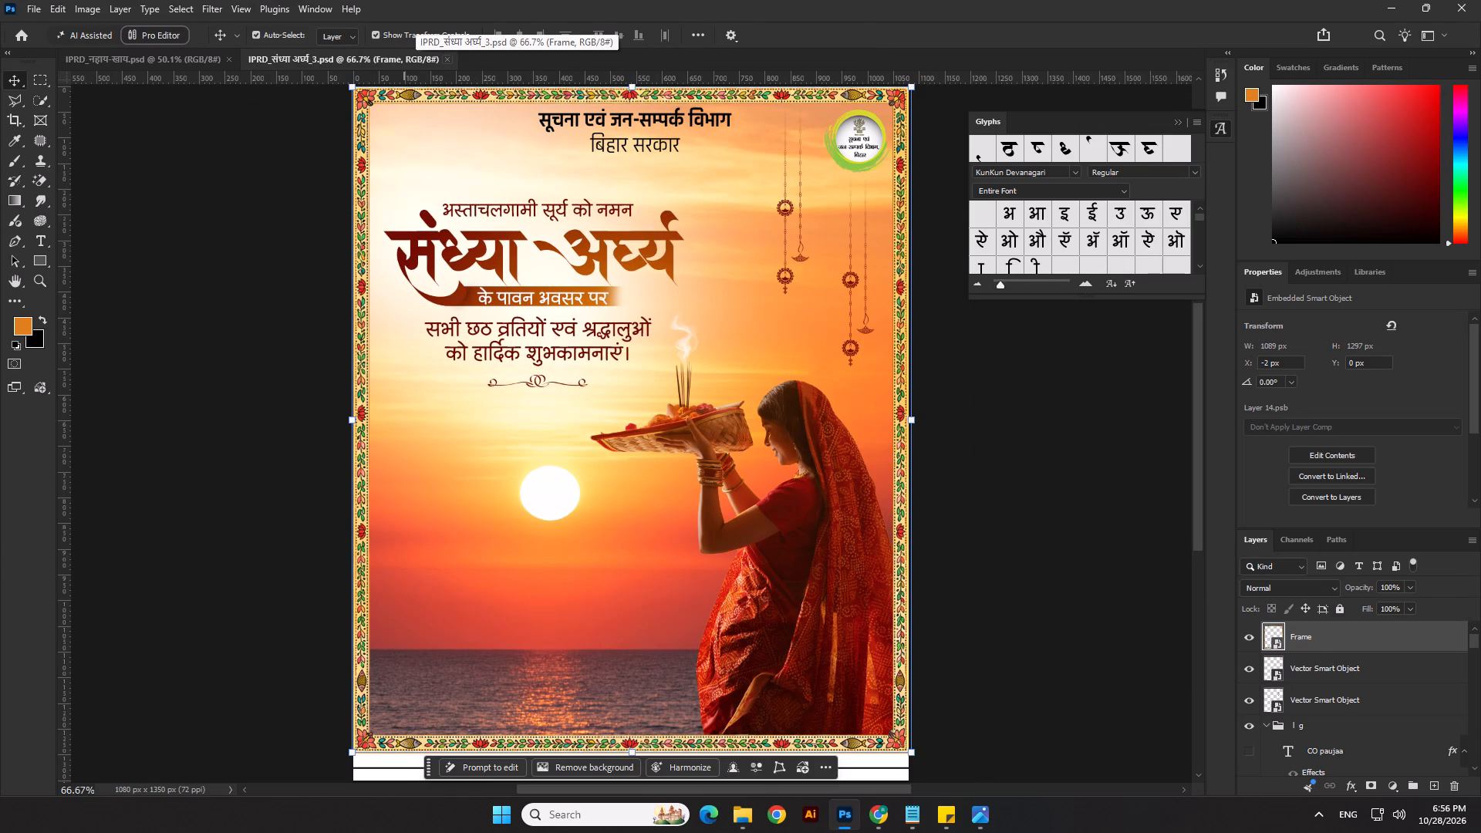
Close the IPRD_नहाय-खाय.psd document.
click(121, 55)
click(226, 59)
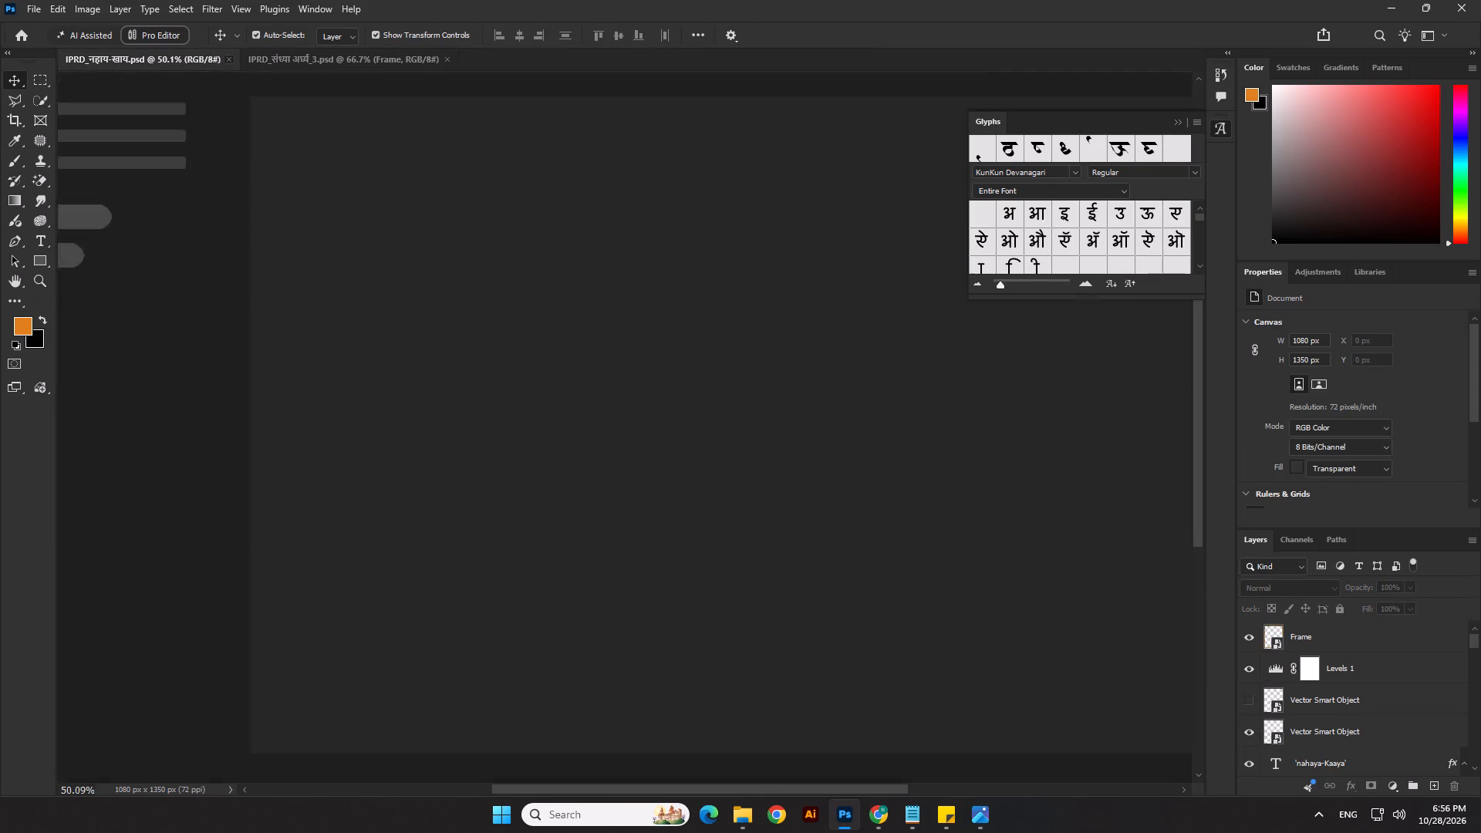
Open IPRD_ऊषा अर्घ्य_3.psd from the 28.10.26 folder and copy its large ऊषा अर्घ्य title text layer.
key(alt+Tab)
click(311, 461)
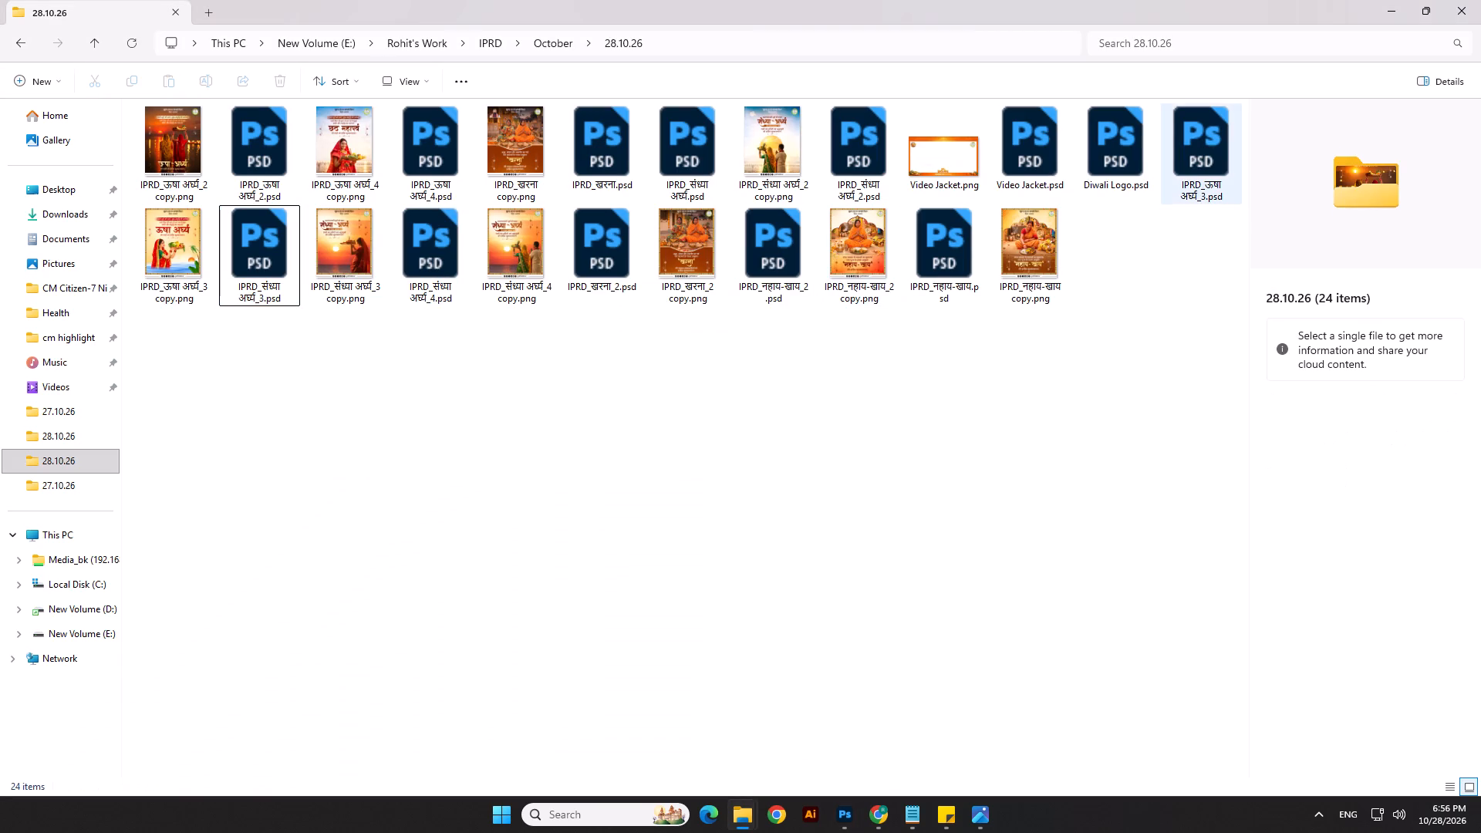
click(1196, 169)
double_click(1197, 163)
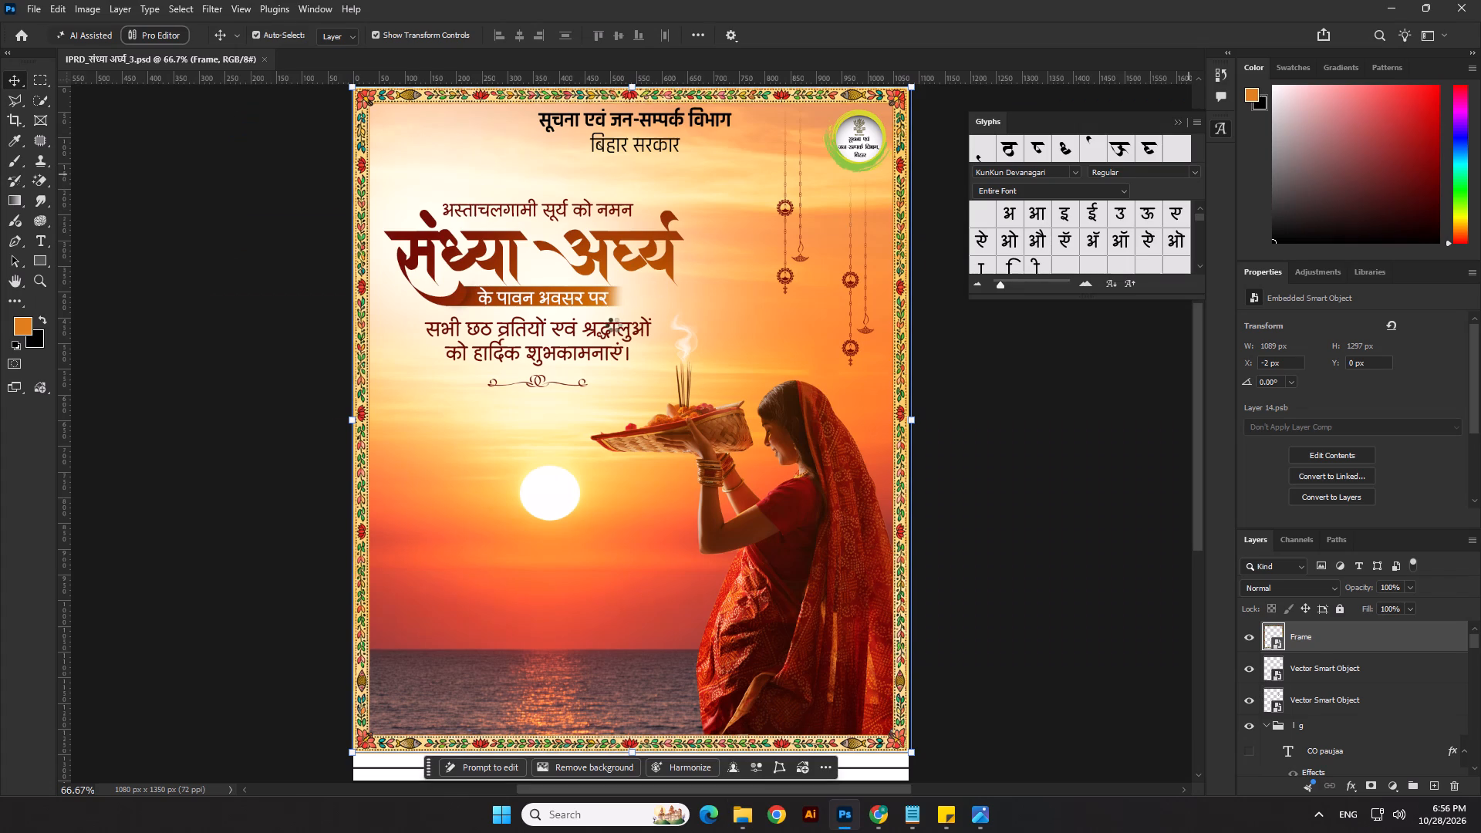
click(594, 296)
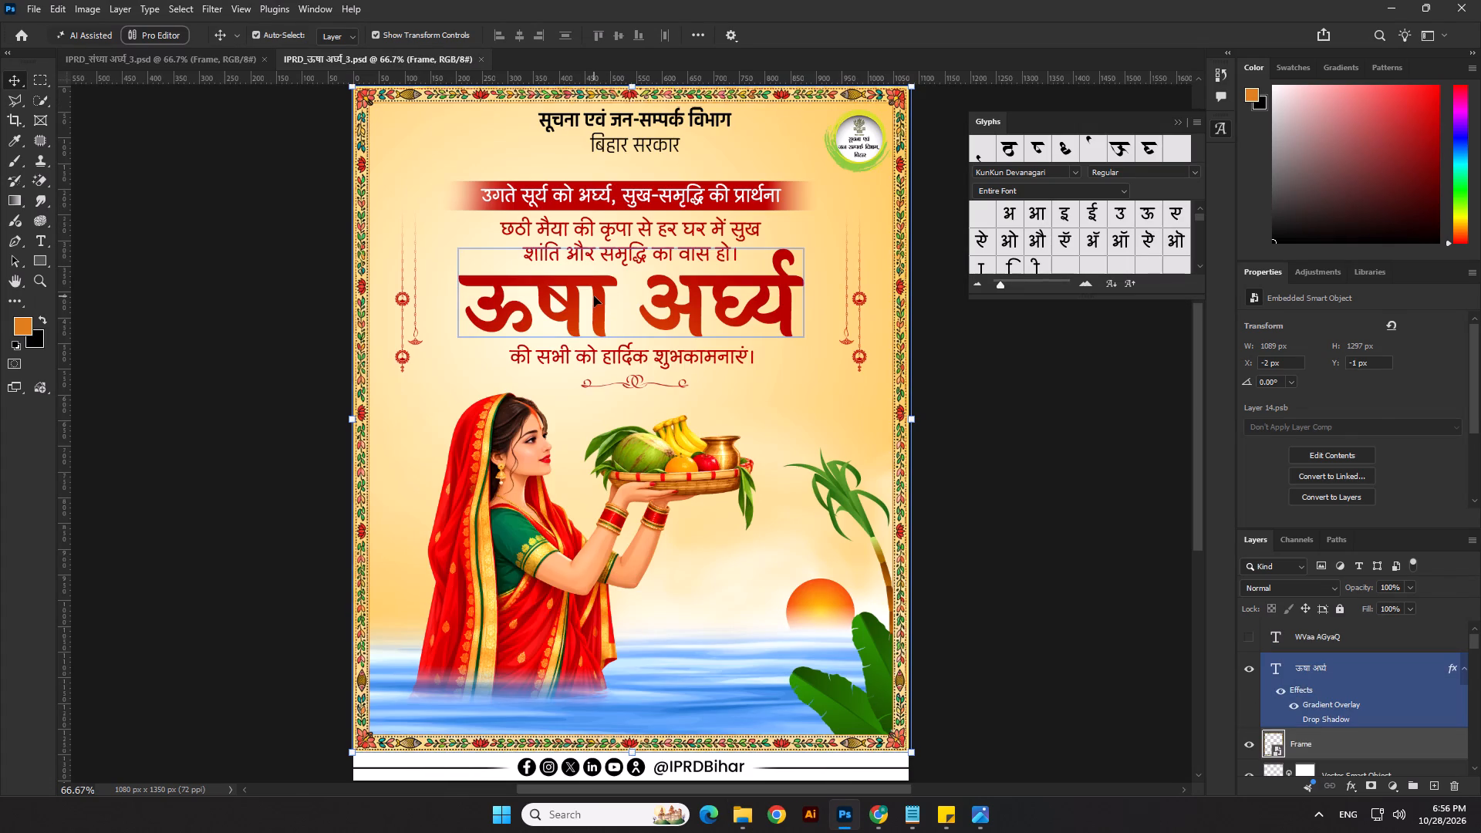
key(ctrl+c)
key(ctrl+c)
key(ctrl+c)
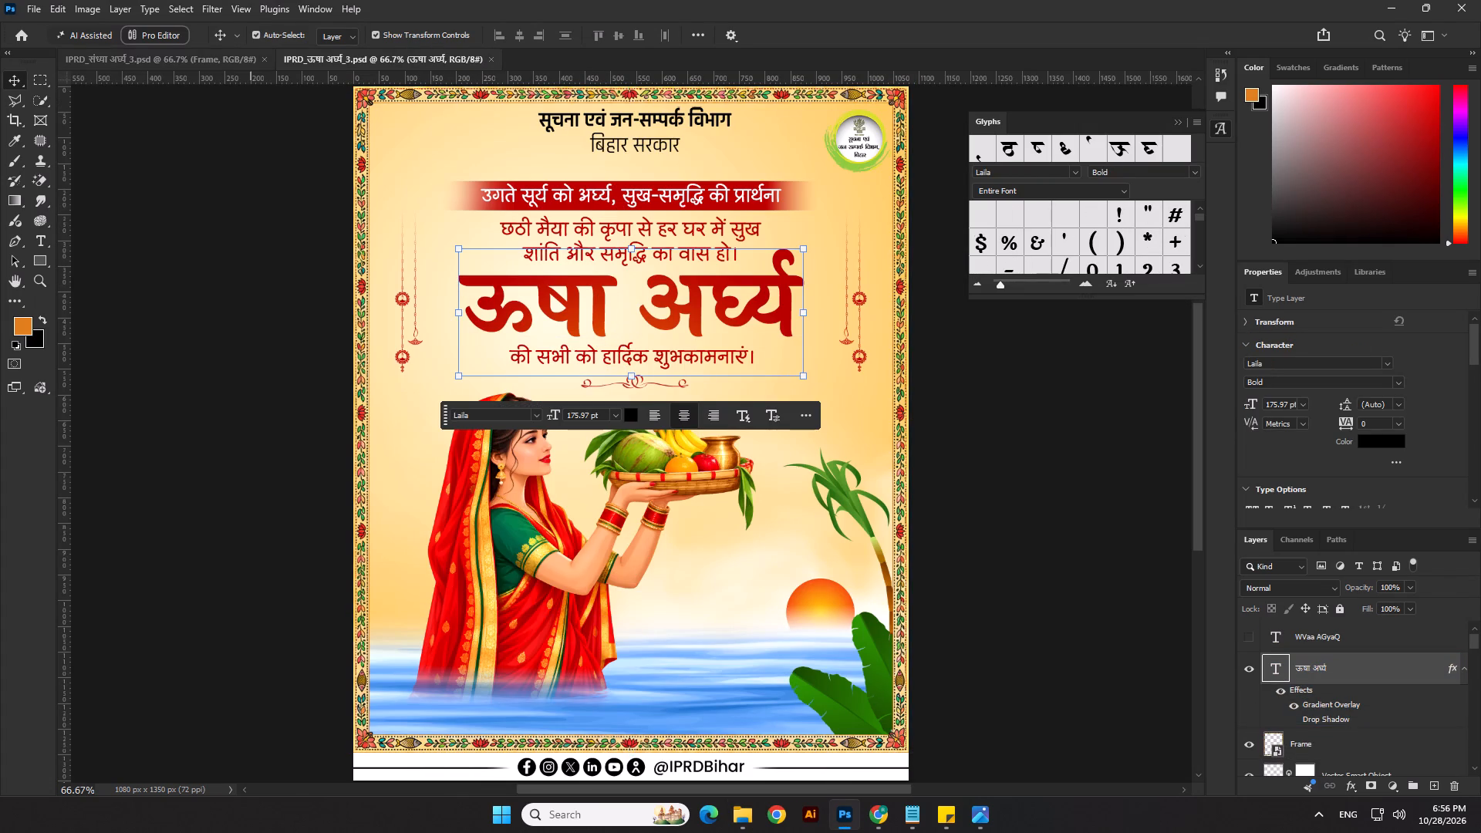
Paste the ऊषा अर्घ्य title into the IPRD_संध्या अर्घ्य_3.psd poster, place it over the existing title and scale it down to 150.75 pt.
click(201, 62)
scroll(546, 300, up, 3)
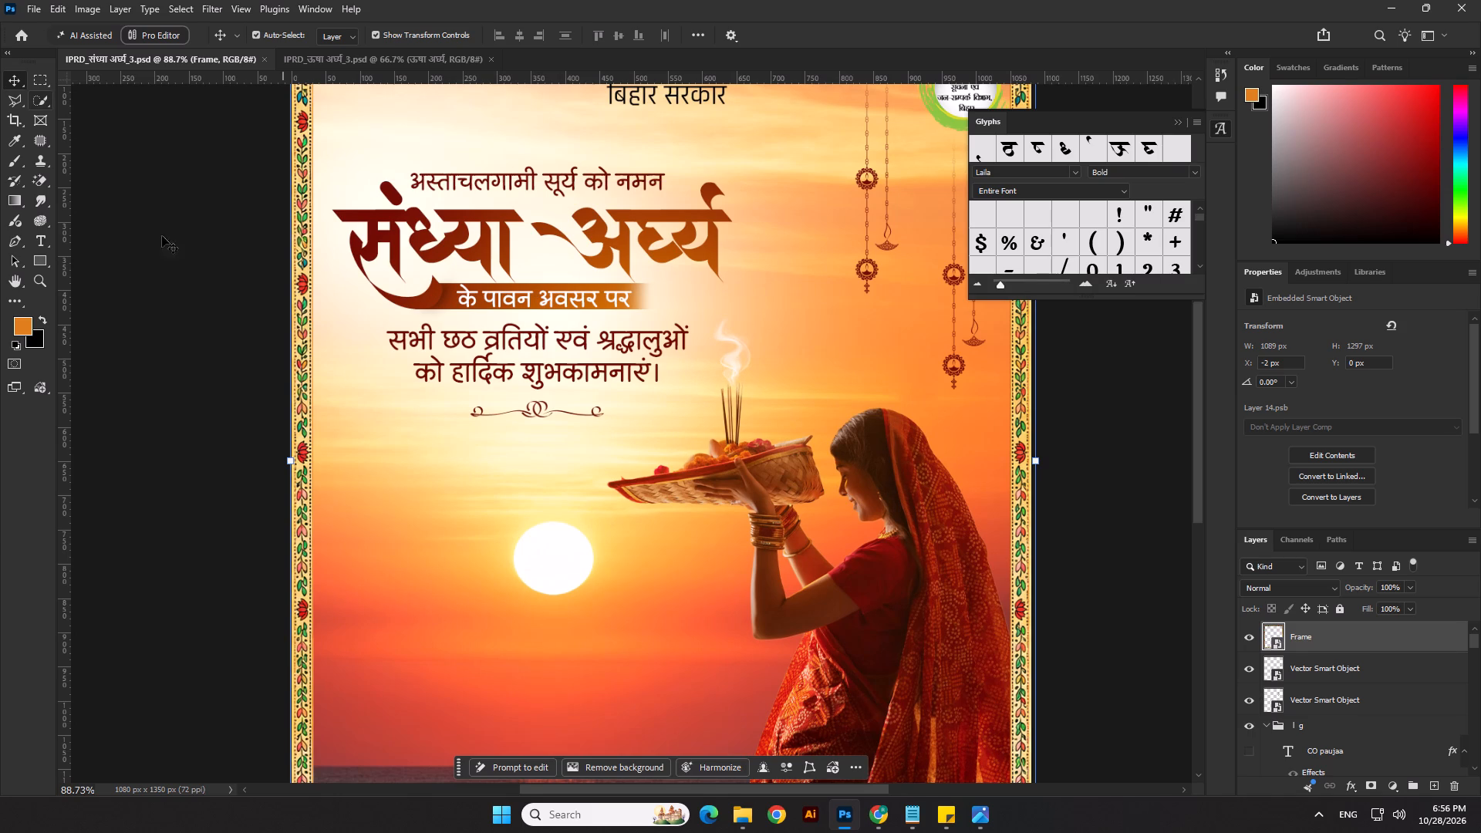
scroll(427, 424, down, 9)
scroll(460, 357, up, 7)
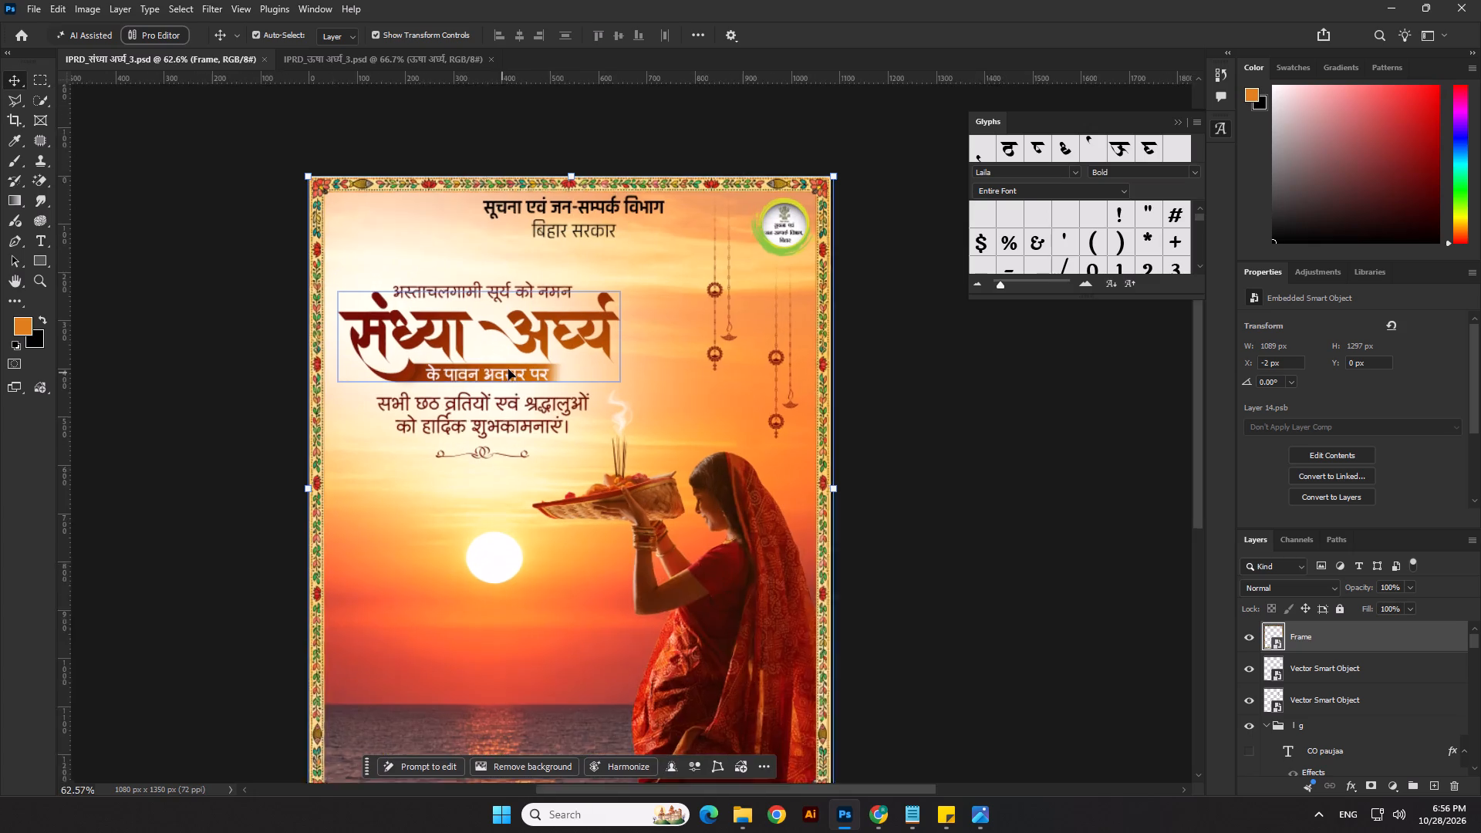
key(ctrl+v)
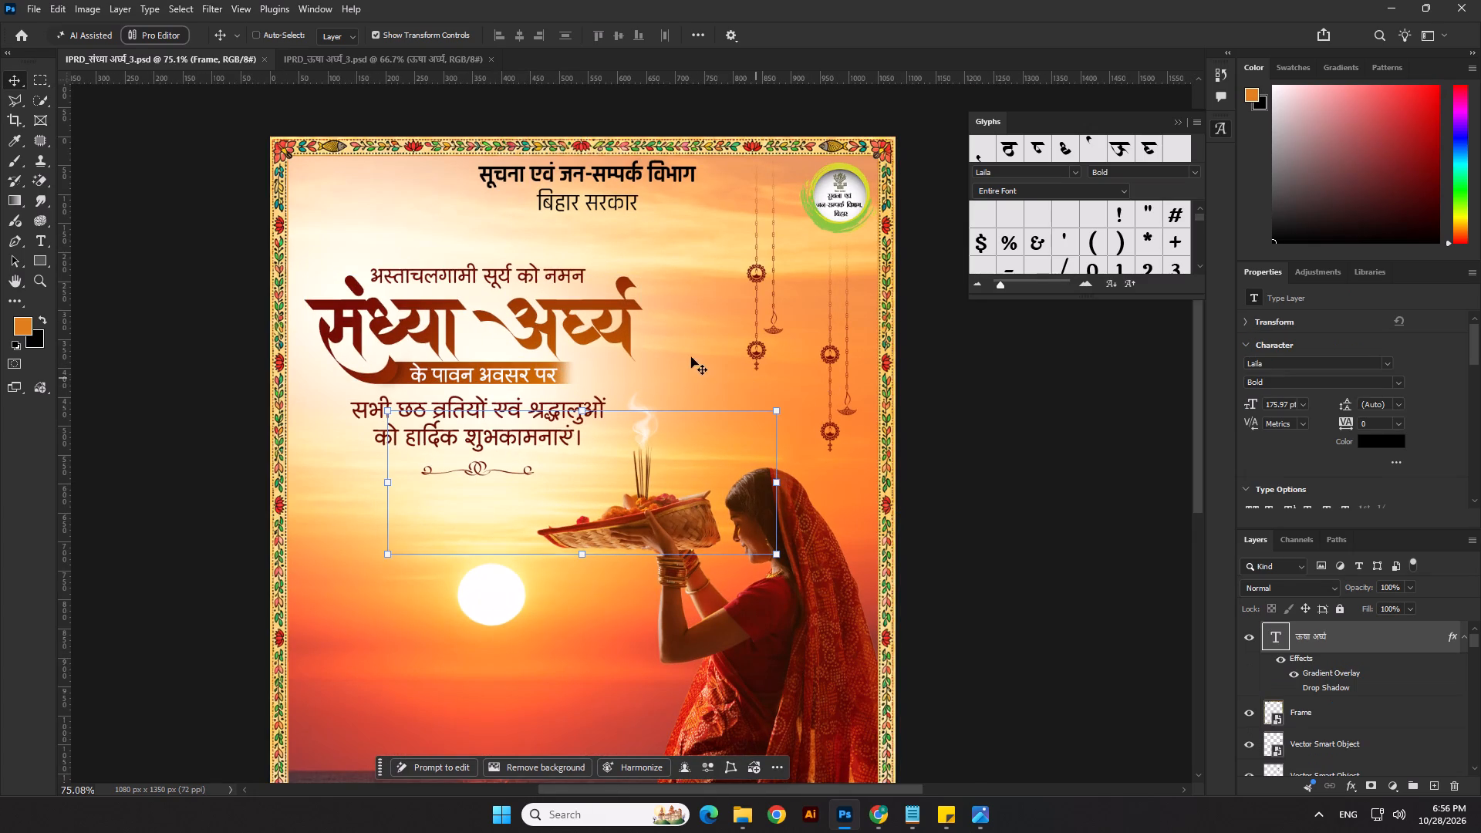
drag(622, 458, 523, 310)
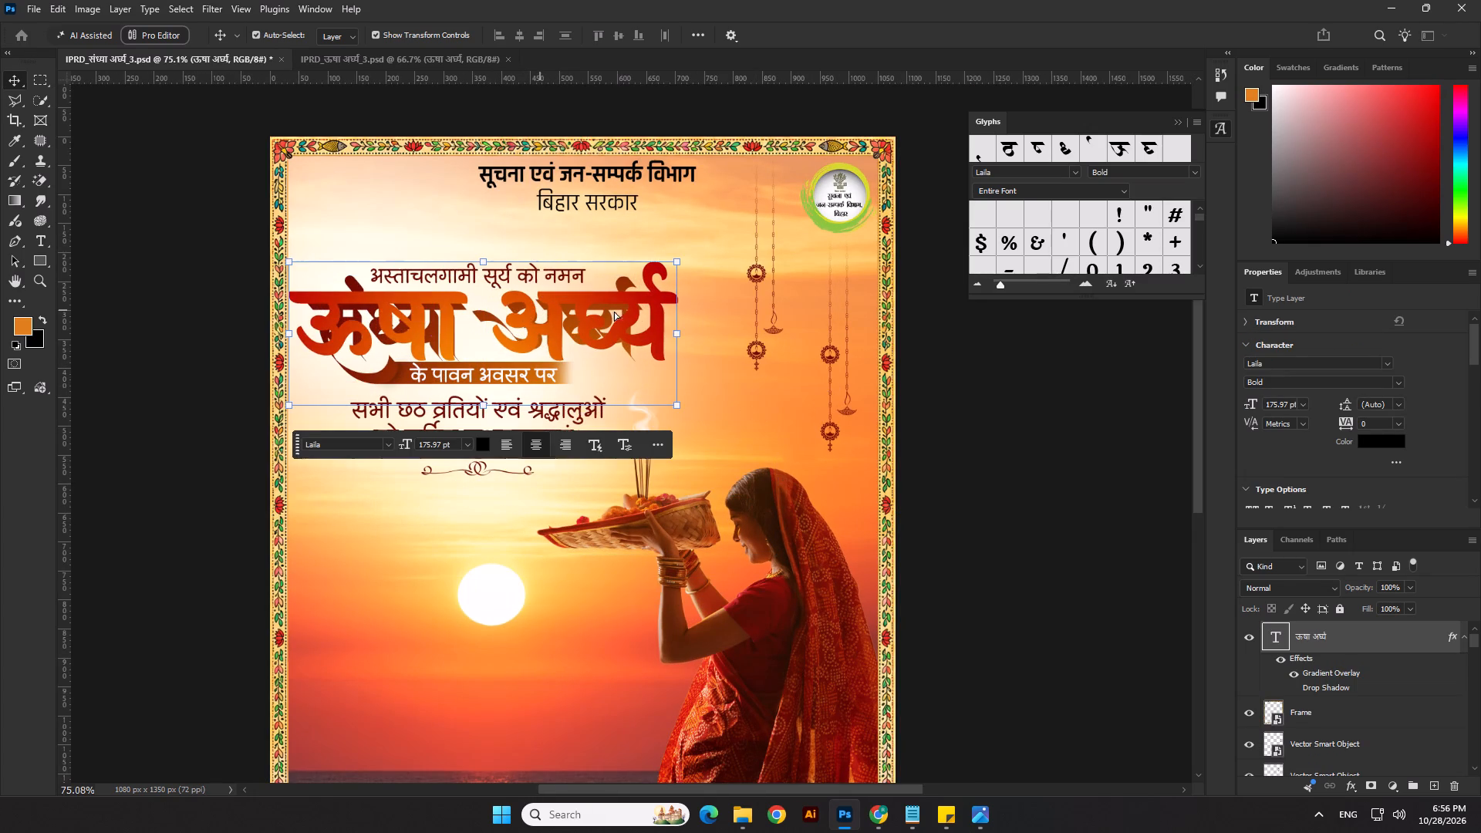
drag(678, 337, 636, 342)
drag(288, 330, 307, 337)
key(Return)
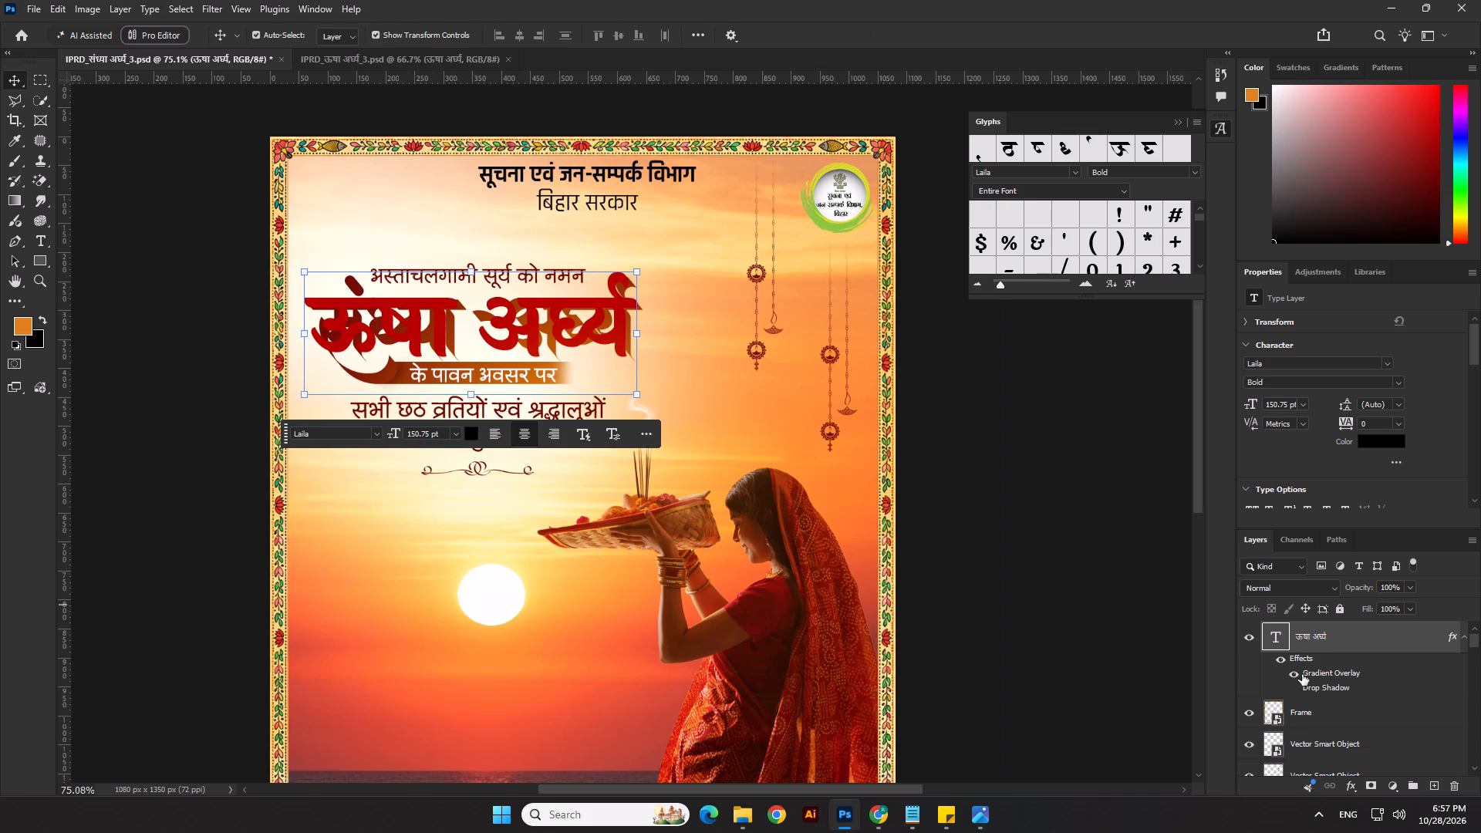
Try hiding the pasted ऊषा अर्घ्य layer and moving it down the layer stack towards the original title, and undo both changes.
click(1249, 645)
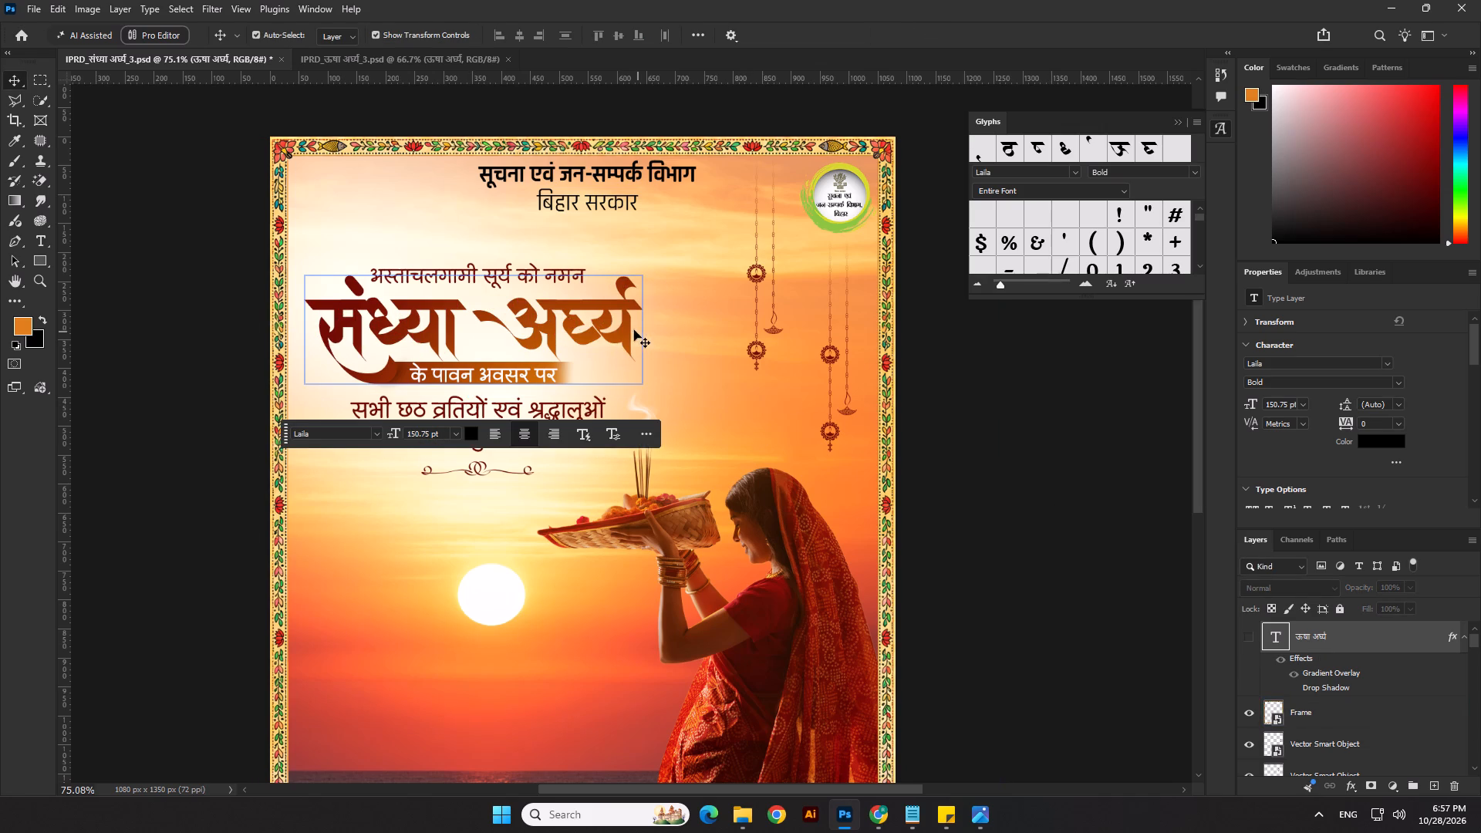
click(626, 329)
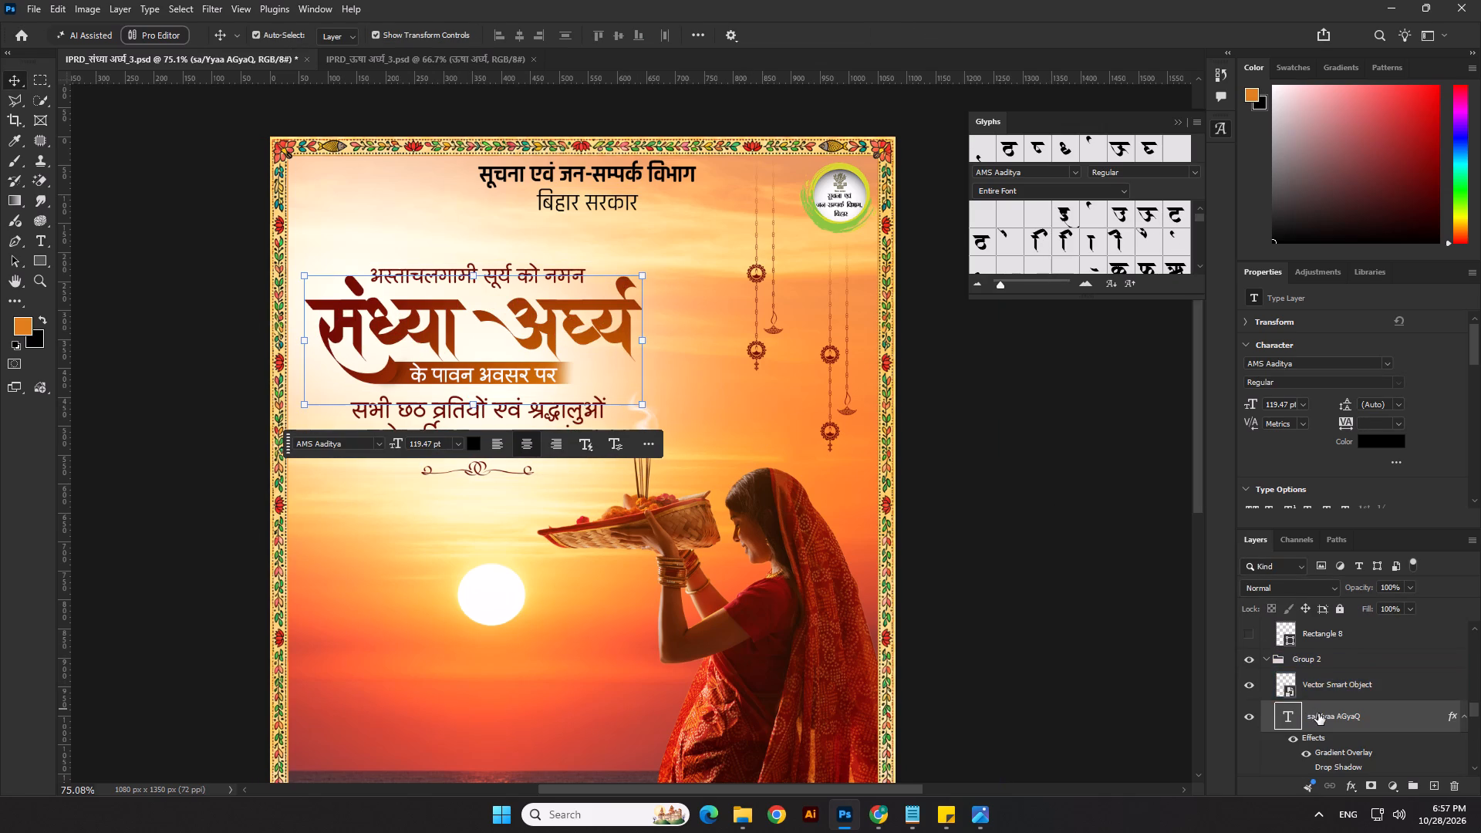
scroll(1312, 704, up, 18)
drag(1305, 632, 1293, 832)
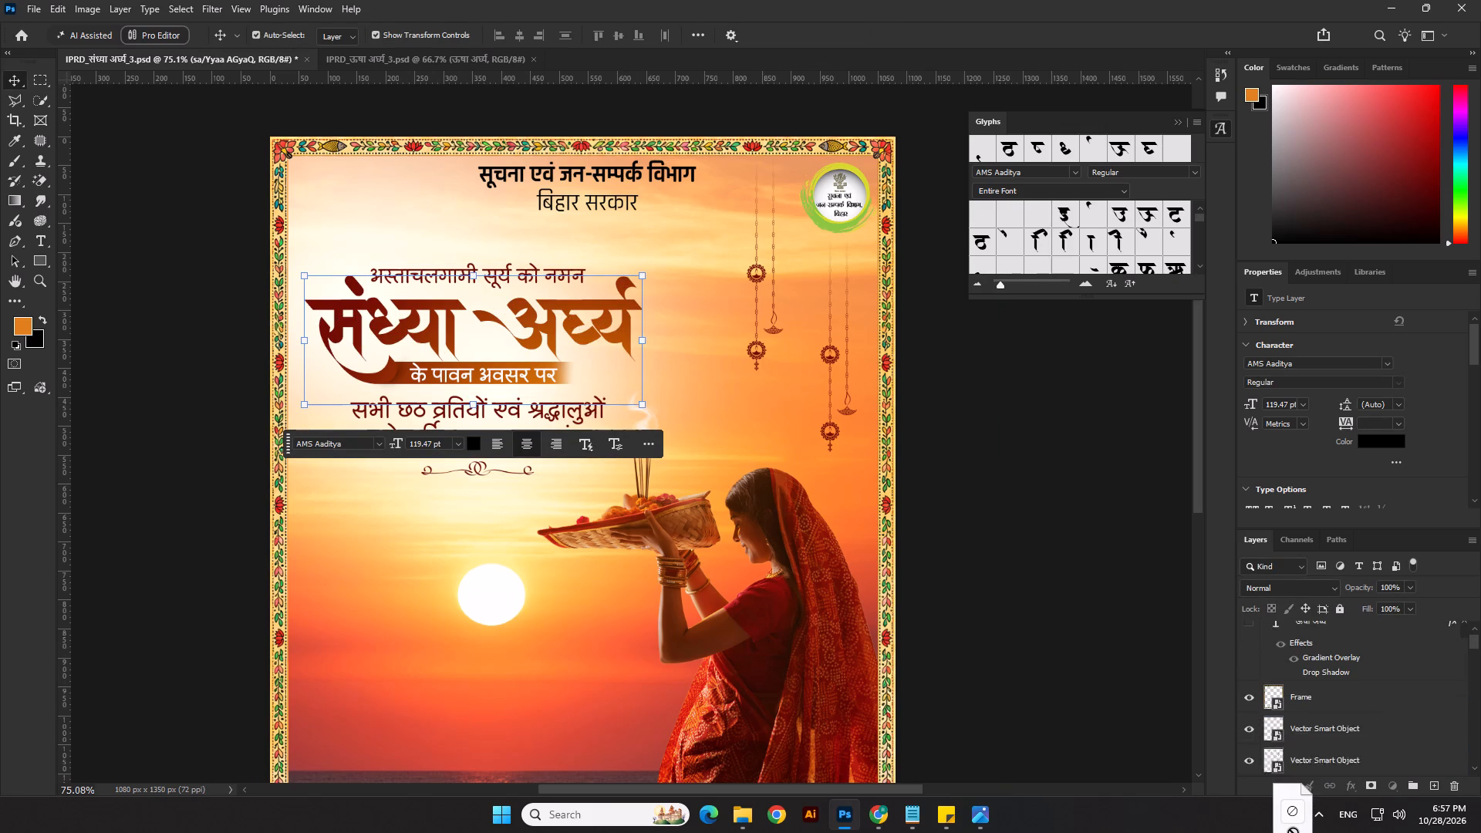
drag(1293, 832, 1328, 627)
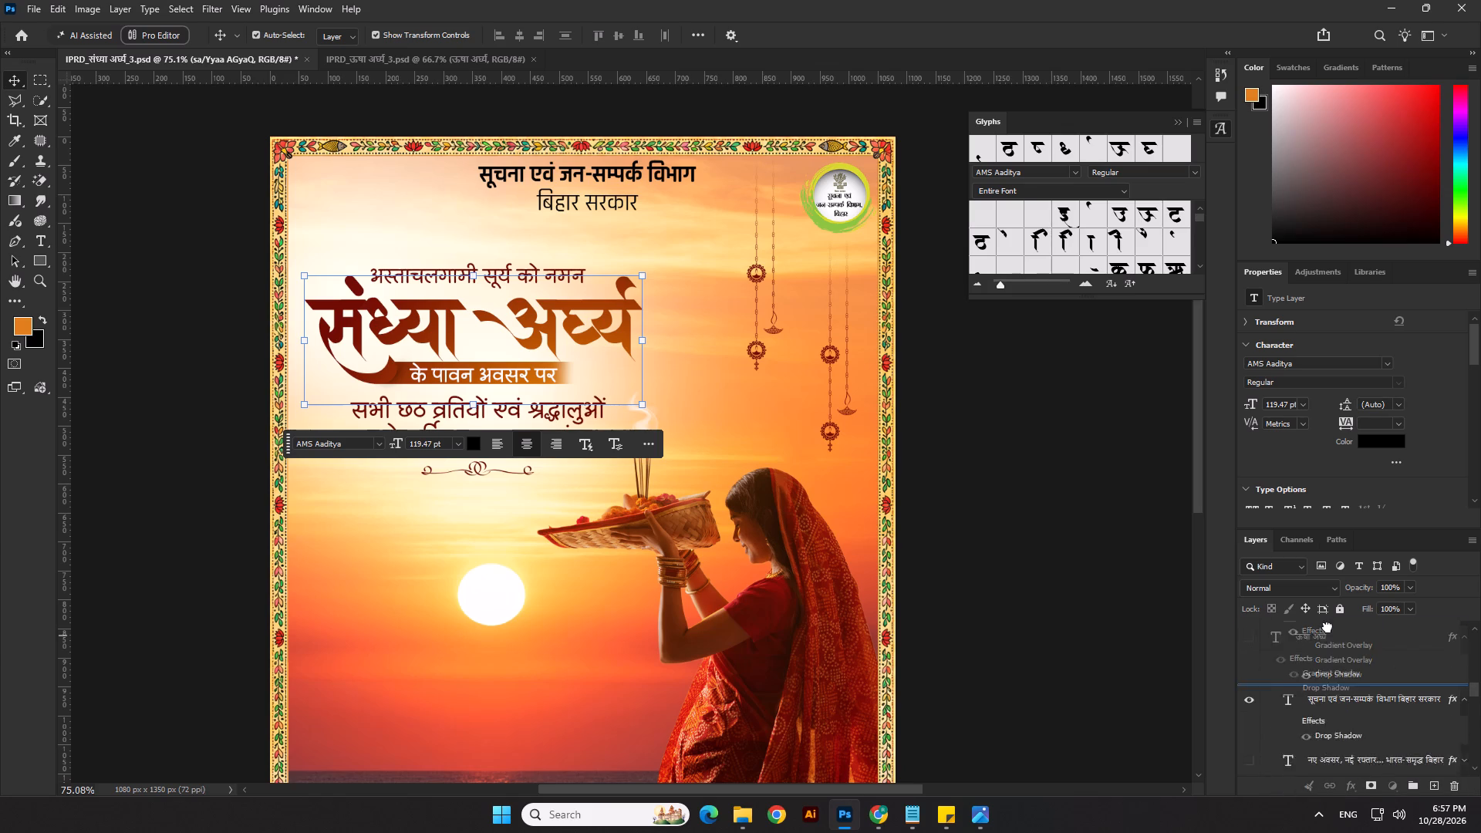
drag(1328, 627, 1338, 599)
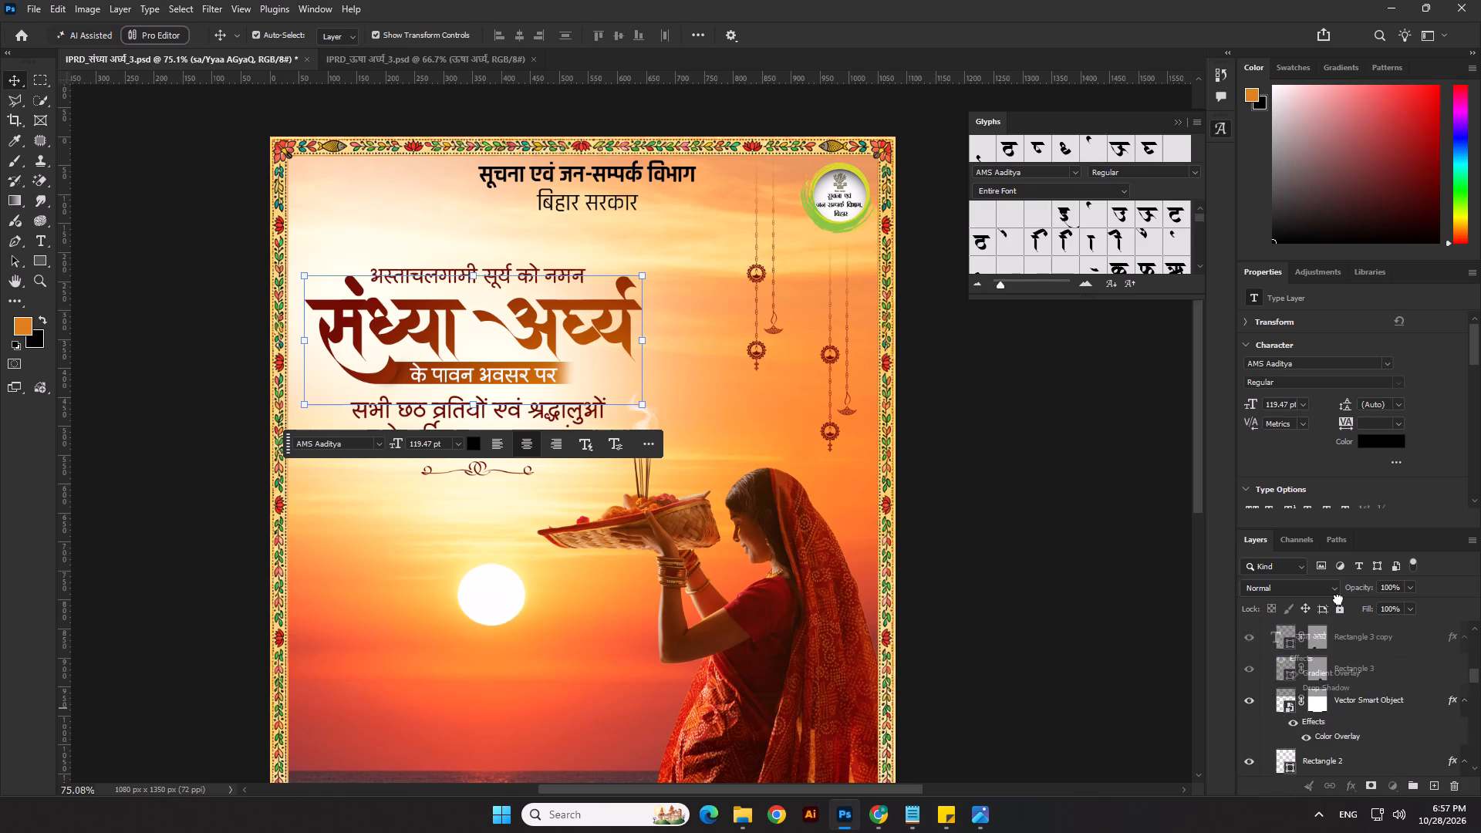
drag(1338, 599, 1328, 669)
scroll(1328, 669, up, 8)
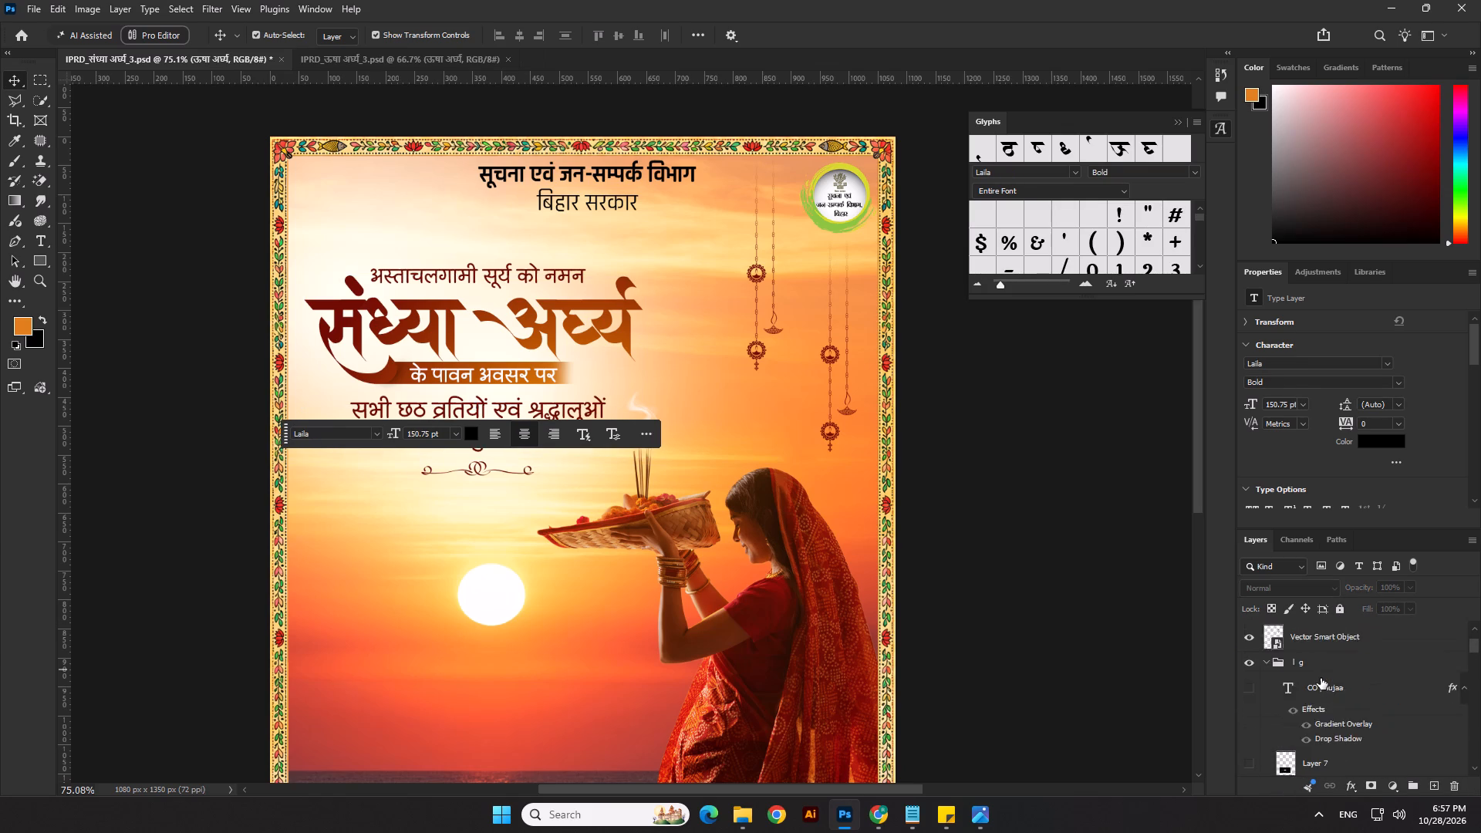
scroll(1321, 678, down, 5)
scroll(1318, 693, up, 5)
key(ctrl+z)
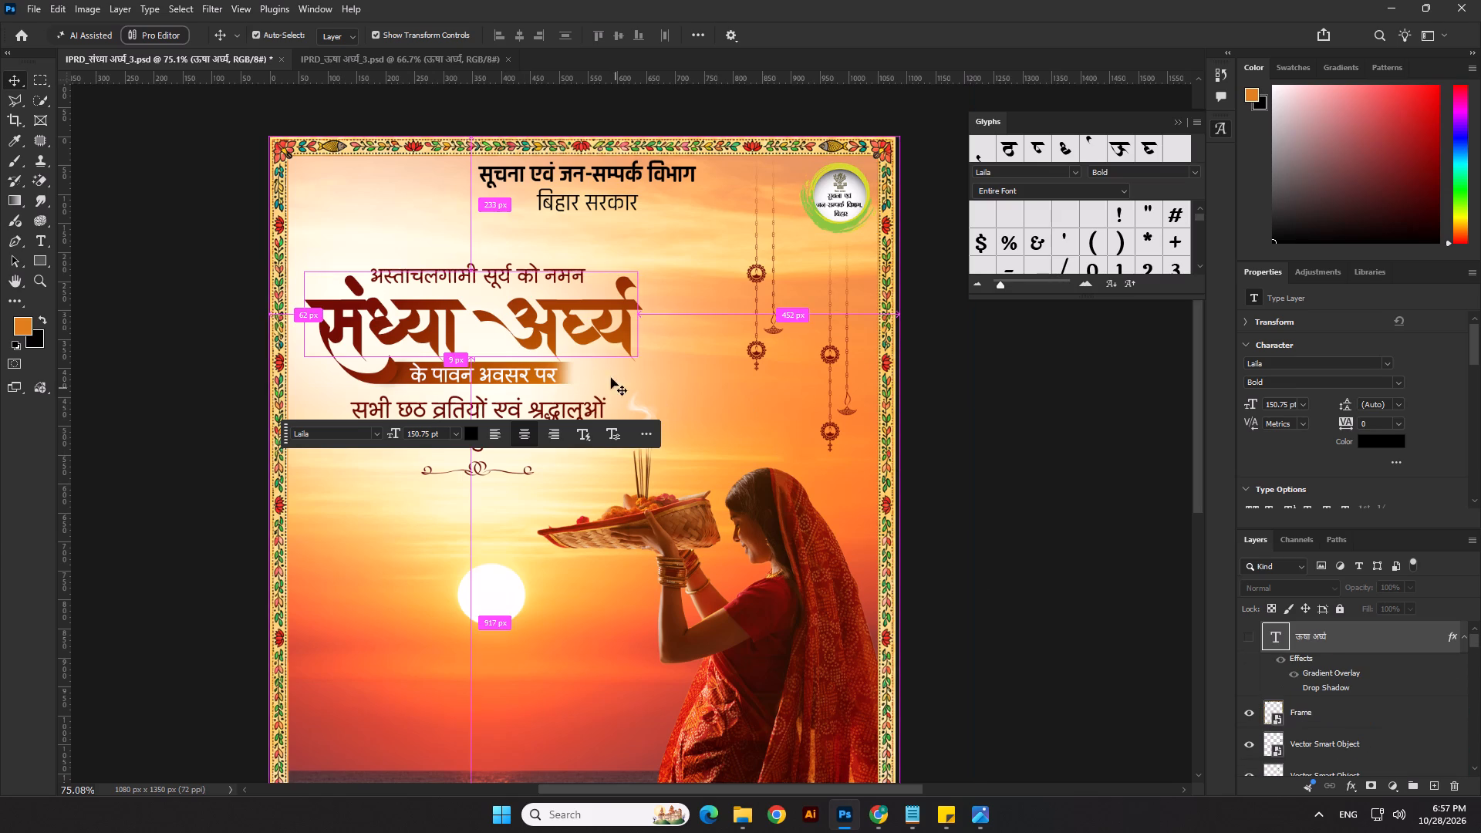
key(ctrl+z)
Move the pasted ऊषा अर्घ्य layer down the layer stack into Group 2, directly above the original title layer sa/Yyaa AGyaQ.
click(1028, 467)
click(602, 324)
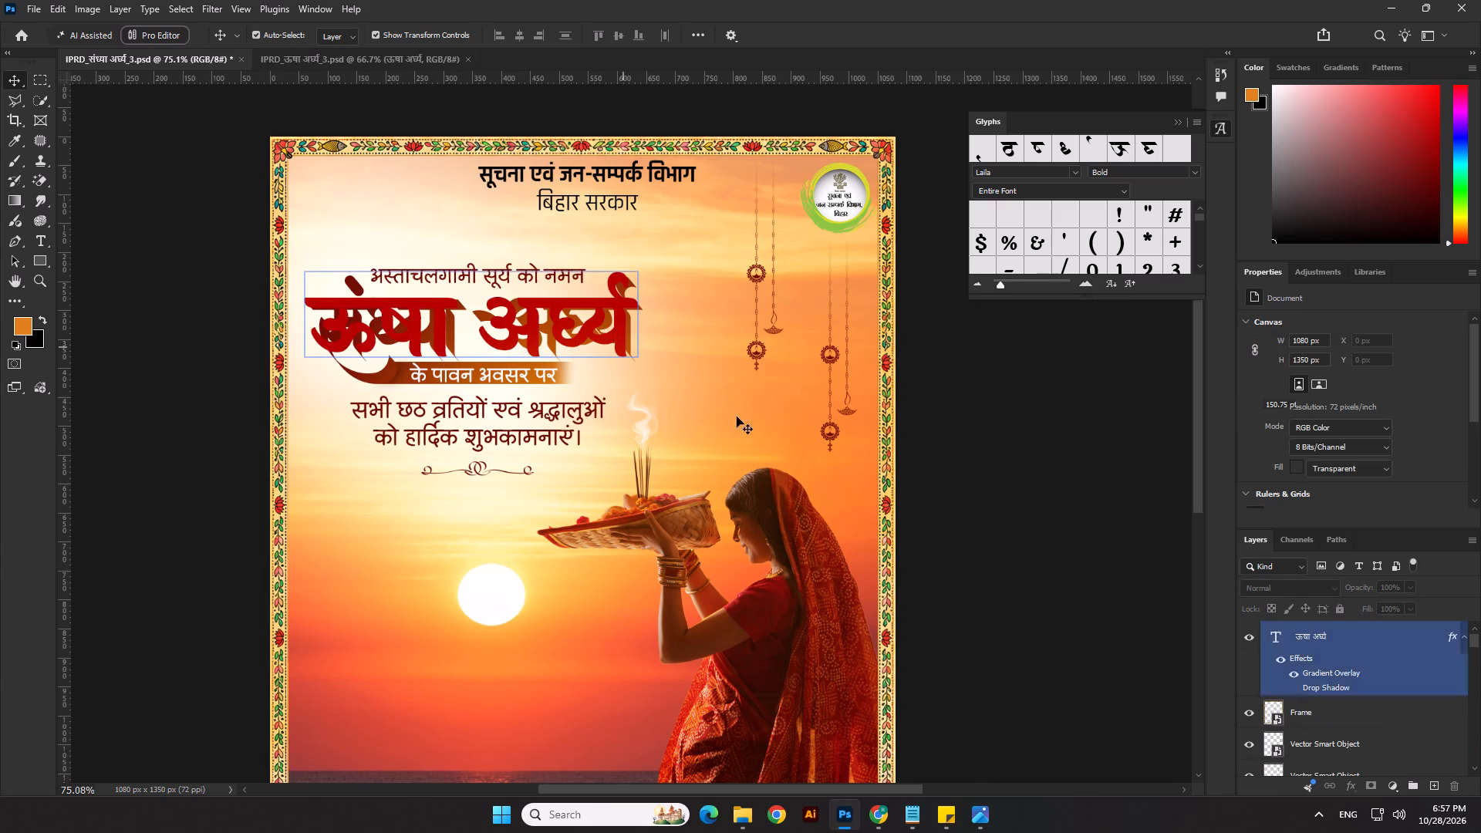
scroll(1348, 654, down, 9)
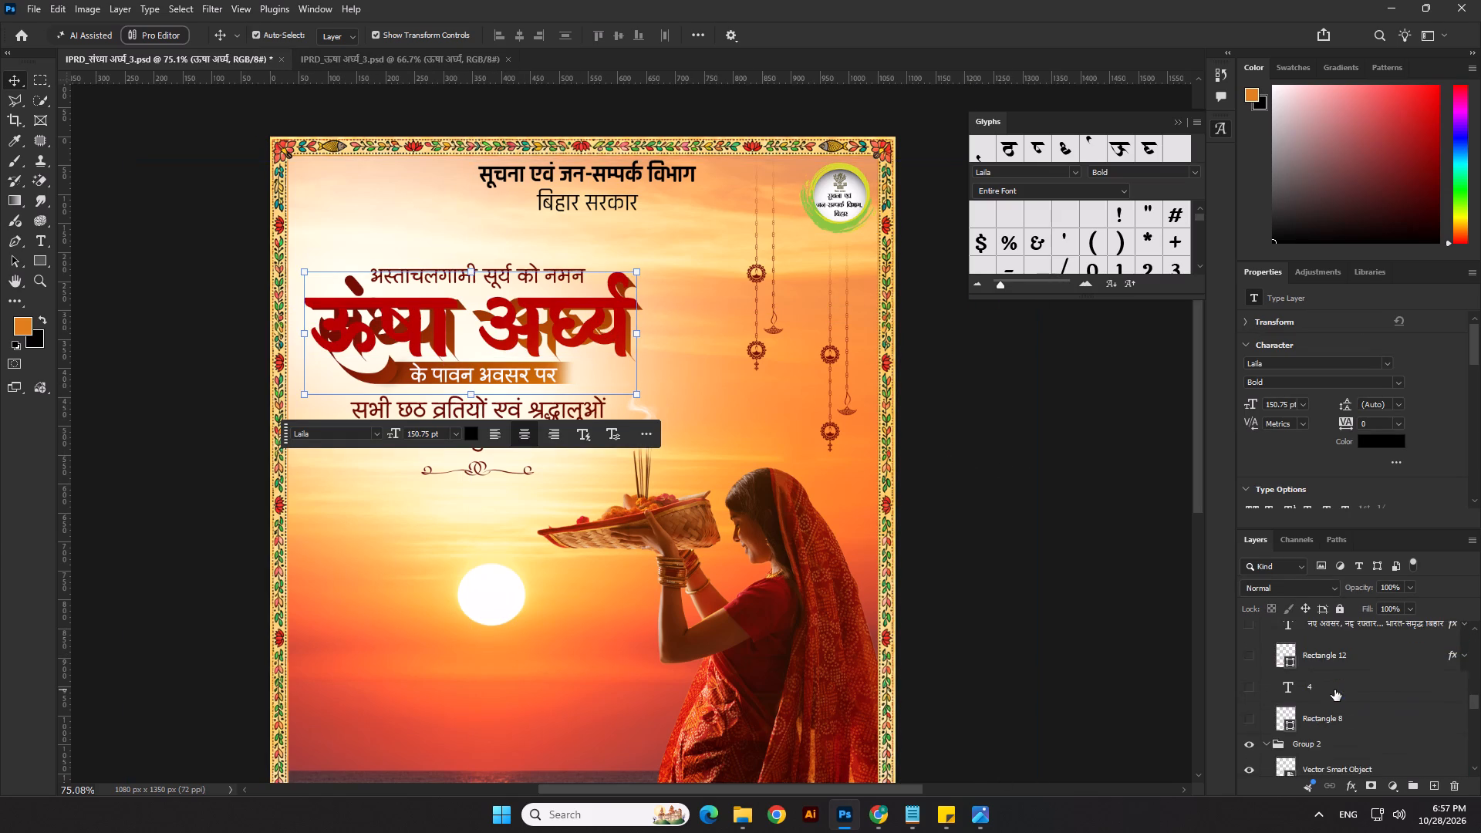
scroll(1334, 693, down, 1)
scroll(1334, 694, up, 13)
drag(1327, 639, 1327, 669)
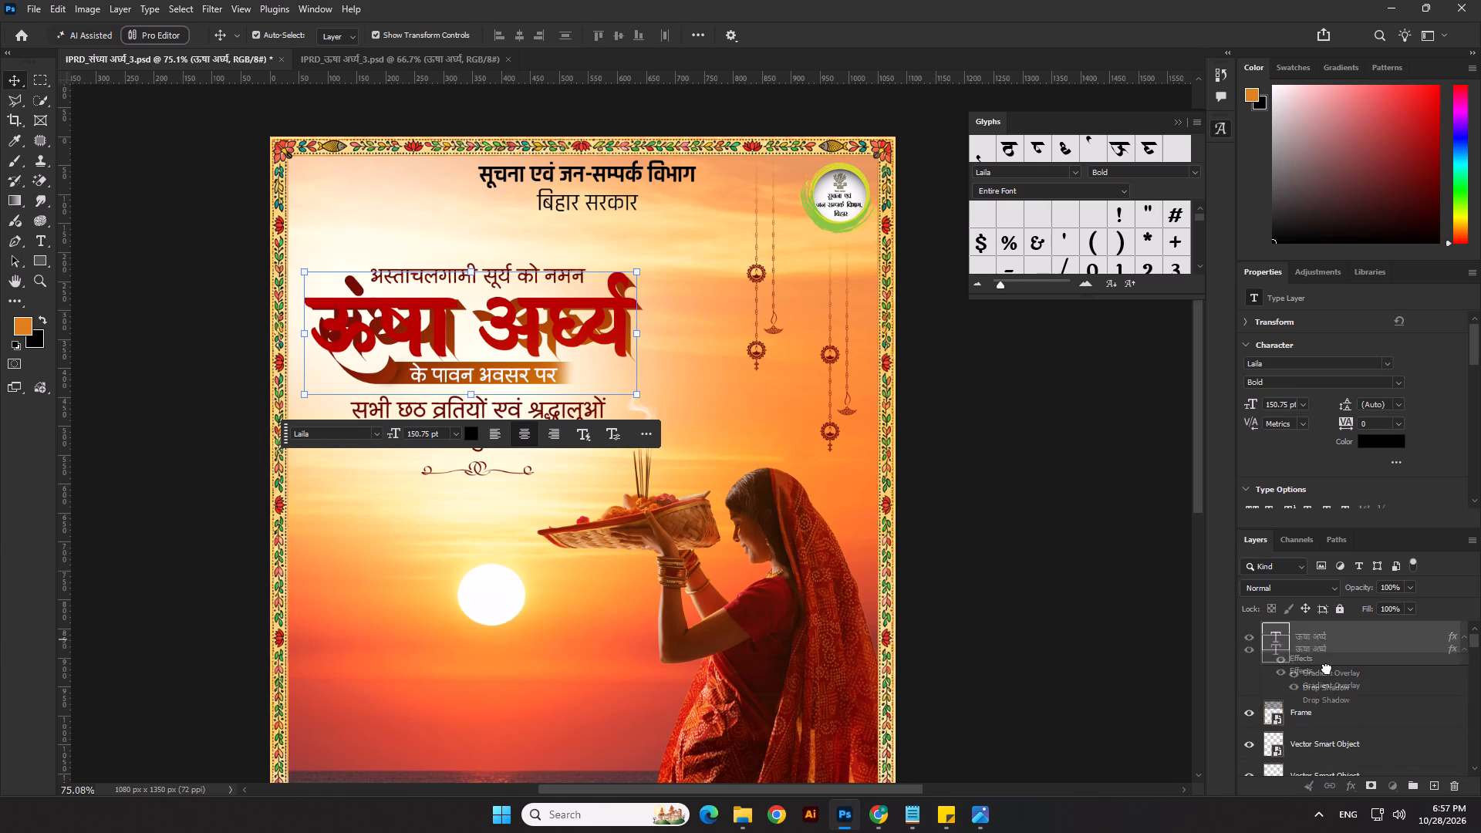
drag(1327, 669, 1328, 793)
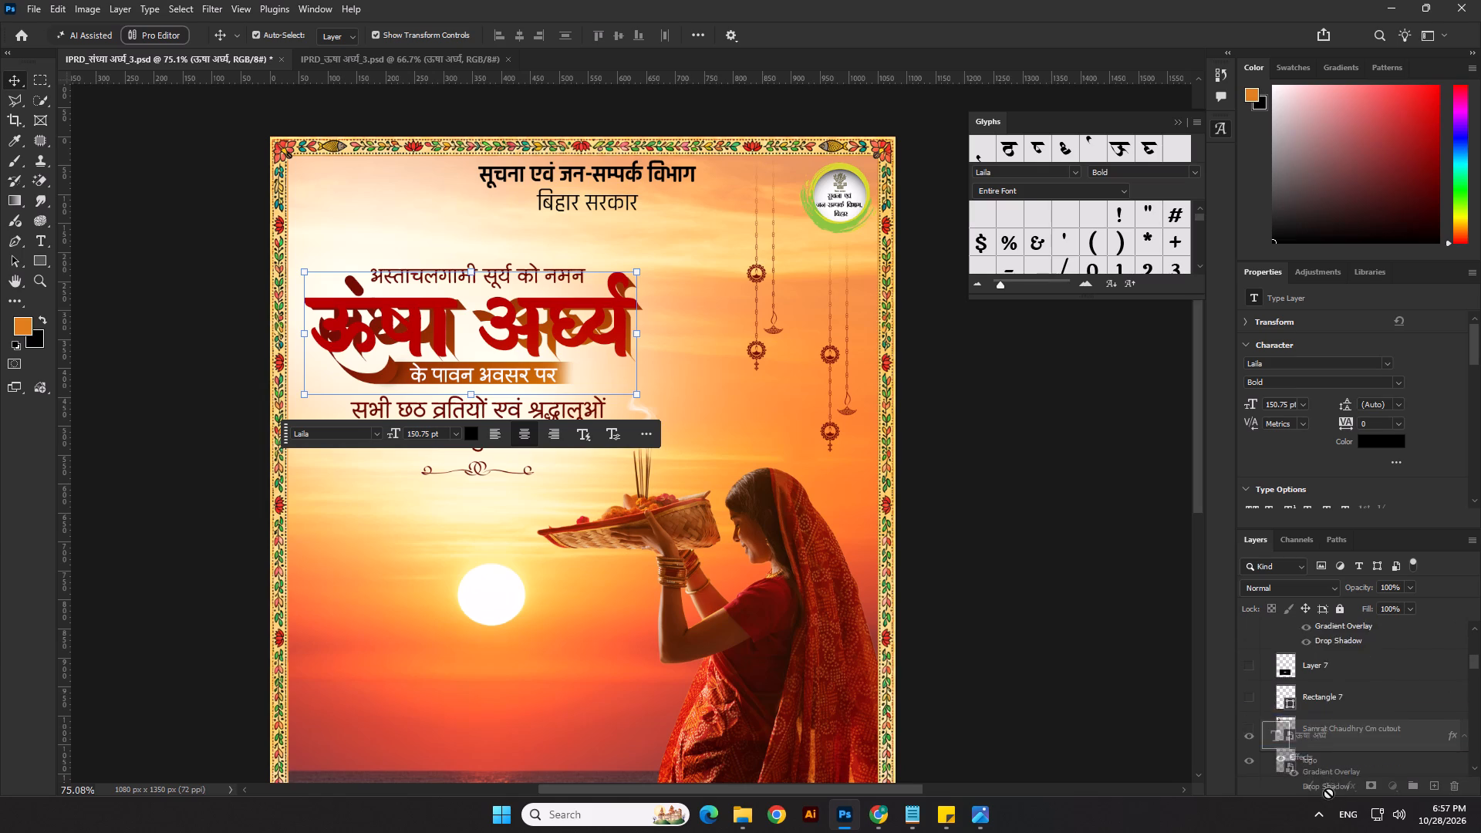
drag(1328, 793, 1323, 734)
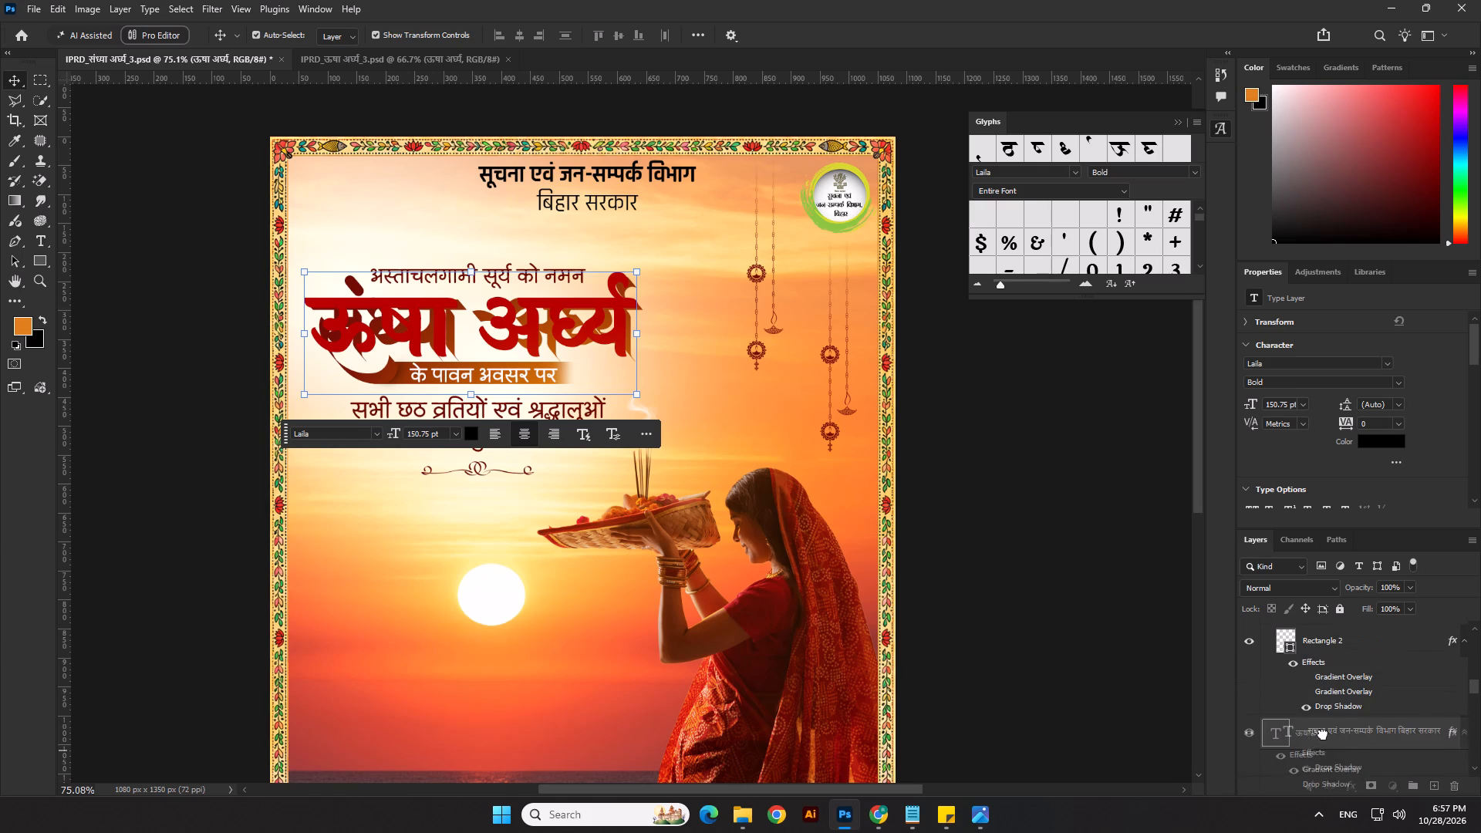
drag(1323, 734, 1324, 827)
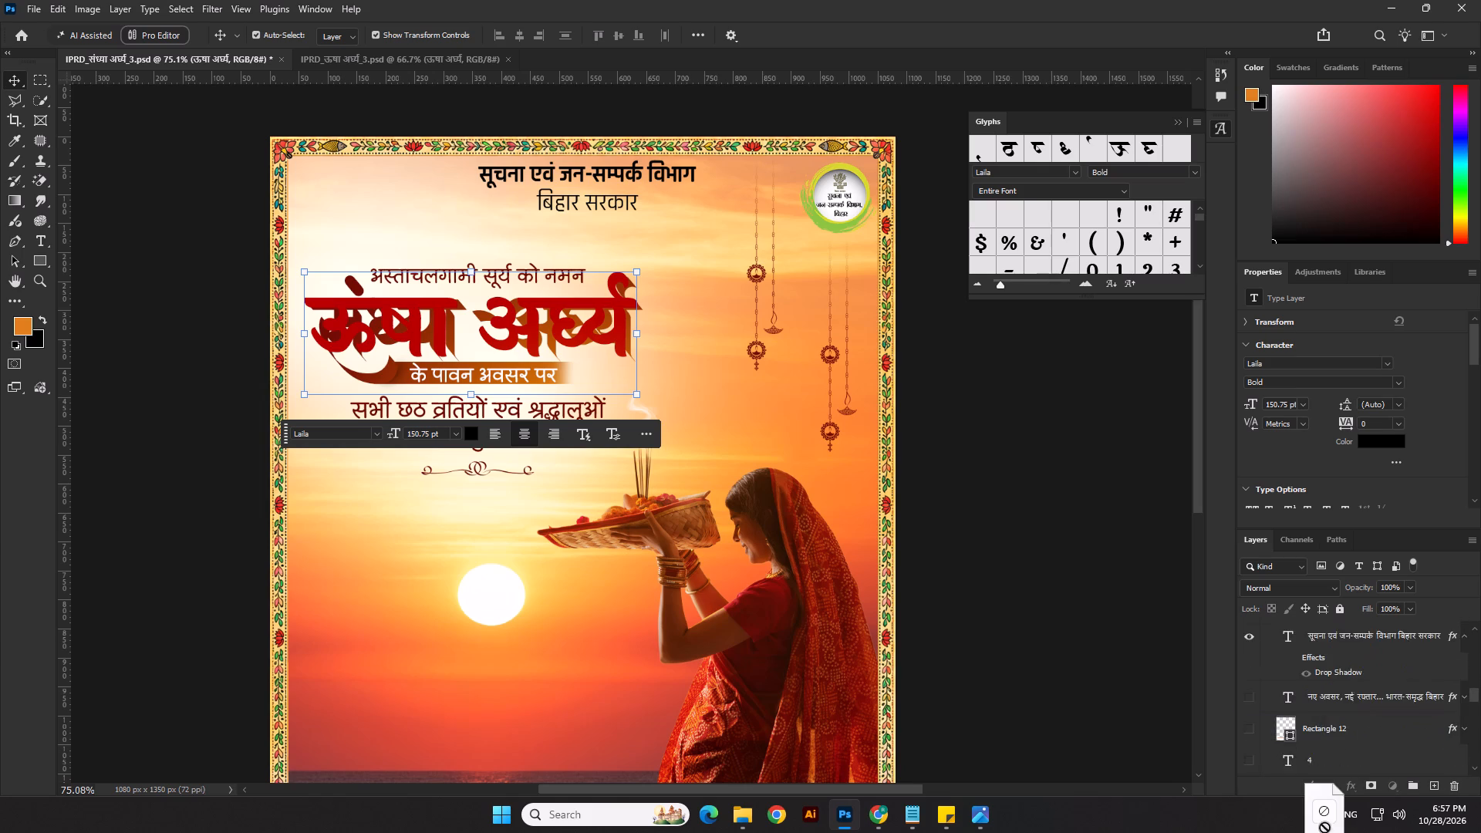
drag(1324, 827, 1353, 616)
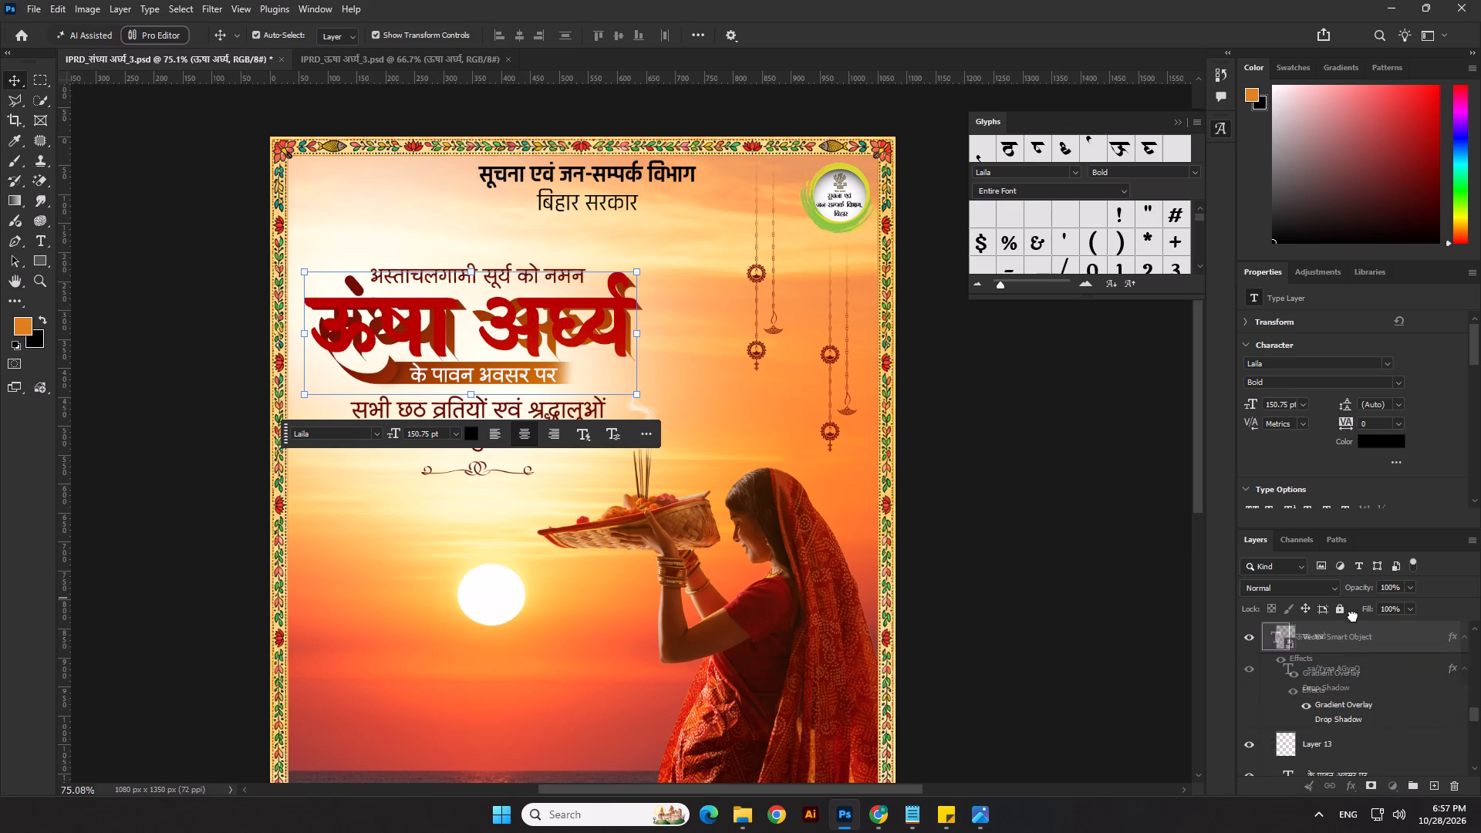
drag(1353, 616, 1355, 673)
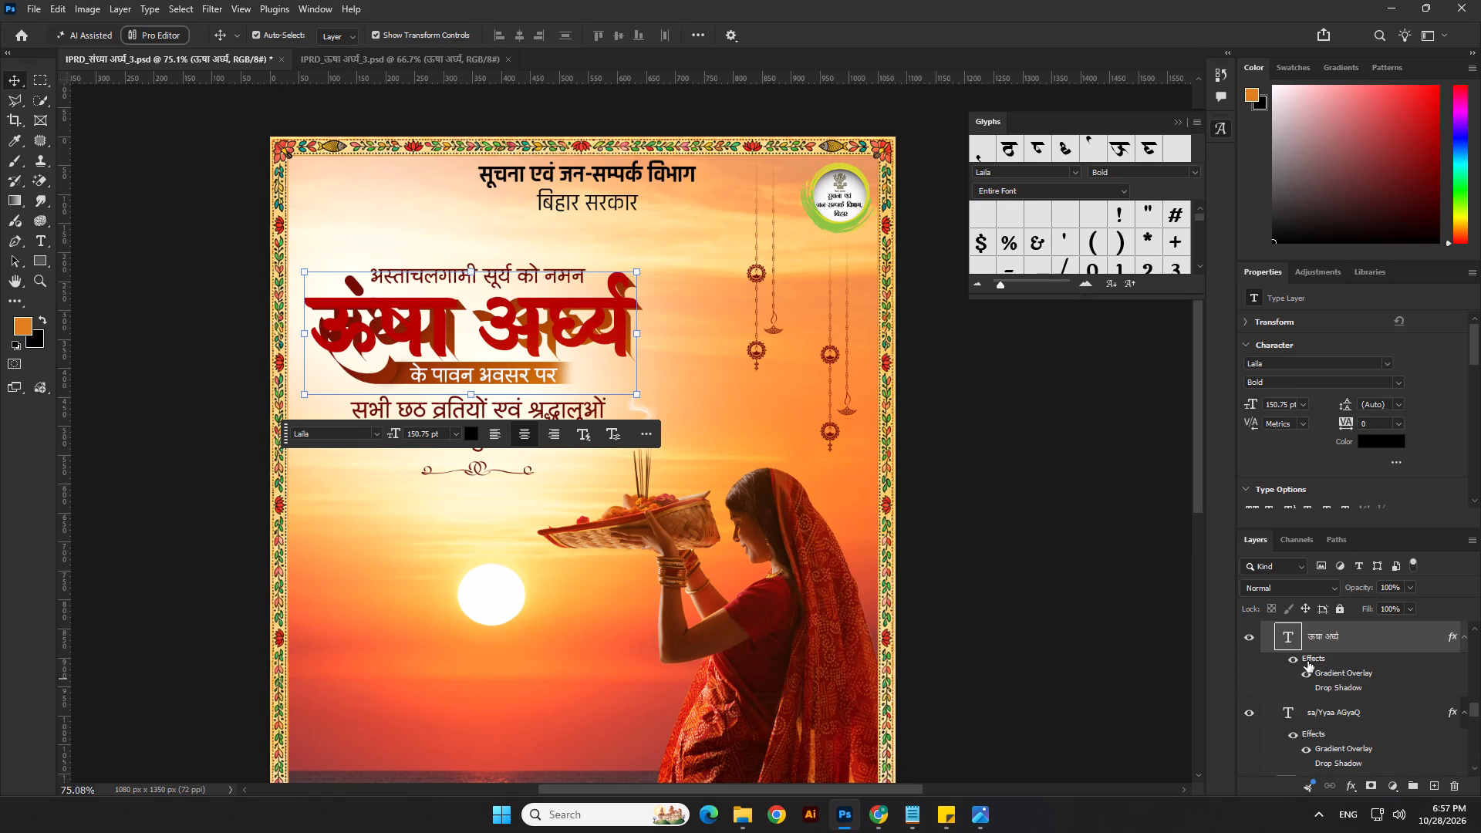
Remove the ऊषा अर्घ्य layer's effects and move the effects of the sa/Yyaa AGyaQ title layer onto it.
drag(1311, 660, 1450, 785)
scroll(1333, 708, up, 2)
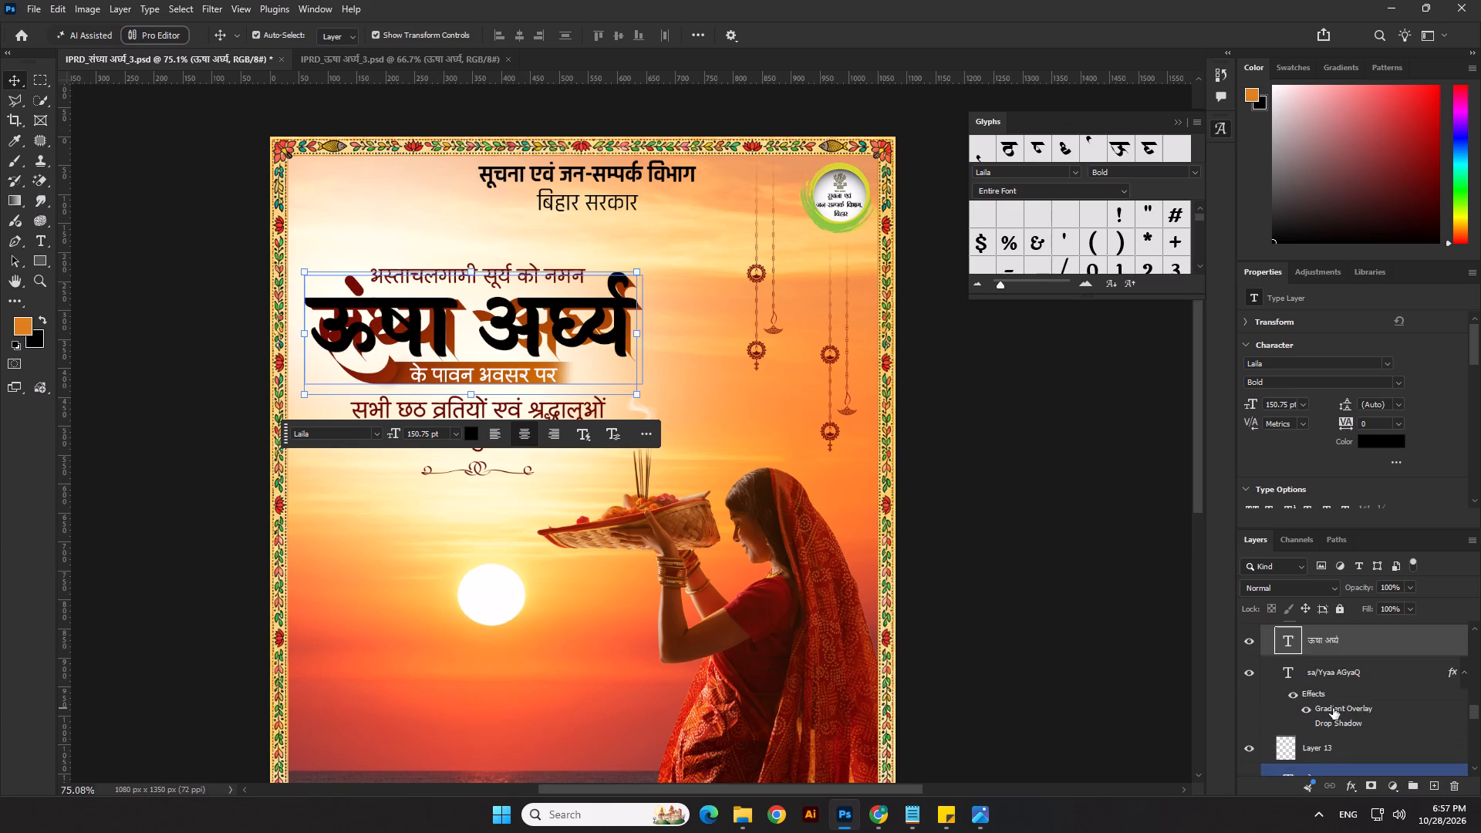
scroll(1330, 708, up, 1)
drag(1315, 724, 1321, 676)
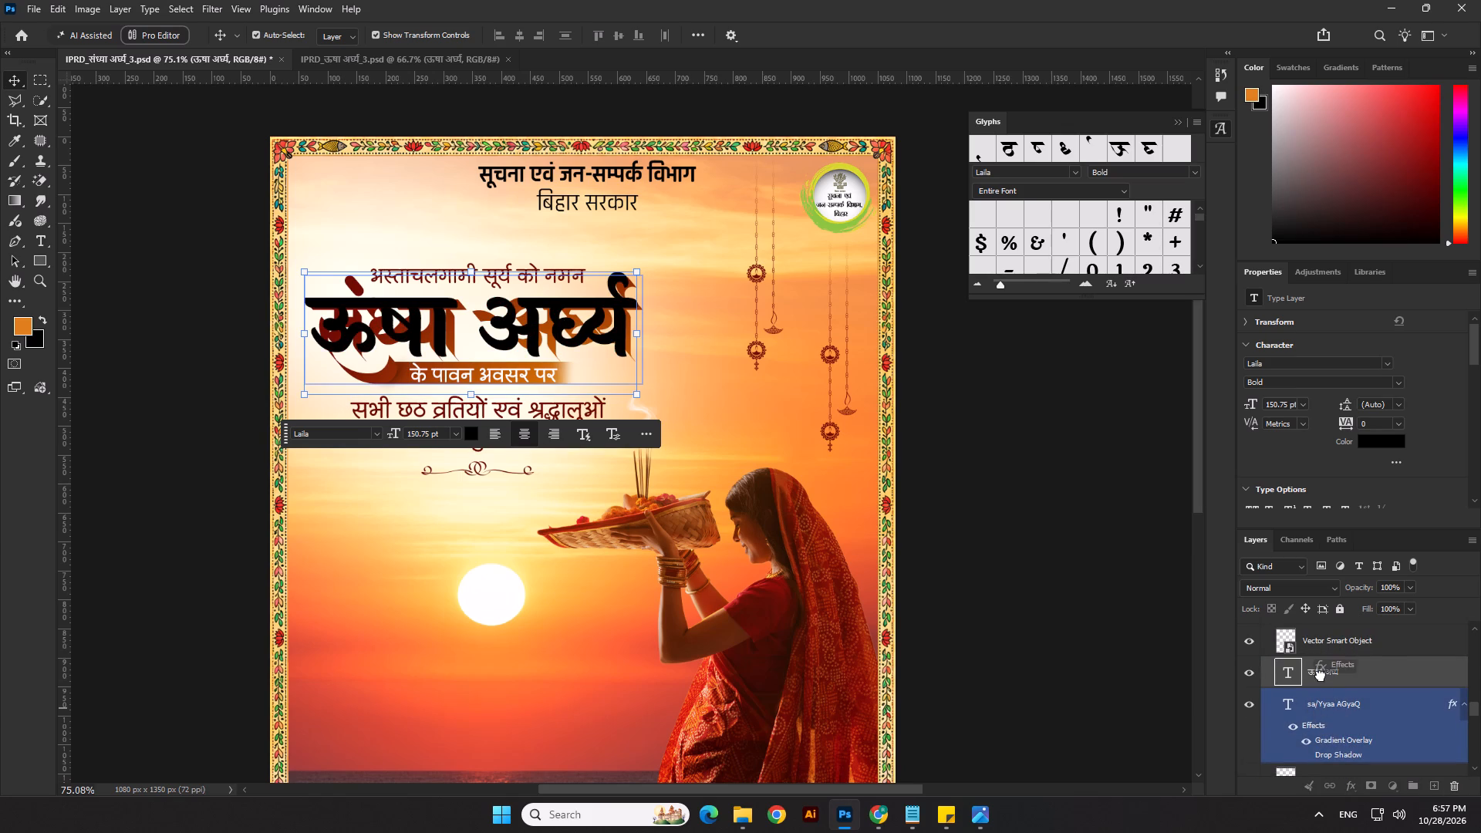
drag(1321, 676, 1321, 676)
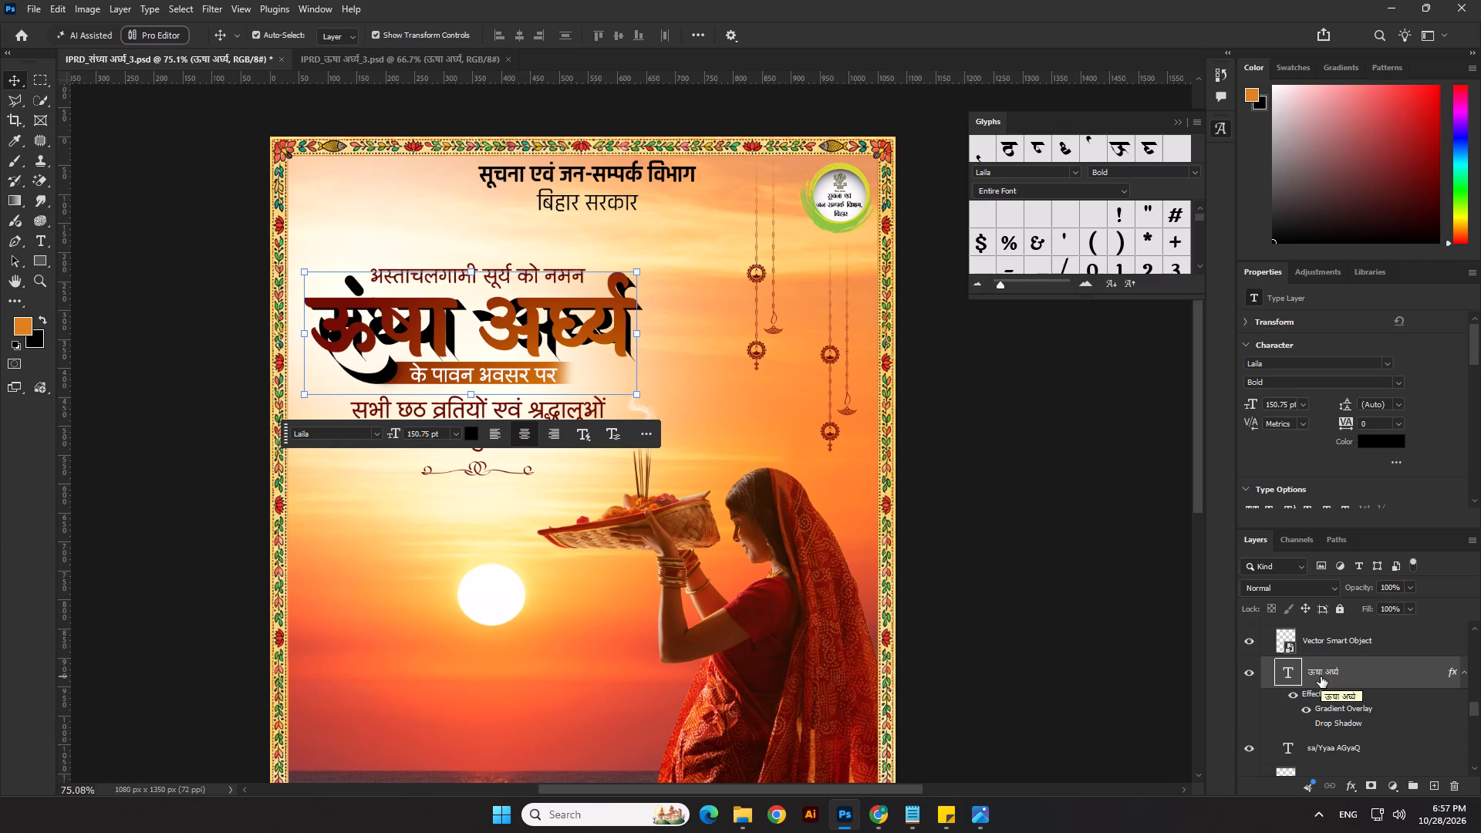
Delete the pasted ऊषा अर्घ्य text layer from Group 2.
click(1321, 676)
key(Delete)
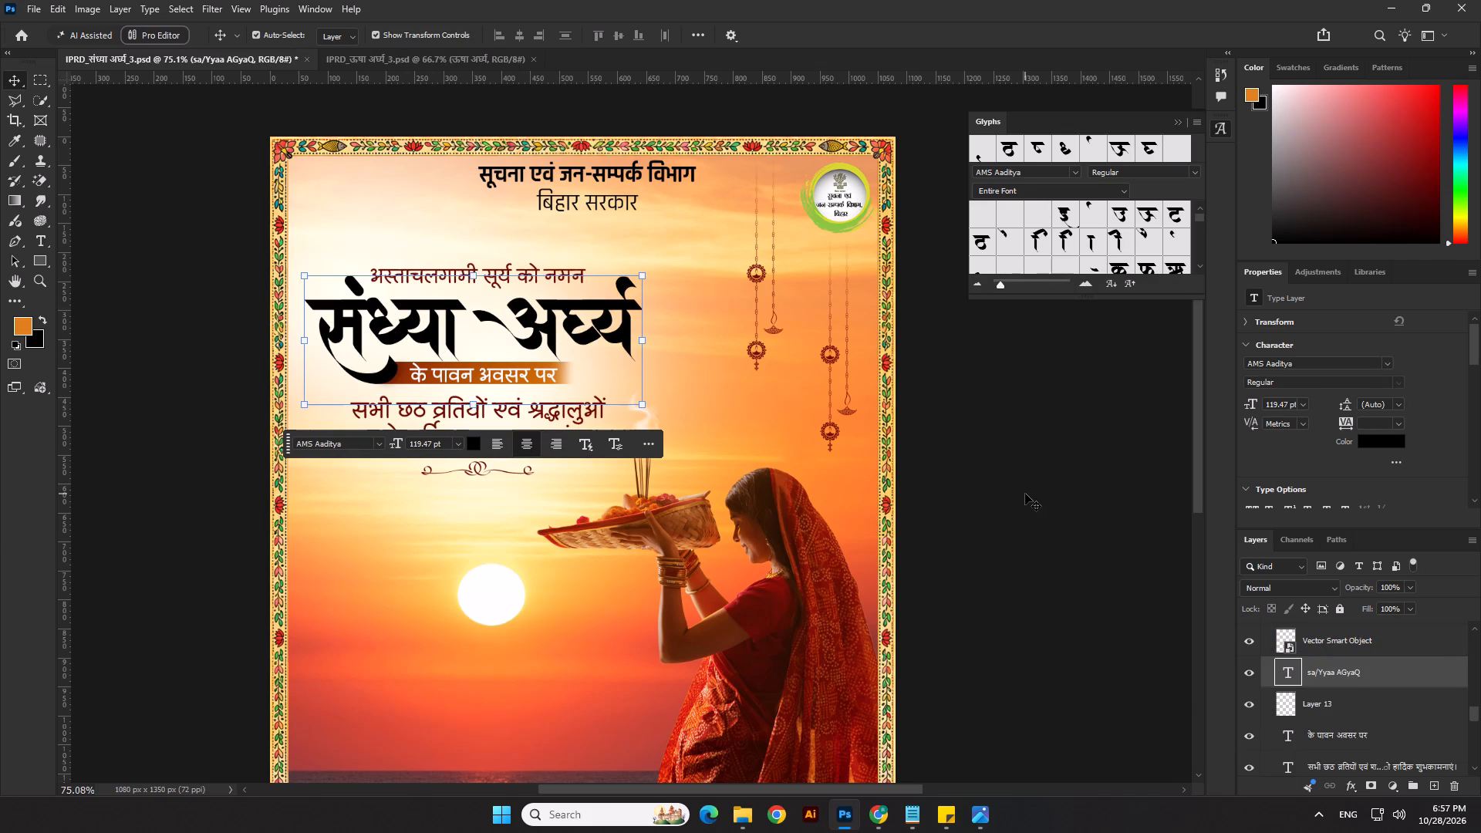
Undo the deletion of the pasted ऊषा अर्घ्य layer and hide the original title layer sa/Yyaa AGyaQ.
click(562, 374)
click(541, 366)
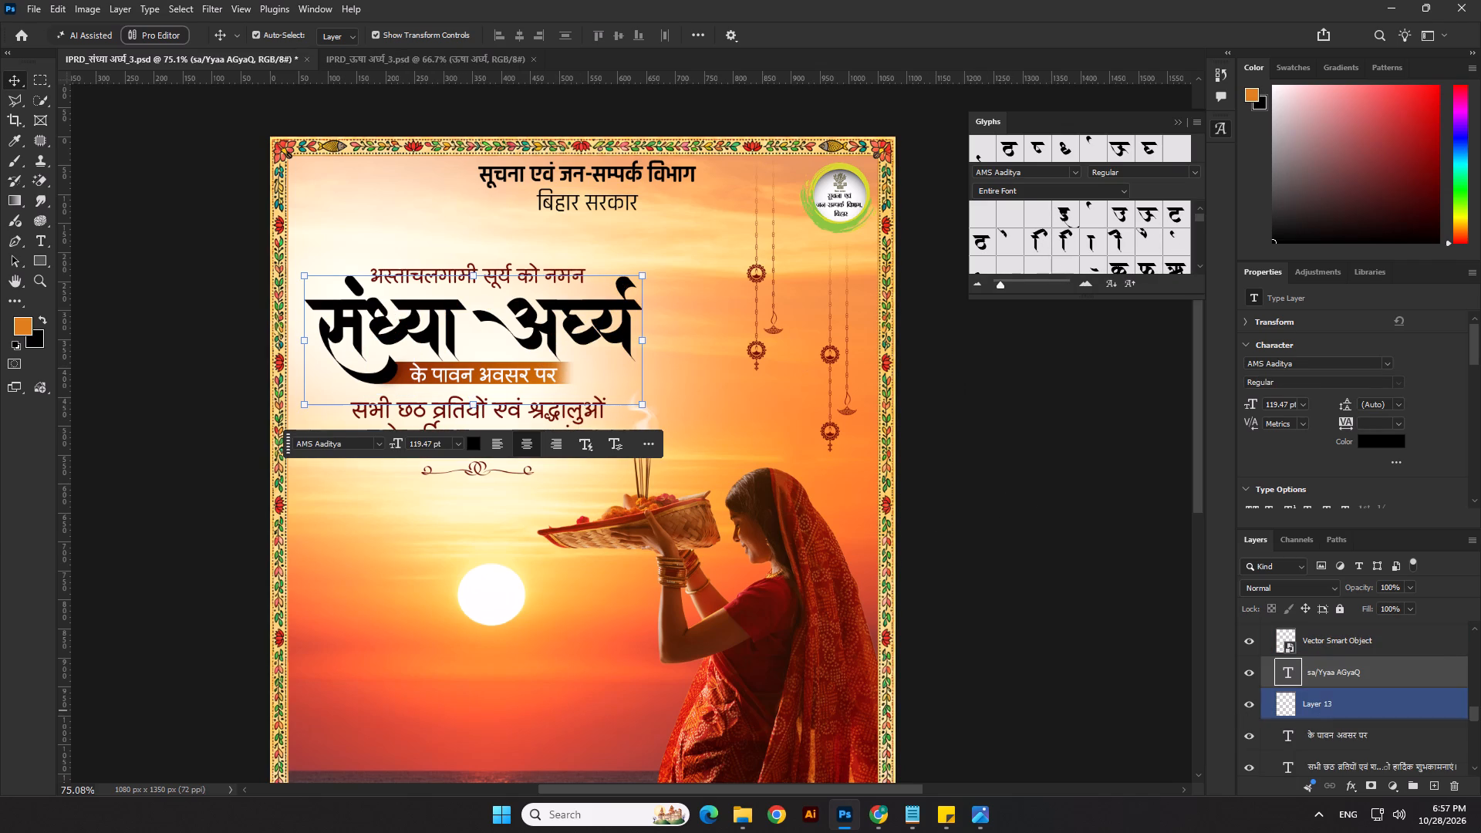
key(ctrl+z)
scroll(1288, 712, down, 1)
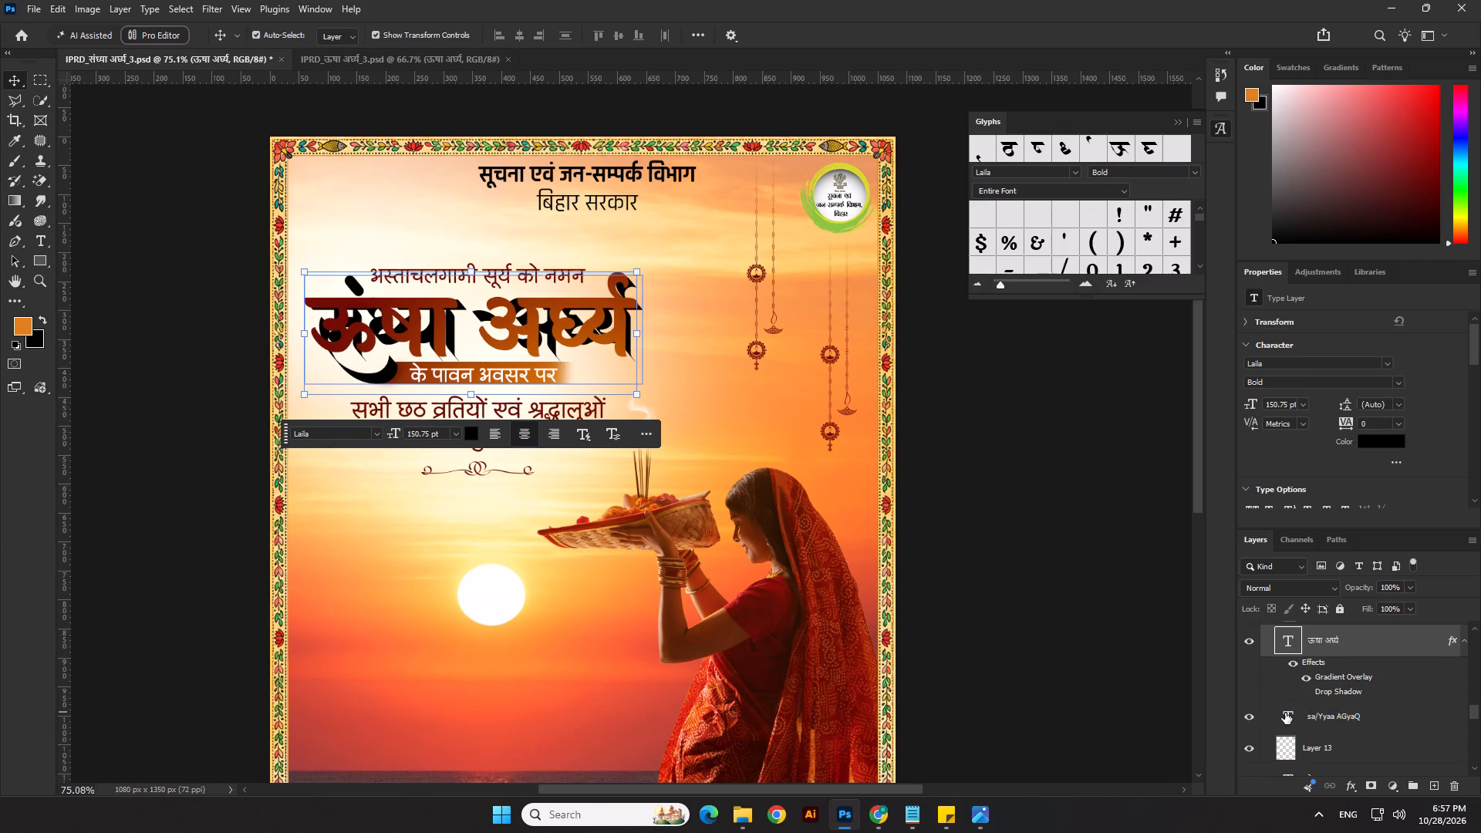
click(1252, 717)
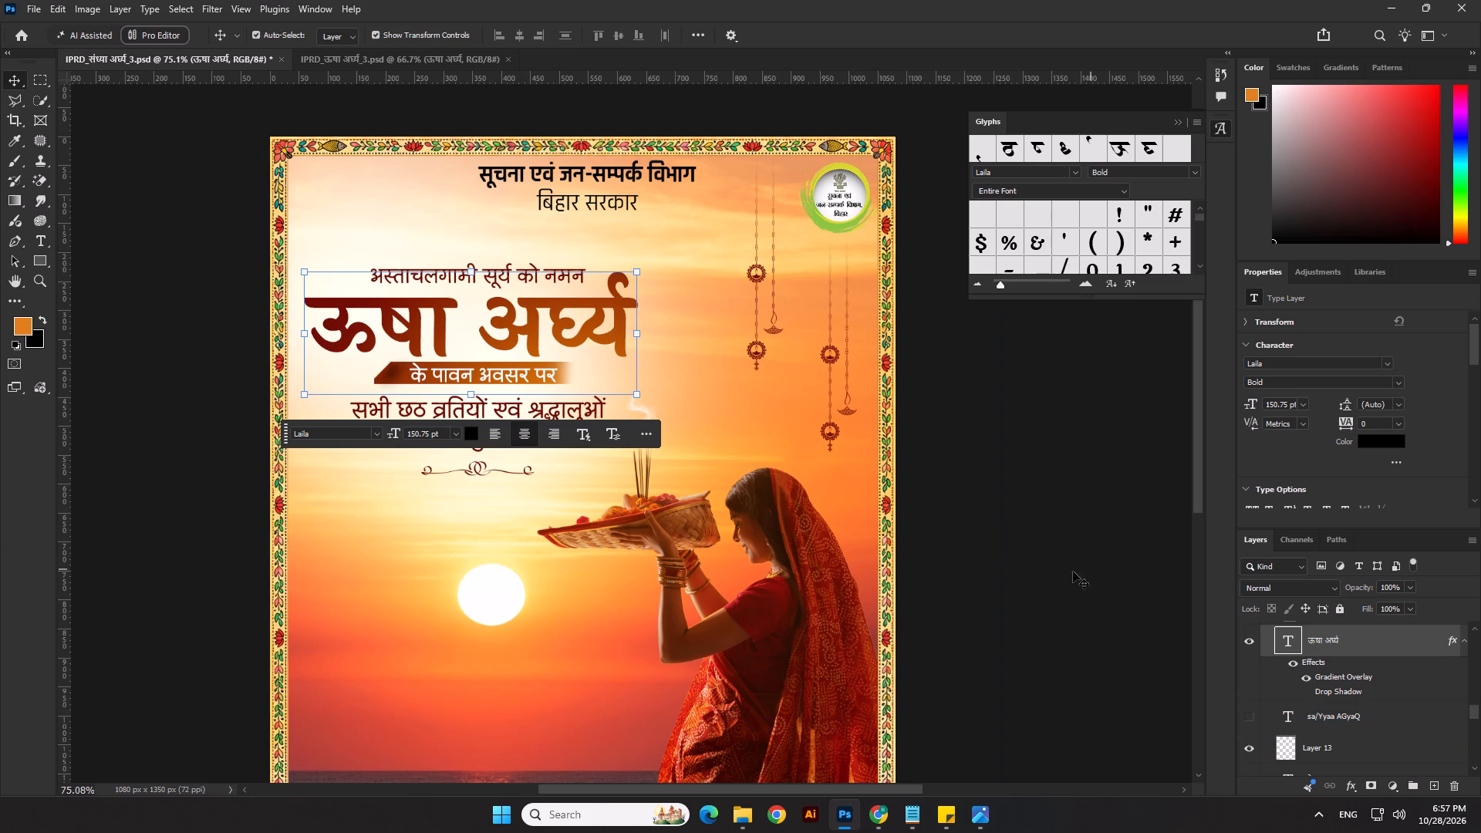
Reposition the radial gradient overlay on the ऊषा अर्घ्य title, shifting its centre left and slightly up across the lettering.
click(1010, 542)
click(565, 315)
double_click(1338, 680)
drag(474, 349, 390, 332)
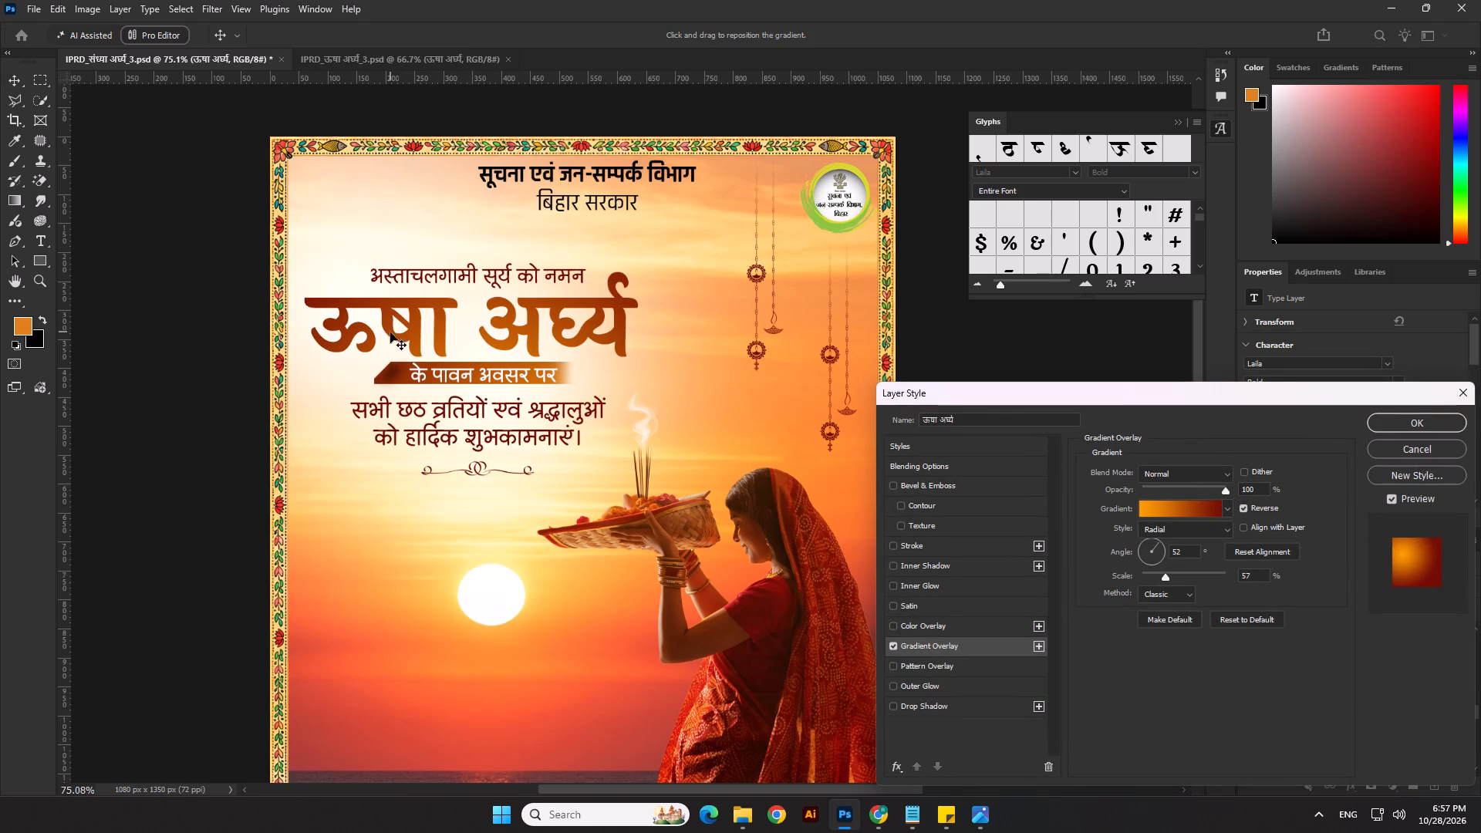
drag(390, 332, 390, 339)
click(1415, 422)
click(1139, 490)
Hide Layer 13, the small pixel patch over the left end of the के पावन अवसर पर strip.
scroll(312, 419, up, 3)
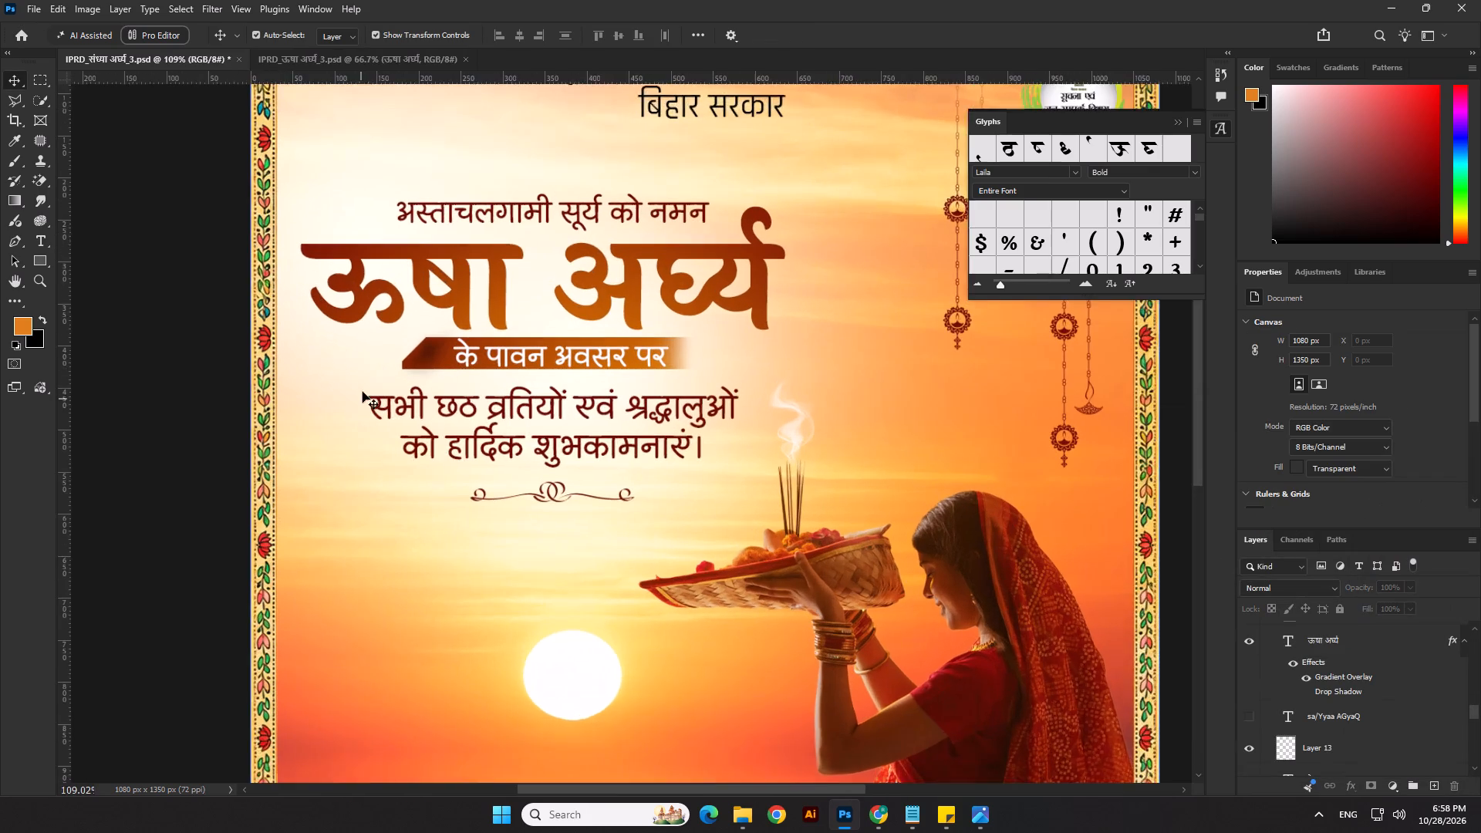
scroll(363, 392, up, 2)
click(427, 351)
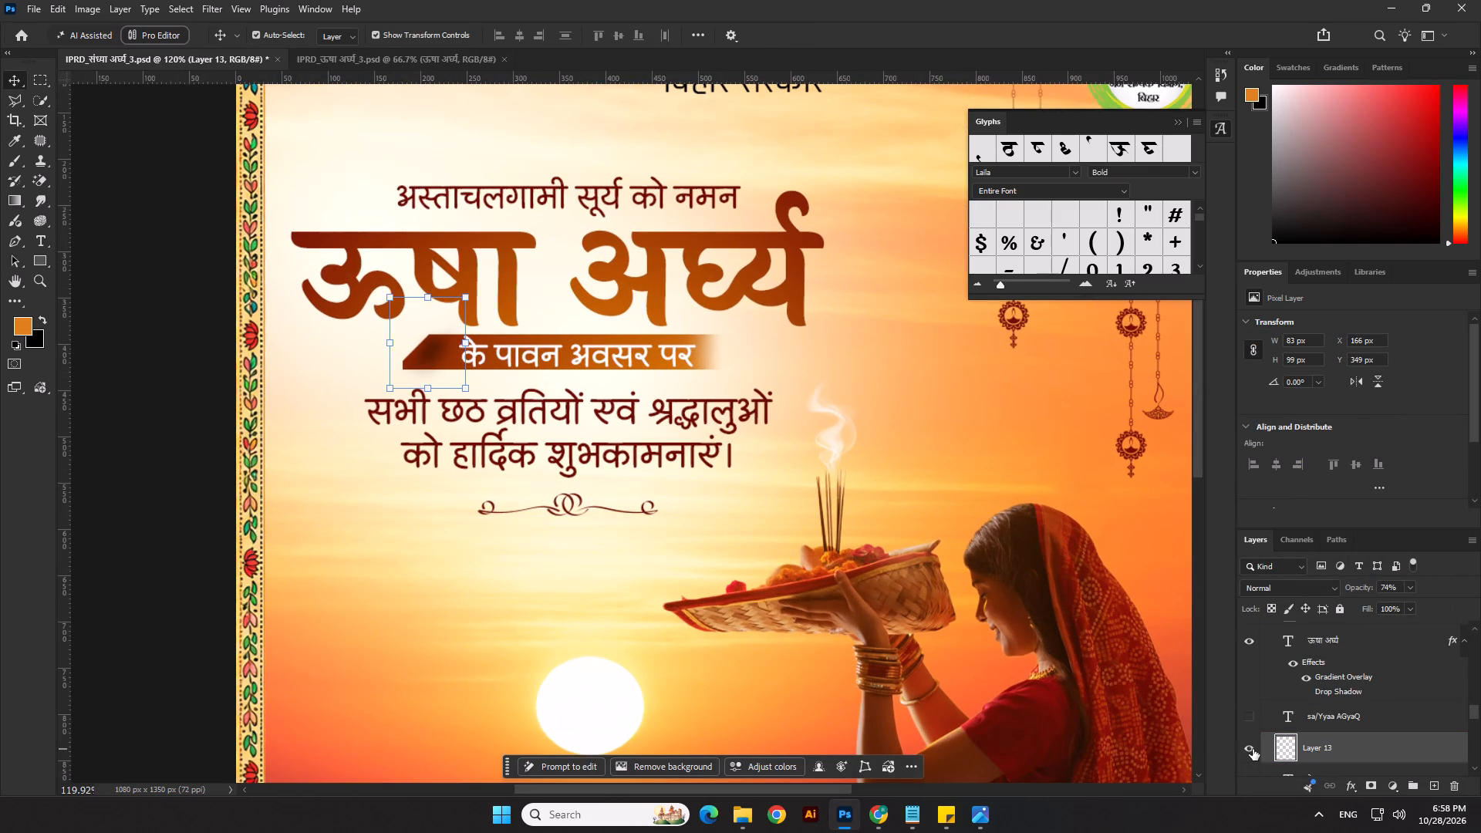
click(1253, 749)
Copy the red fading banner shape from the ऊषा अर्घ्य_3 poster and paste it into the संध्या अर्घ्य_3 poster.
click(441, 55)
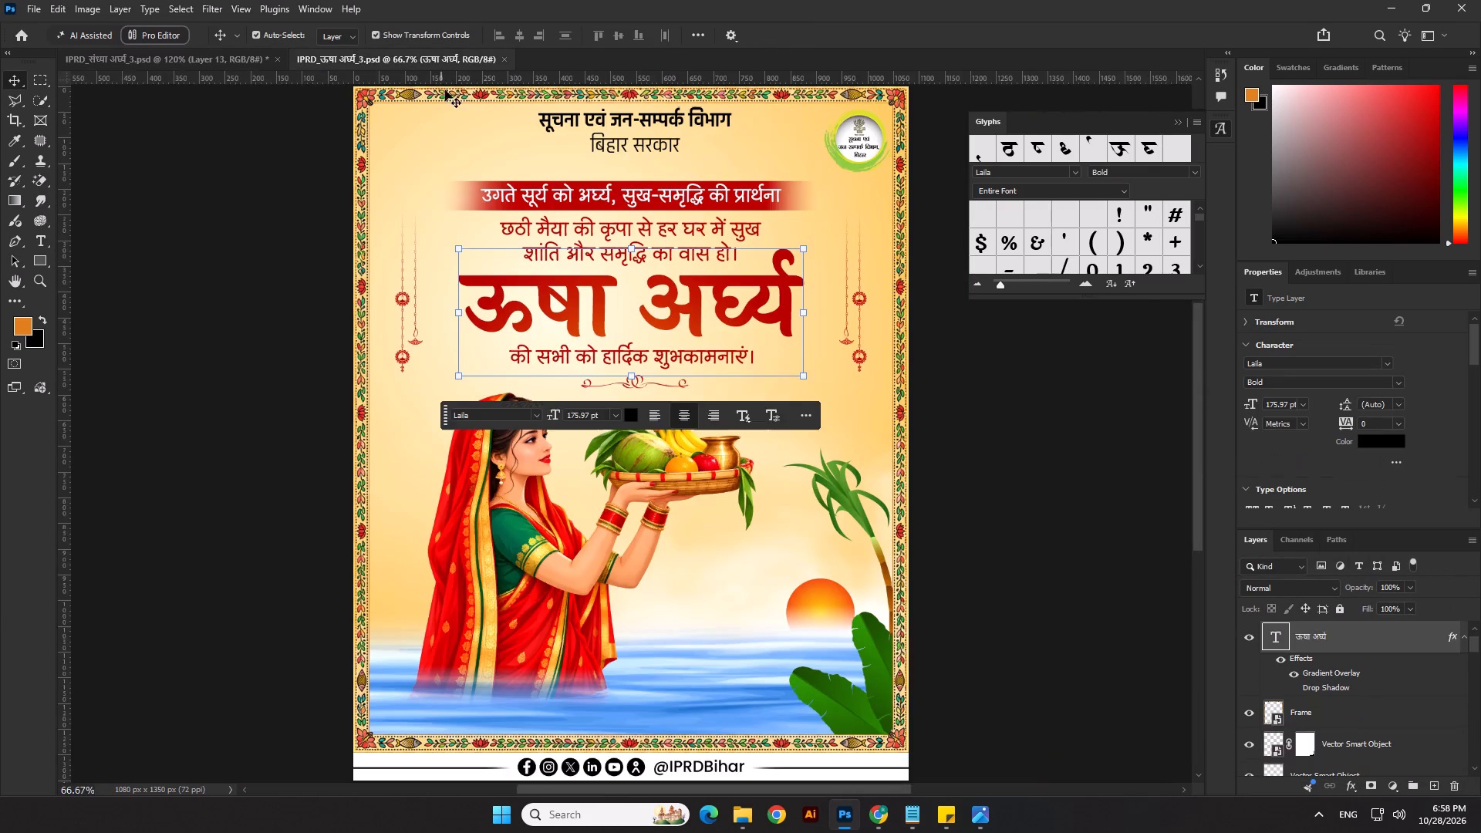
scroll(442, 191, down, 5)
click(666, 201)
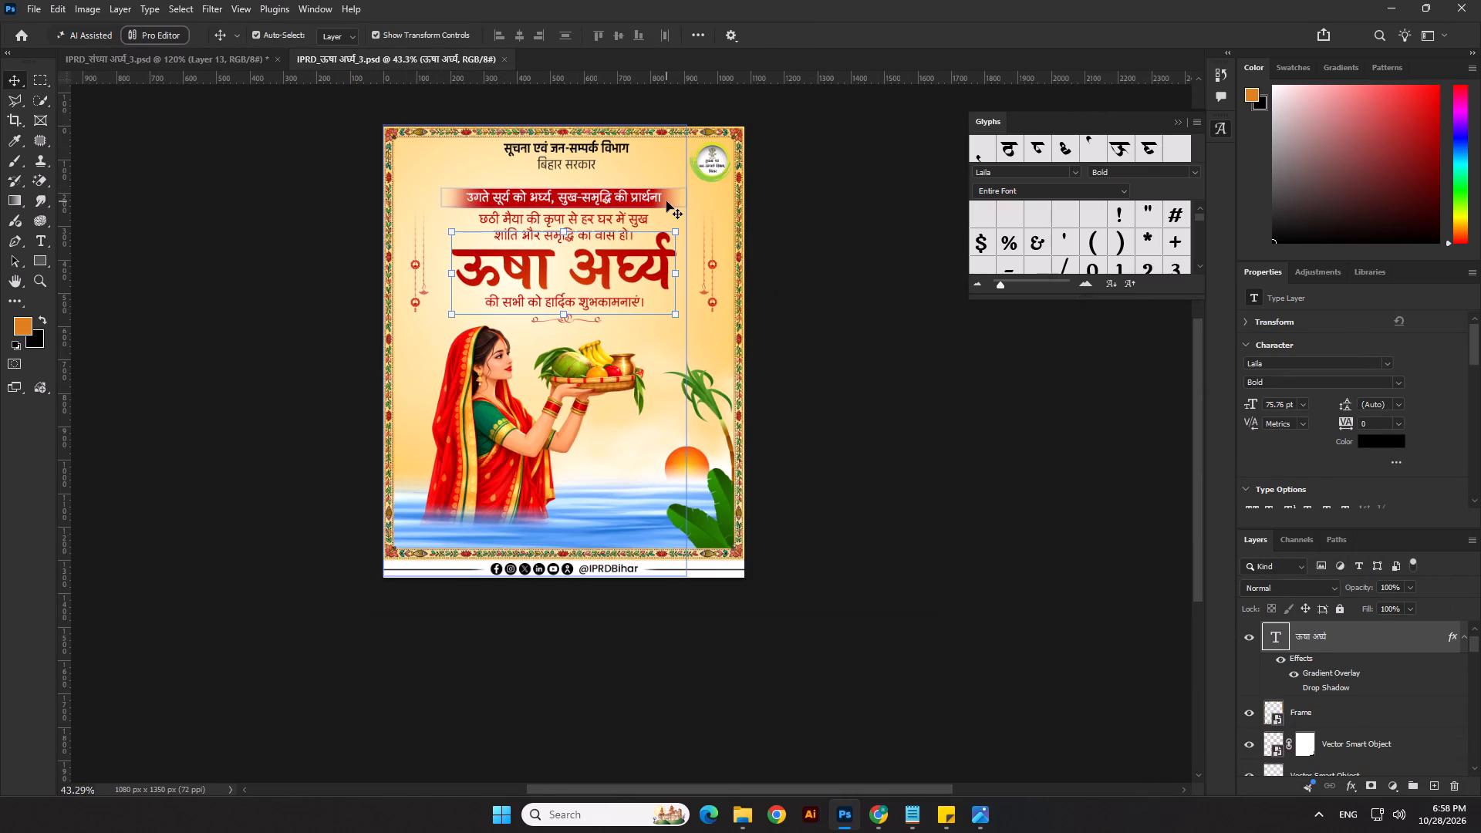
key(ctrl+c)
key(ctrl+c)
click(248, 58)
scroll(483, 285, up, 3)
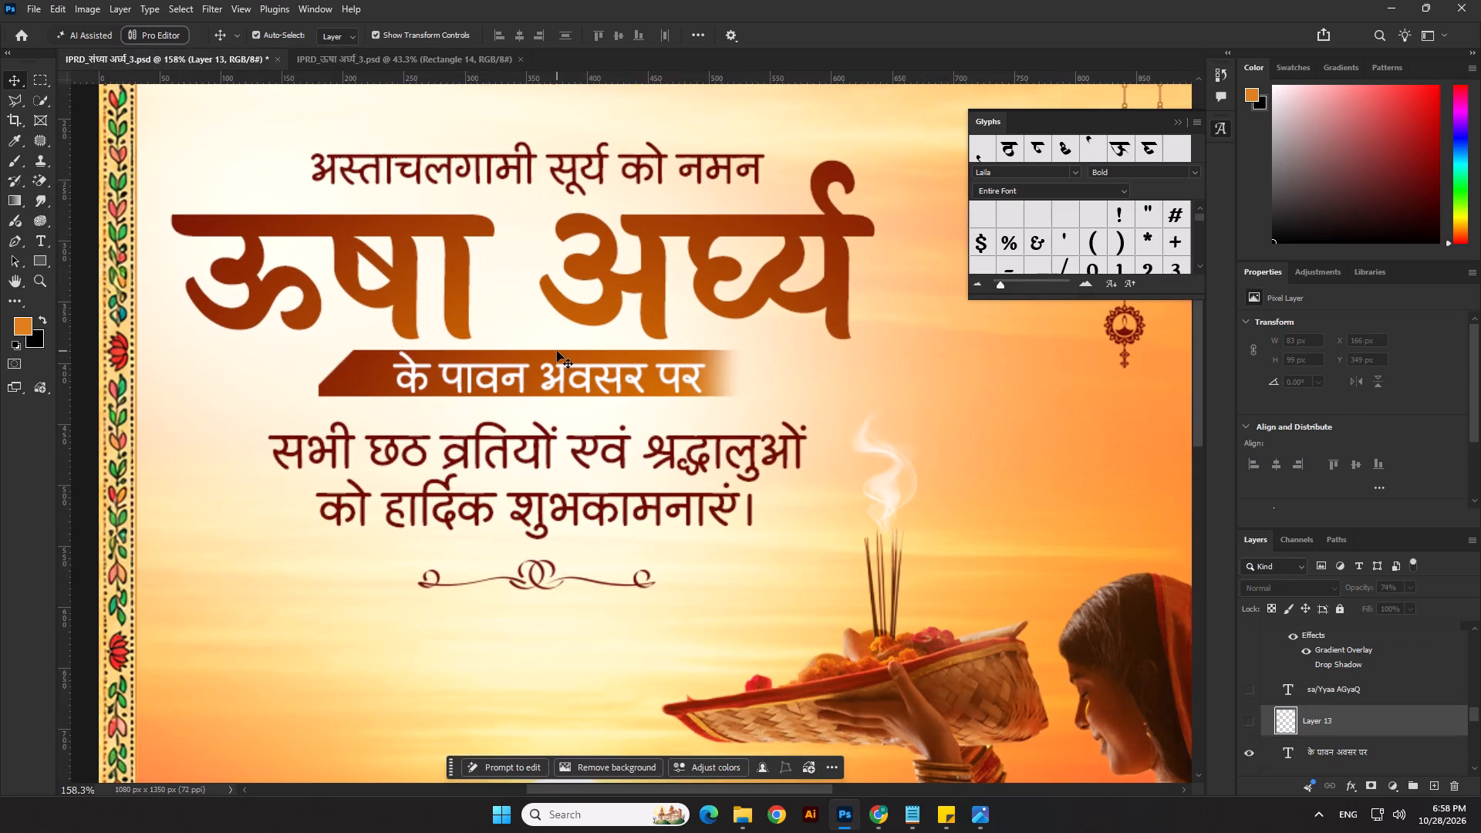
click(557, 351)
key(ctrl+v)
Resize the pasted red banner to about 446 × 45 px and place it behind the line के पावन अवसर पर.
scroll(635, 400, down, 1)
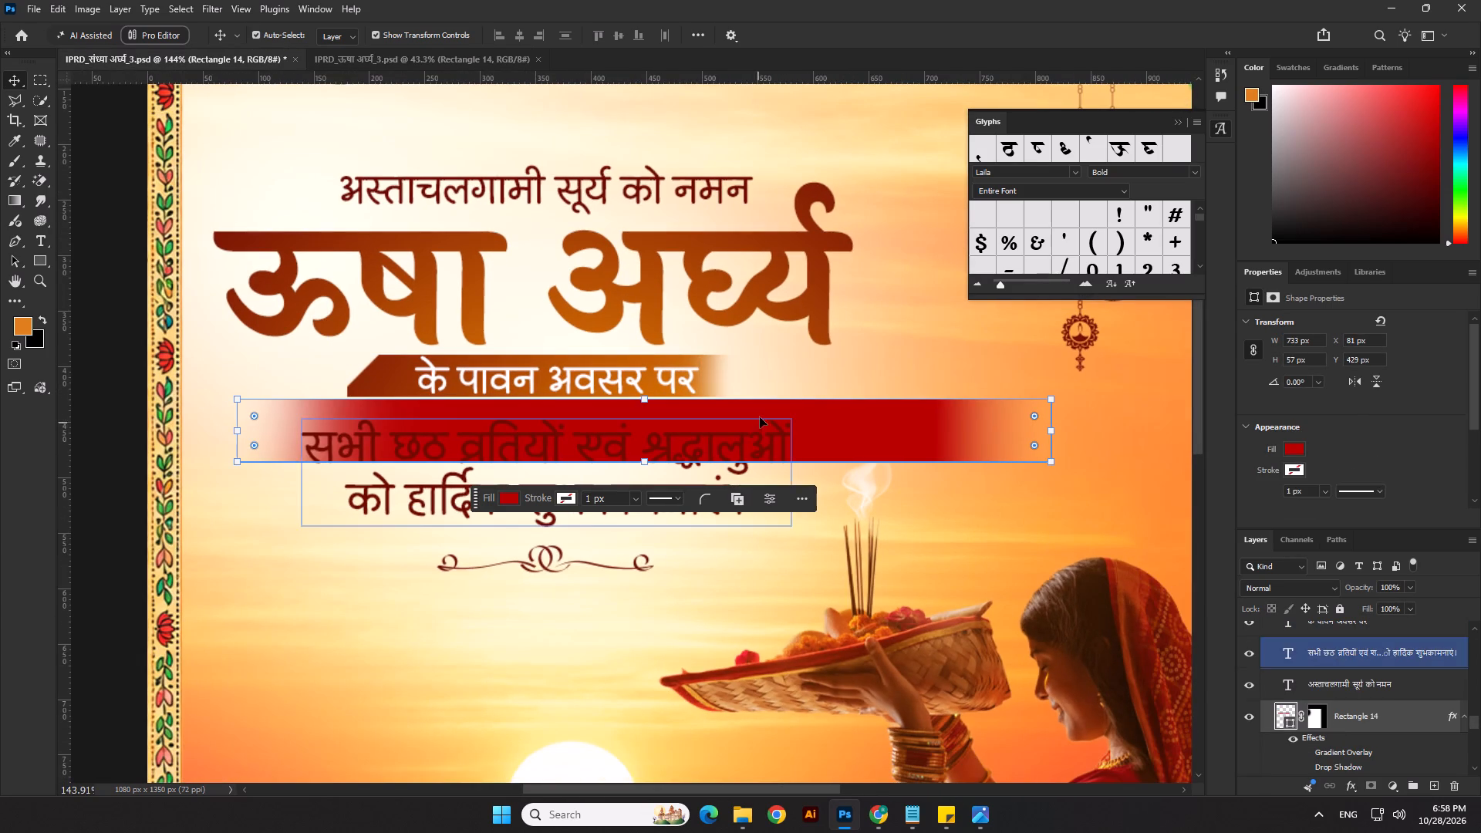
drag(1047, 430, 777, 433)
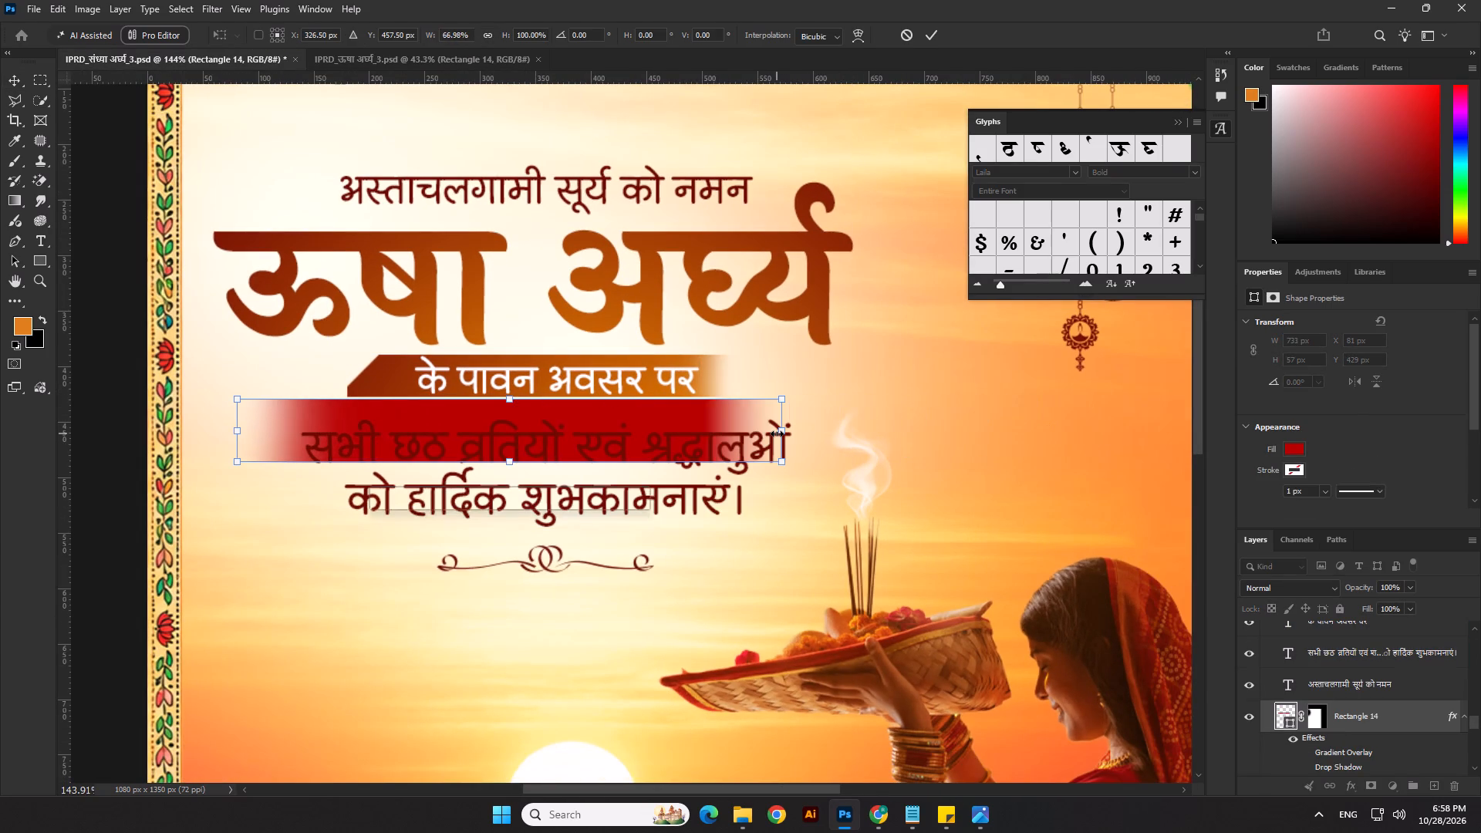
drag(656, 420, 689, 376)
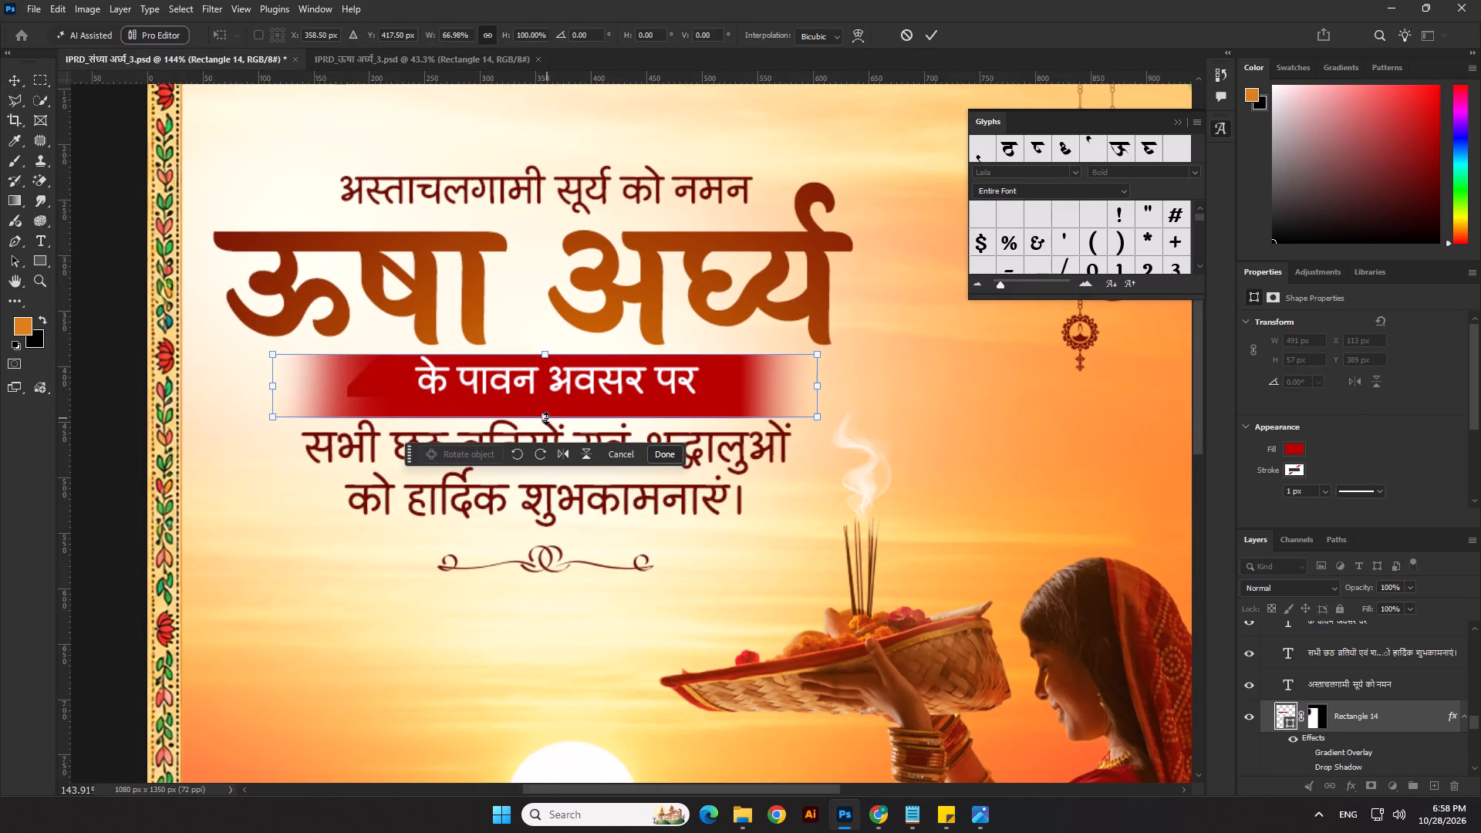
drag(546, 418, 548, 406)
scroll(701, 383, up, 2)
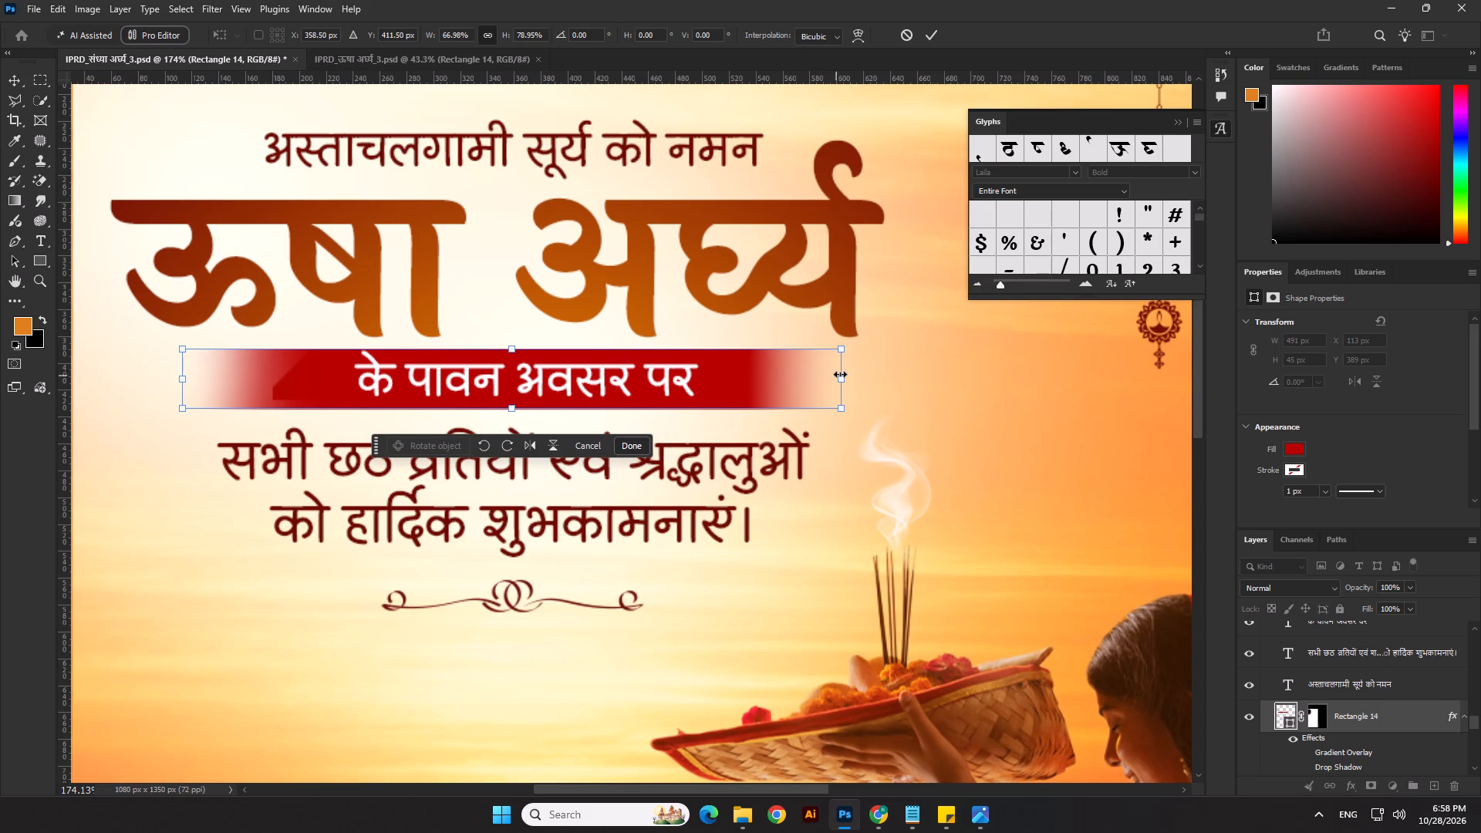
drag(840, 374, 779, 383)
drag(737, 383, 753, 383)
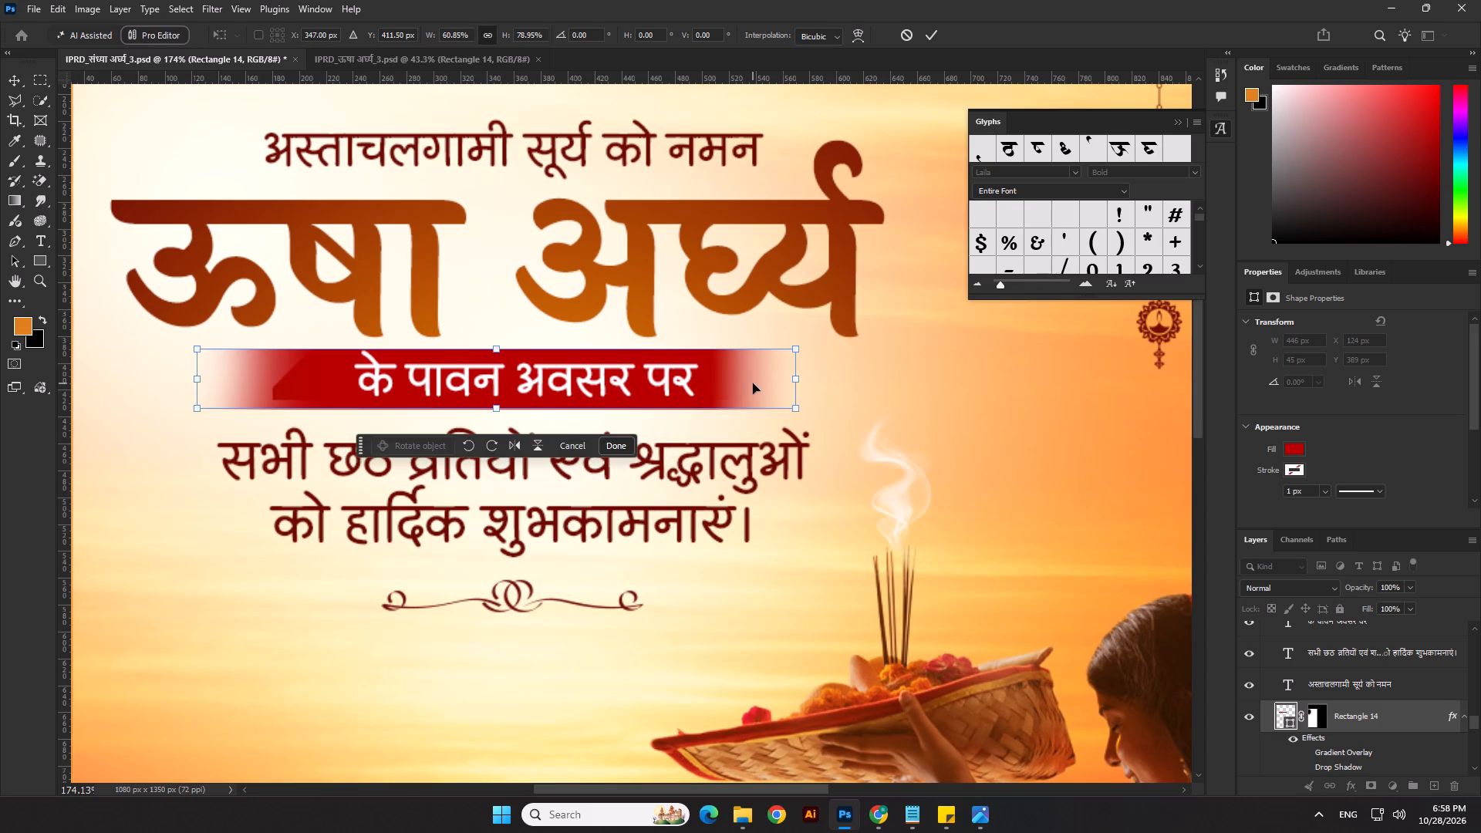
key(Return)
Hide the old strip layer Rectangle 13 behind the new banner.
scroll(1346, 773, down, 3)
click(1252, 700)
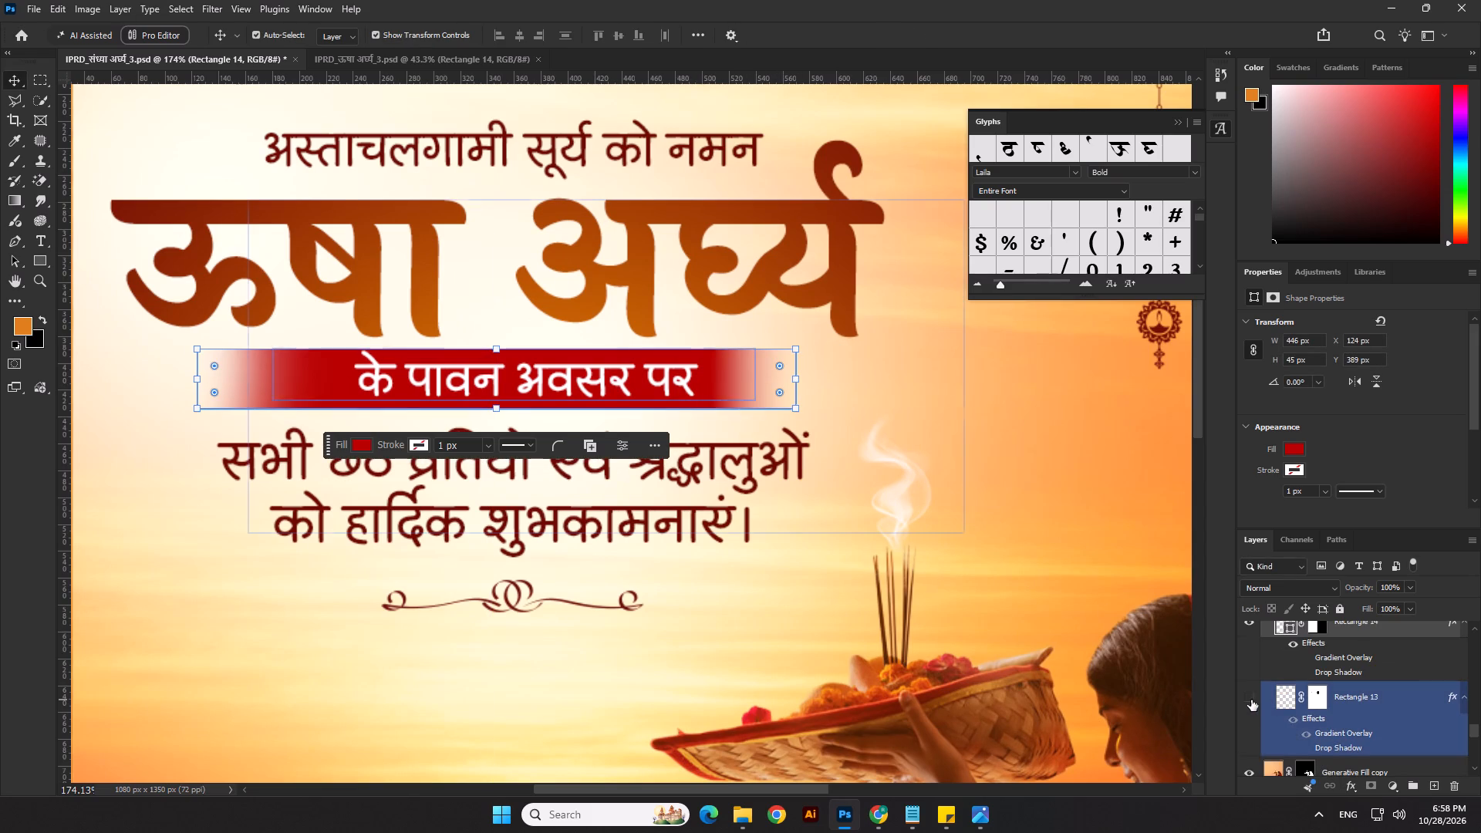
Set the new banner's fill to the brown 922d03 sampled from the ऊषा अर्घ्य title, and copy its hex code.
double_click(1289, 631)
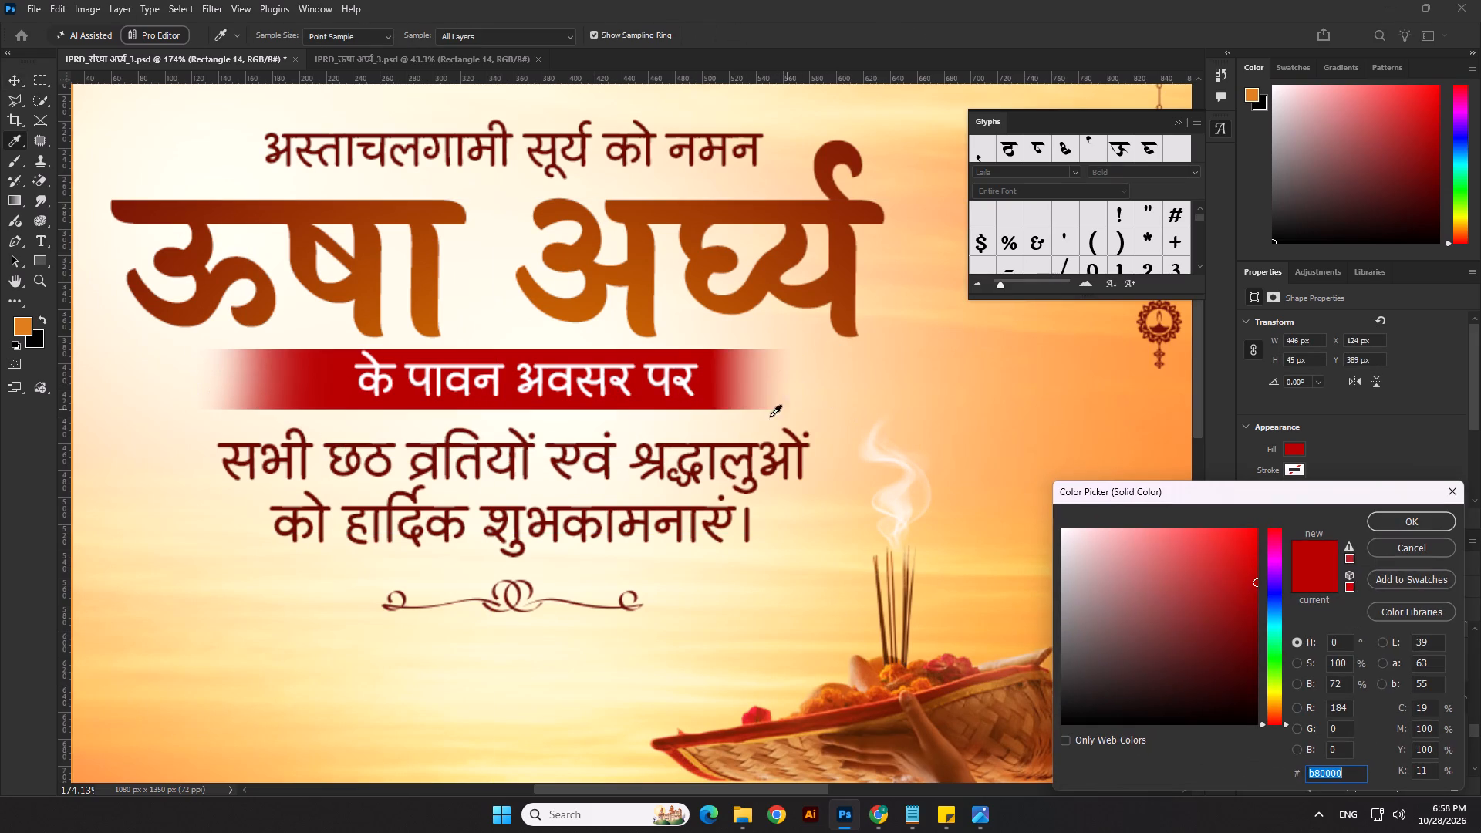
click(712, 147)
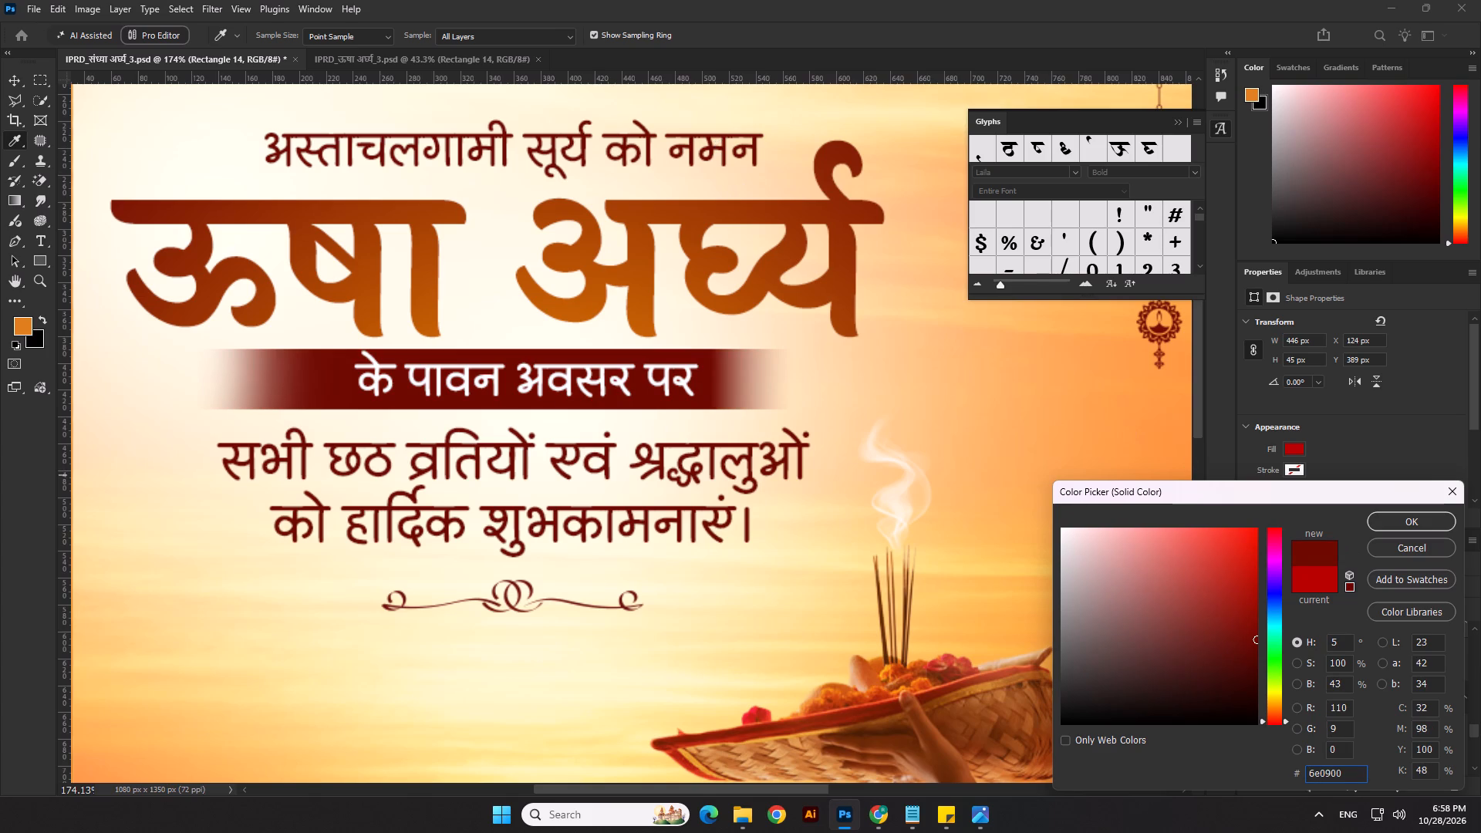
click(816, 207)
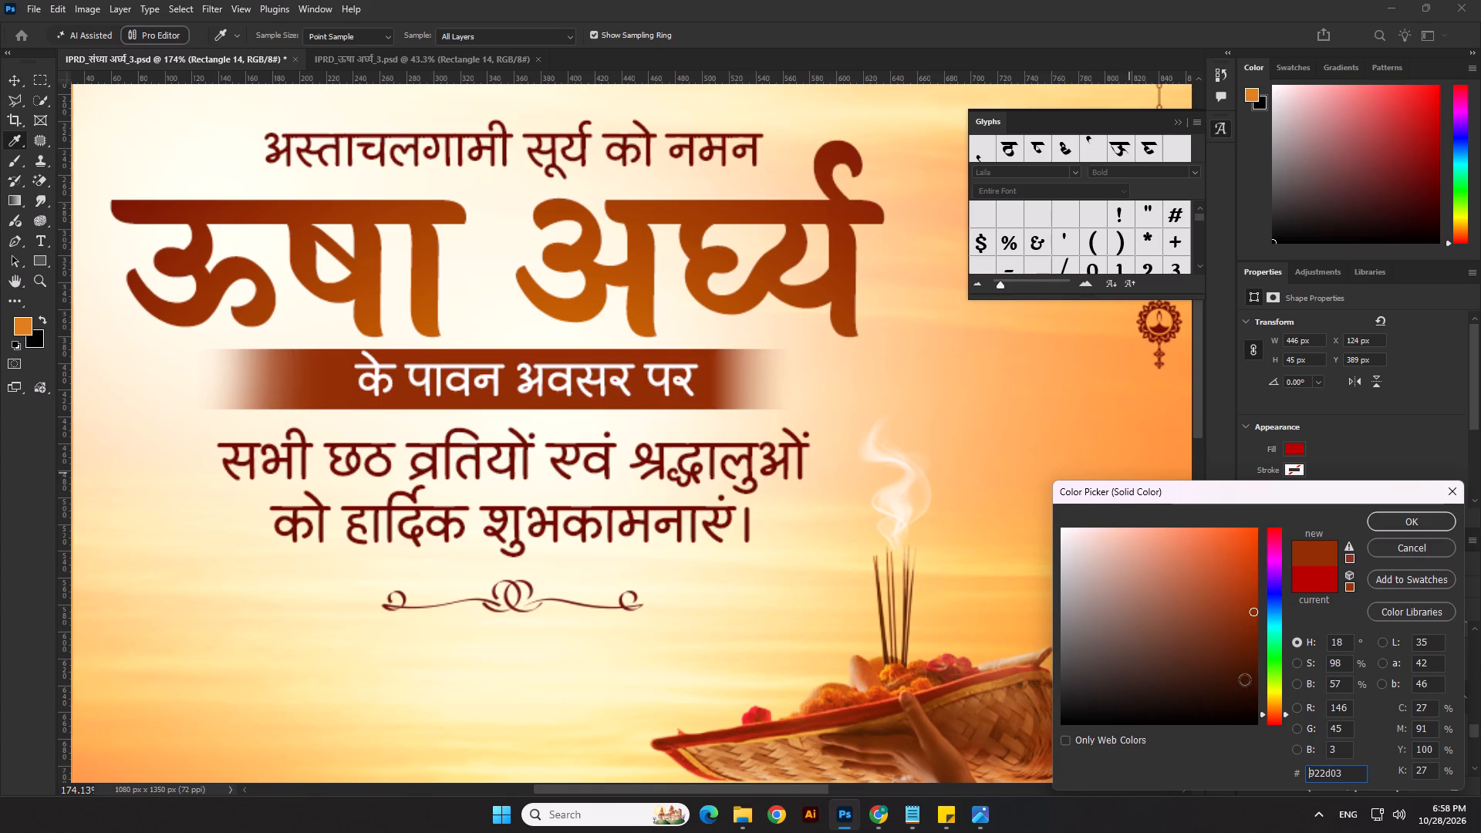
drag(1350, 771, 1227, 786)
key(ctrl+c)
key(ctrl+c)
click(1378, 516)
Set the text colour of the line अस्ताचलगामी सूर्य को नमन to the copied brown 922d03.
click(727, 148)
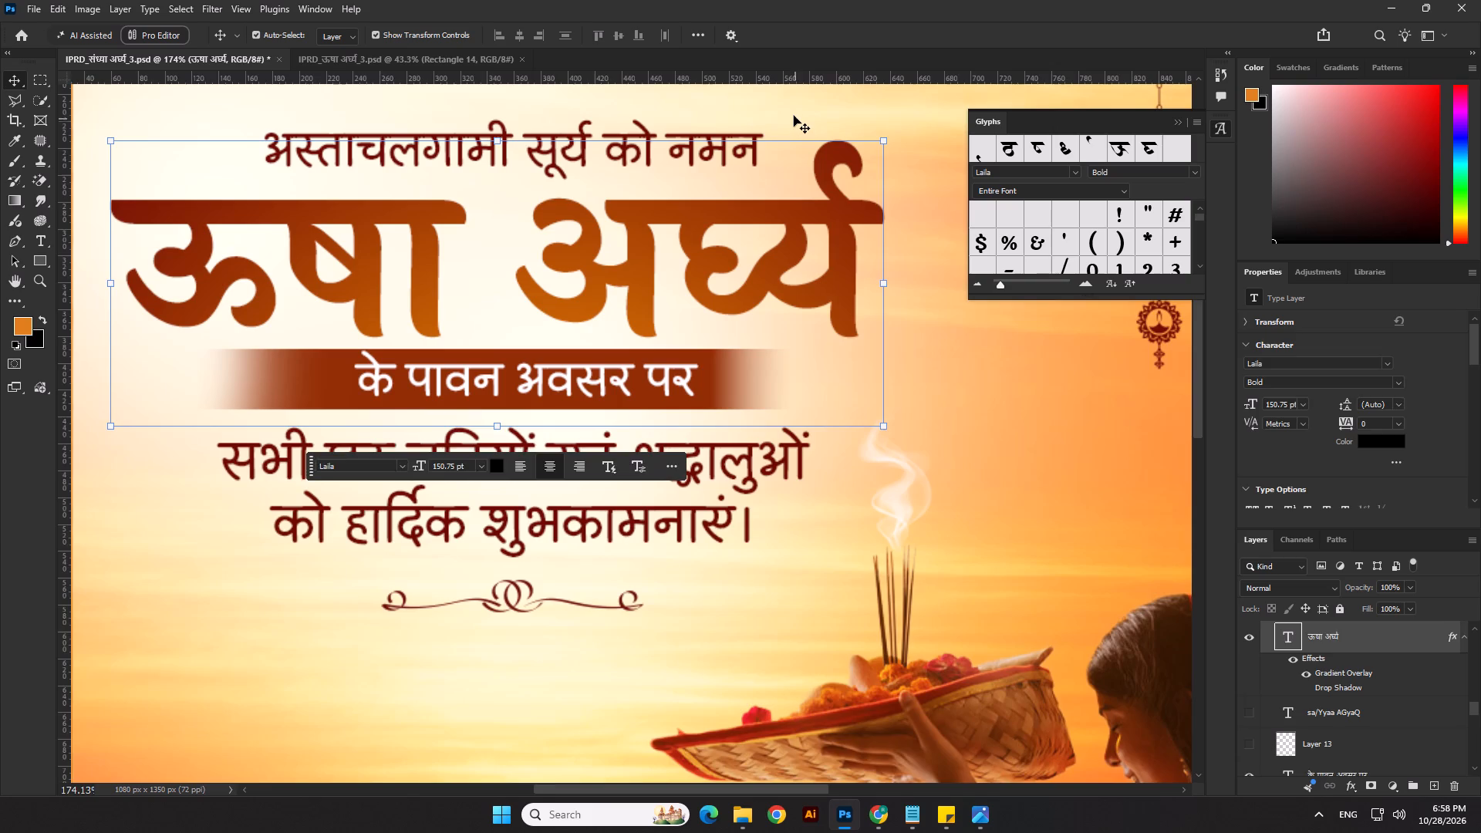
click(794, 116)
scroll(765, 119, up, 3)
click(751, 142)
click(1392, 441)
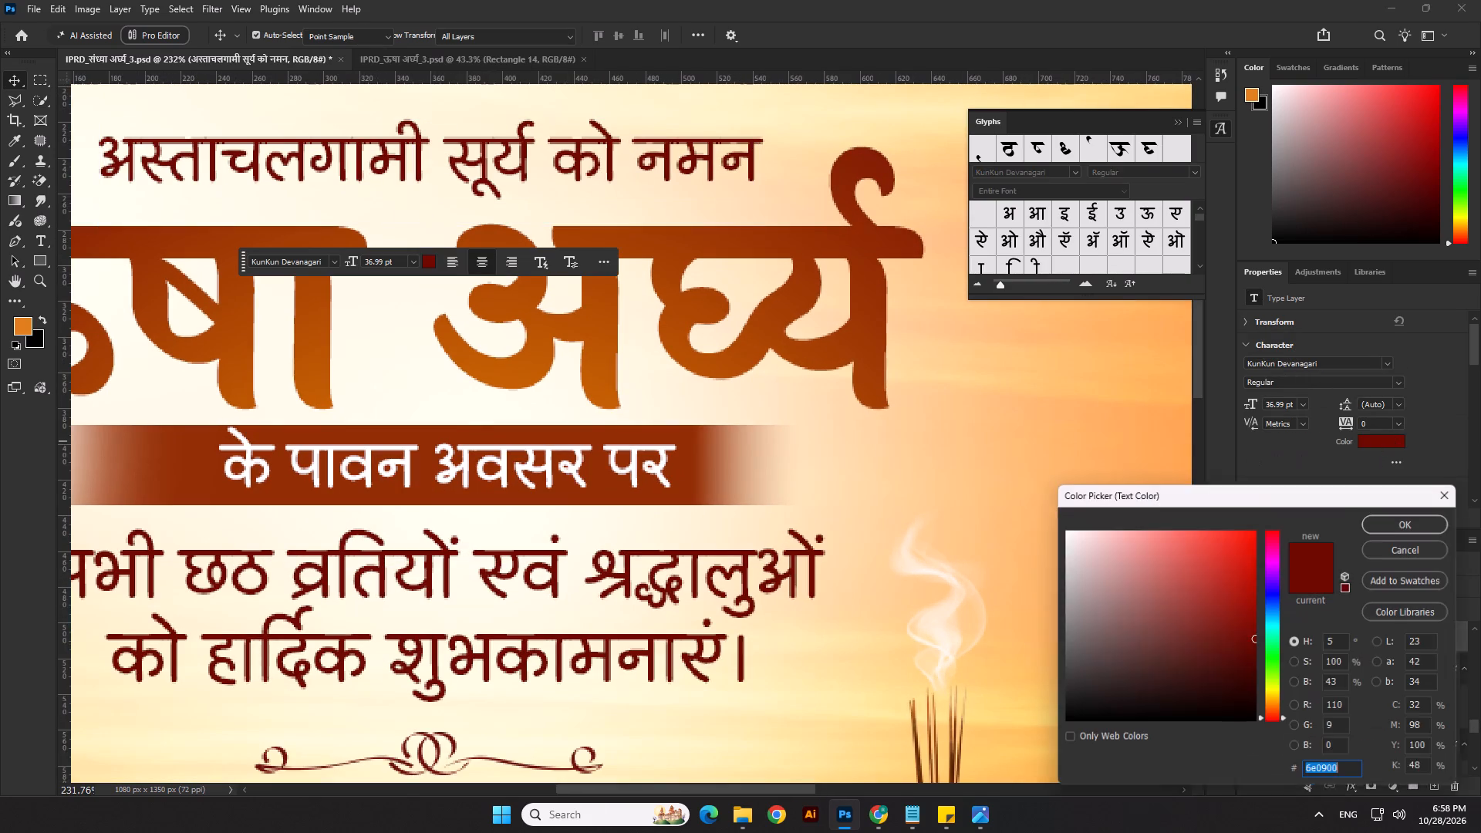
key(ctrl+v)
click(1398, 521)
Set the text colour of the two-line greeting सभी छठ व्रतियों एवं श्रद्धालुओं को हार्दिक शुभकामनाएं to 922d03.
scroll(869, 384, down, 4)
click(728, 578)
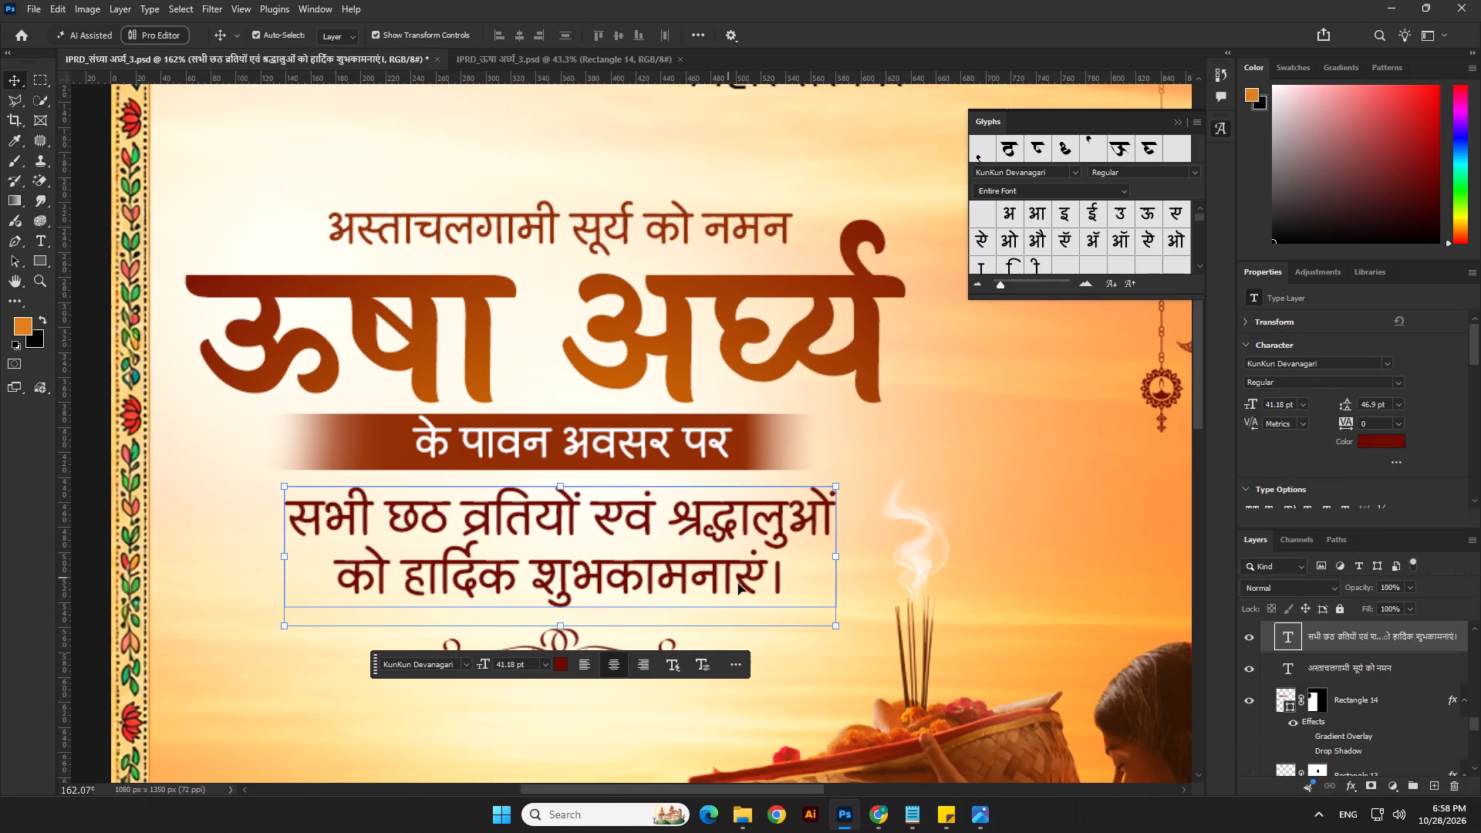
click(1376, 443)
key(ctrl+v)
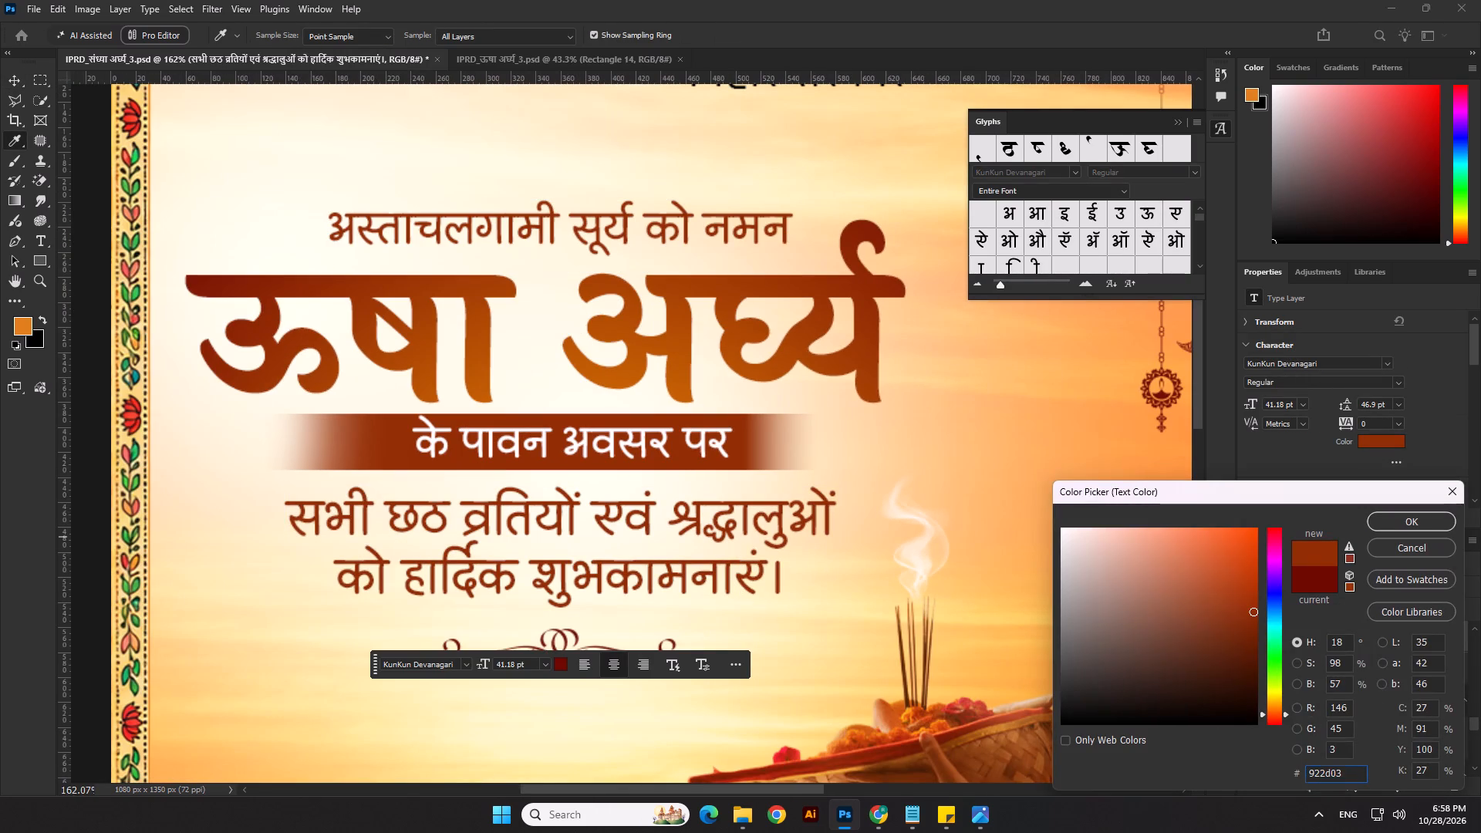
click(1379, 517)
click(791, 682)
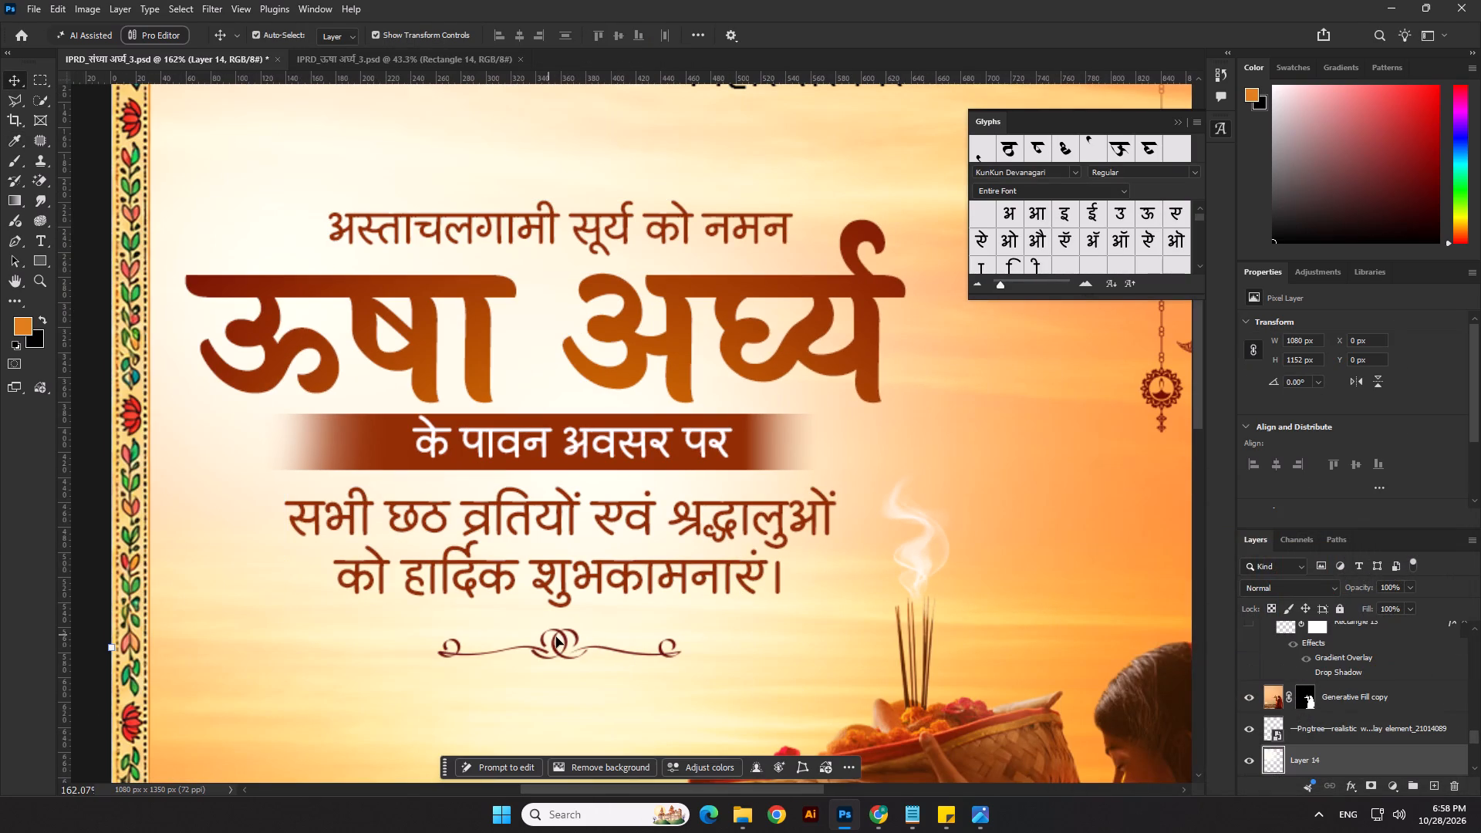
Open the ornamental divider below the greeting in Illustrator and set its fill colour to 922d03.
click(559, 637)
click(562, 633)
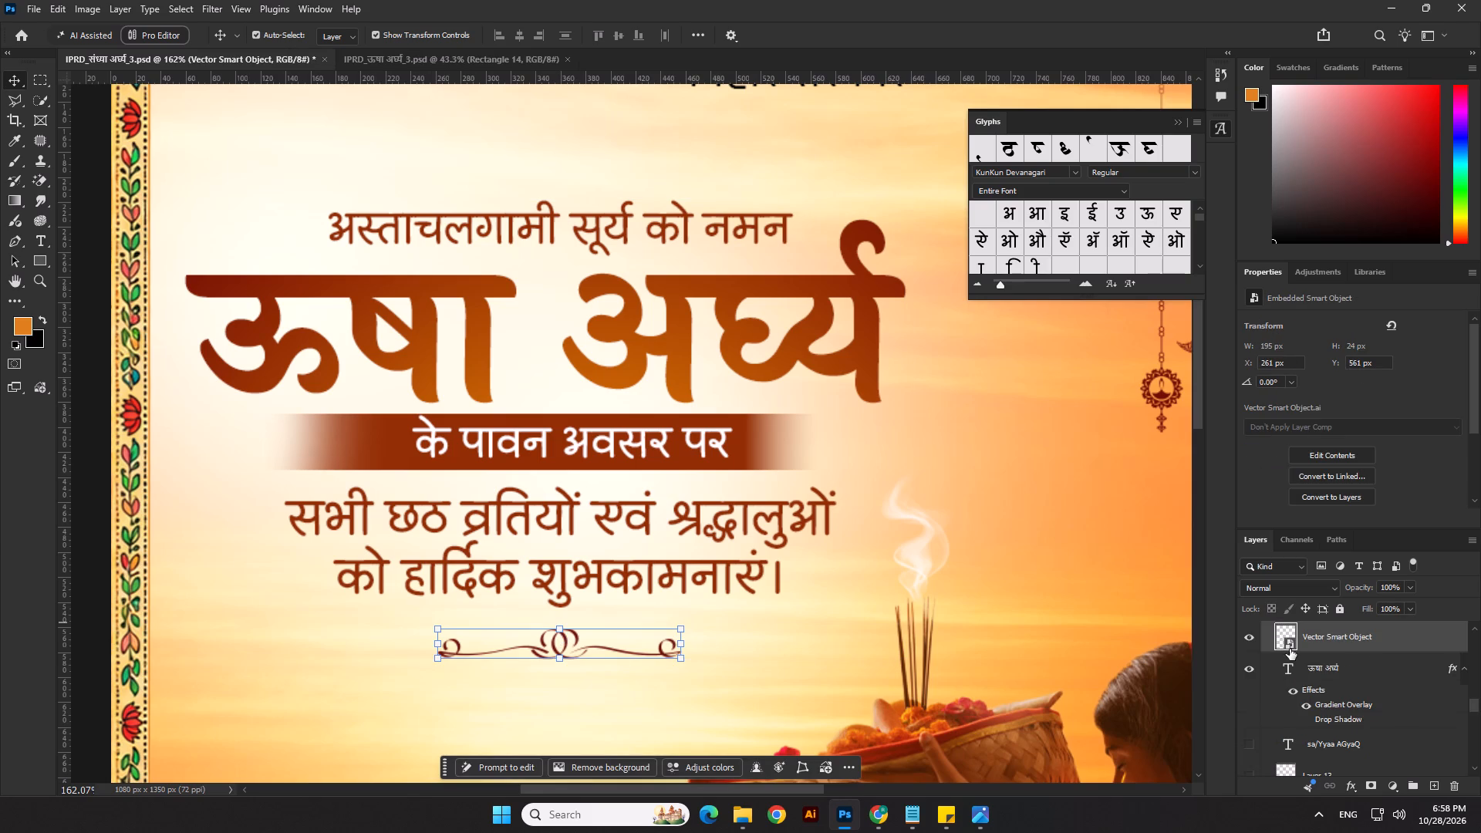
double_click(1290, 646)
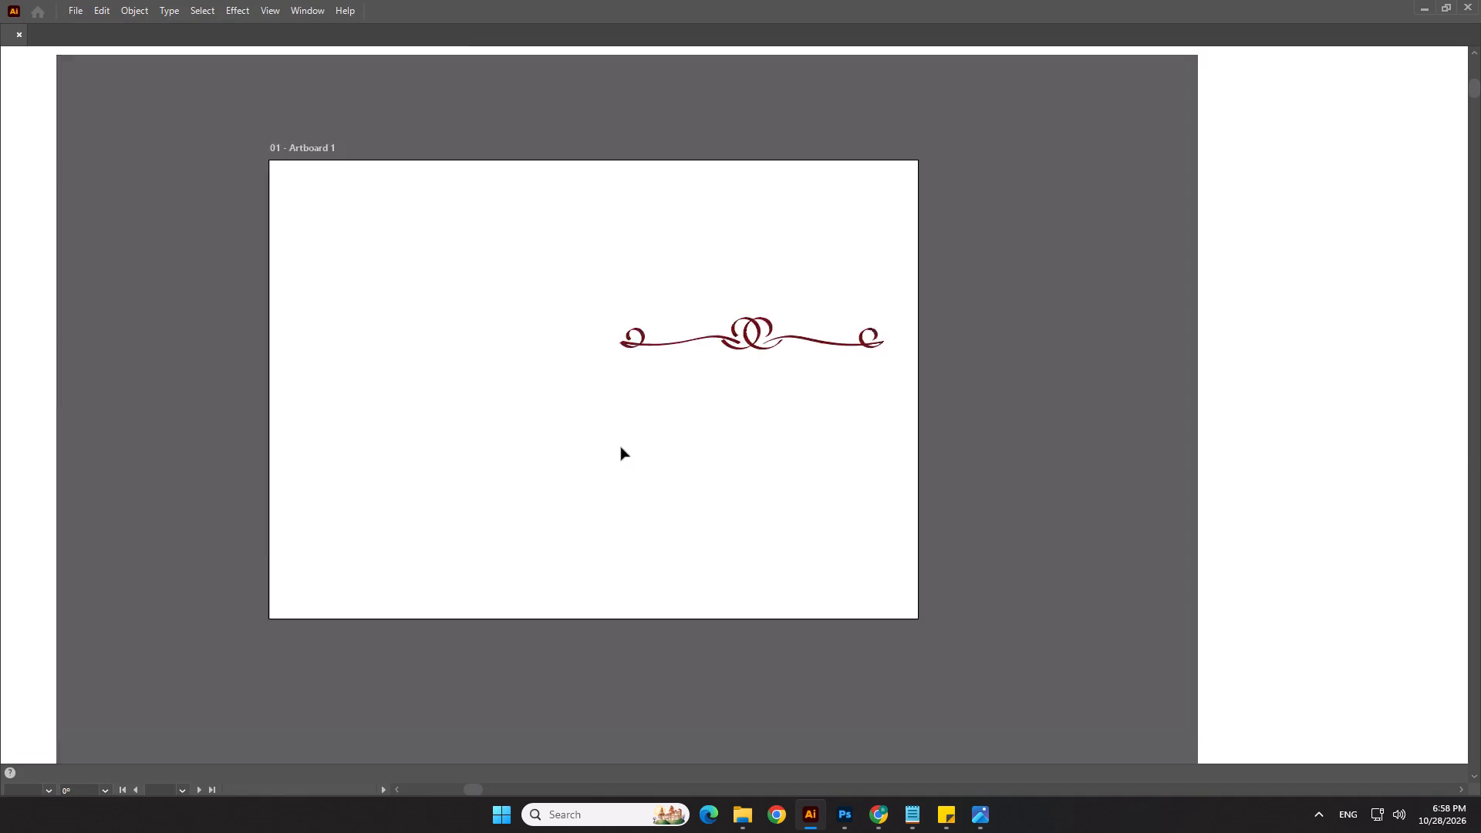
drag(626, 308, 1031, 430)
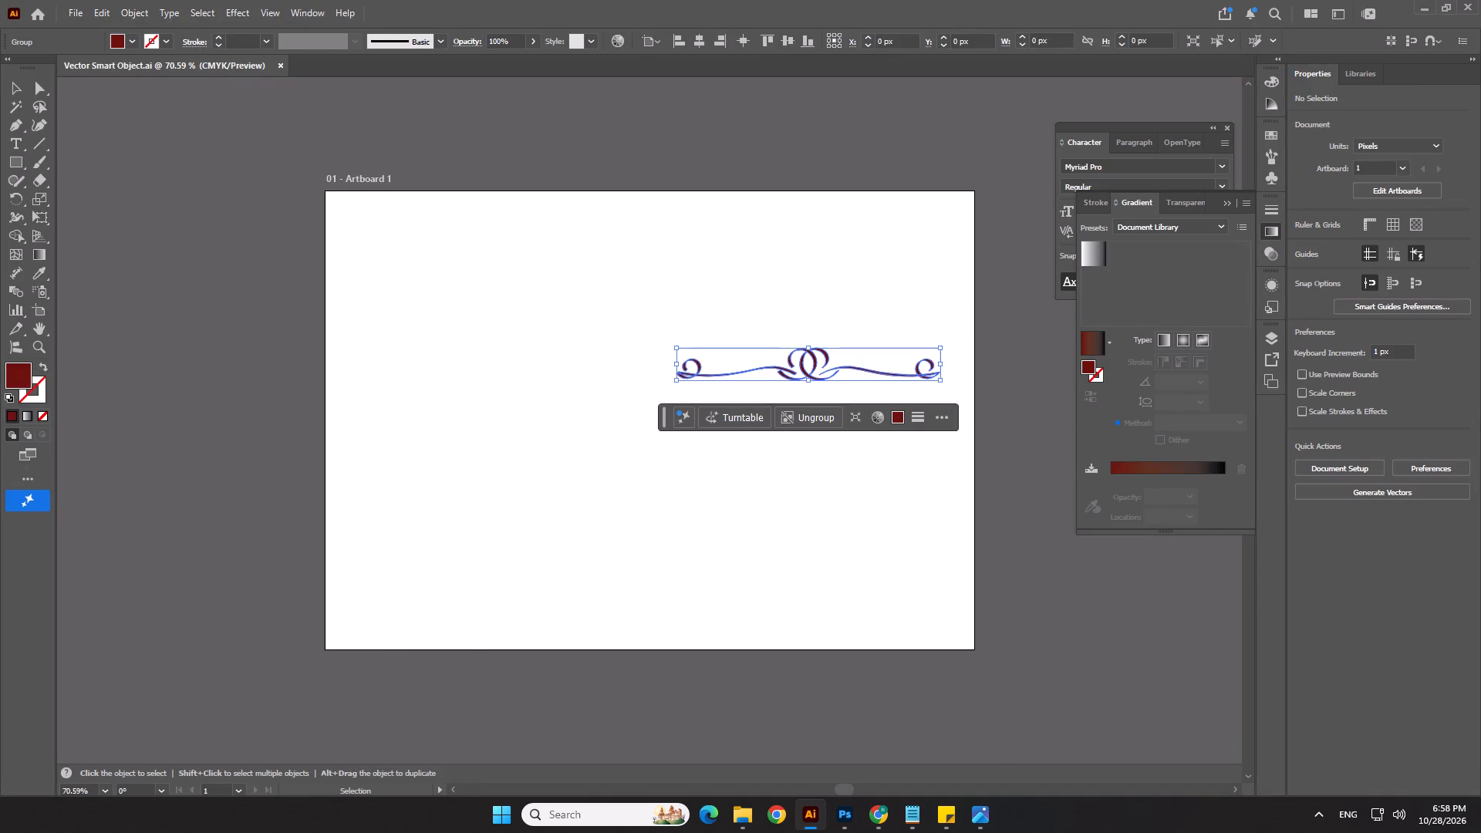
double_click(18, 366)
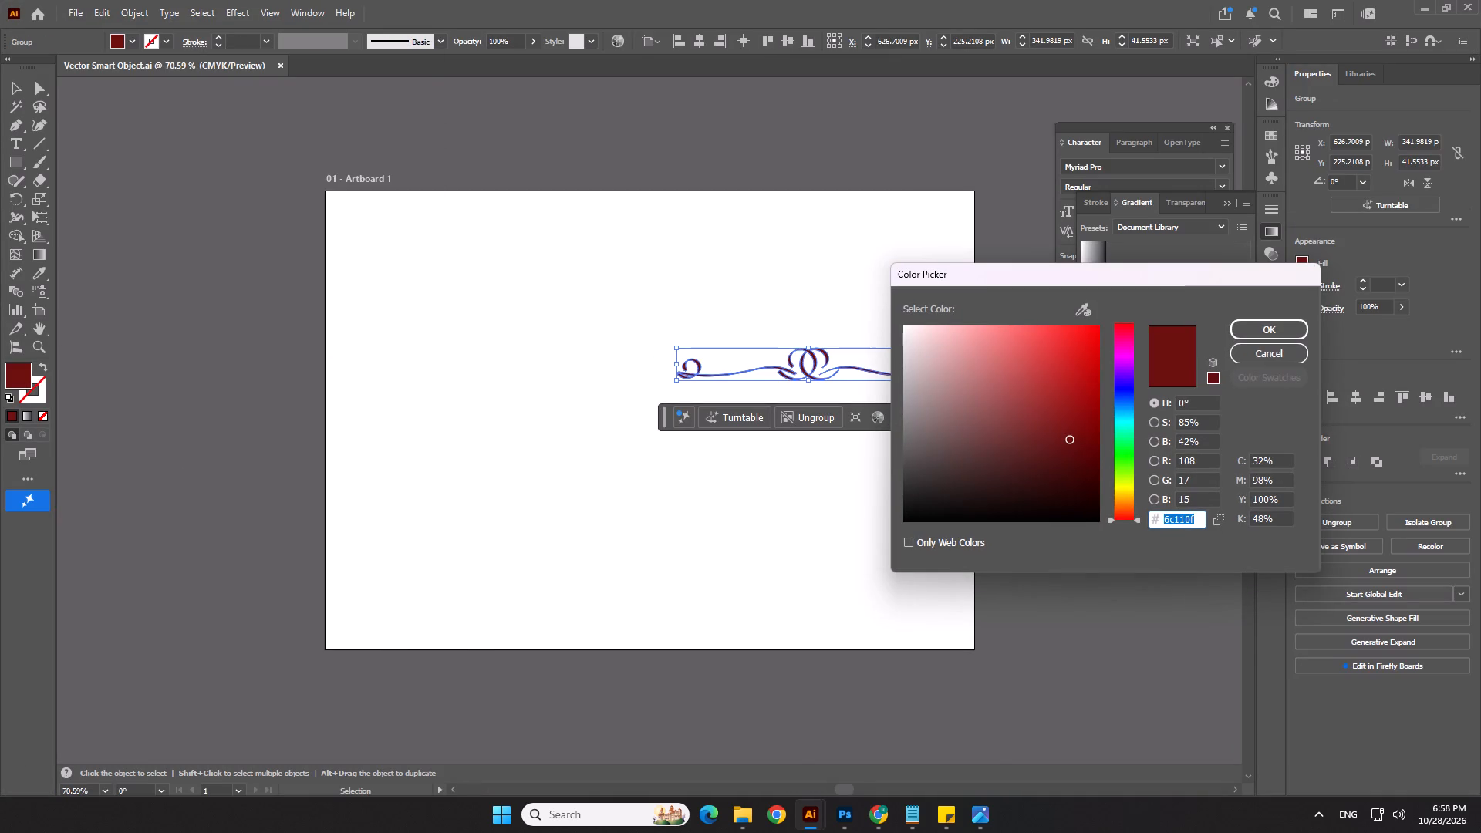
key(ctrl+v)
click(1267, 329)
click(1125, 599)
Save the recoloured ornament's smart object file and return to the poster in Photoshop.
key(ctrl+s)
key(ctrl+s)
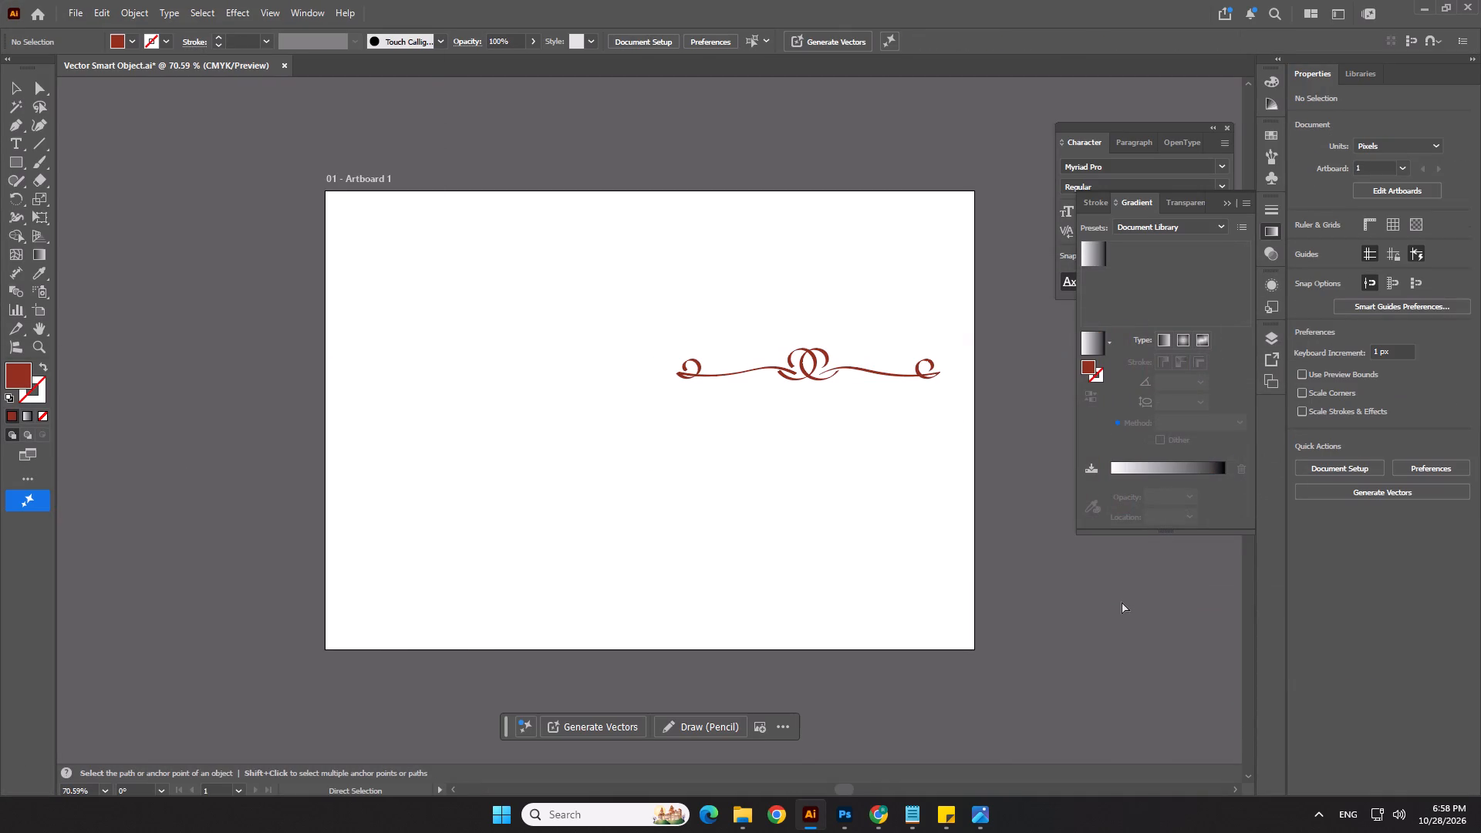
key(ctrl+s)
key(ctrl+s)
key(alt+Tab)
Check the poster's recoloured title block and look through the text and banner layers in Group 2.
scroll(789, 483, down, 8)
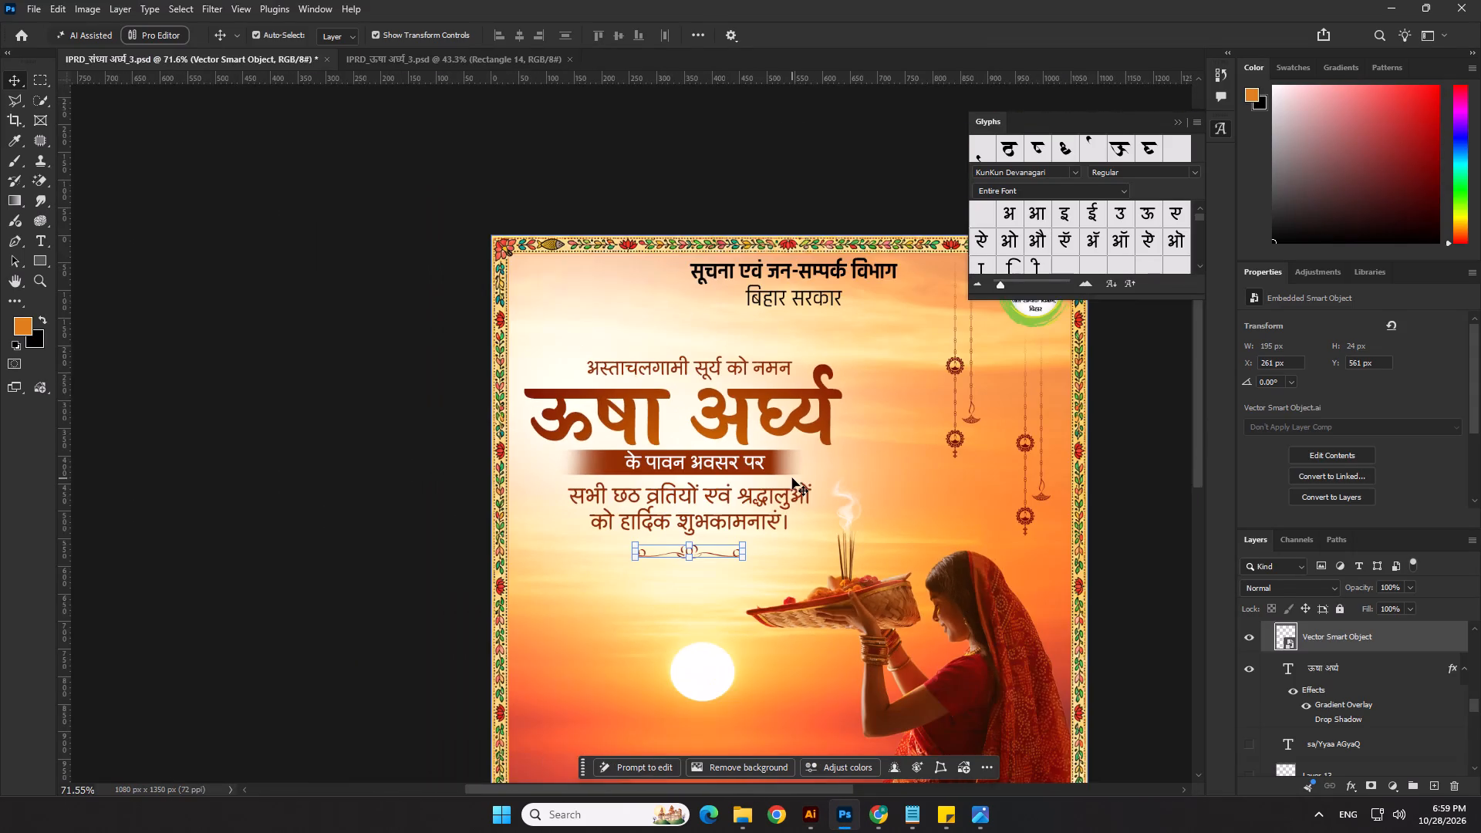
scroll(792, 478, down, 2)
scroll(1333, 666, up, 1)
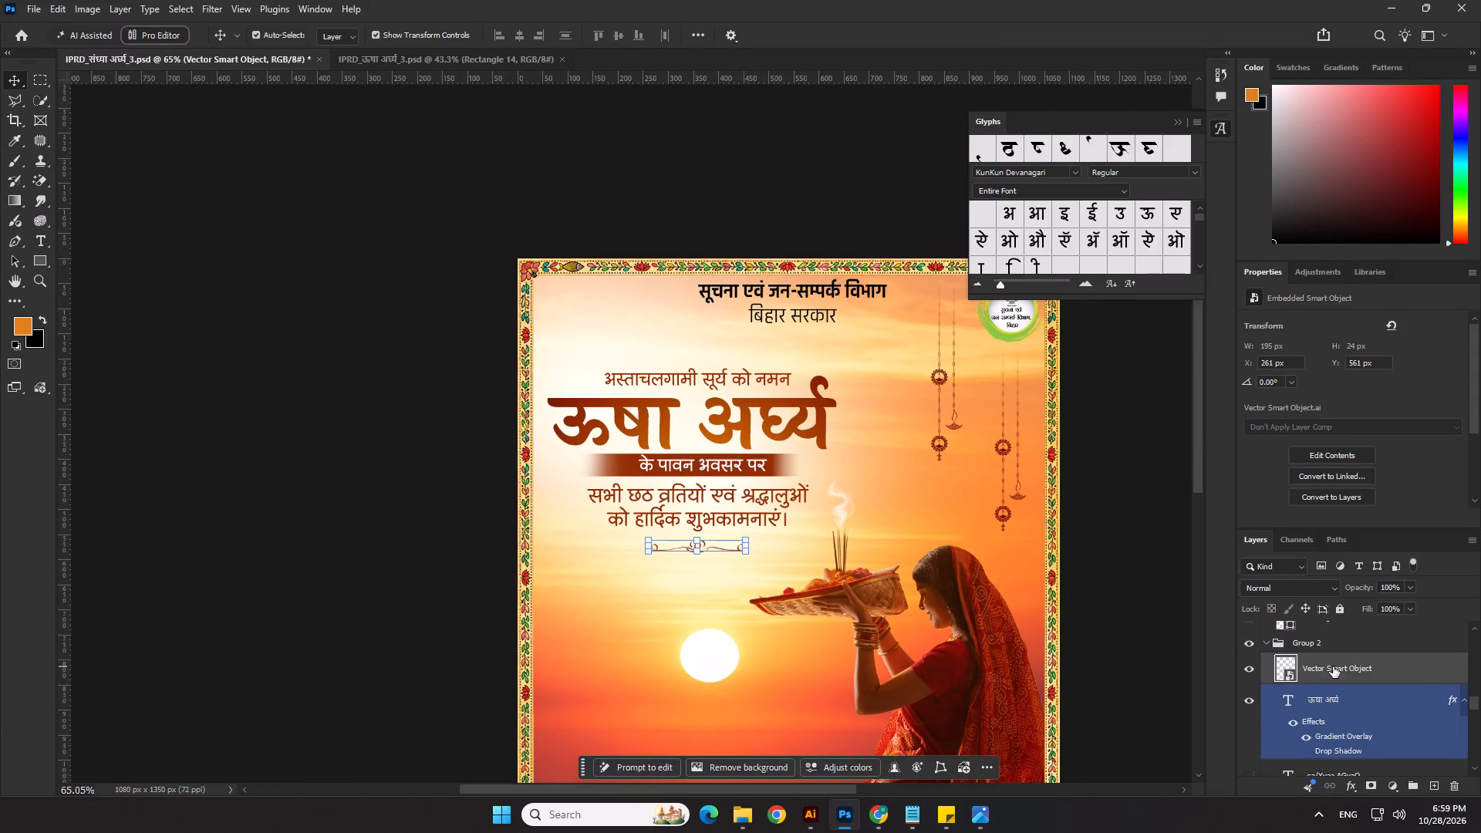
scroll(1333, 666, up, 1)
scroll(1327, 675, down, 3)
scroll(1326, 676, up, 1)
scroll(1326, 676, down, 6)
scroll(1324, 683, up, 1)
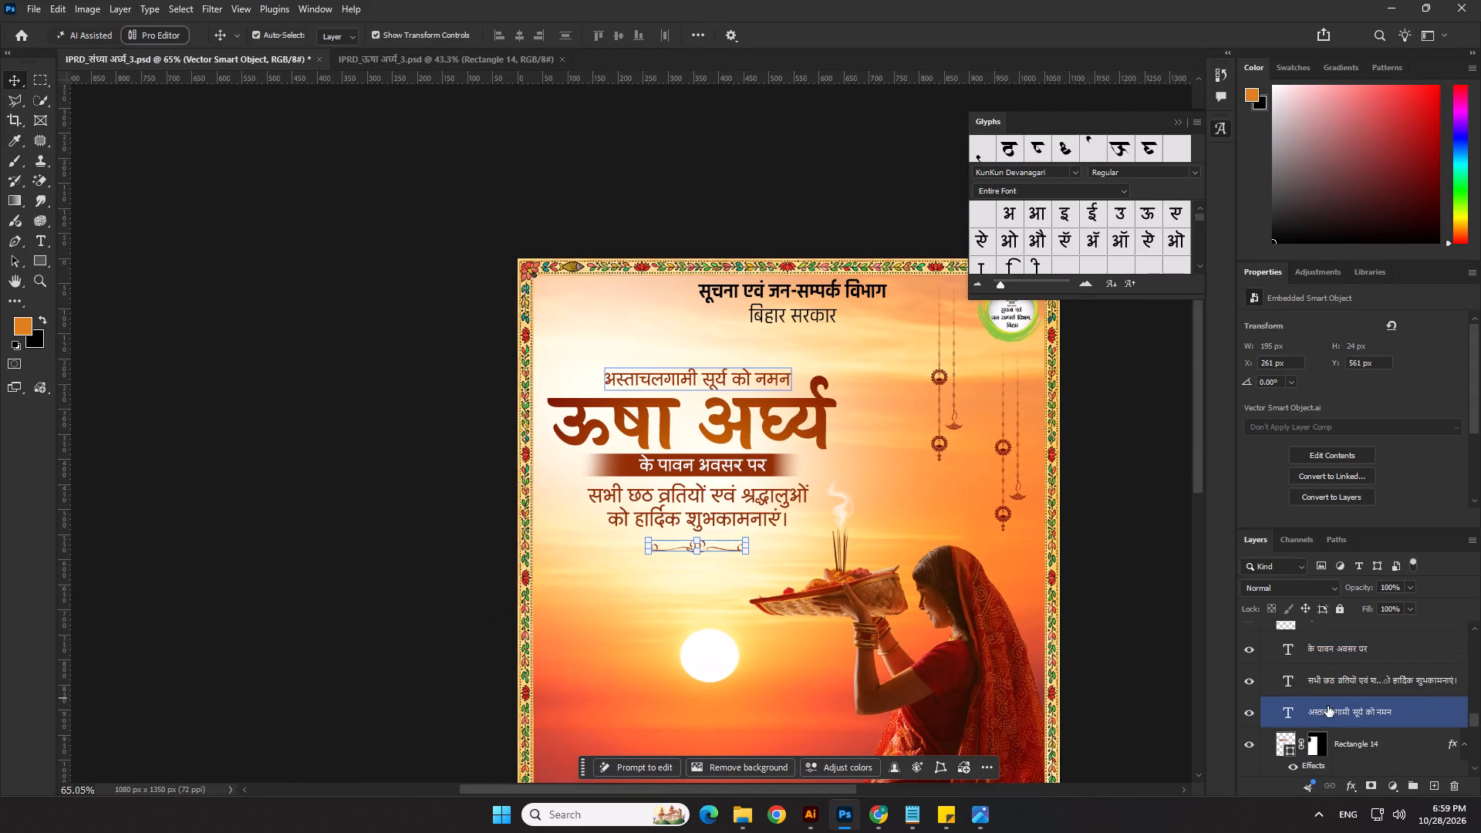
Centre the Group 2 title block layers, from the ornament down to the Rectangle 14 banner, horizontally on each other and nudge them slightly up.
scroll(1328, 717, down, 3)
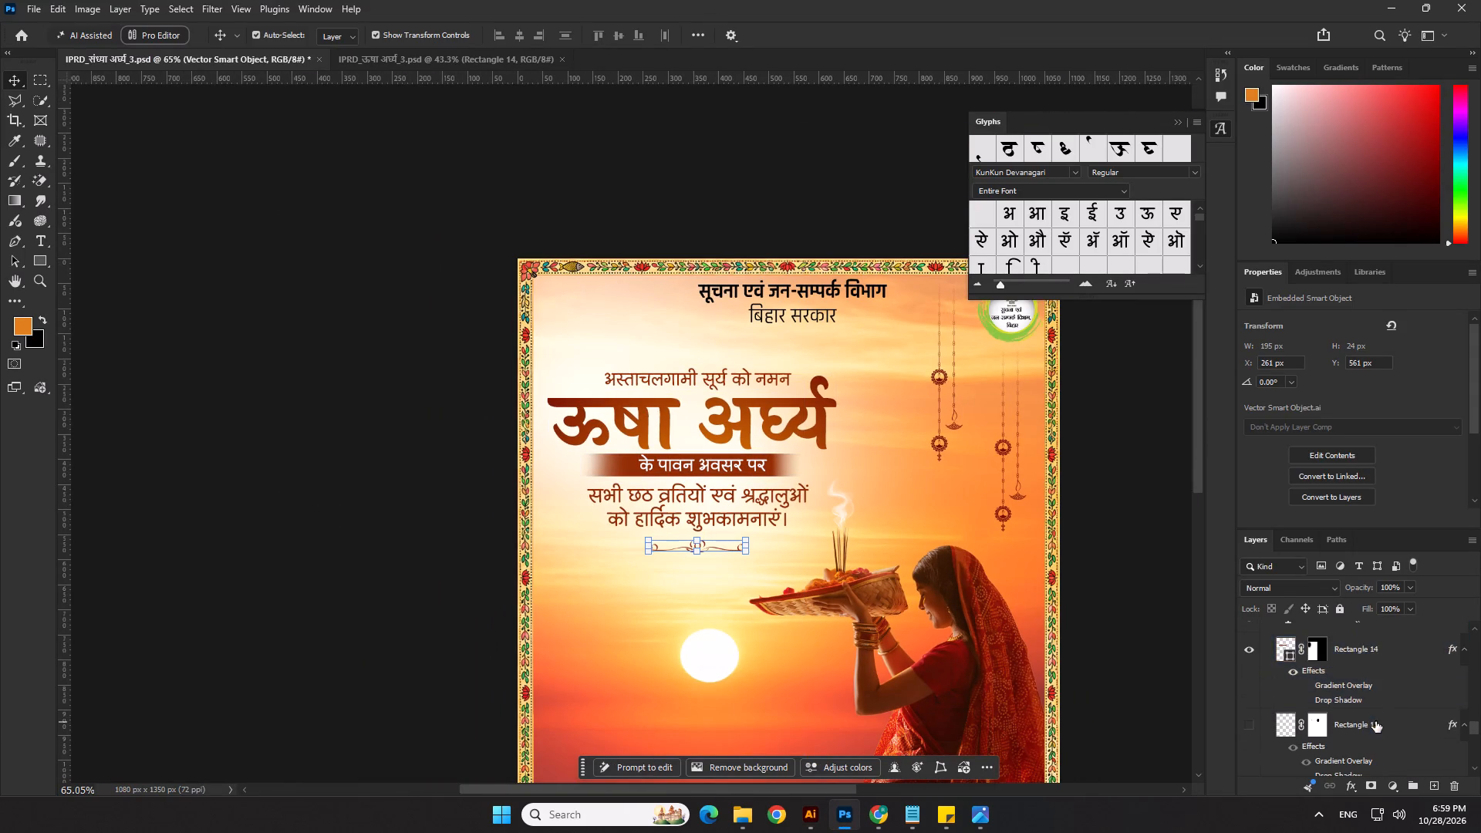
scroll(1369, 702, up, 1)
shift+click(1361, 686)
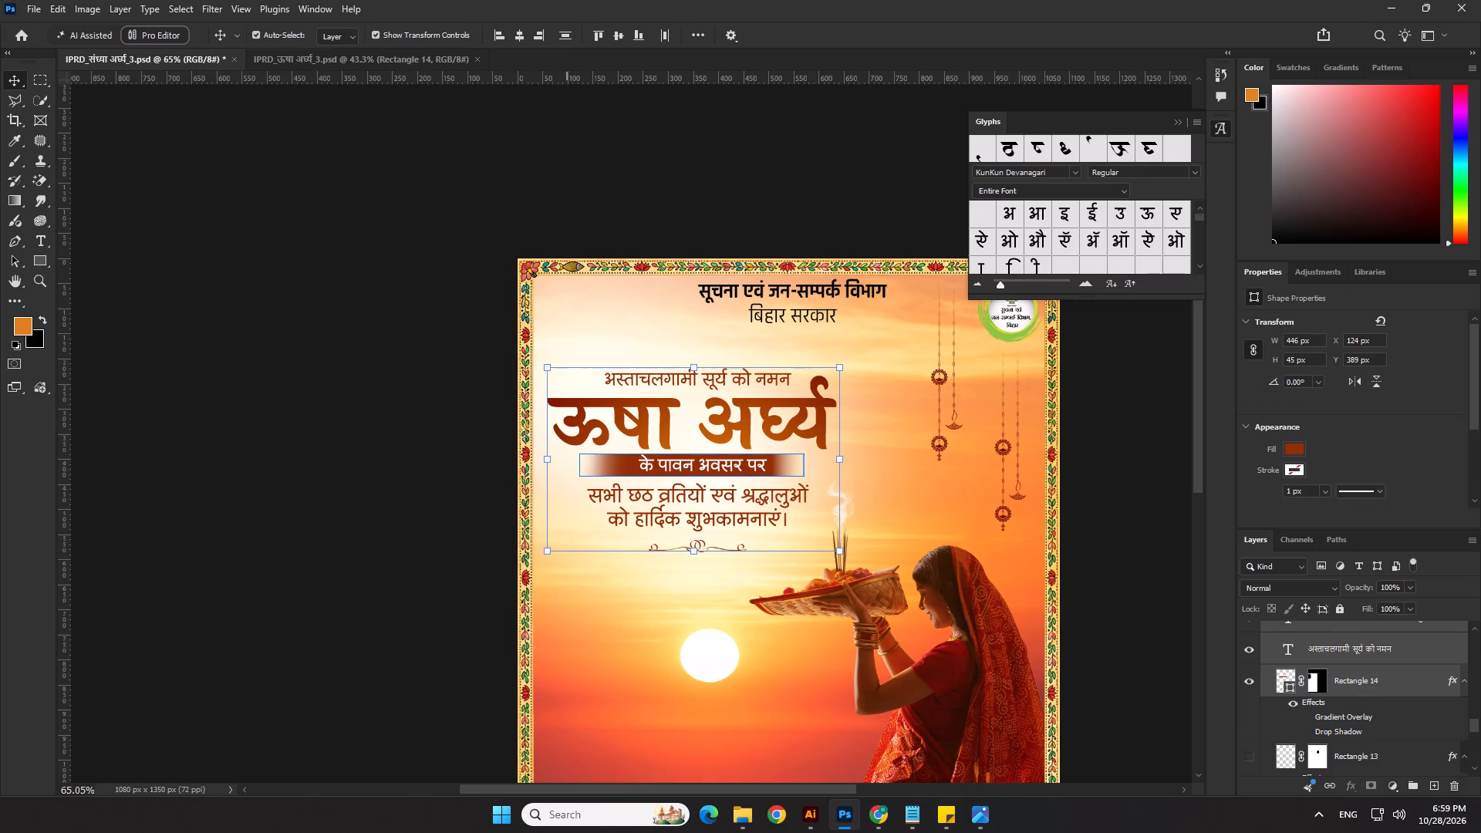
click(690, 38)
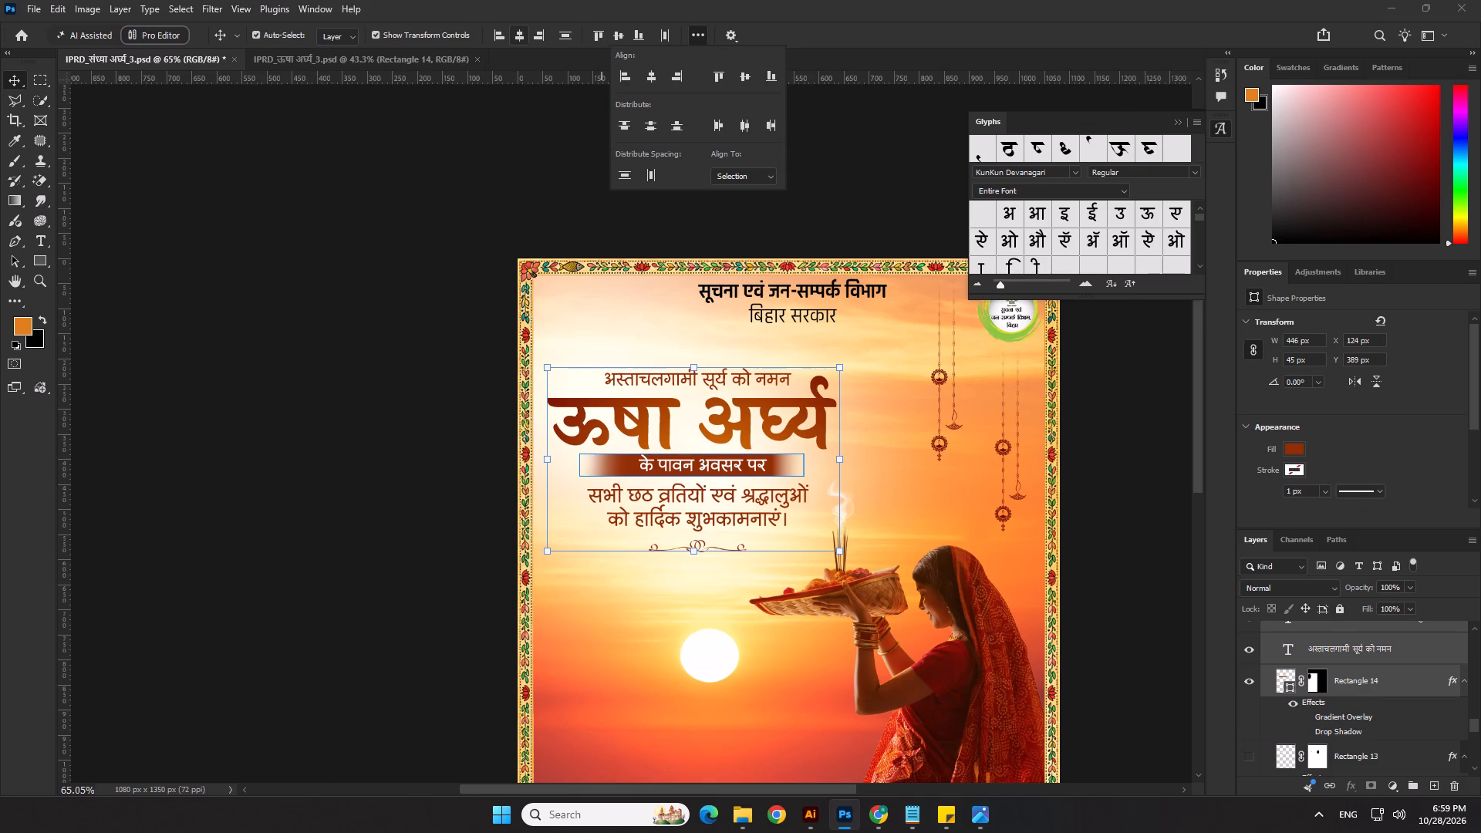
click(514, 40)
key(Up)
key(Up)
key(Up)
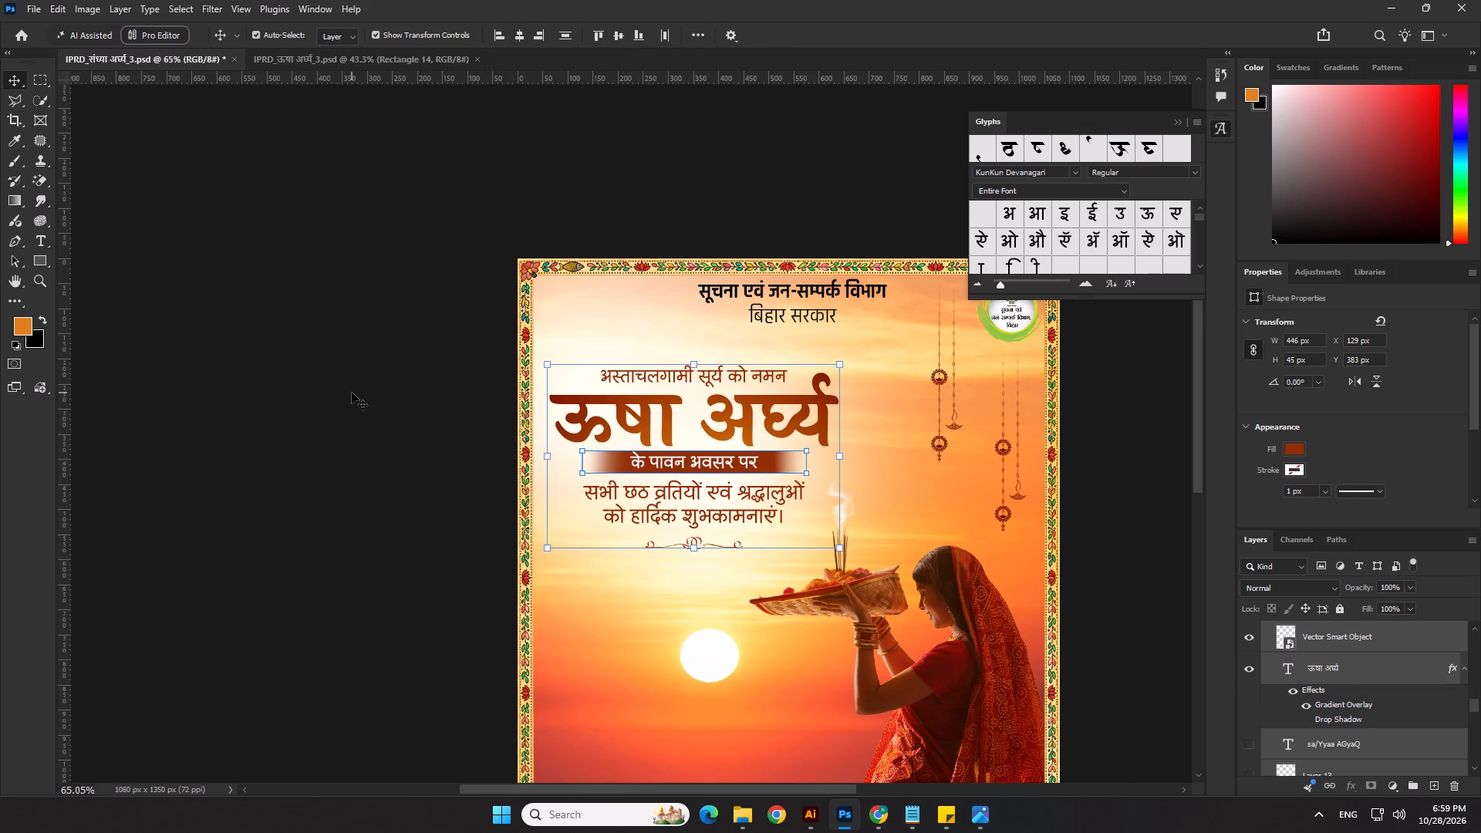
key(Up)
key(Right)
scroll(345, 397, down, 2)
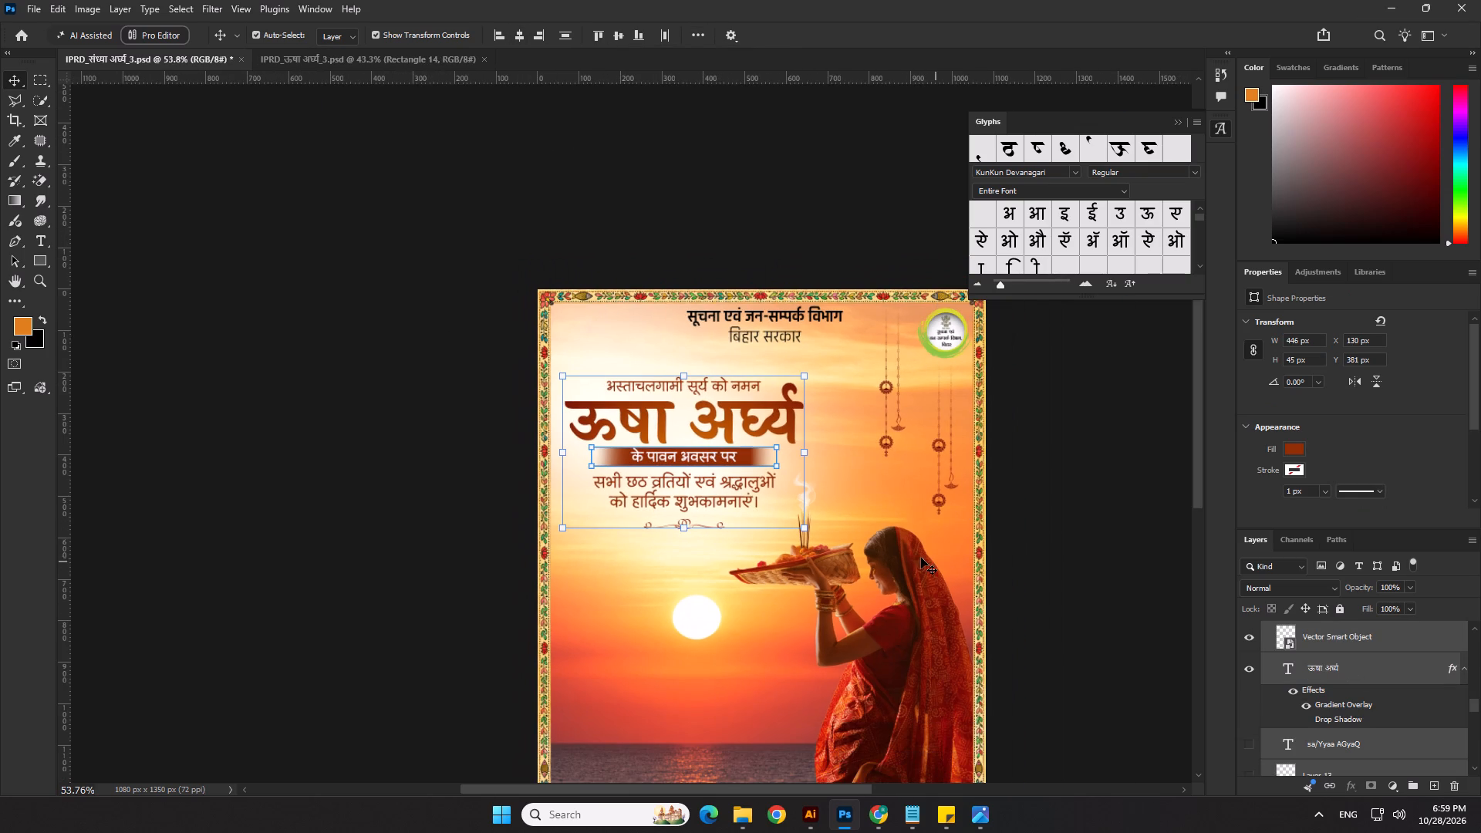
click(1084, 487)
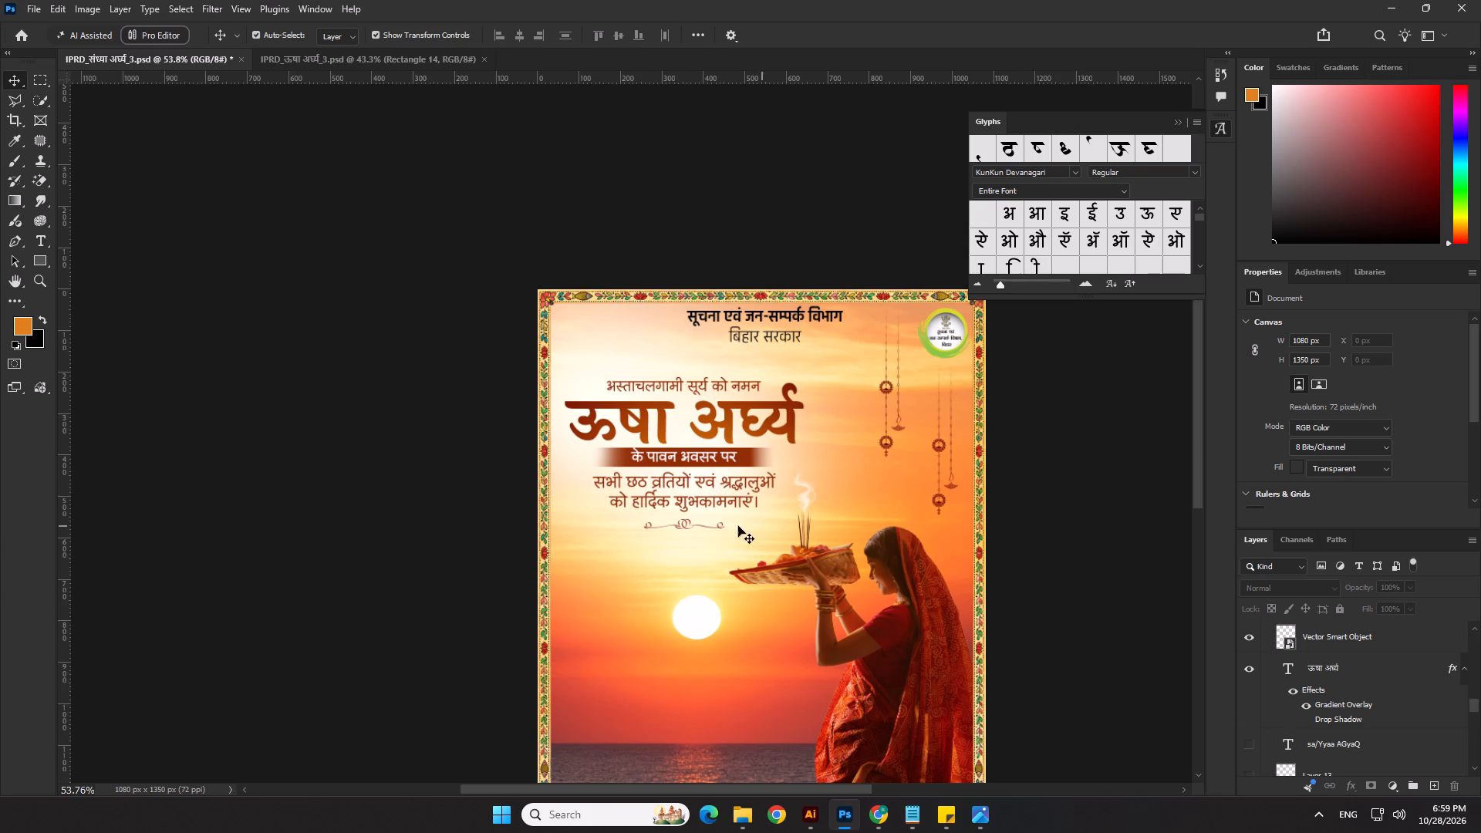
Move the ornamental divider closer to the greeting text, to about Y 548 px.
scroll(729, 523, up, 6)
click(663, 531)
key(Up)
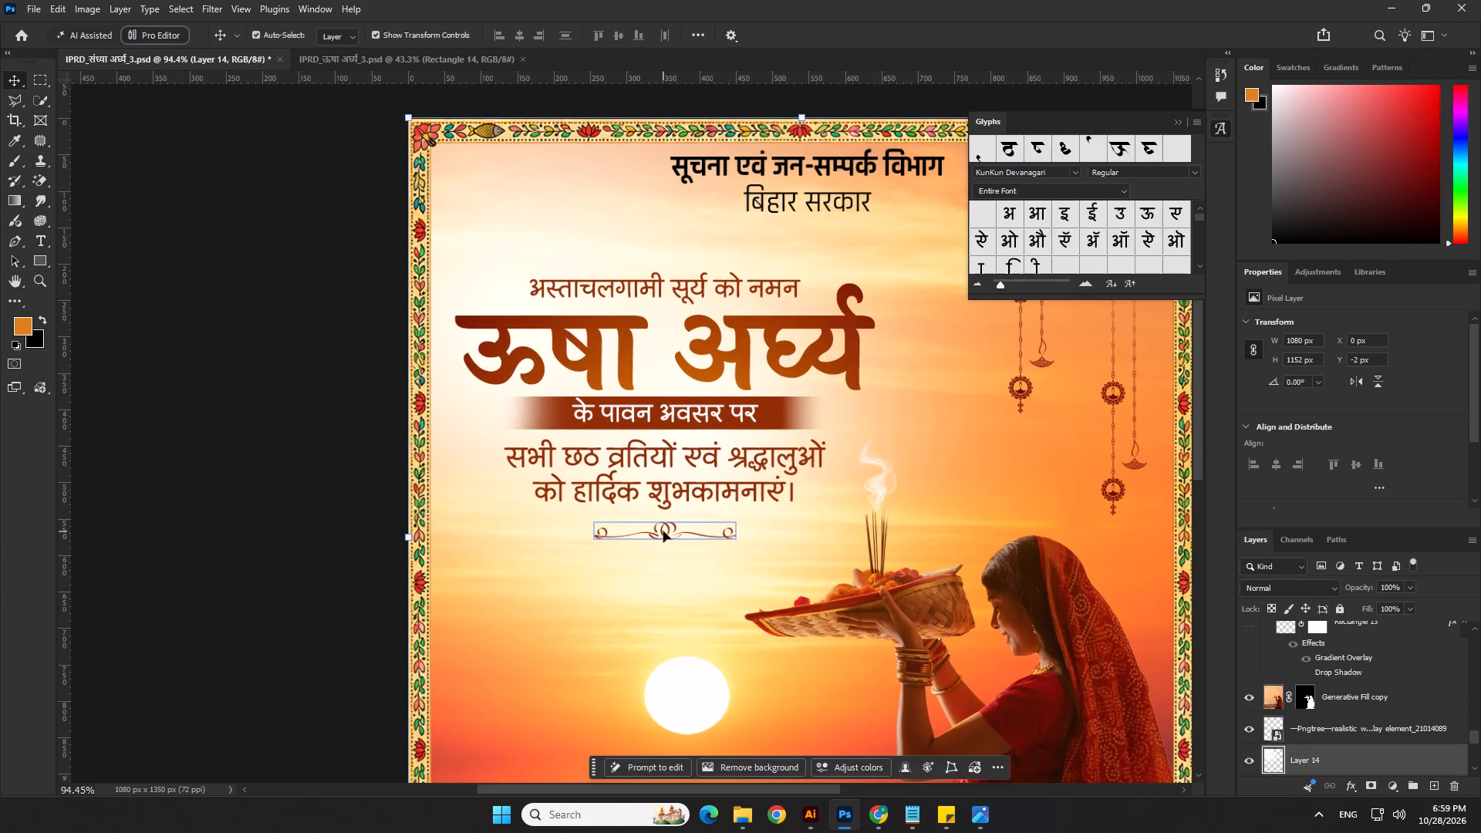
click(305, 531)
scroll(664, 411, down, 9)
scroll(665, 528, up, 10)
click(665, 369)
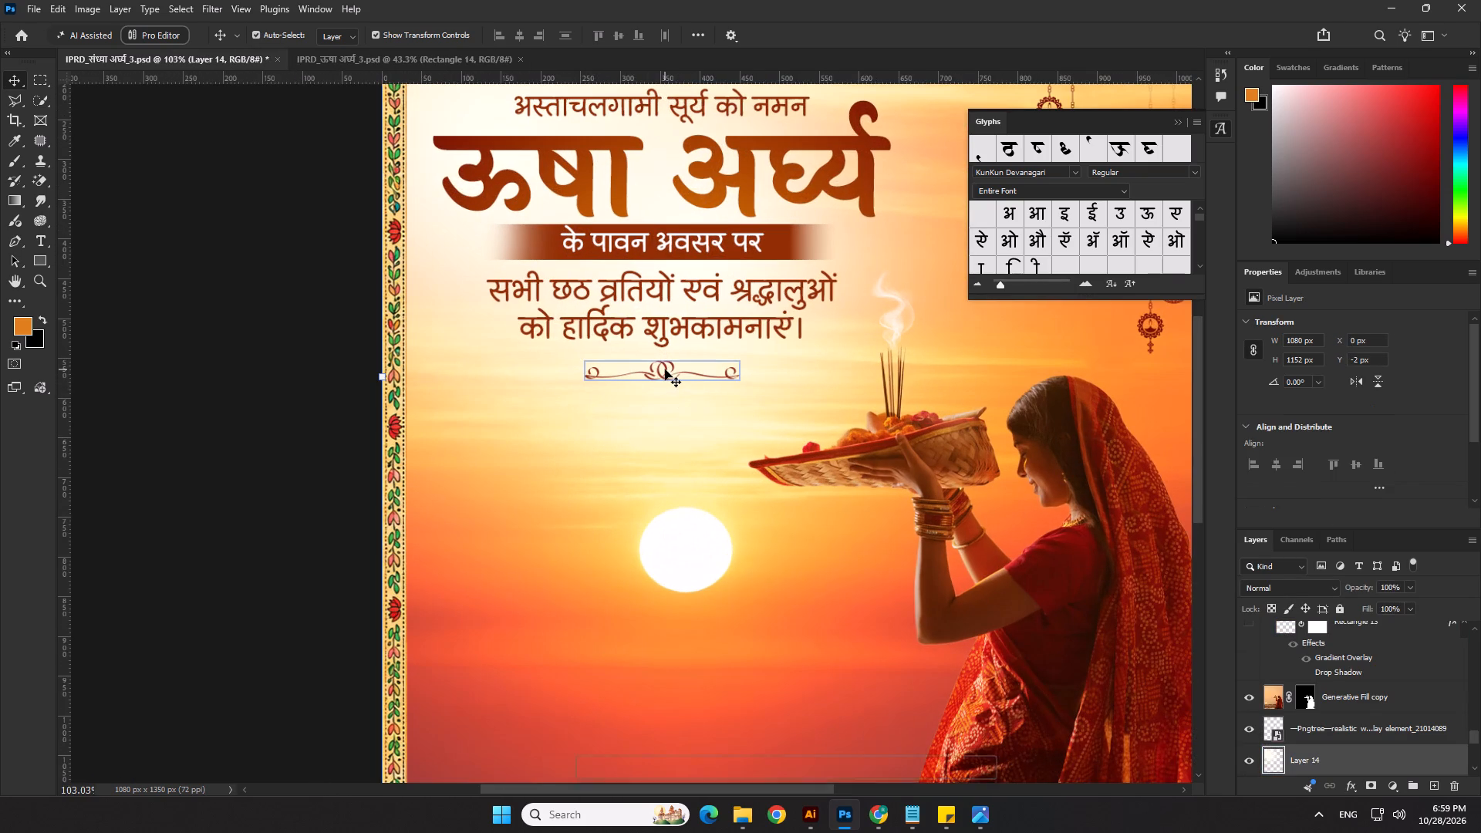
key(Up)
scroll(662, 369, up, 7)
click(666, 360)
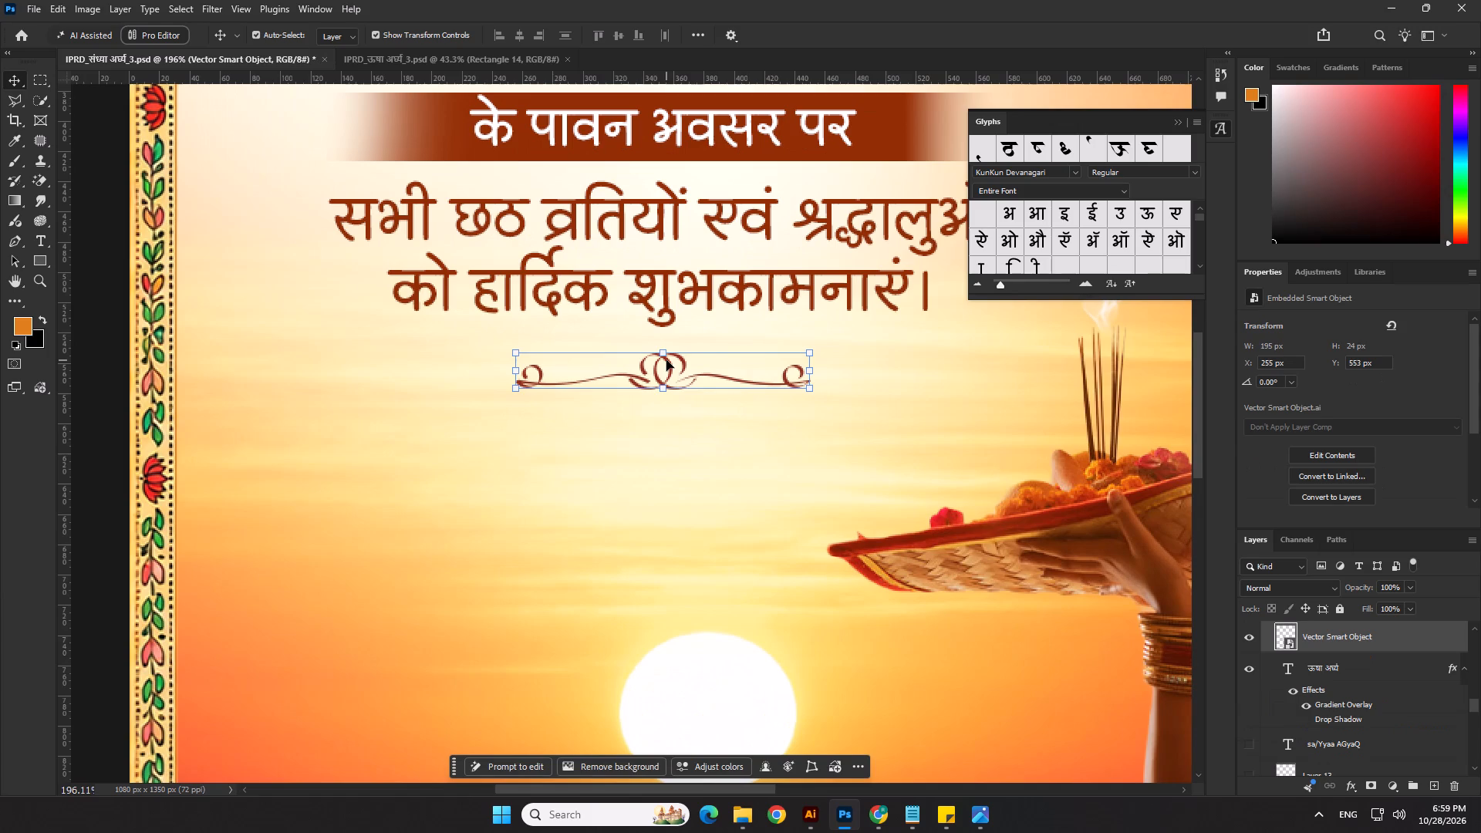
key(Up)
key(Up)
scroll(666, 360, down, 9)
key(Up)
key(Up)
click(352, 420)
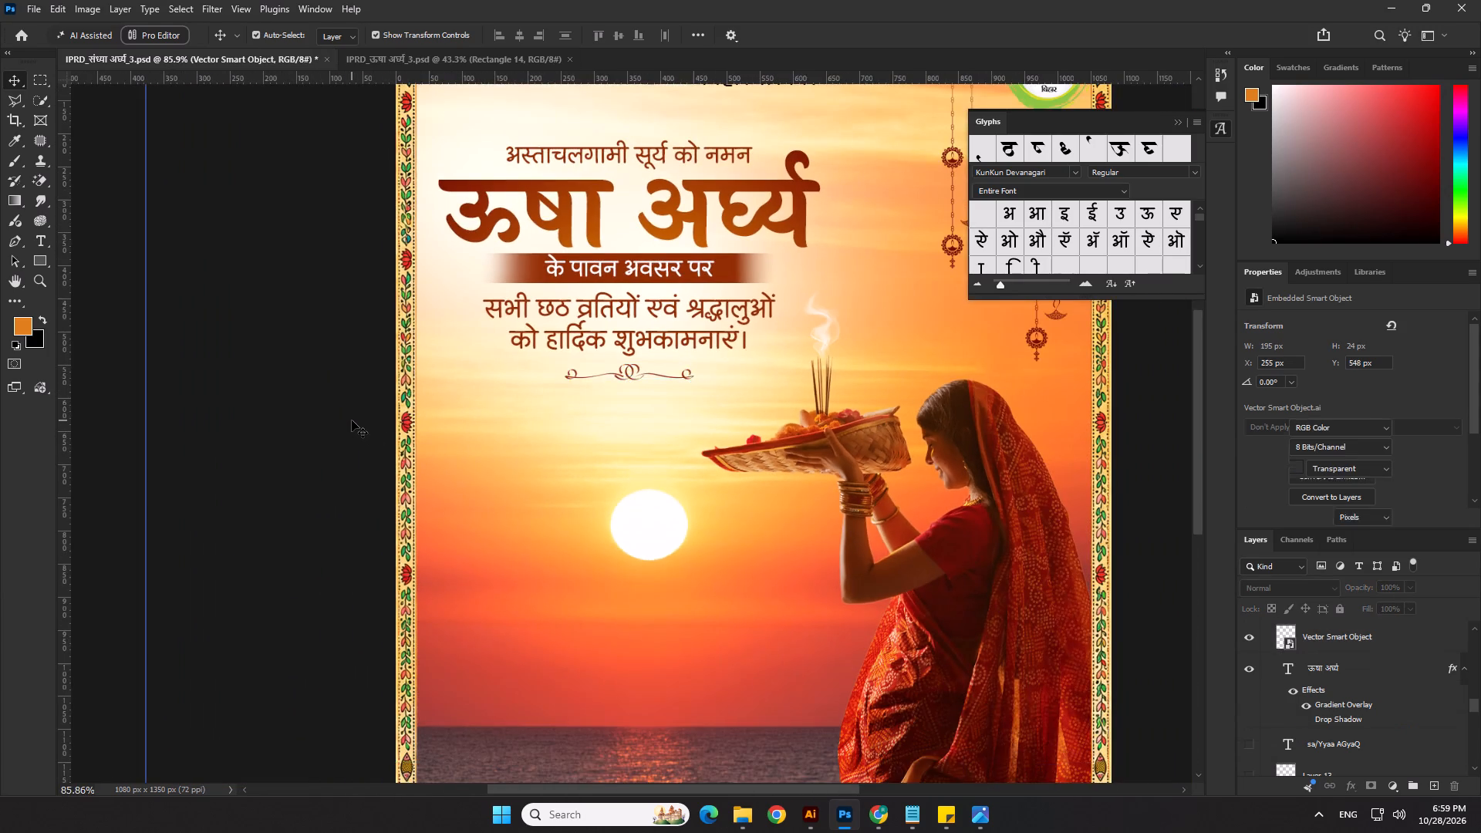
Save the poster and export a PNG copy over IPRD_संध्या अर्घ्य_3 copy.png with the large file size option.
scroll(352, 420, down, 6)
key(ctrl+s)
click(29, 10)
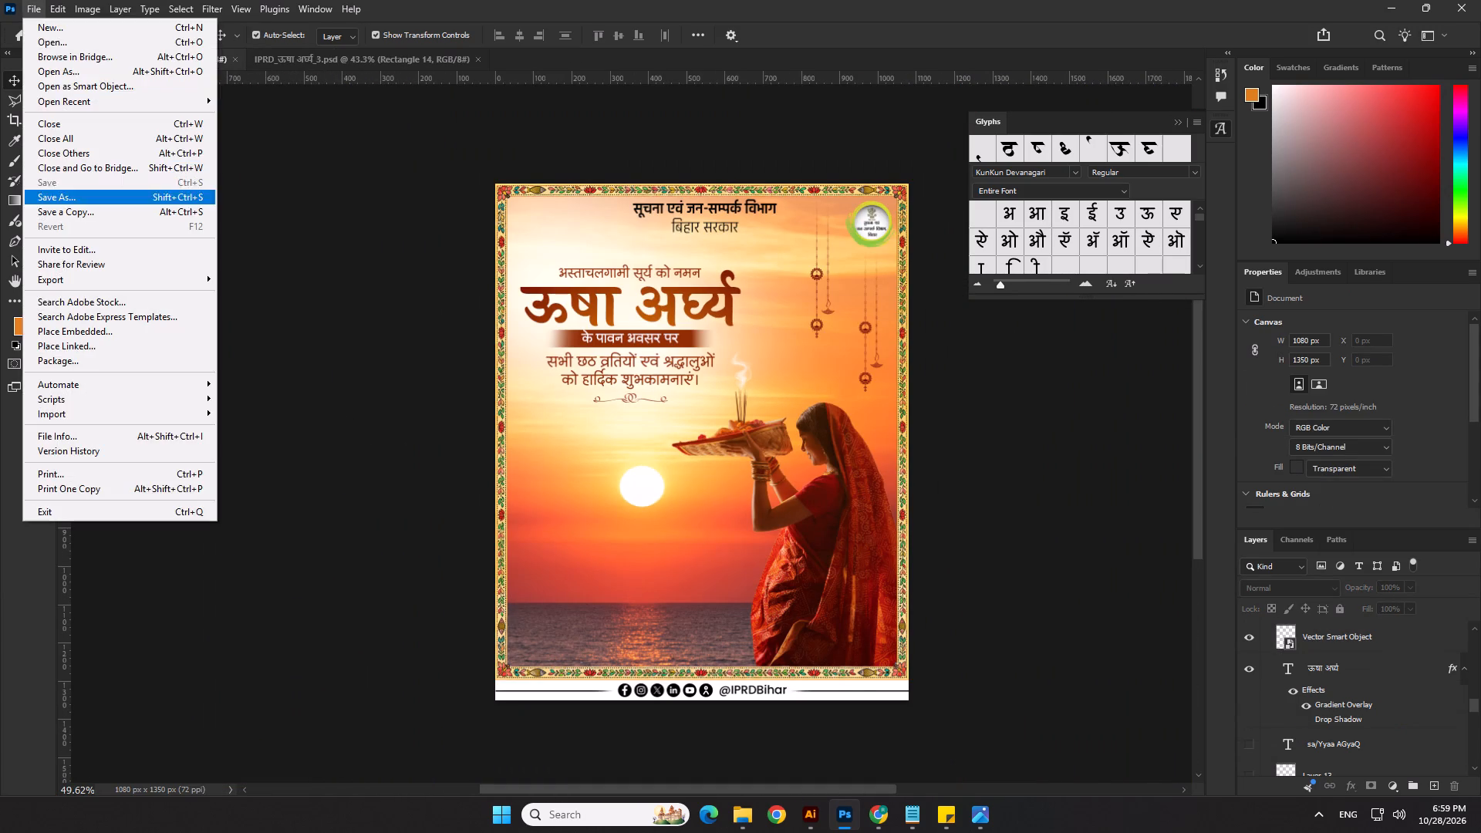
click(83, 209)
click(201, 663)
click(160, 565)
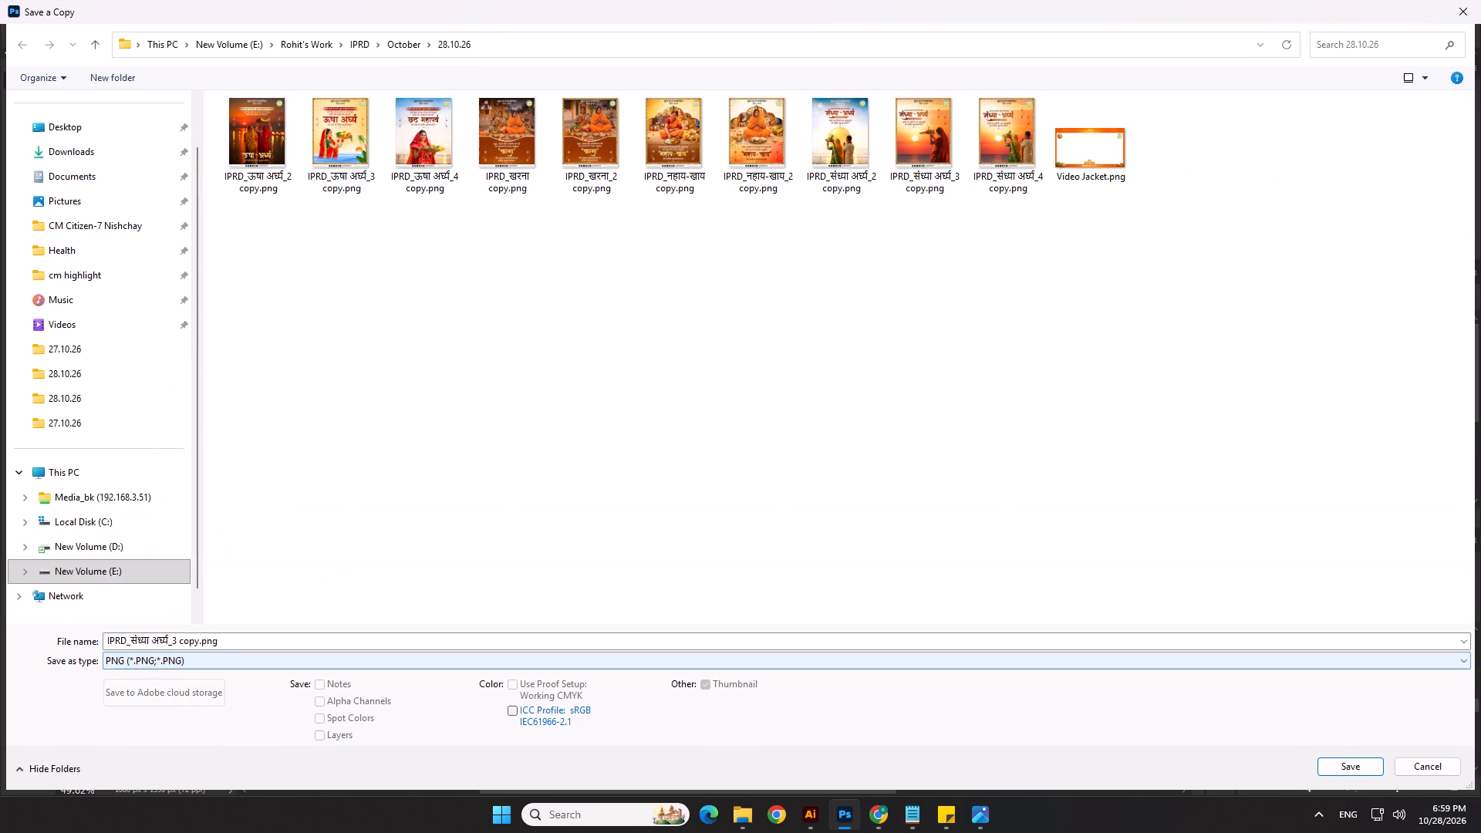
click(1344, 769)
click(782, 405)
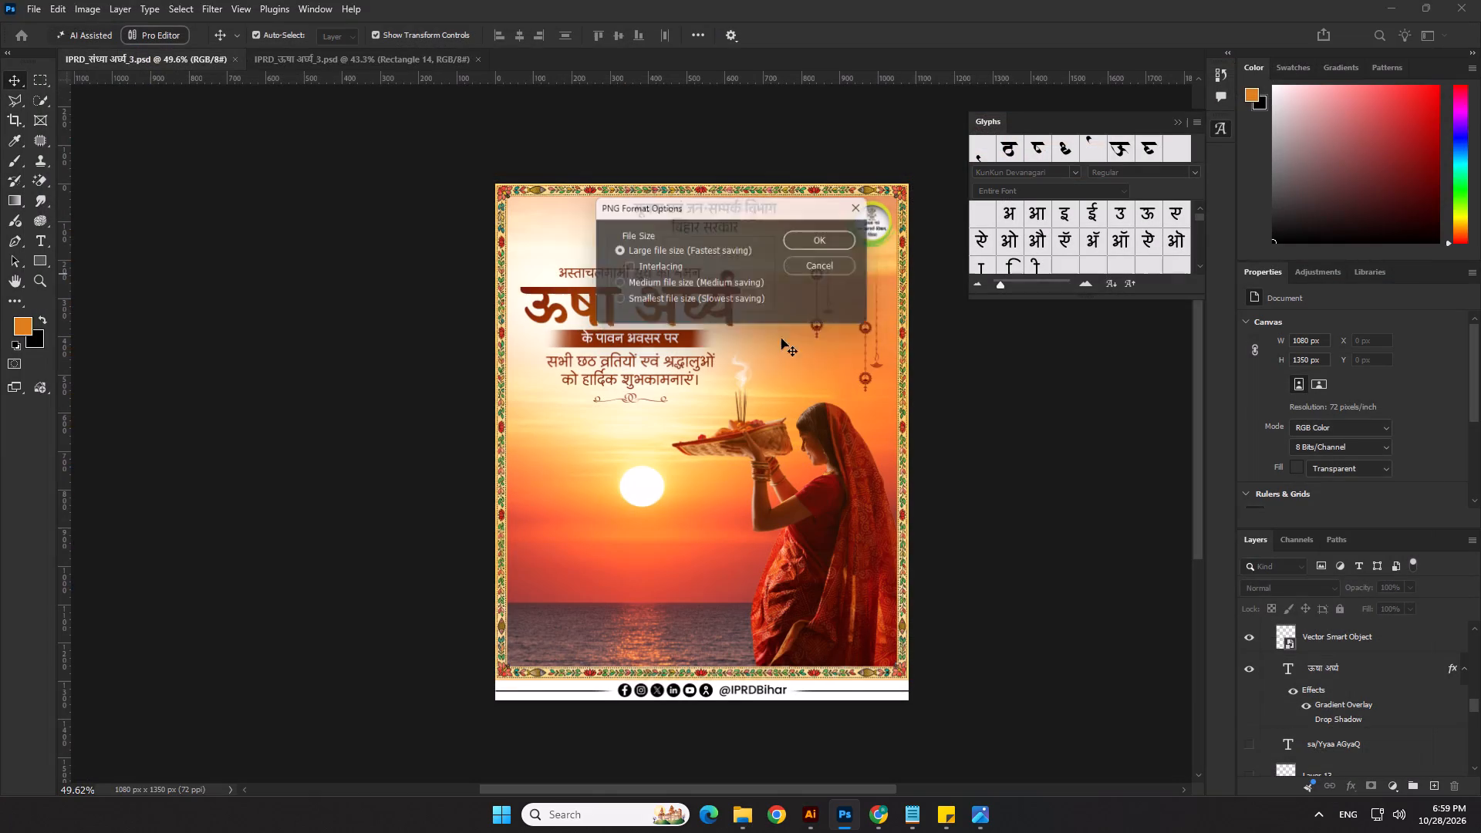
click(815, 241)
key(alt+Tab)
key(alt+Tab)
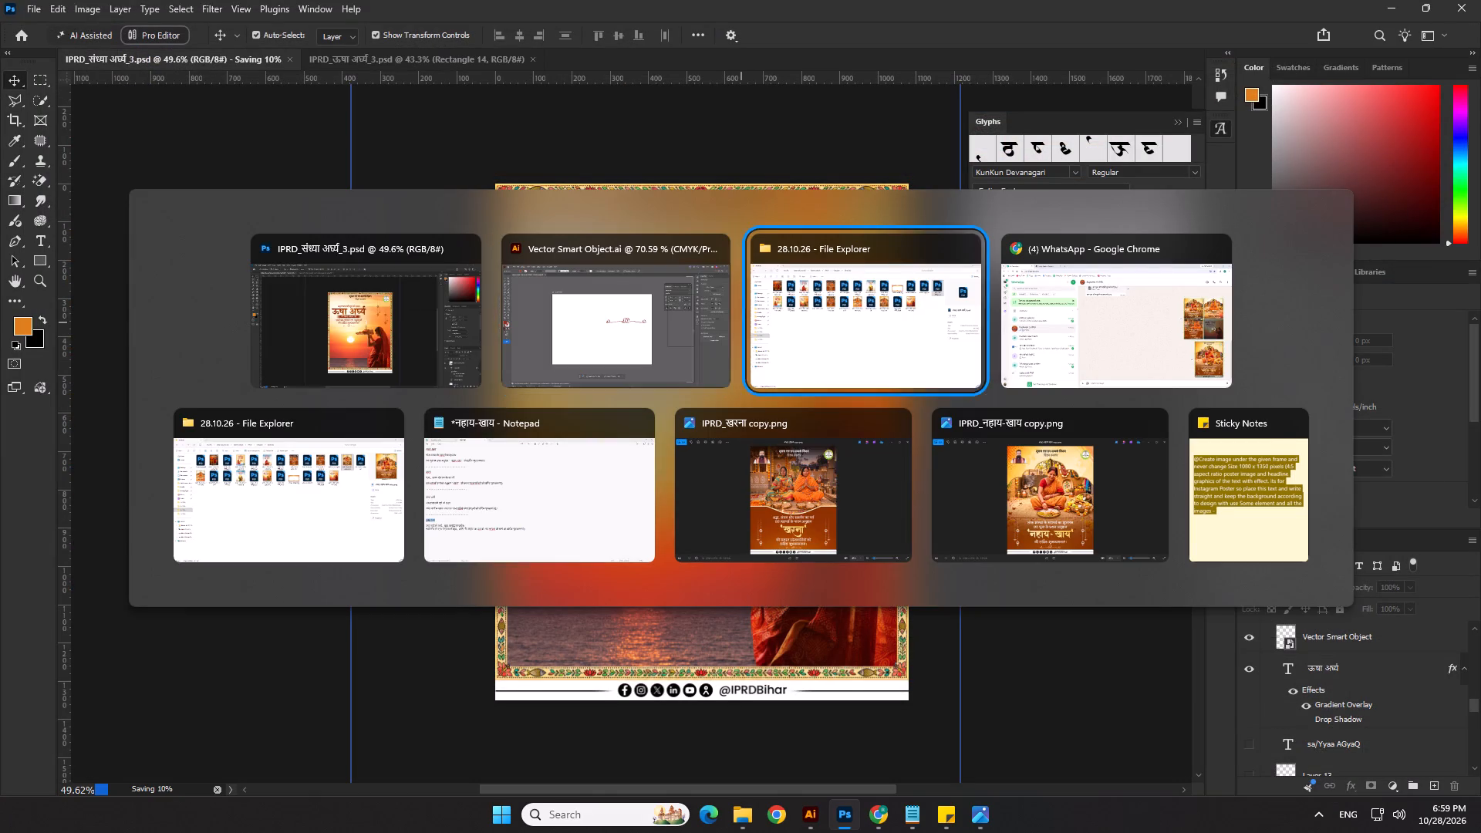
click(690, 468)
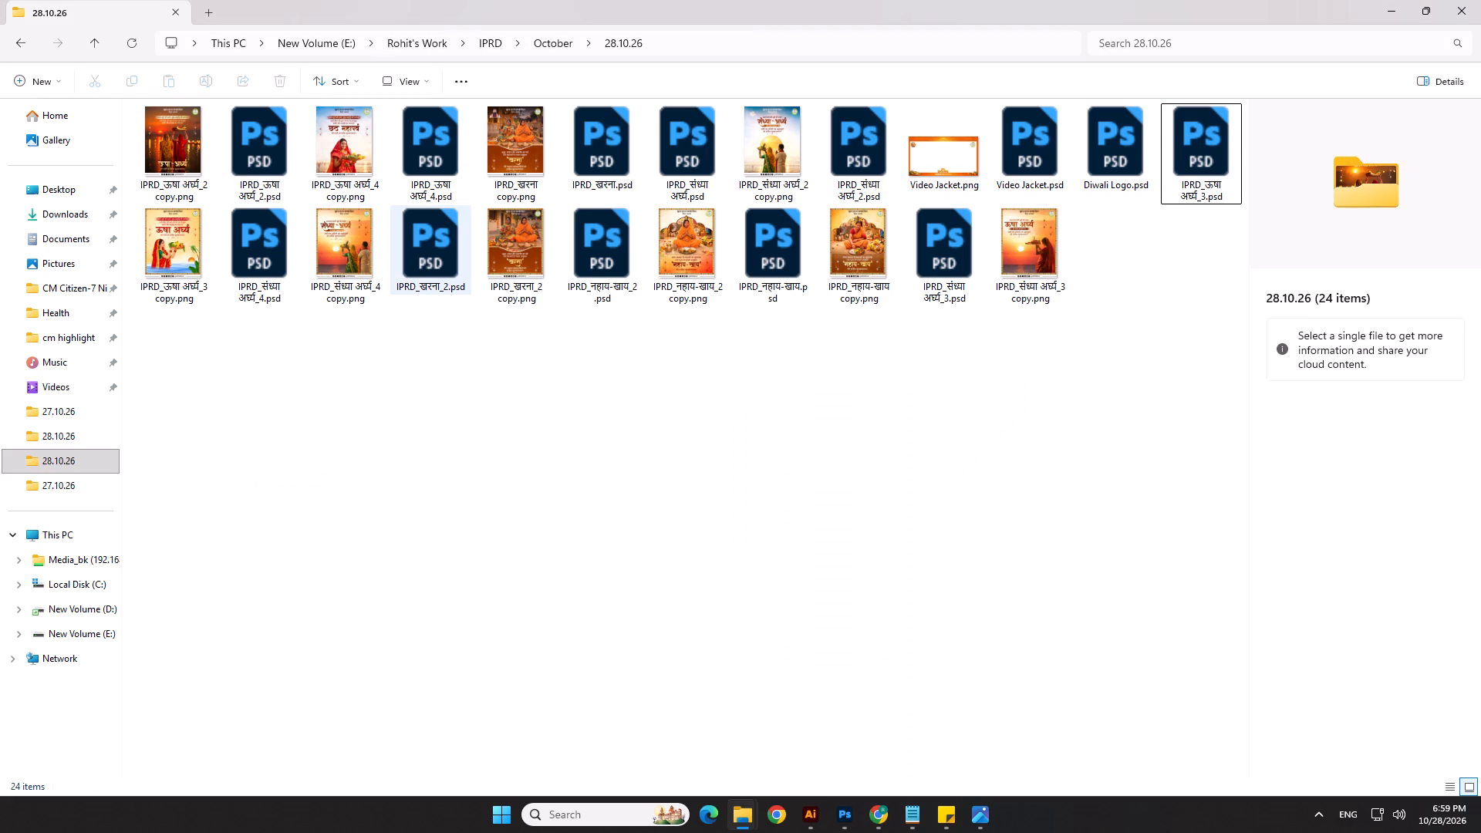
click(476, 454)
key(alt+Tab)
Close the IPRD_ऊषा अर्घ्य_3.psd document.
click(423, 62)
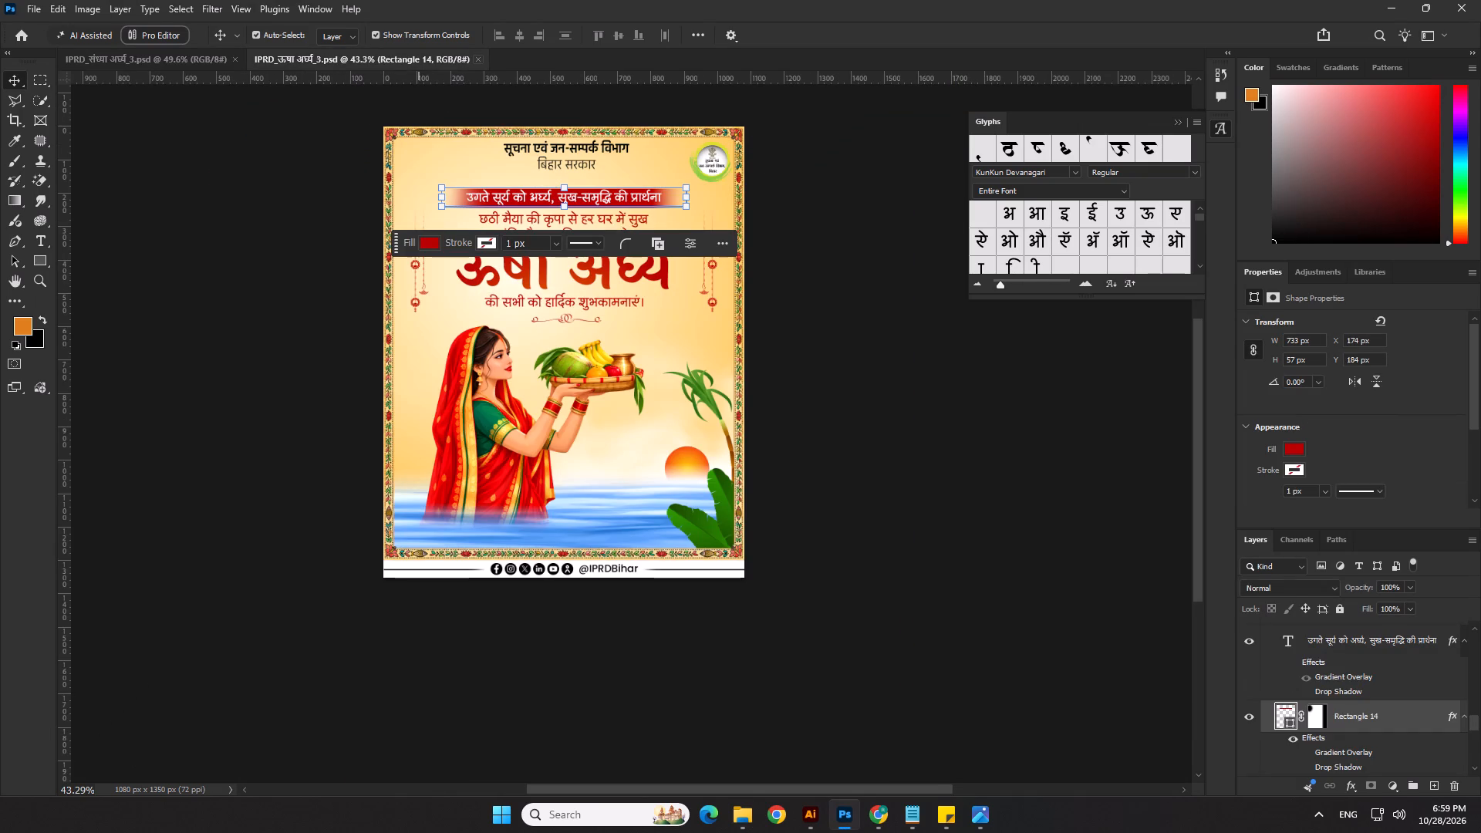
click(478, 59)
Open IPRD_संध्या अर्घ्य_4.psd from the 28.10.26 folder.
key(alt+Tab)
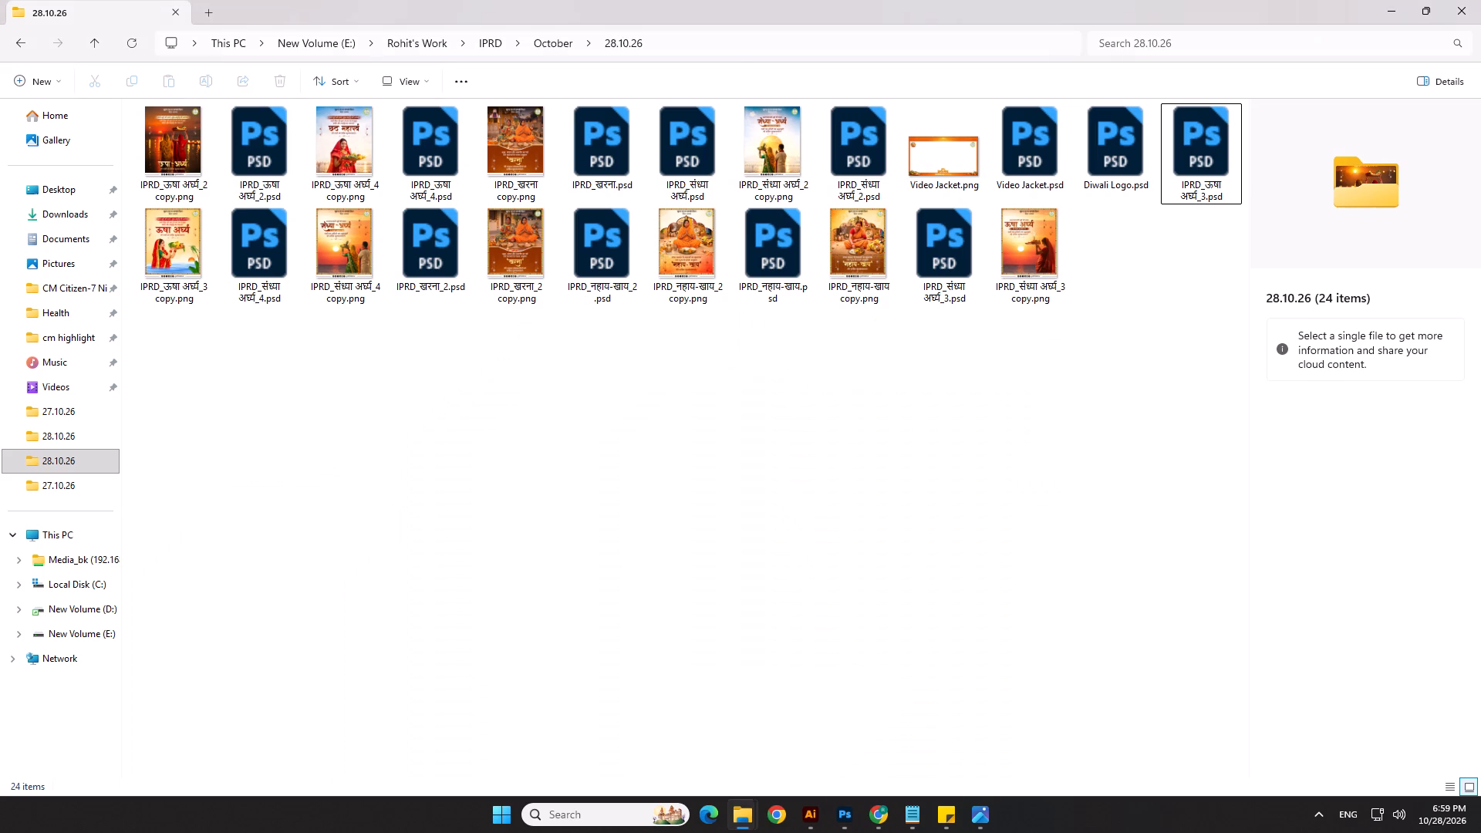
click(497, 390)
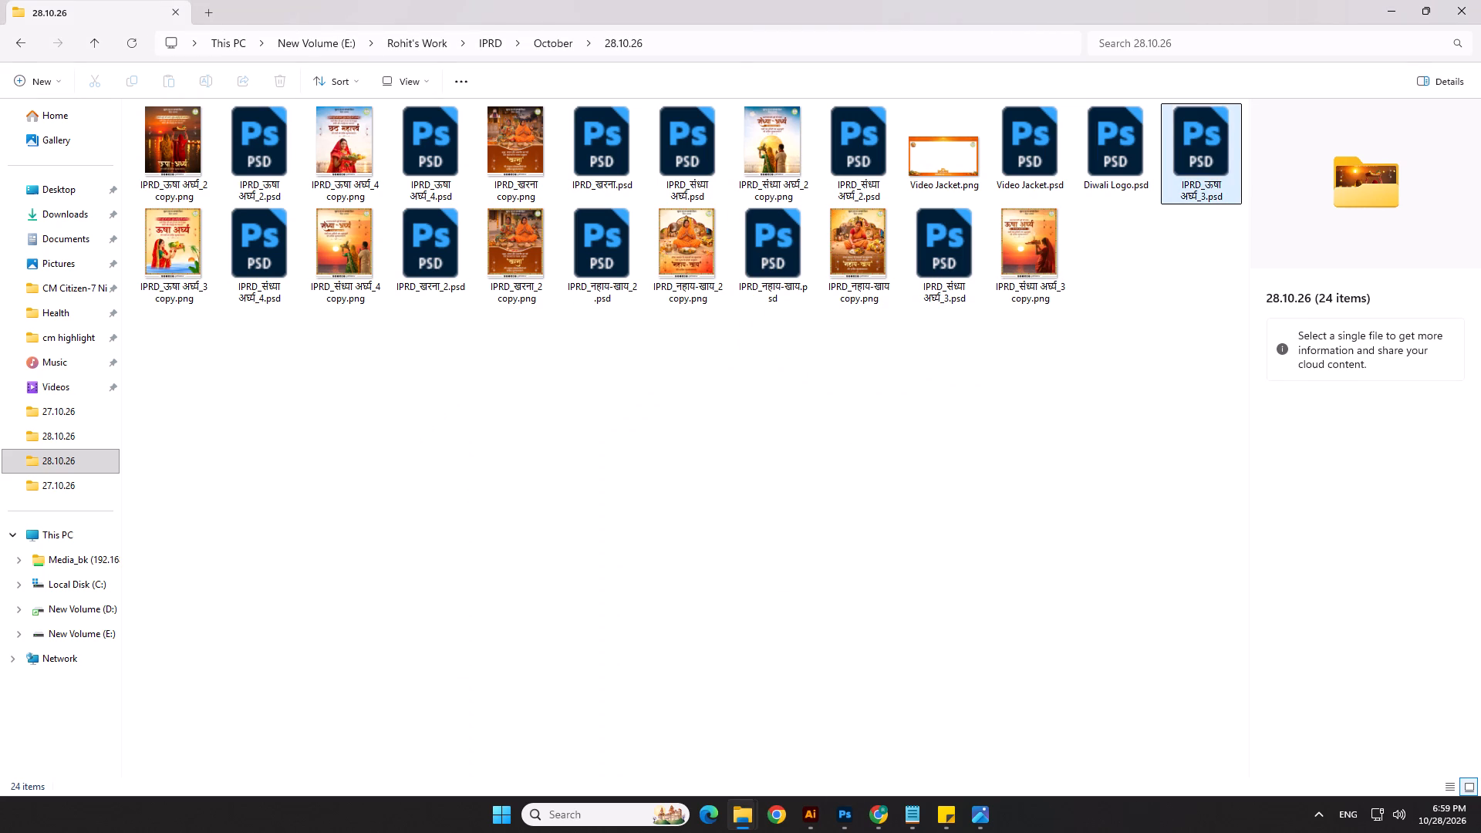
click(1096, 360)
double_click(247, 259)
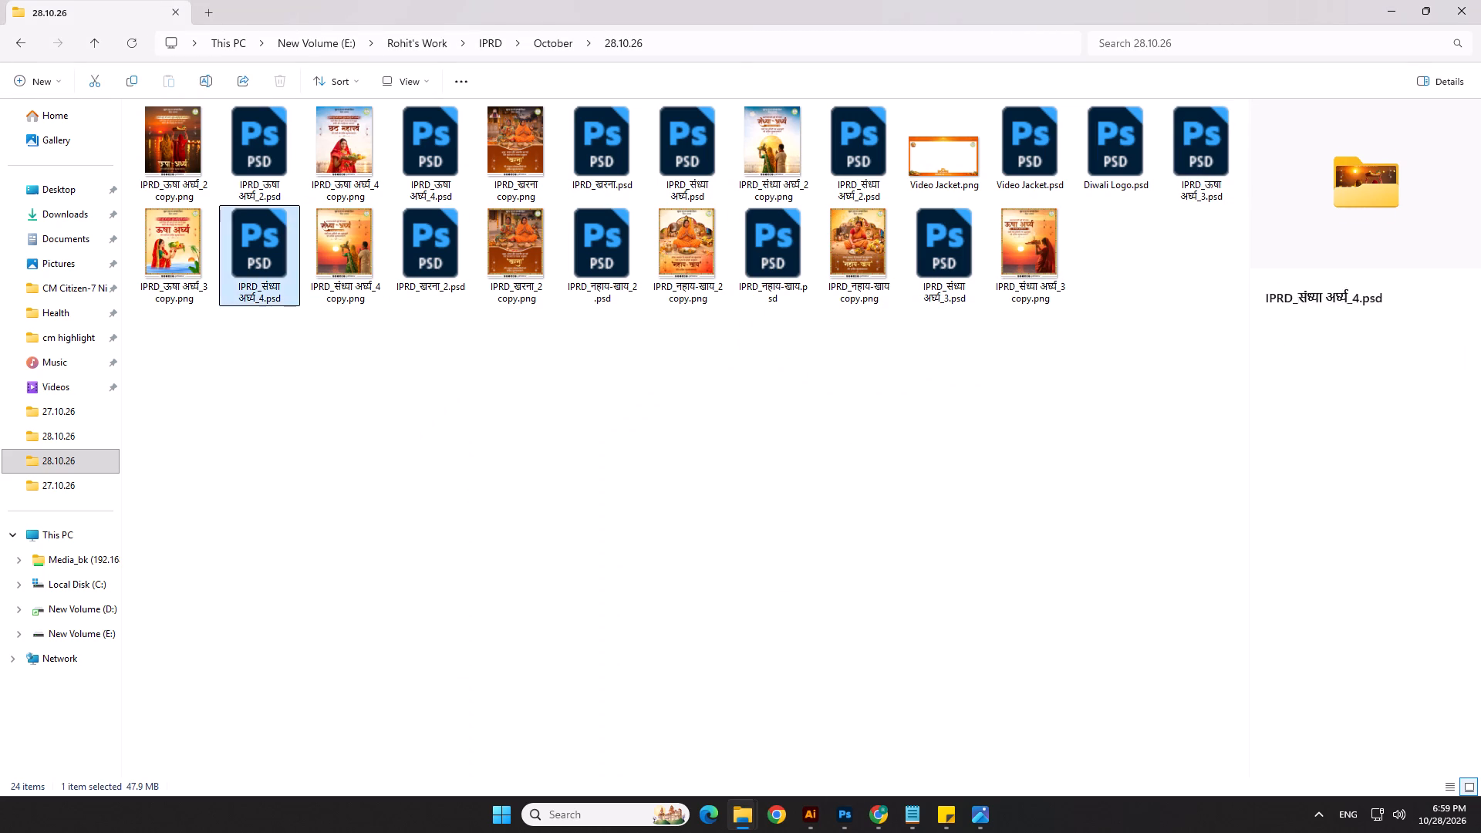
Delete Group 2, the संध्या अर्घ्य title block, from the IPRD_संध्या अर्घ्य_4 poster.
scroll(511, 376, down, 2)
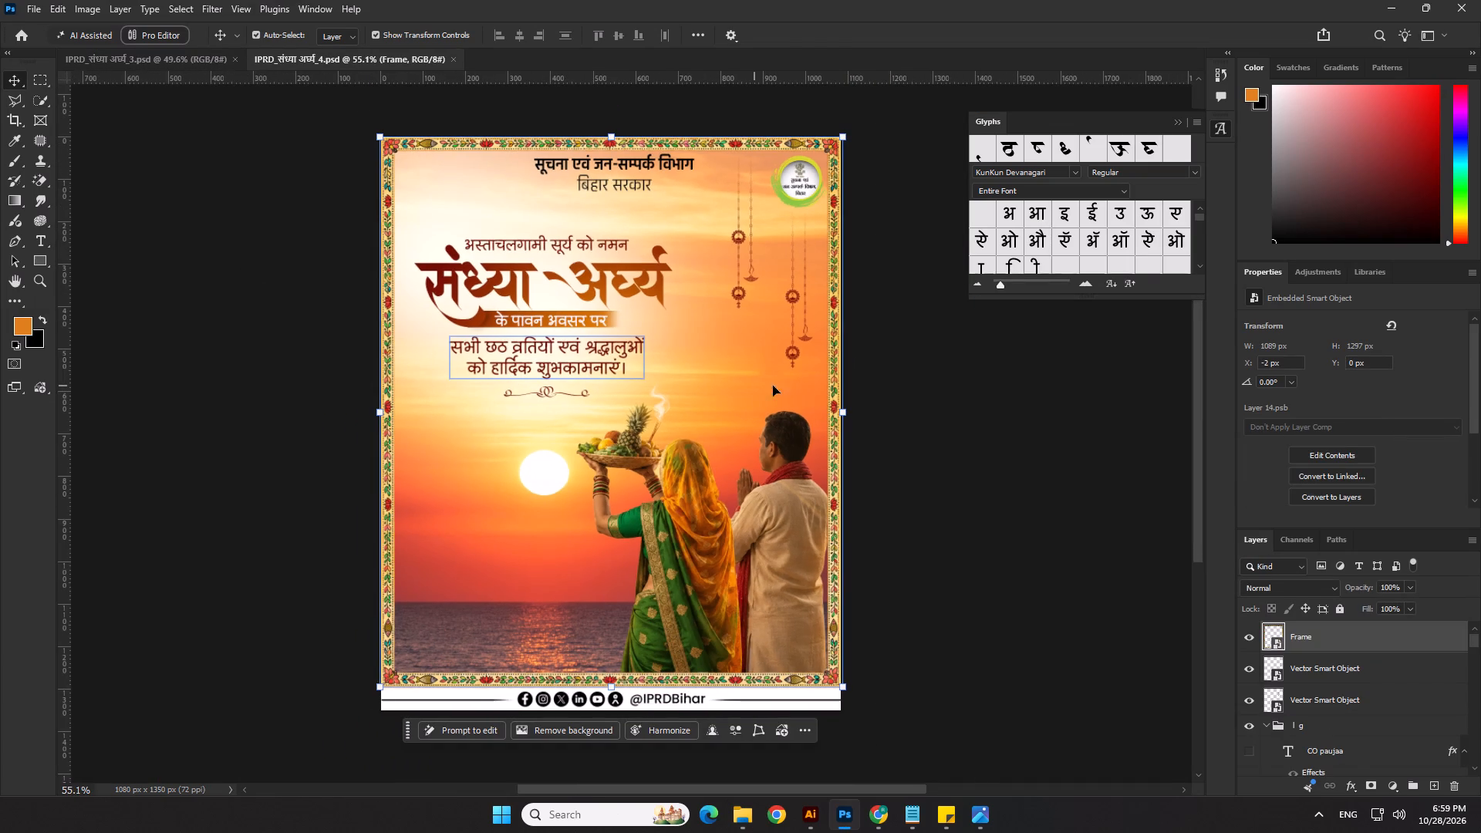
scroll(1334, 668, up, 5)
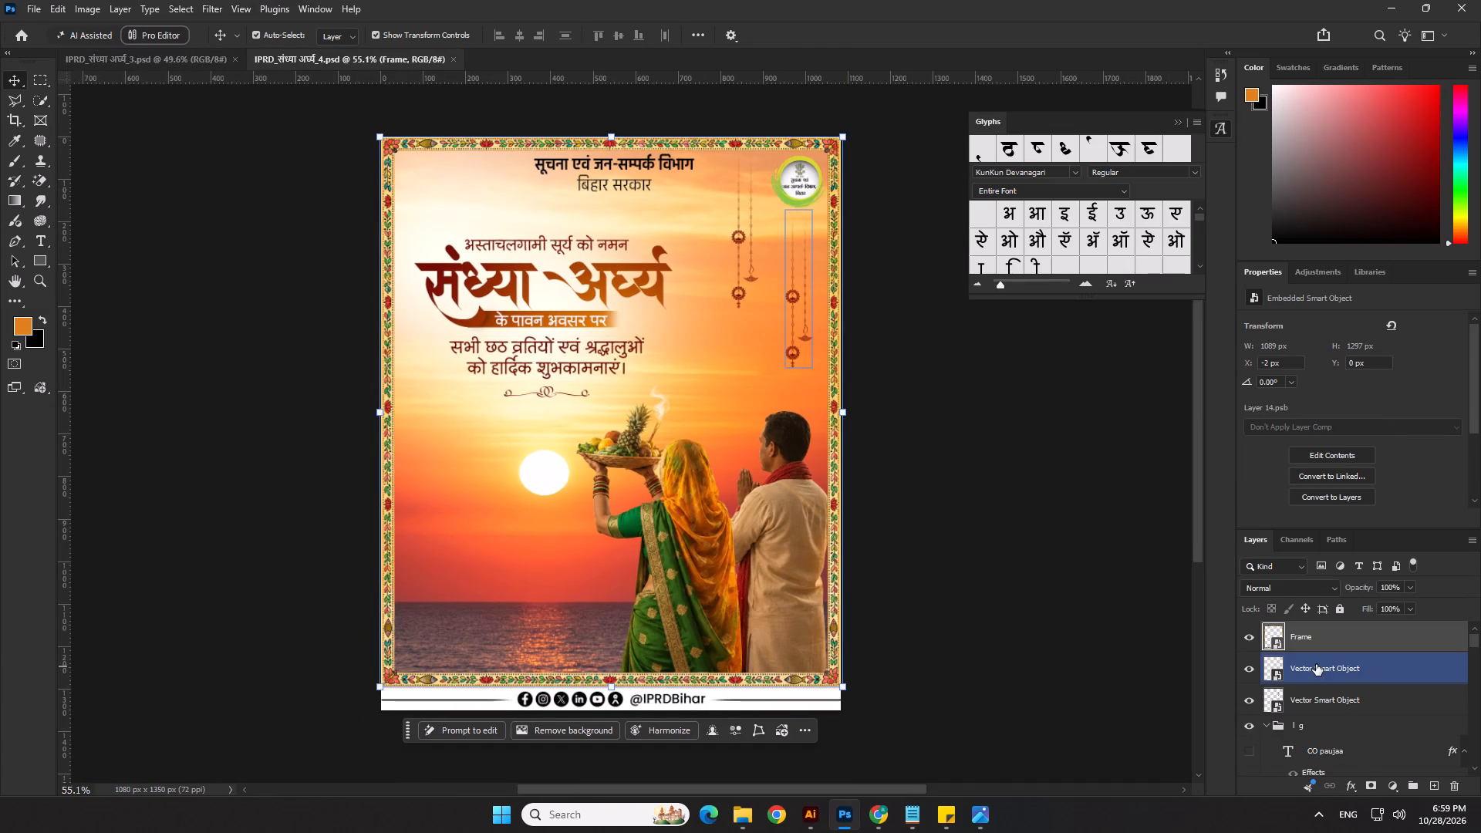
scroll(1314, 685, down, 17)
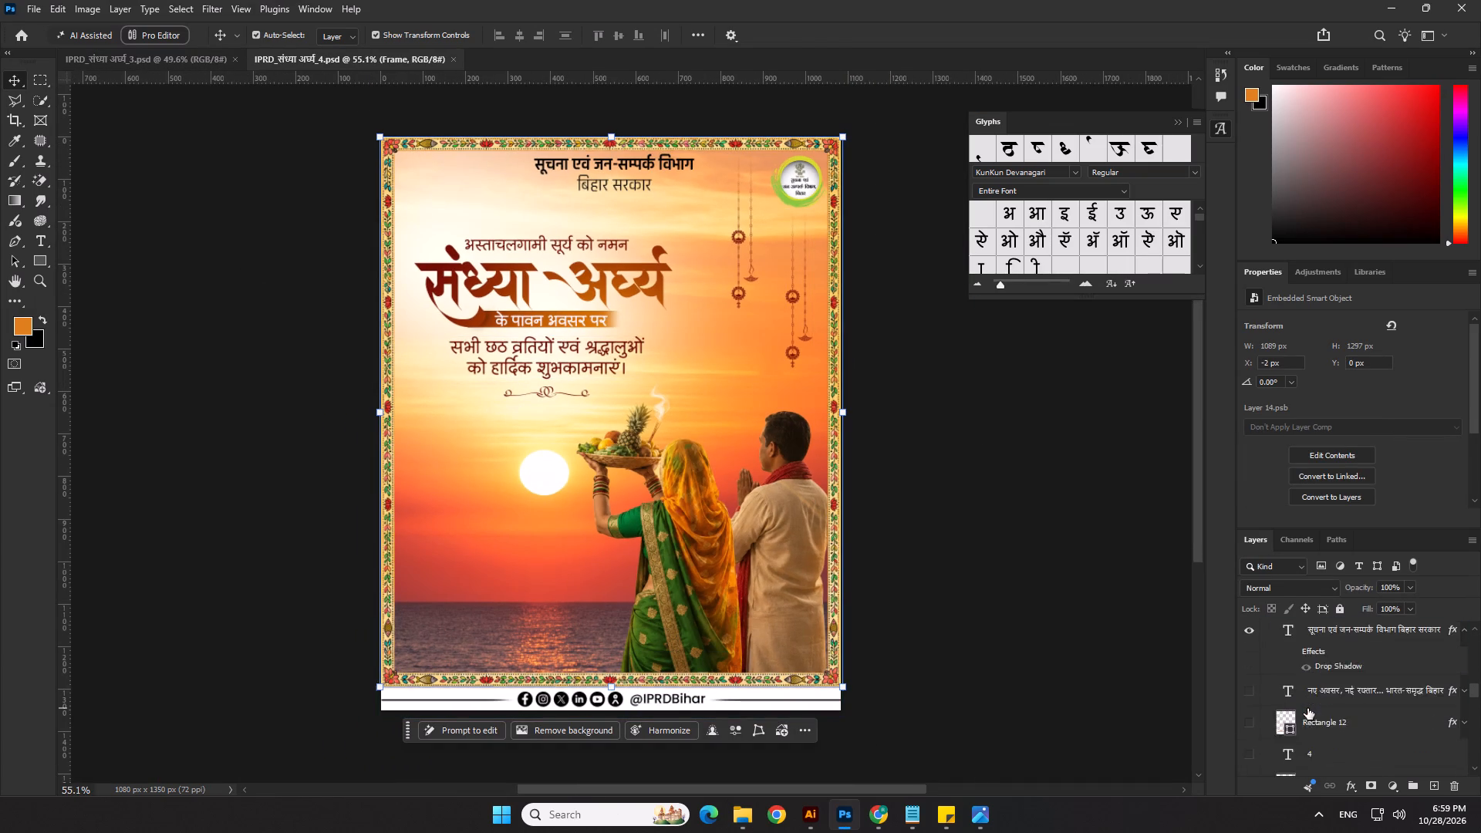
scroll(1307, 708, down, 3)
click(1307, 708)
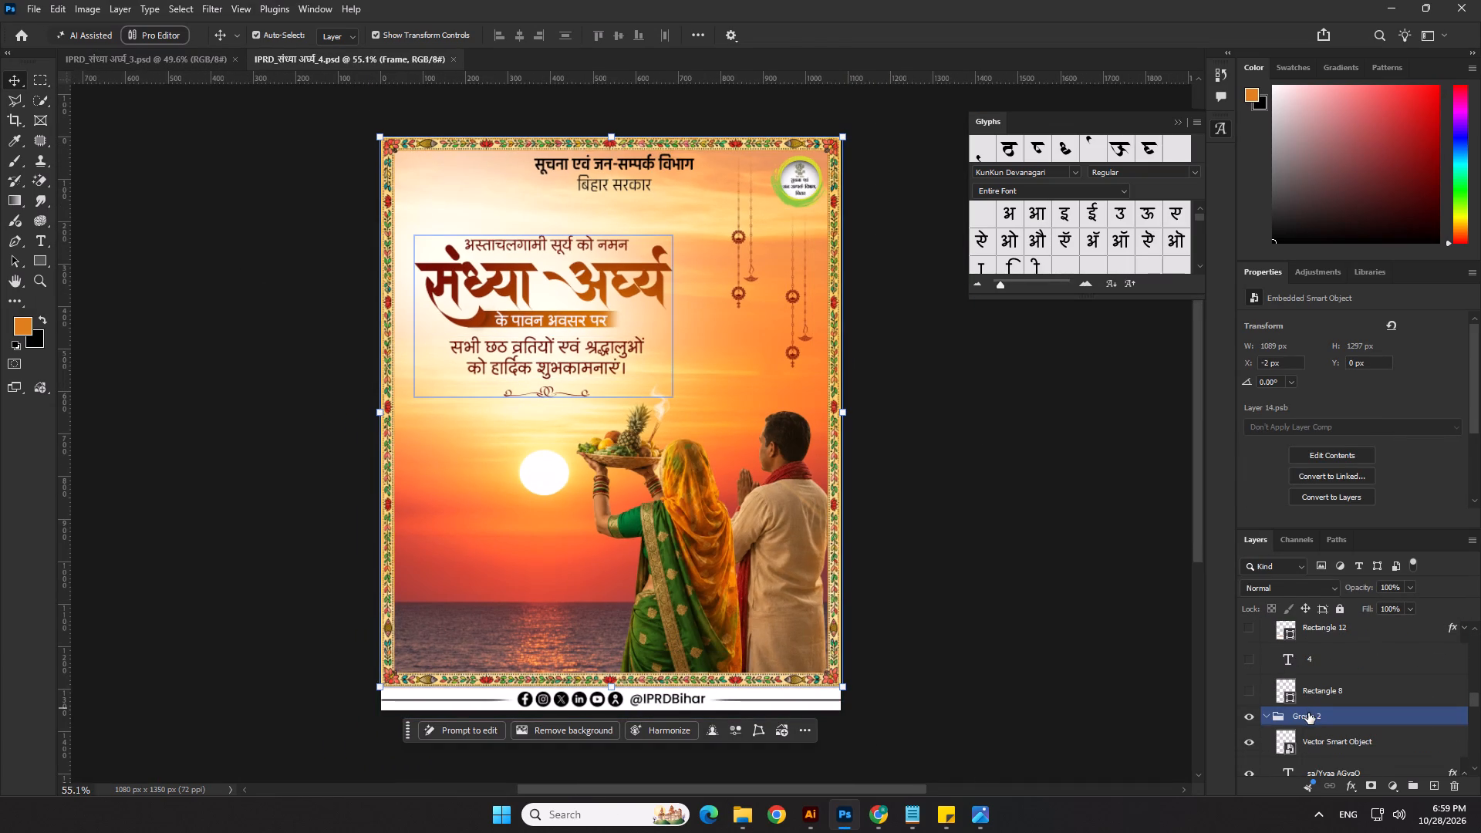
click(1308, 713)
key(Delete)
Copy Group 2 with the ऊषा अर्घ्य title block from IPRD_संध्या अर्घ्य_3 and paste it into IPRD_संध्या अर्घ्य_4.
click(149, 66)
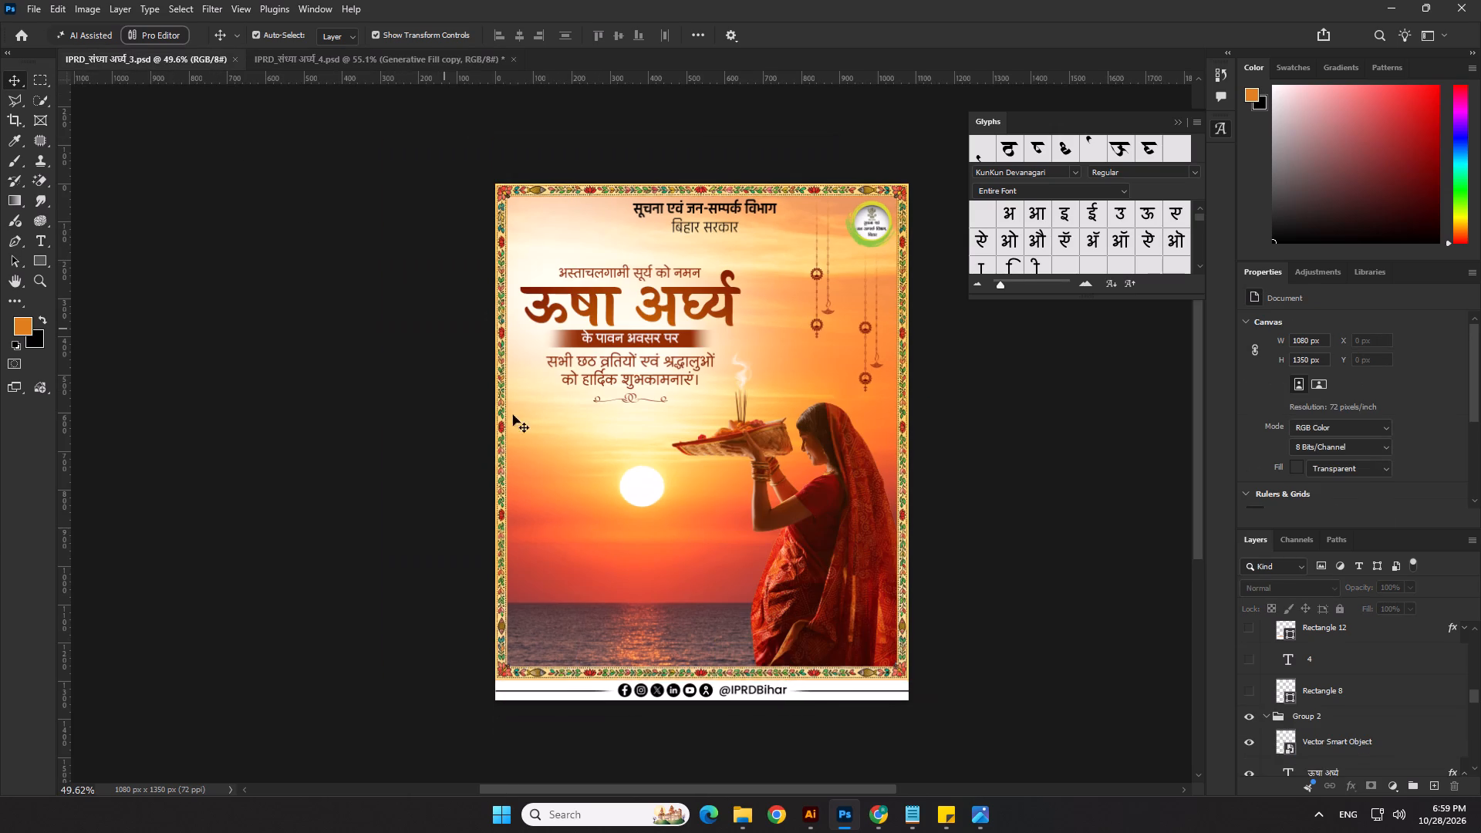
click(1333, 723)
key(ctrl+c)
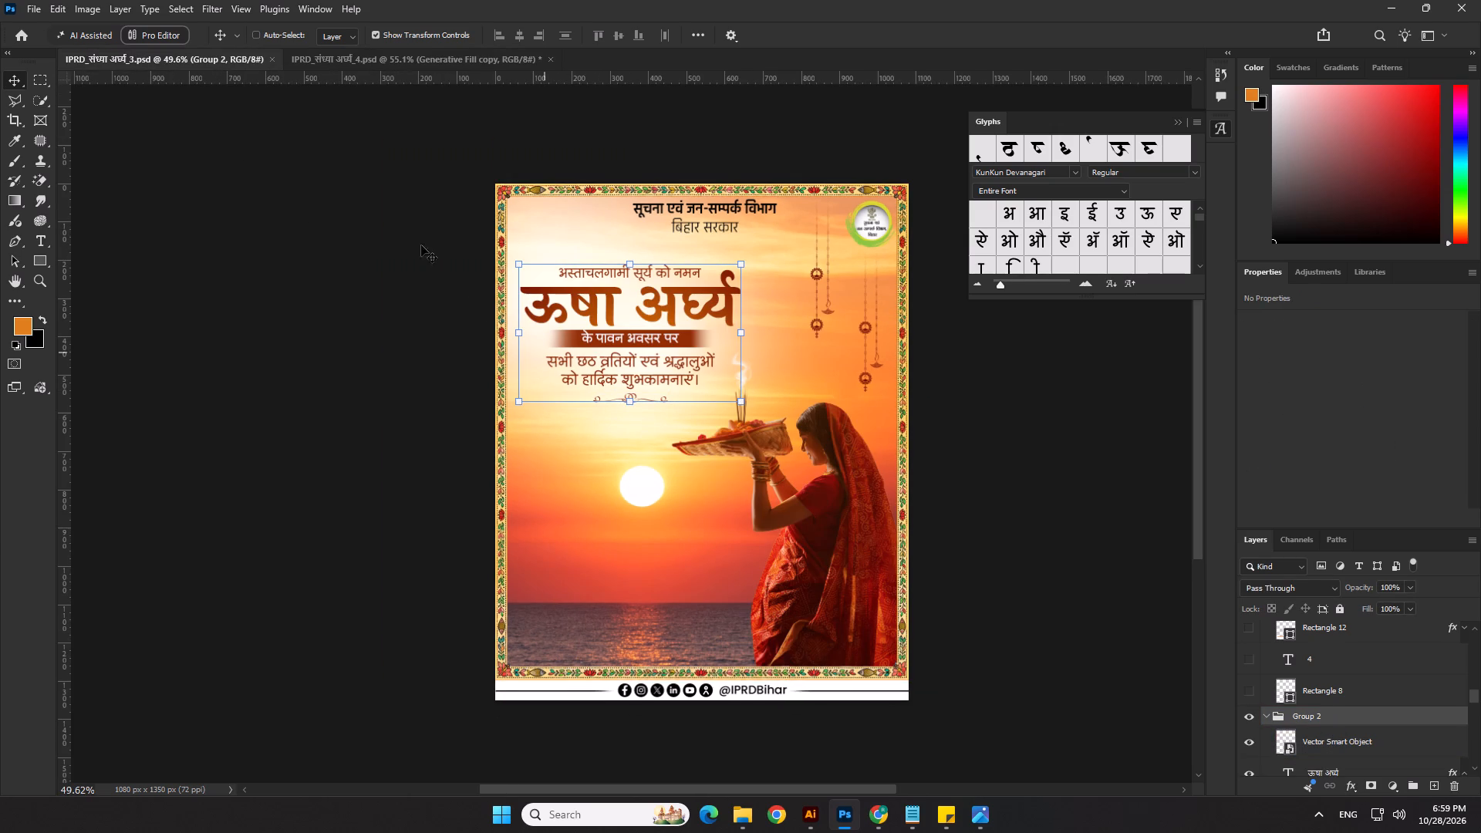
key(ctrl+c)
click(397, 56)
key(ctrl+v)
click(737, 417)
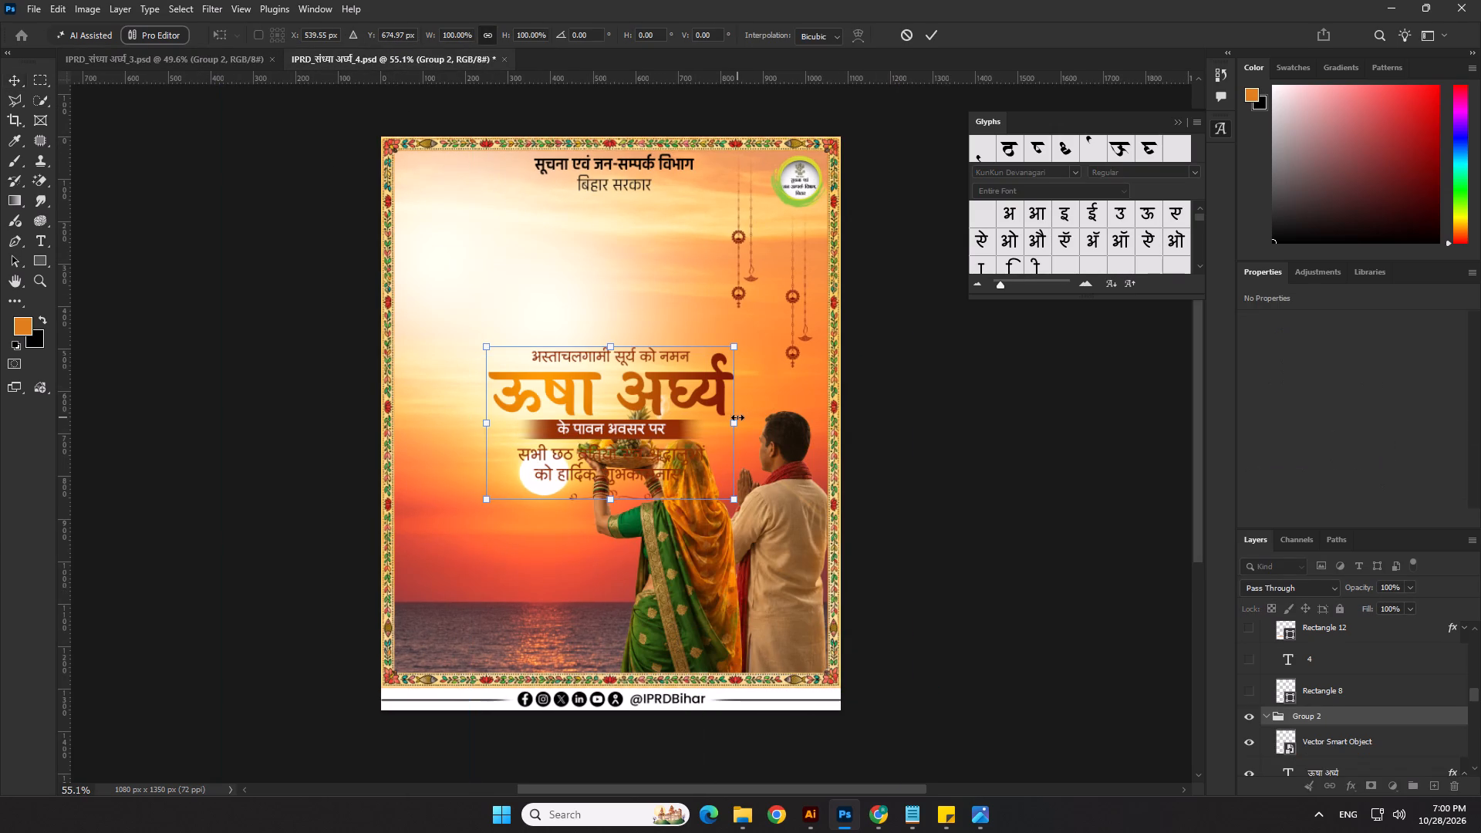
Position the pasted title block in the open sky at the poster's upper left, below the department heading, at about Y 402 px.
drag(704, 394, 627, 273)
key(Right)
key(Right)
key(Right)
key(Right)
key(Right)
key(Right)
key(Right)
key(Right)
key(Right)
key(Down)
key(Down)
key(Down)
key(Down)
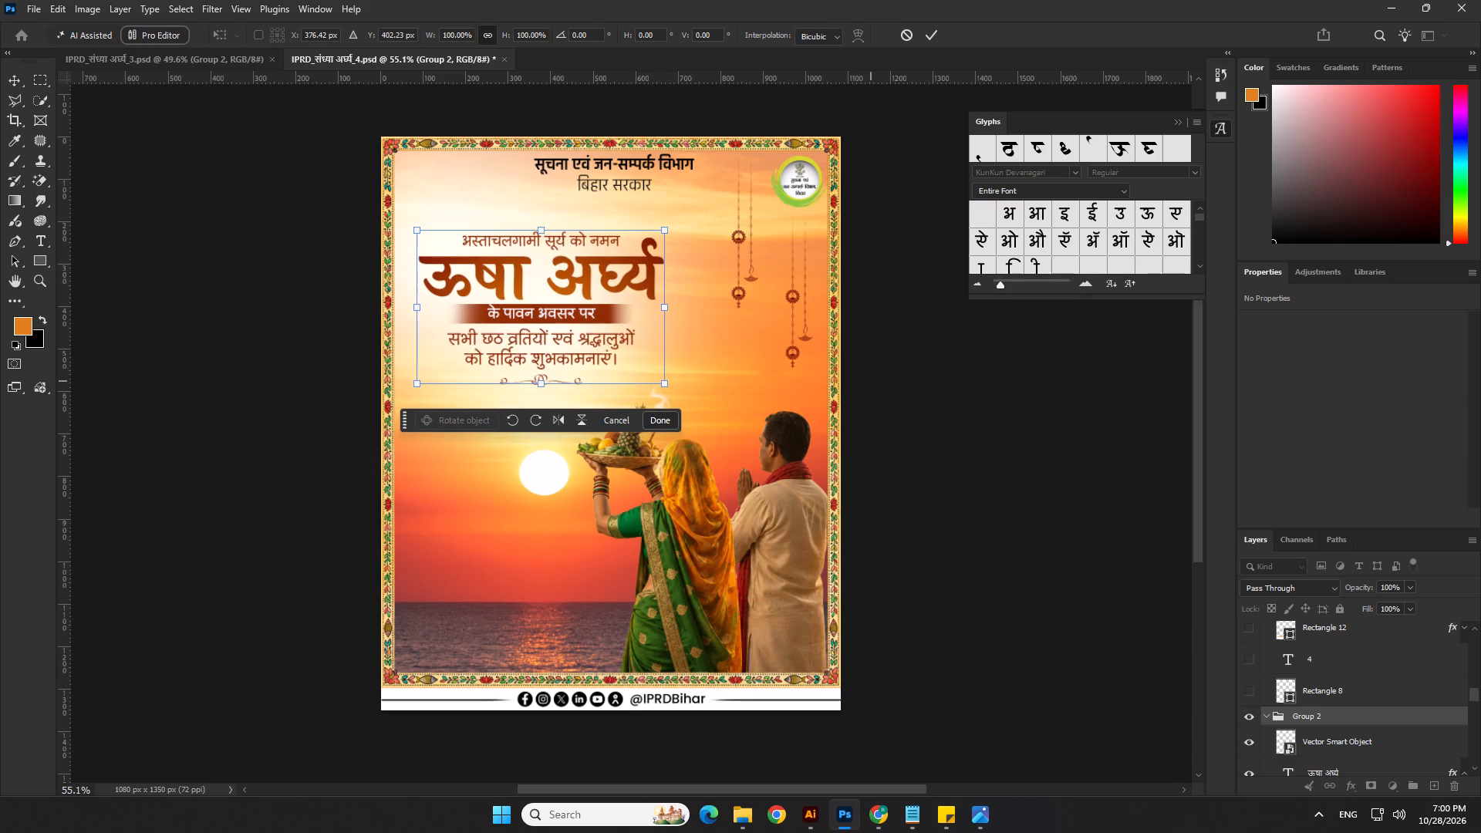
key(Left)
key(Left)
key(Left)
key(Return)
click(937, 383)
scroll(616, 491, down, 3)
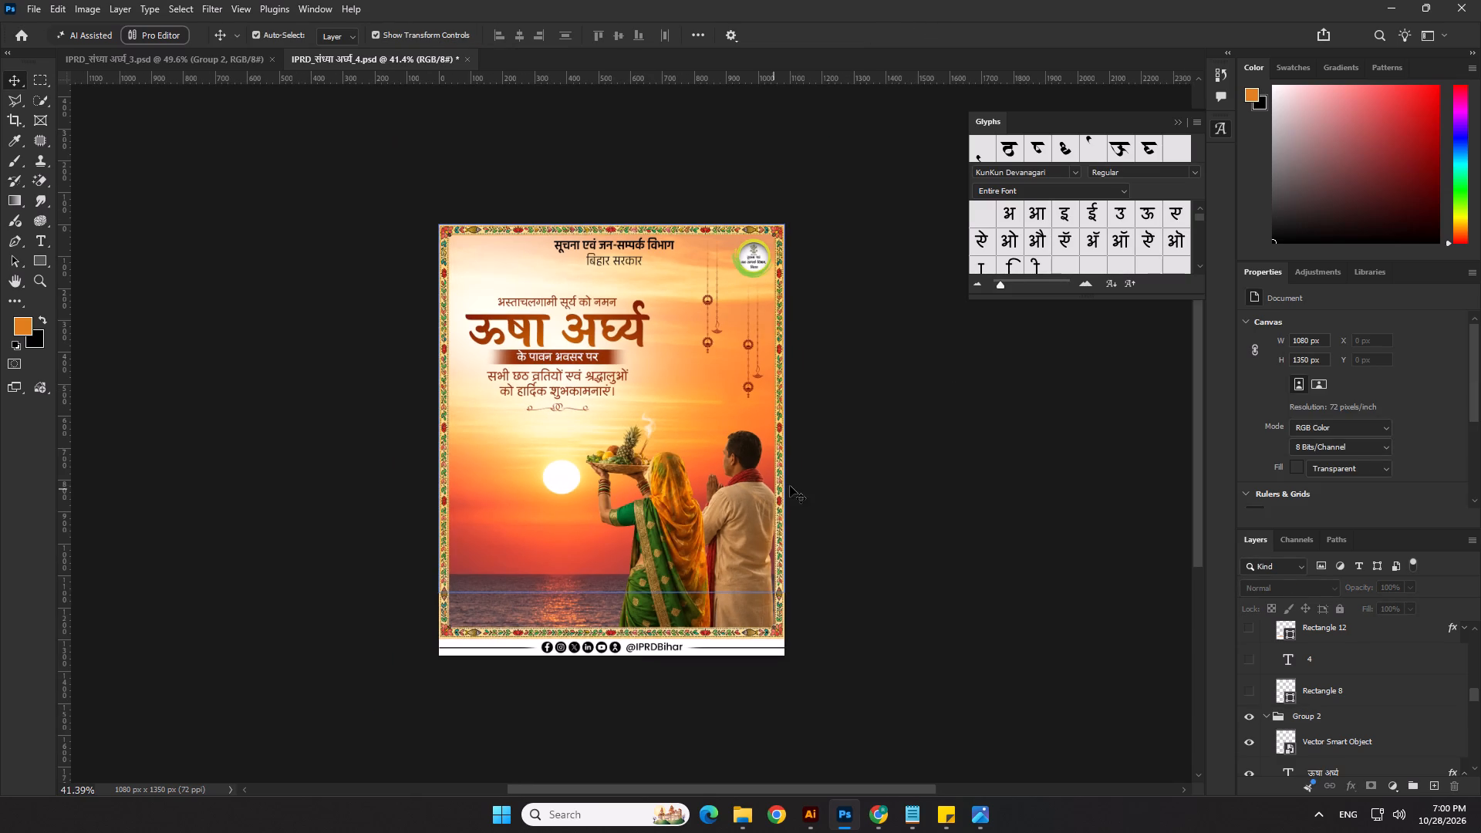
click(1000, 489)
Narrow the brown banner behind के पावन अवसर पर from its left edge to about 403 px wide.
scroll(403, 365, up, 8)
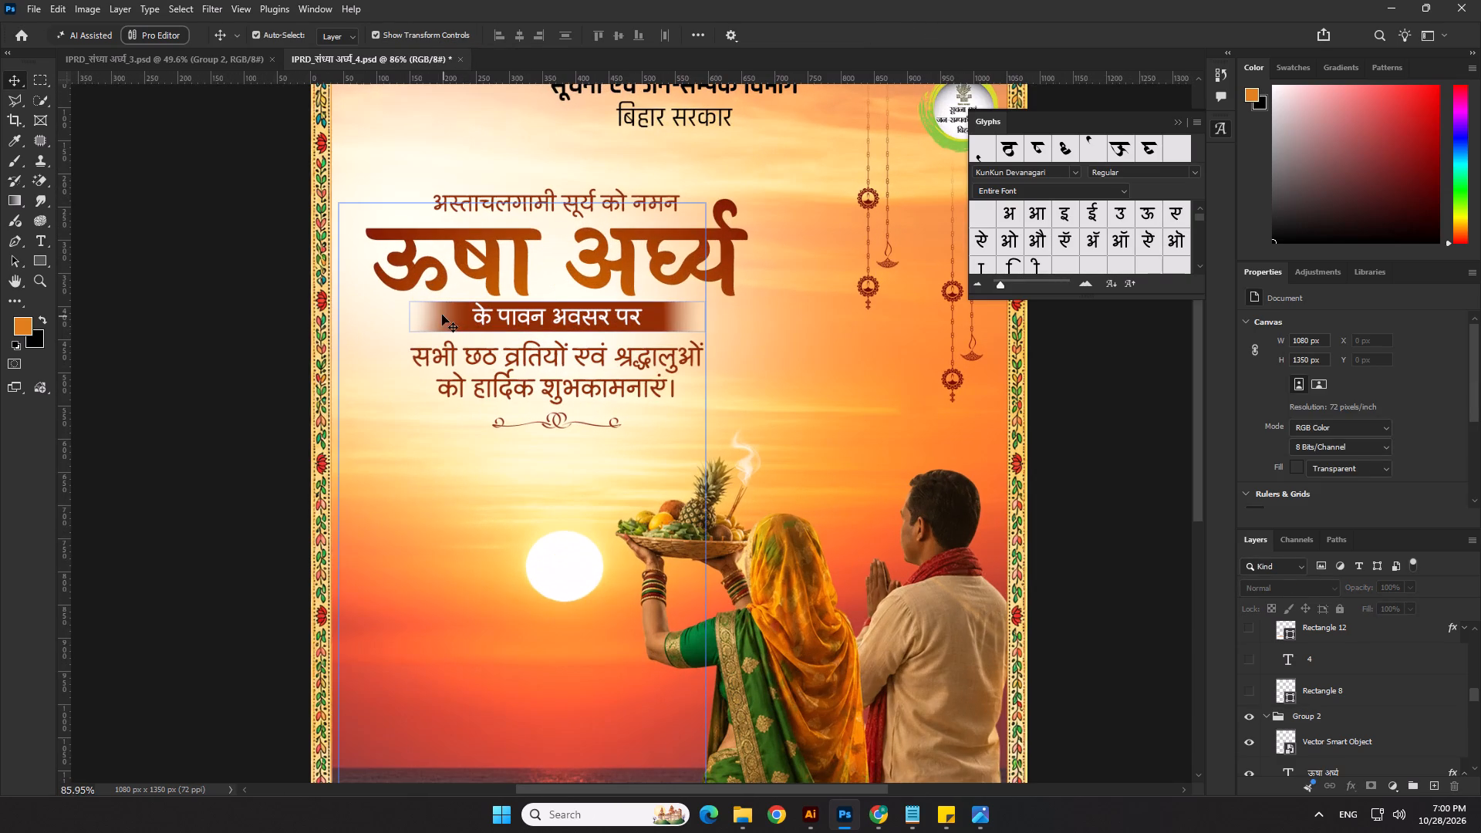
click(442, 315)
scroll(434, 315, up, 2)
drag(403, 315, 435, 313)
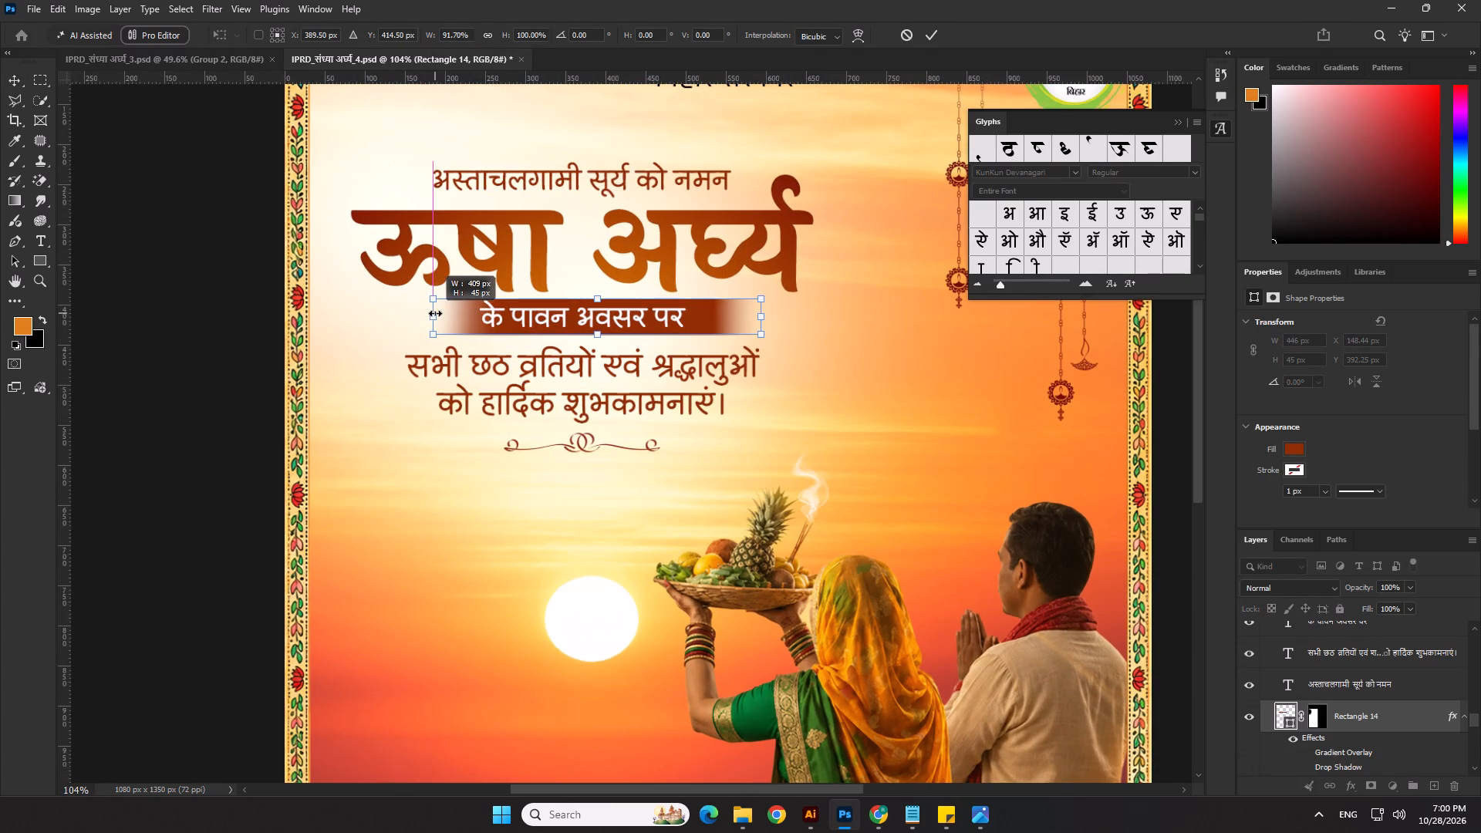
drag(435, 313, 442, 312)
key(Return)
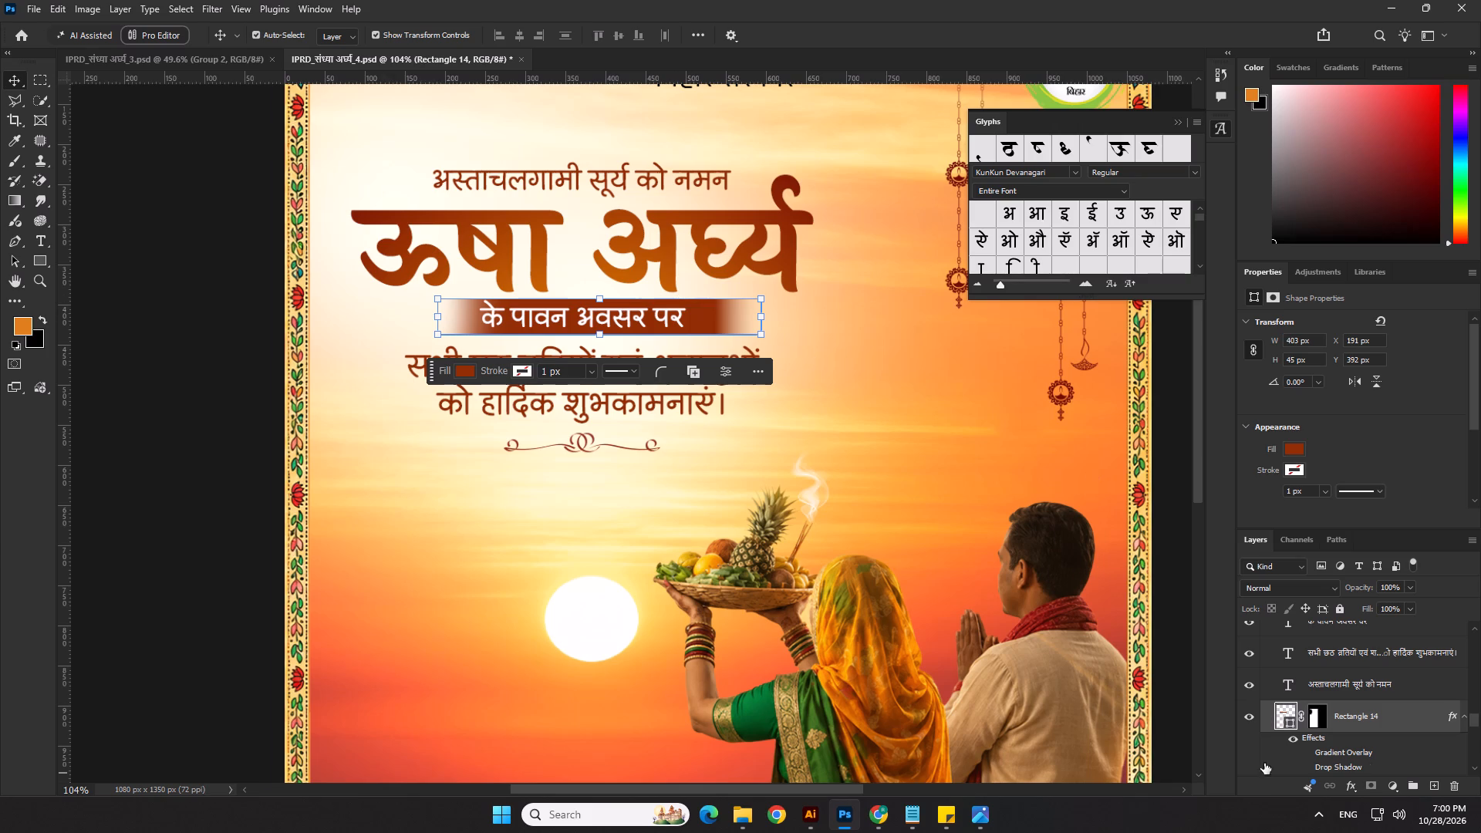
Align the layers inside Group 2, from the vector ornament to the brown banner, on their horizontal centres and save the poster.
scroll(1402, 705, up, 6)
scroll(1334, 680, up, 1)
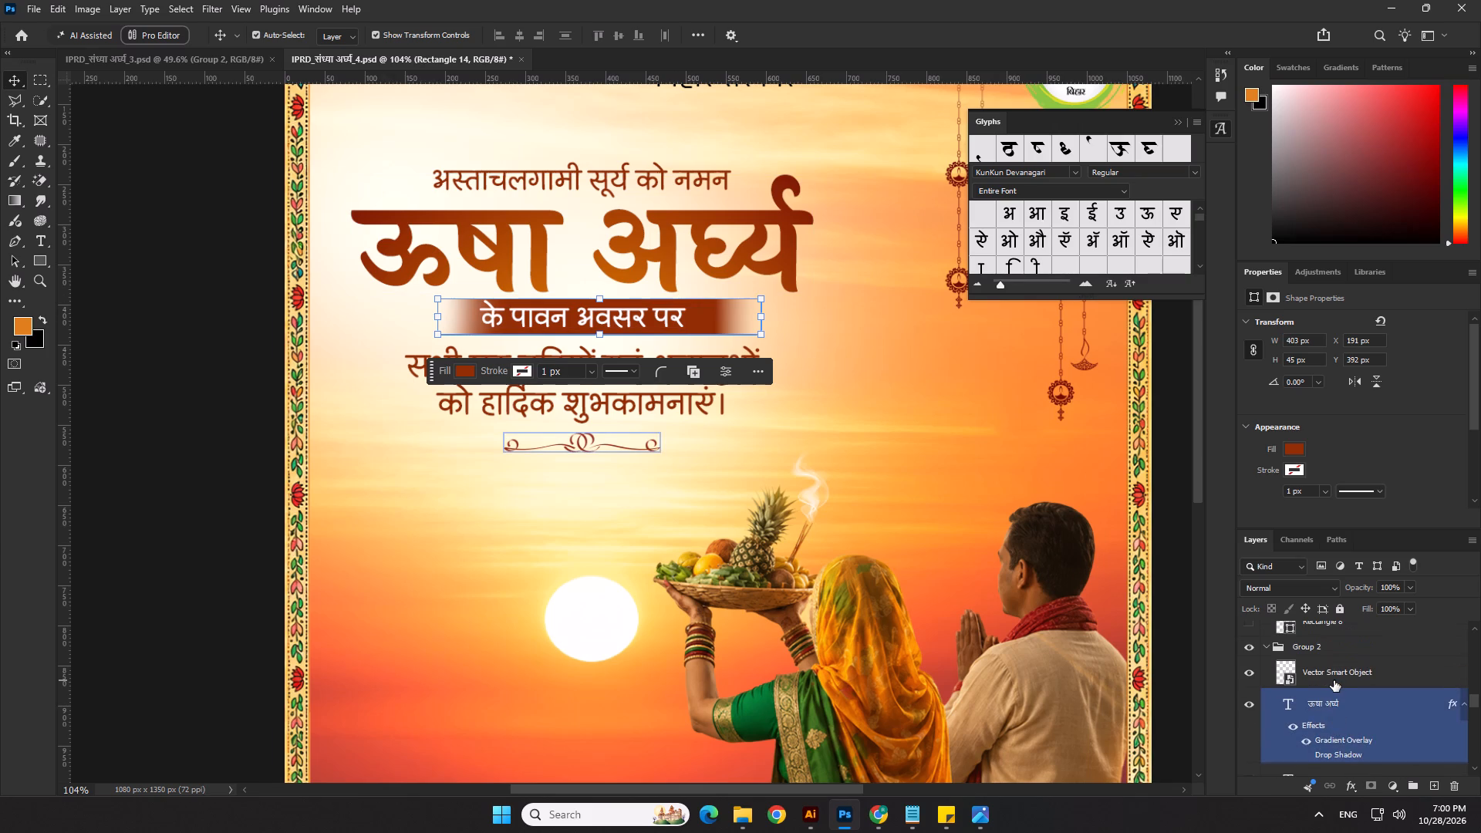
click(1334, 680)
scroll(1348, 711, down, 8)
scroll(1341, 694, up, 1)
scroll(1341, 696, down, 2)
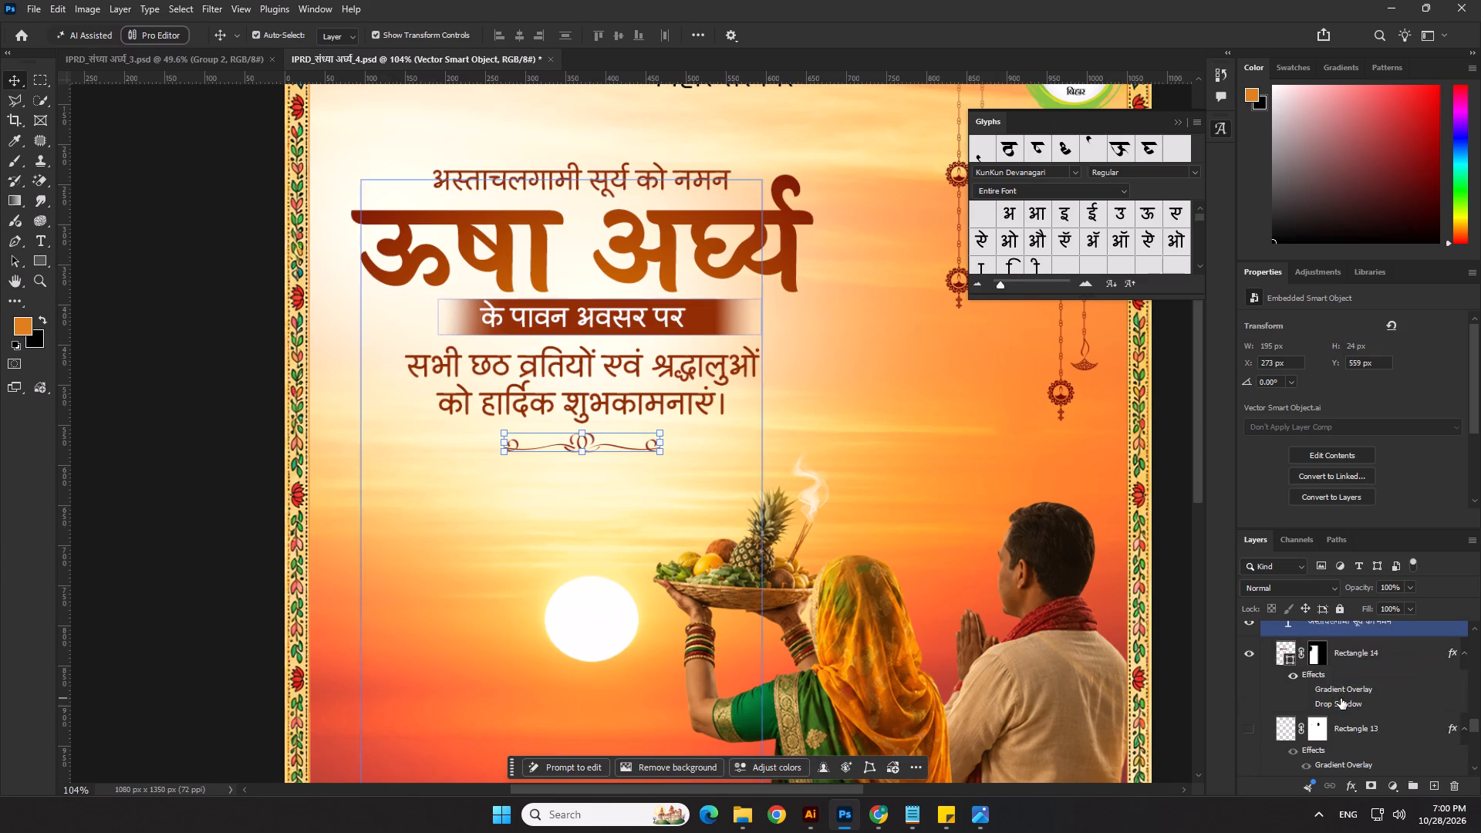
scroll(1341, 698, down, 1)
scroll(1365, 700, up, 1)
shift+click(1348, 661)
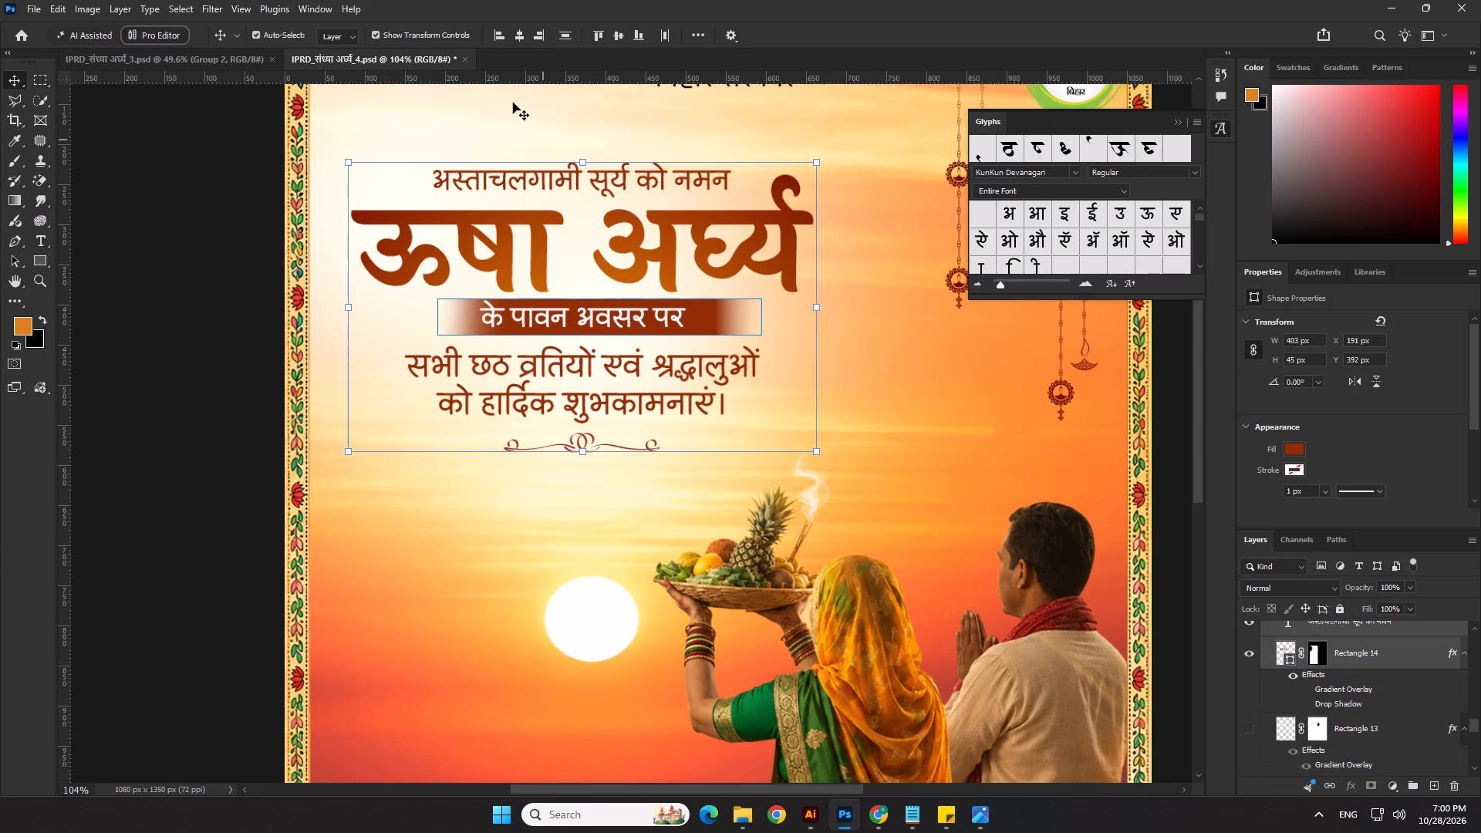
click(518, 31)
scroll(566, 355, down, 10)
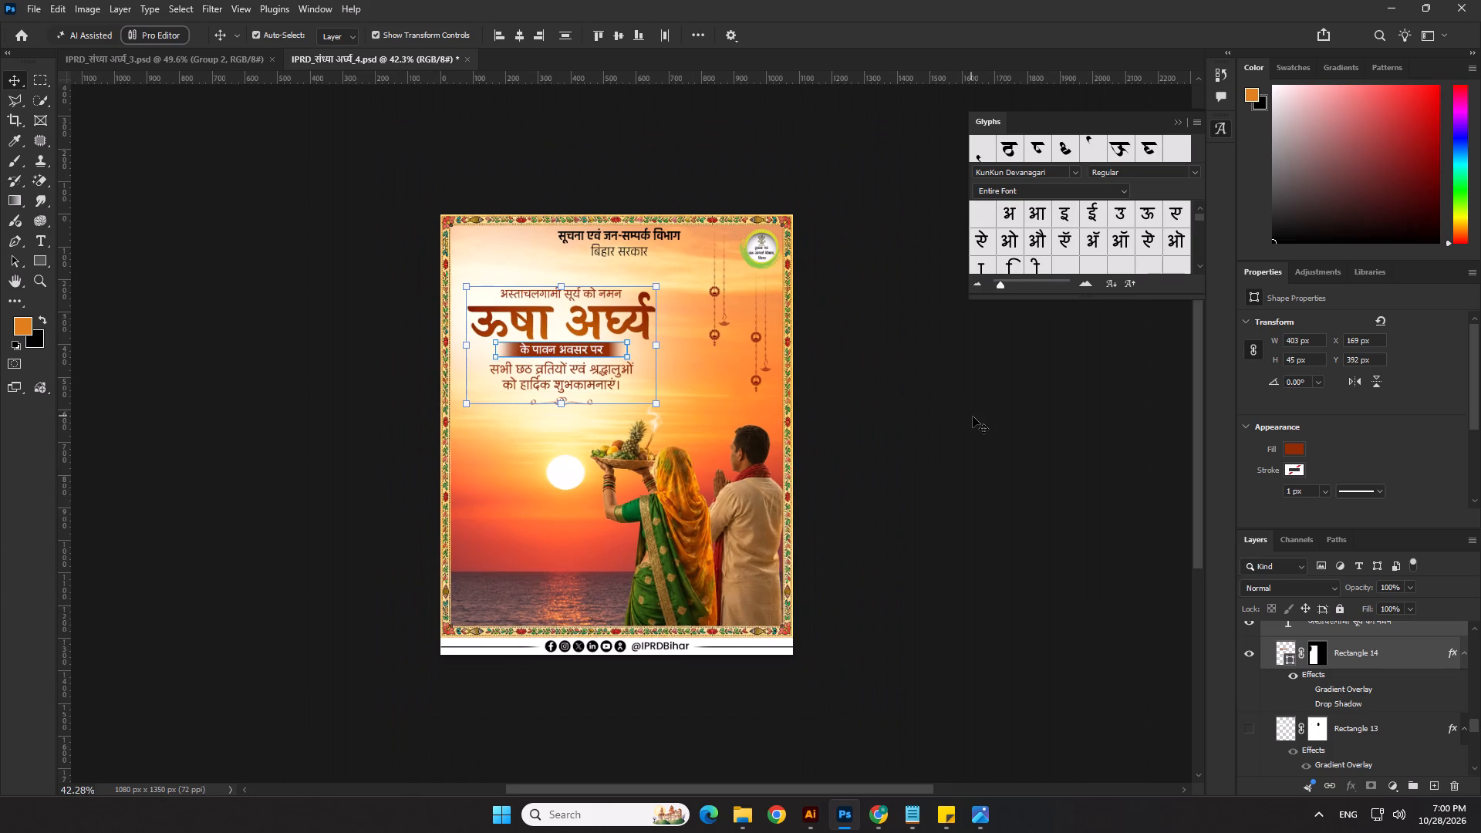
click(973, 416)
key(ctrl+s)
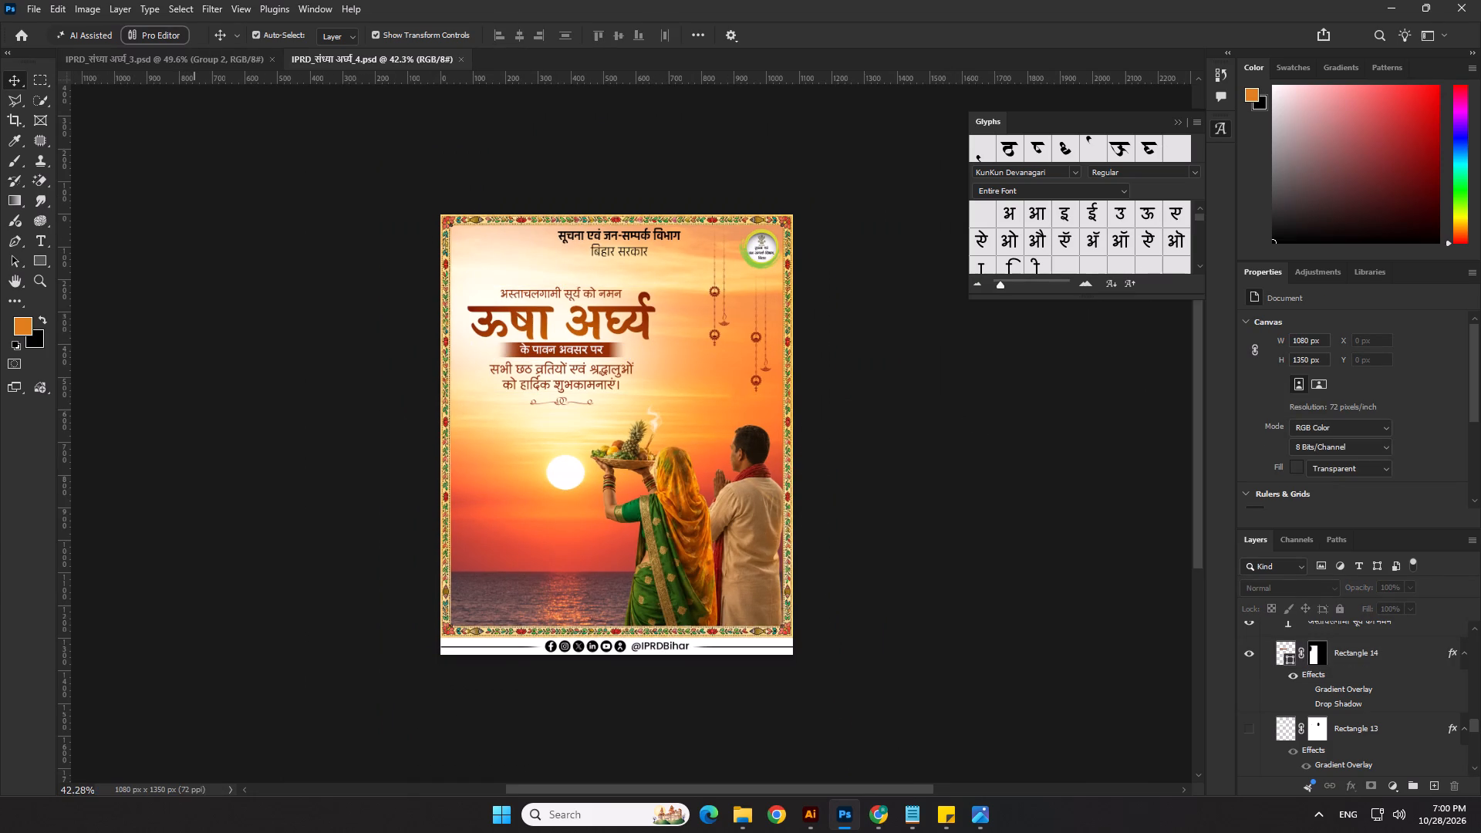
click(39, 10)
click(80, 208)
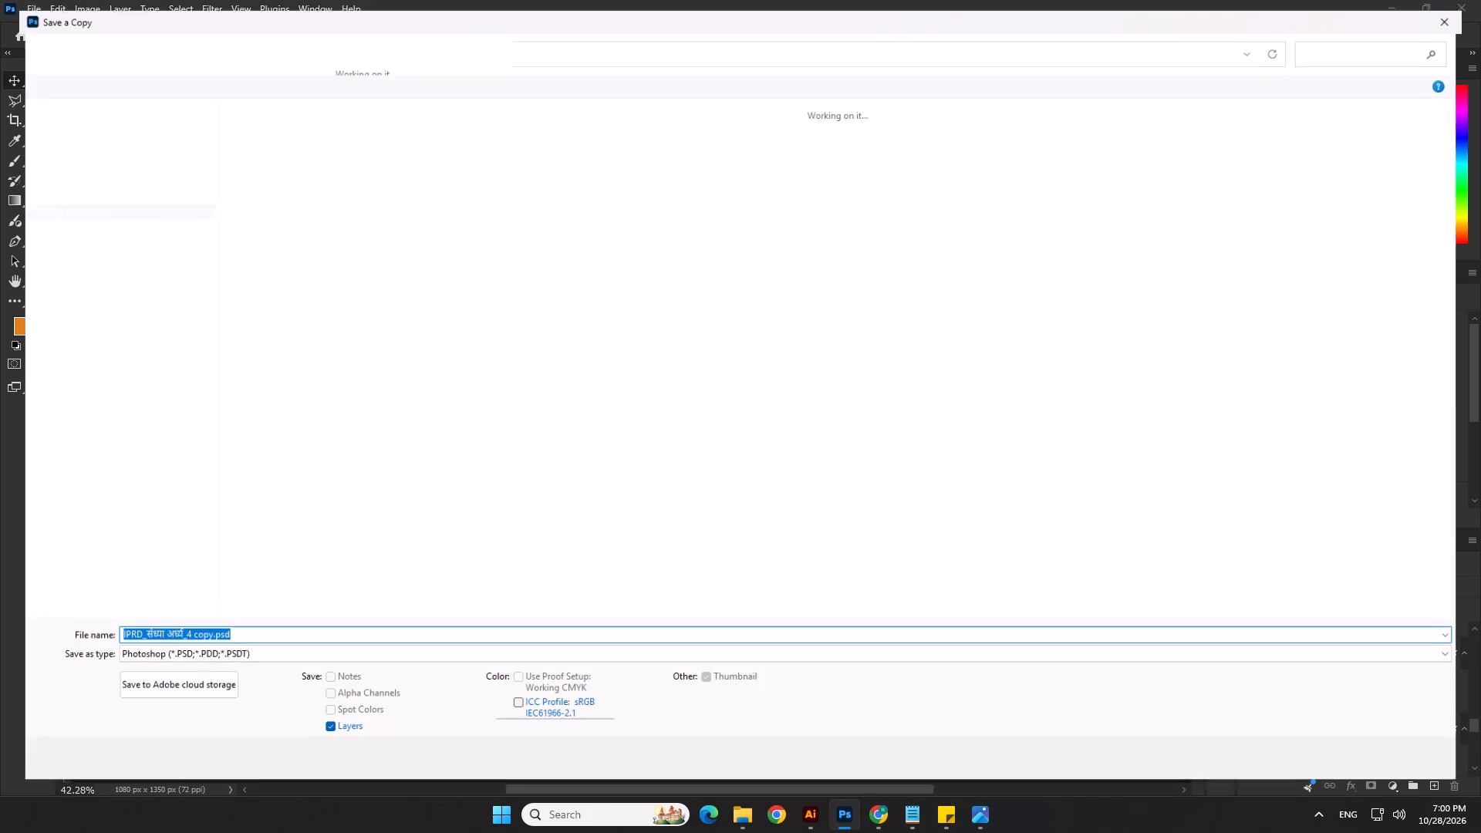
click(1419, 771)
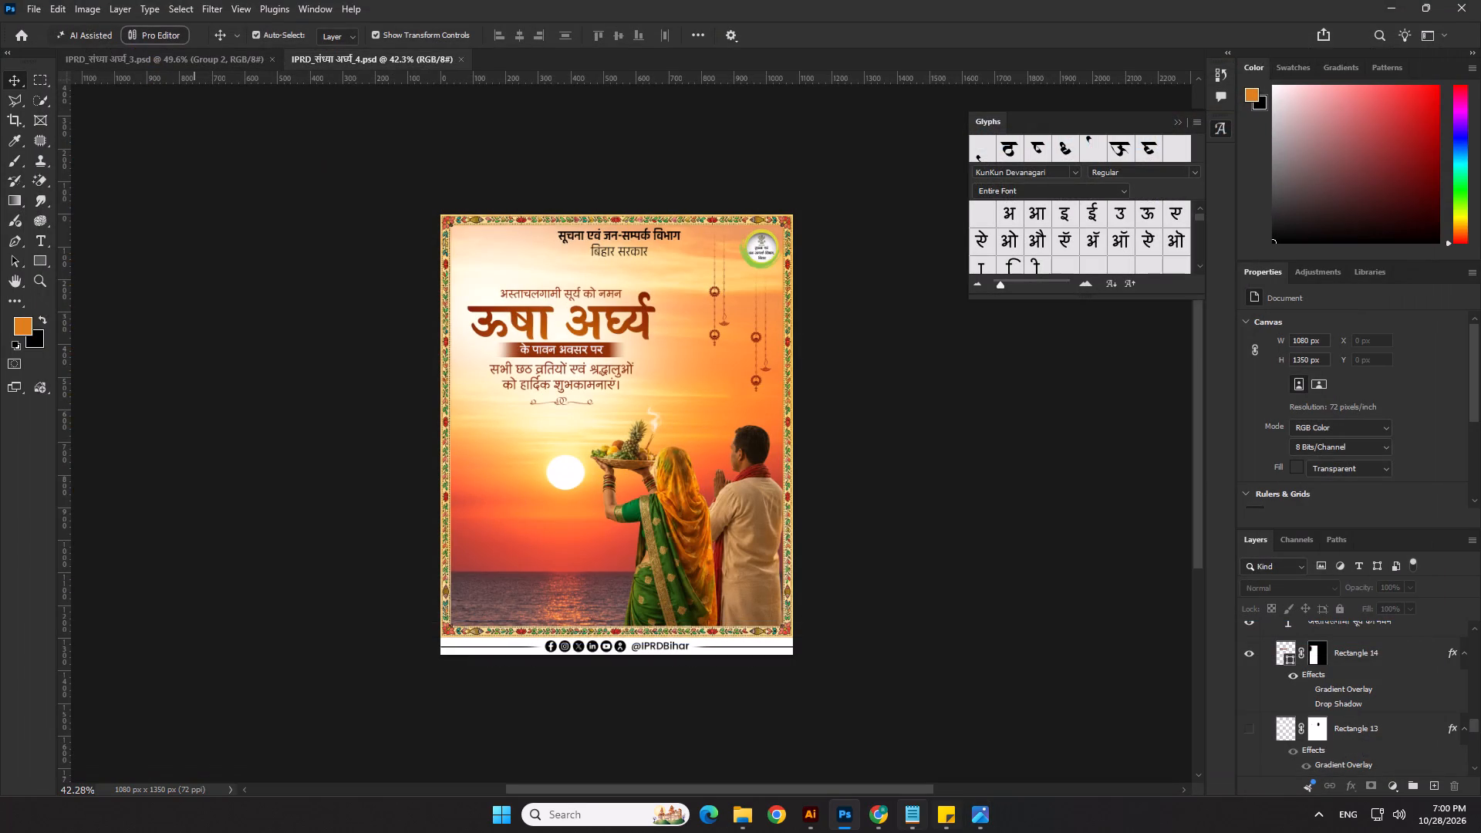
Copy संध्या अर्घ्य from the Notepad text and replace the ऊषा अर्घ्य title in IPRD_संध्या अर्घ्य_4 with it.
click(917, 817)
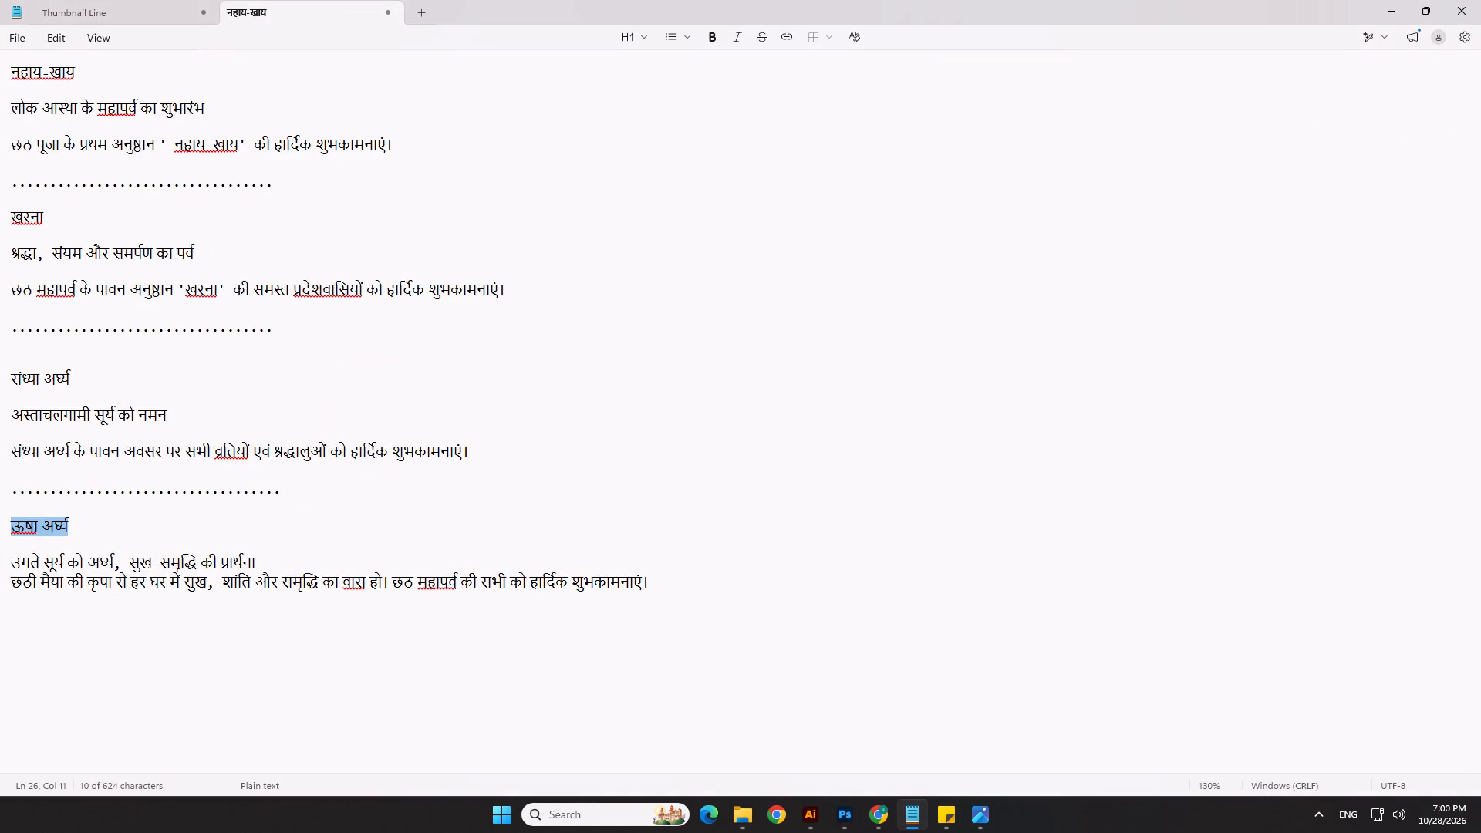
drag(71, 377, 2, 379)
key(ctrl+c)
key(ctrl+c)
key(alt+Tab)
double_click(502, 325)
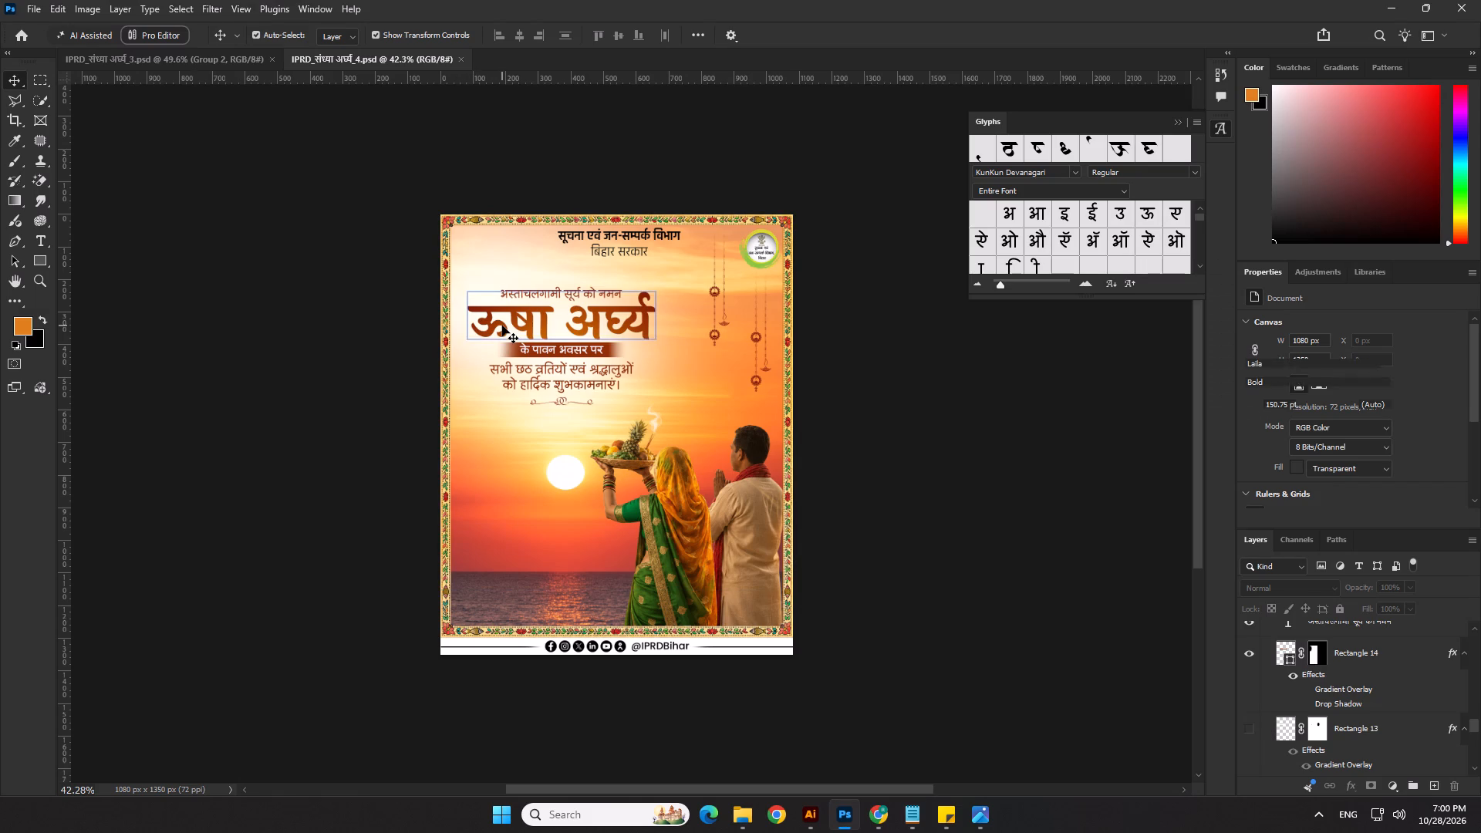
key(ctrl+v)
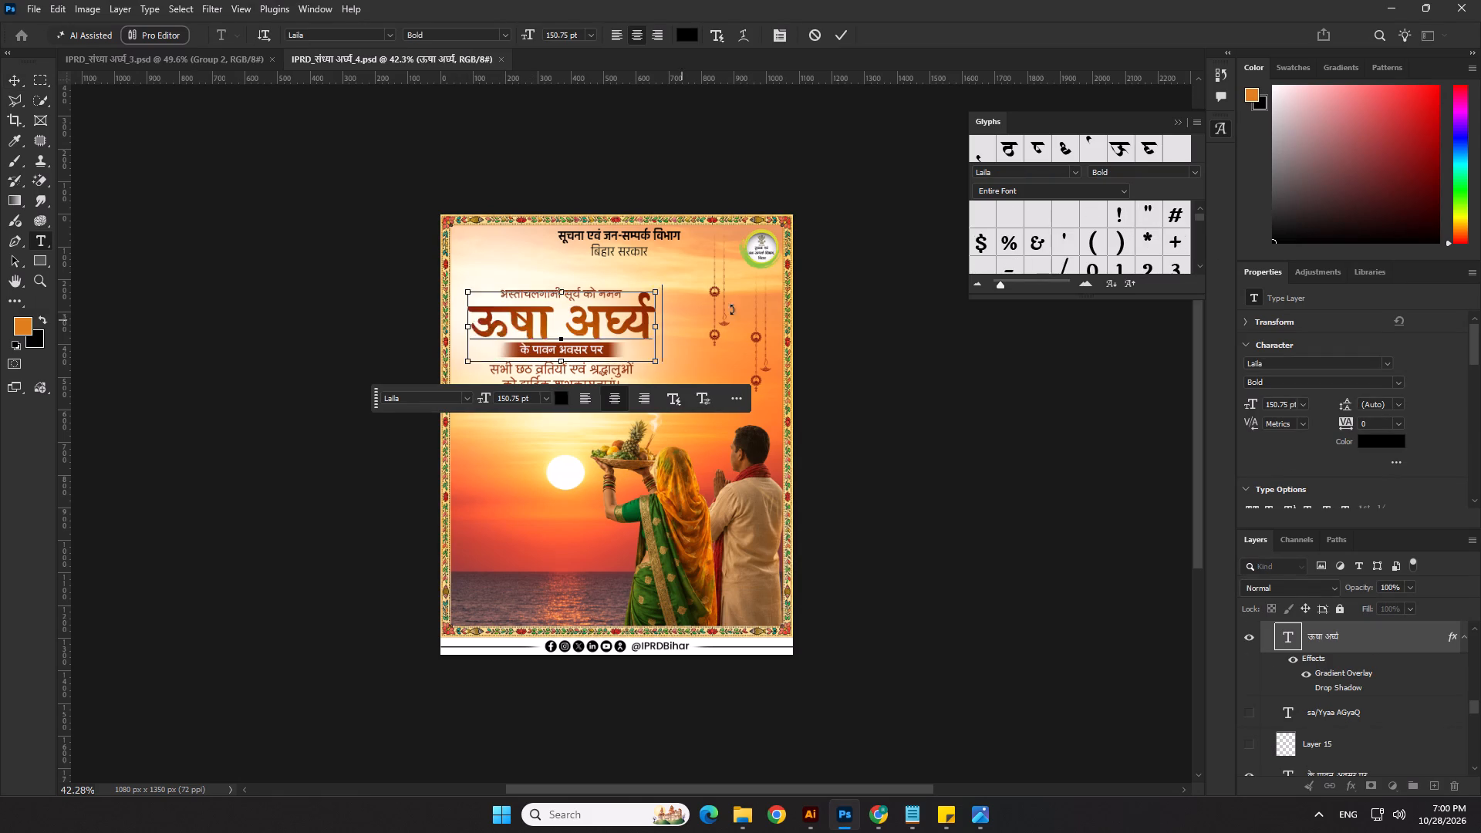
click(836, 36)
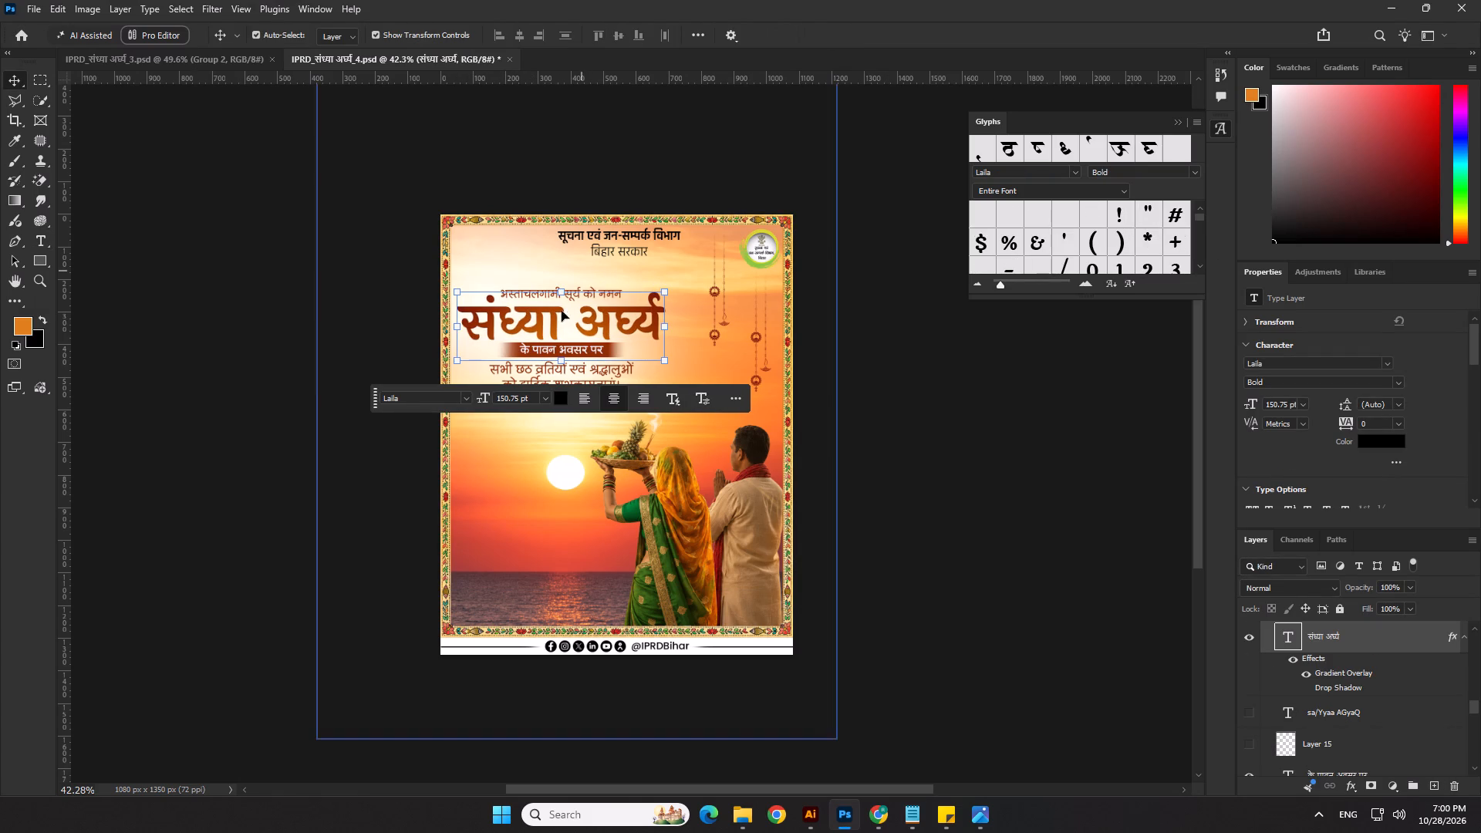
Set the संध्या अर्घ्य title's font size to 140 pt and nudge the title slightly upward.
scroll(491, 322, up, 3)
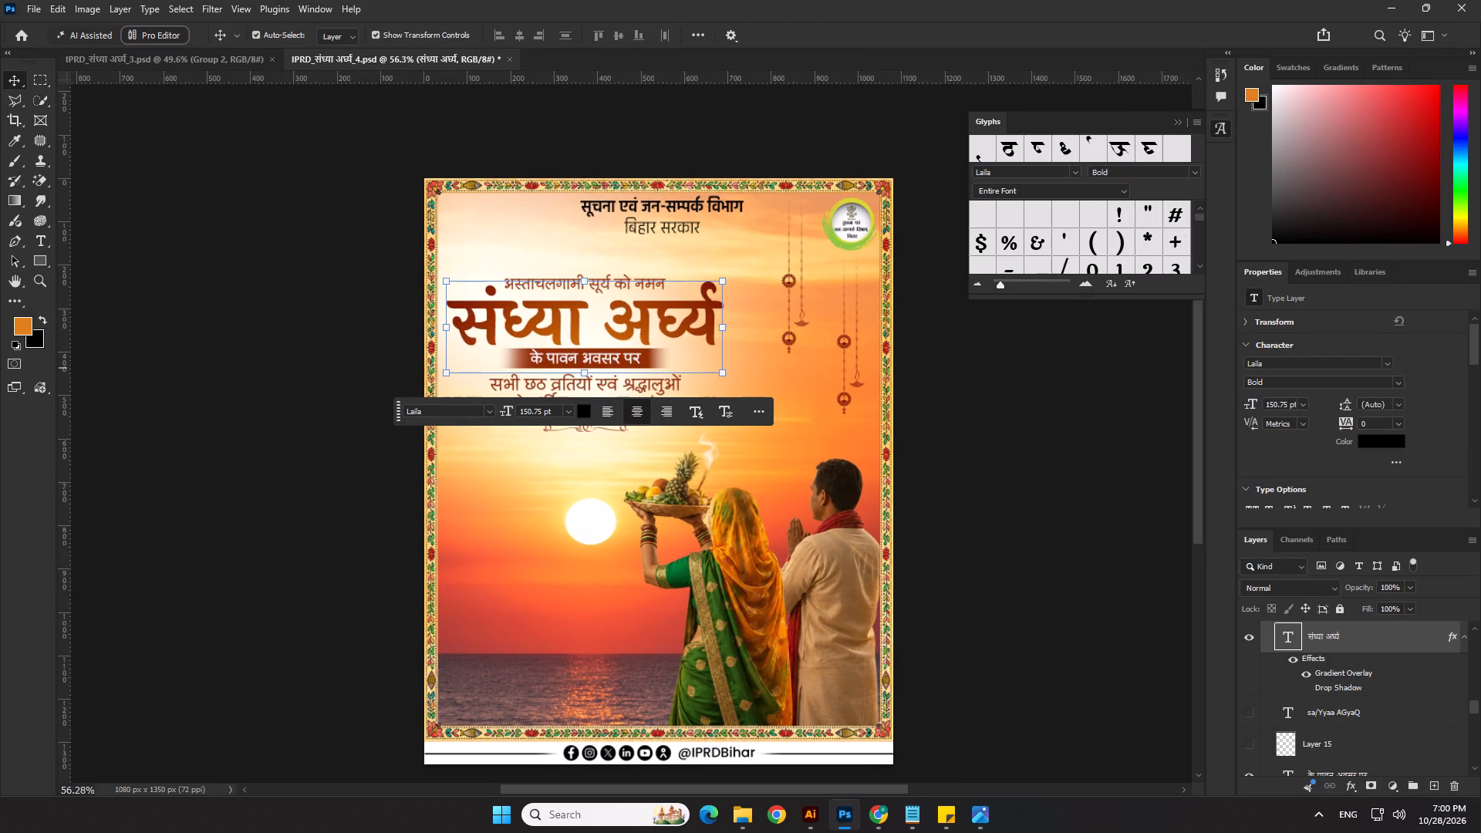
drag(1289, 402, 1219, 413)
text(140)
key(Return)
key(Up)
key(Up)
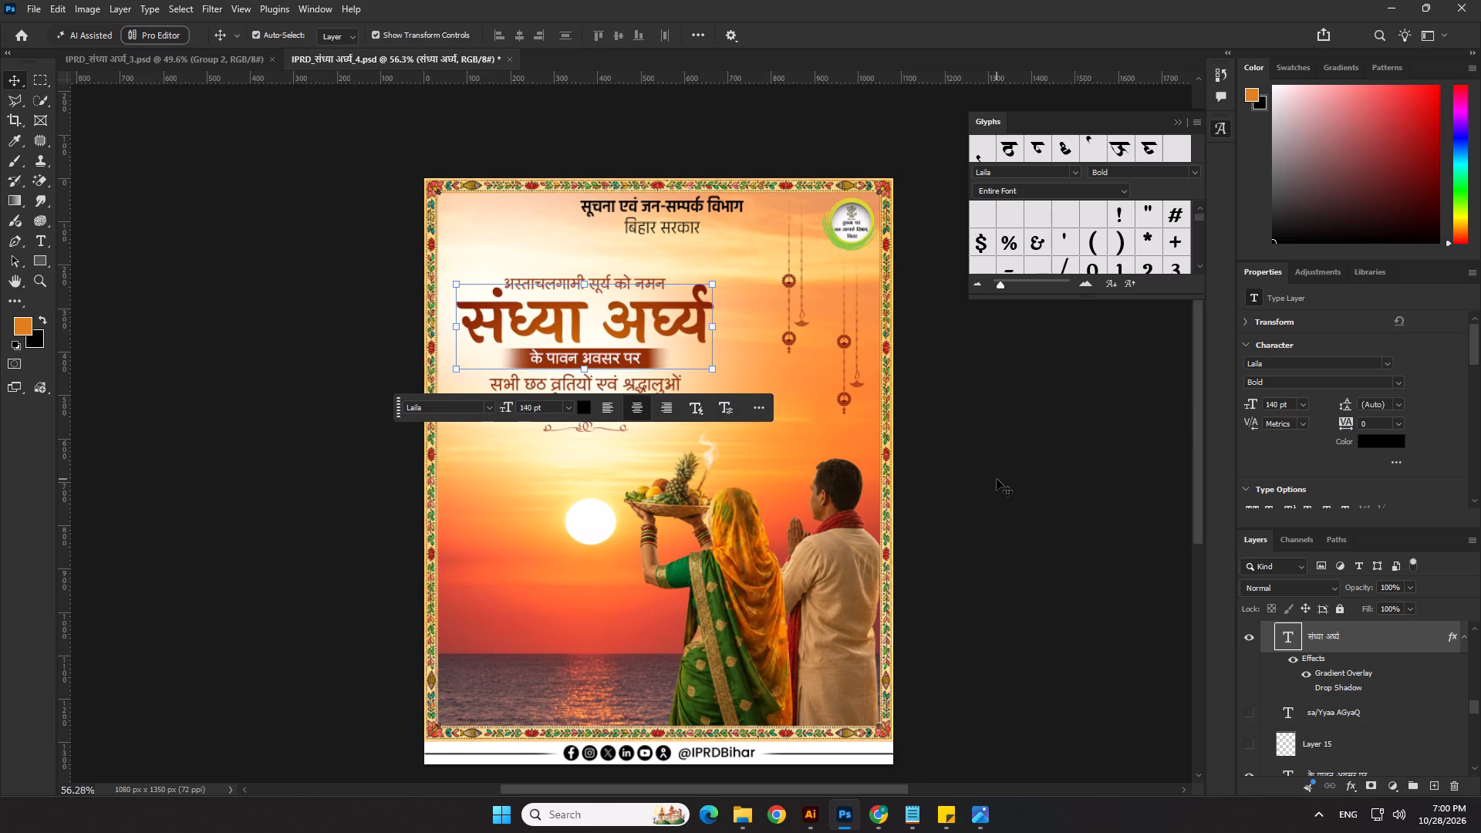
Align the layers inside Group 2, from the vector ornament to the Rectangle 14 banner, on their horizontal centres again.
scroll(1356, 708, up, 2)
click(1325, 674)
scroll(1328, 708, down, 8)
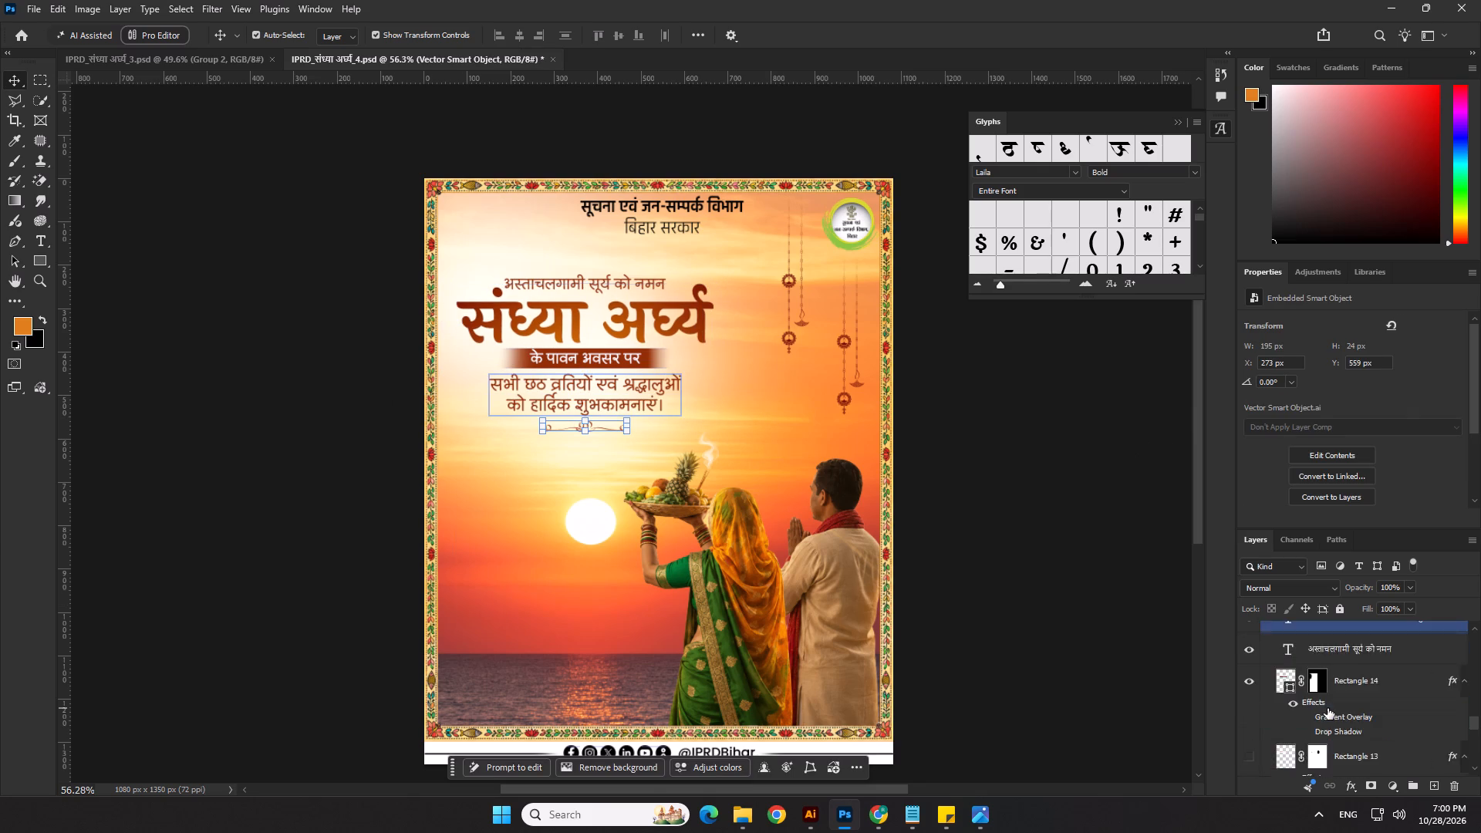
scroll(1328, 708, down, 2)
scroll(1328, 708, up, 1)
scroll(1328, 711, down, 2)
scroll(1365, 656, up, 2)
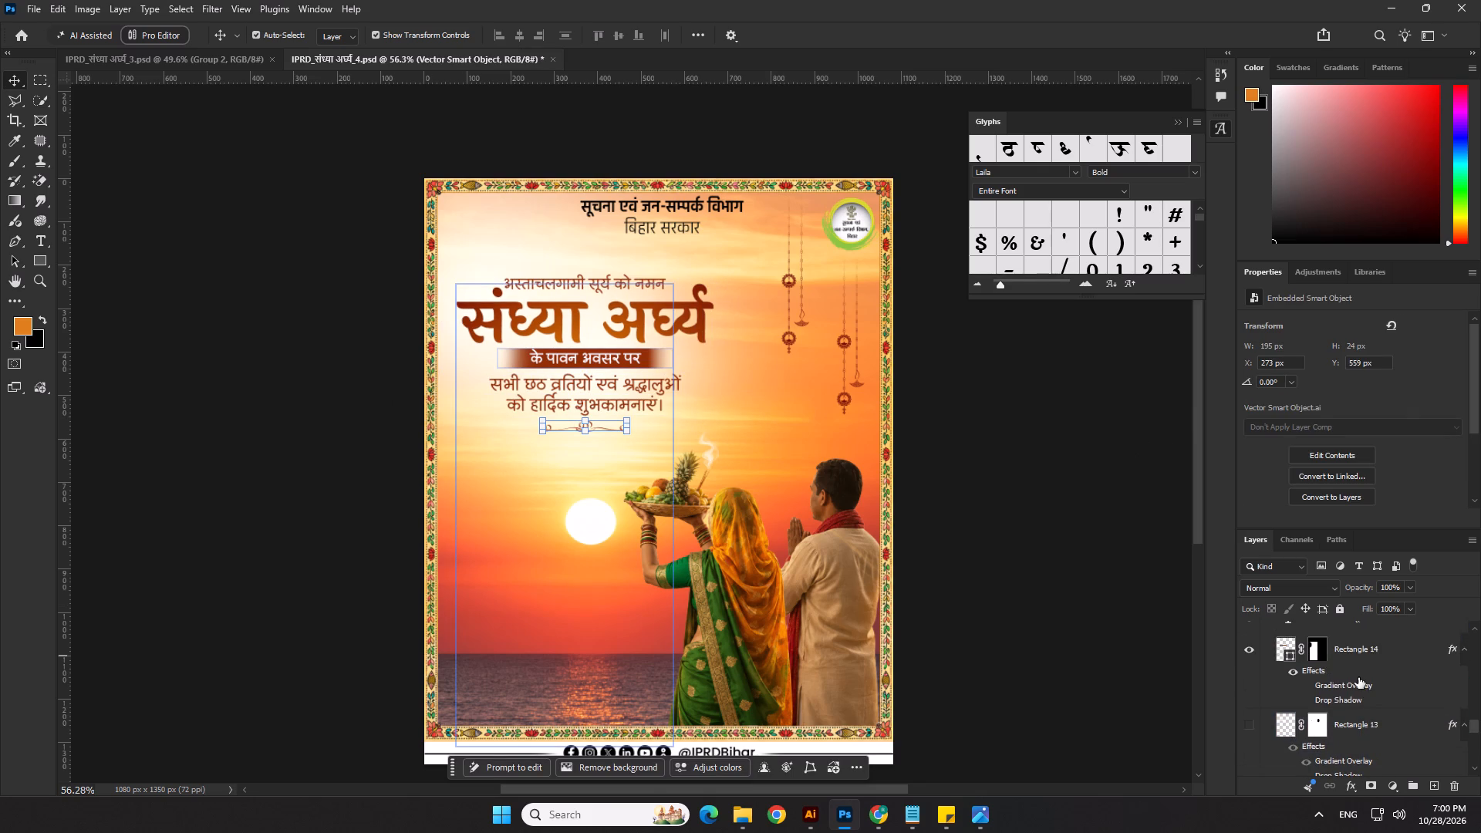
shift+click(1357, 653)
click(517, 36)
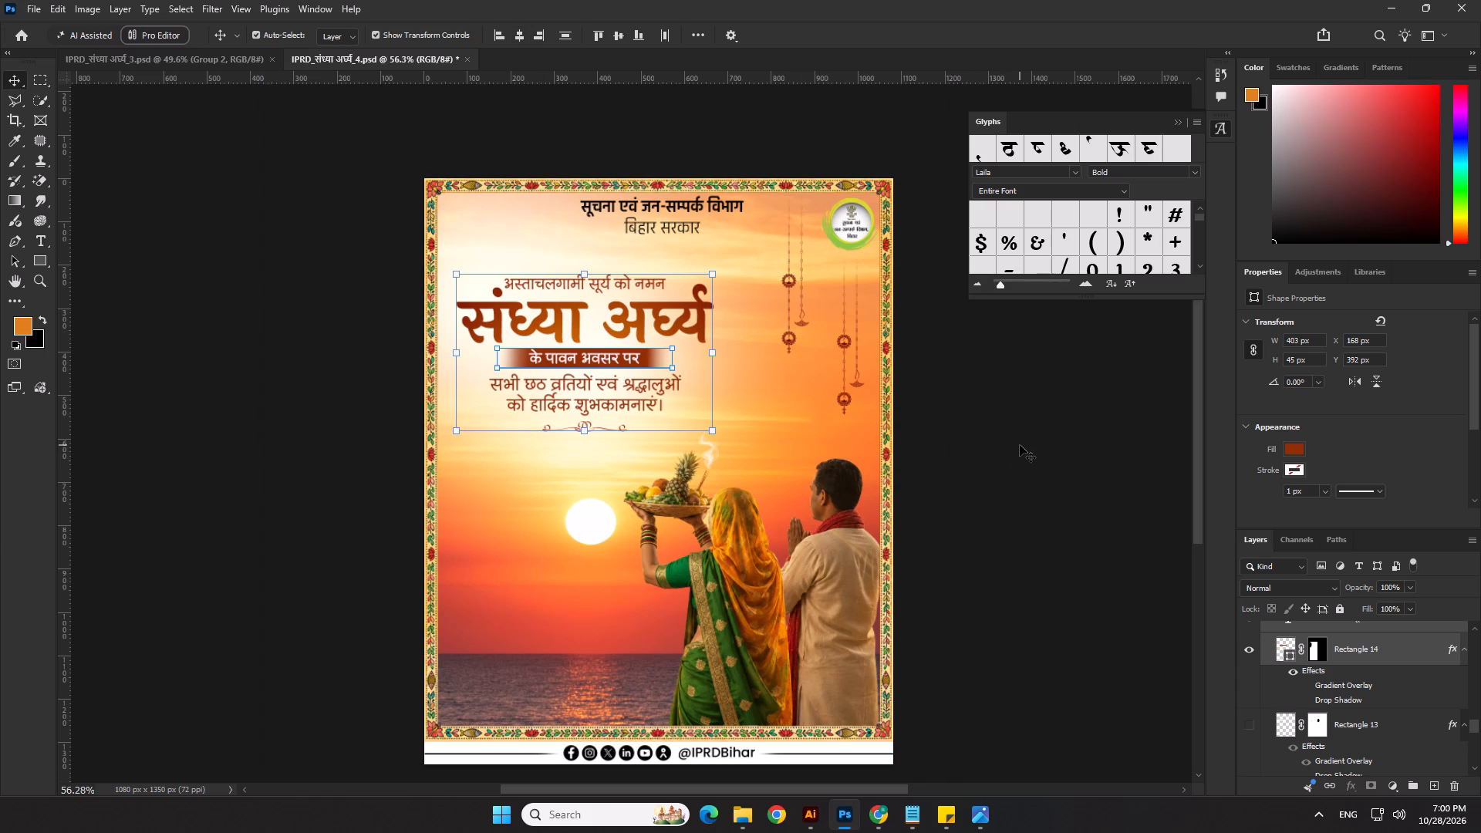
Copy Group 2, the संध्या अर्घ्य title block, from IPRD_संध्या अर्घ्य_4.
scroll(1256, 667, up, 6)
scroll(1317, 682, up, 3)
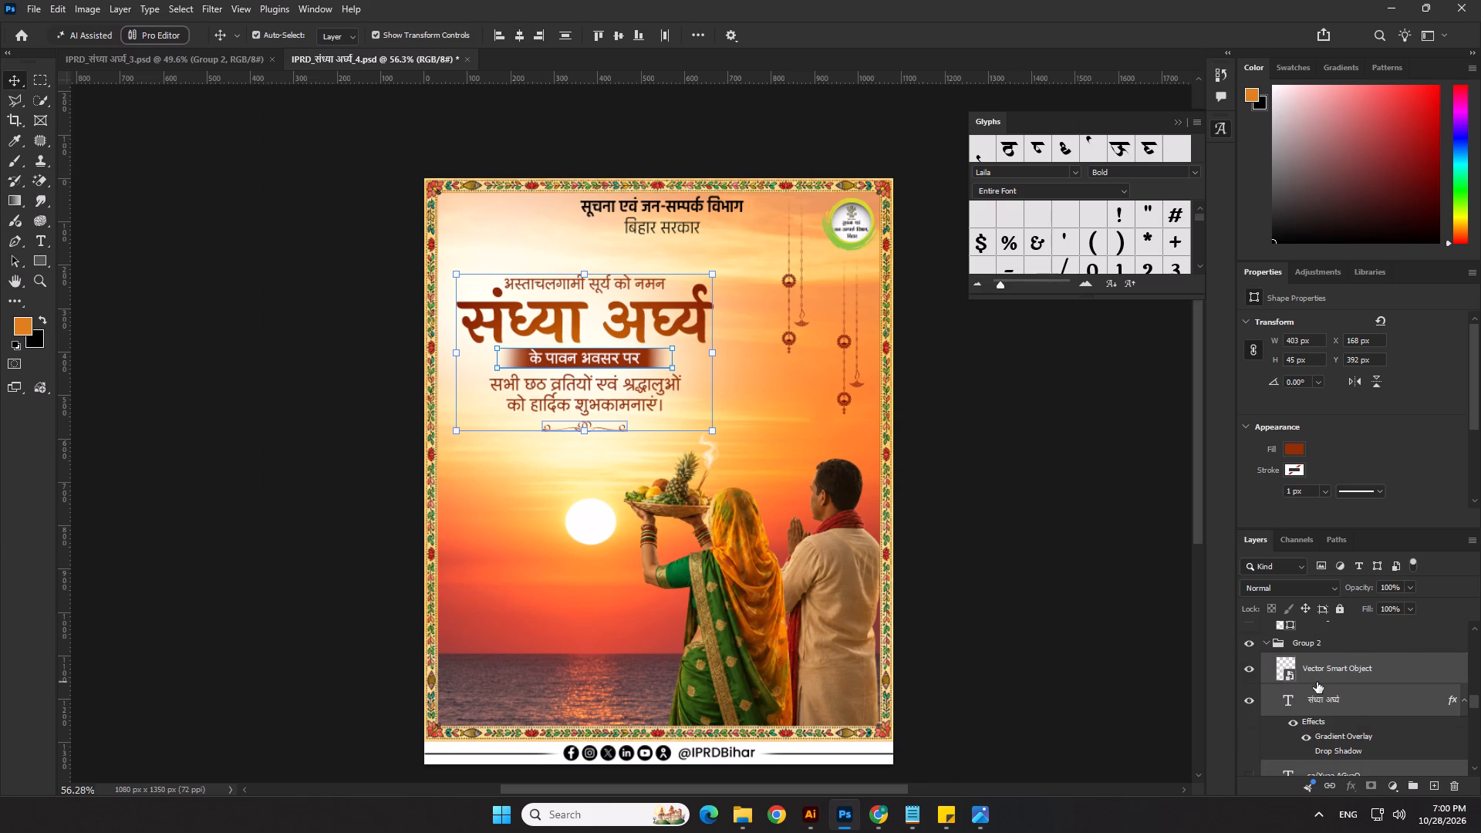
click(1309, 651)
key(ctrl+c)
key(ctrl+c)
key(ctrl+c)
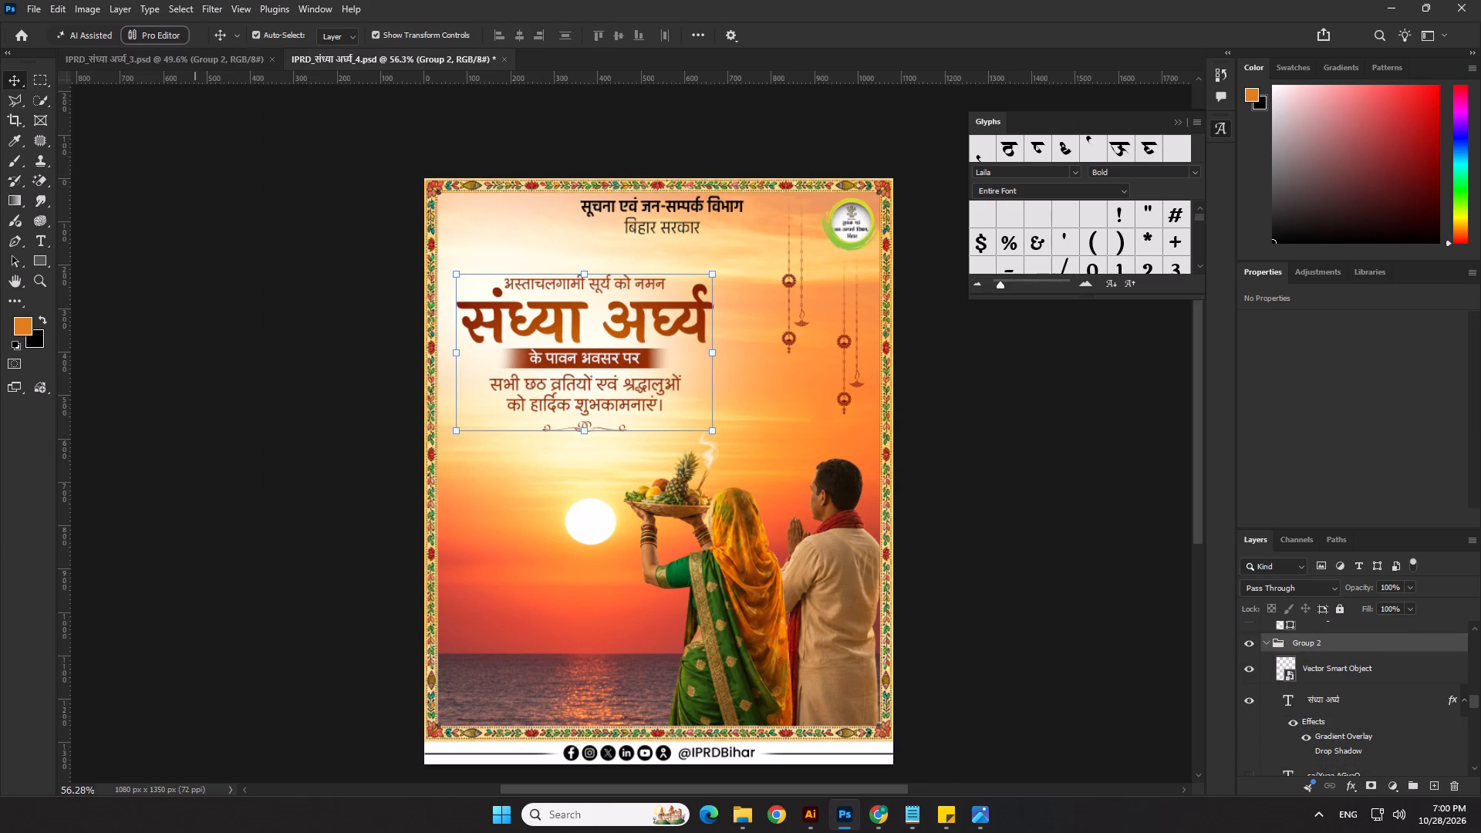
Save the poster and export a PNG copy as IPRD_संध्या अर्घ्य_4 copy.png, replacing the existing file.
key(ctrl+s)
click(30, 2)
click(101, 213)
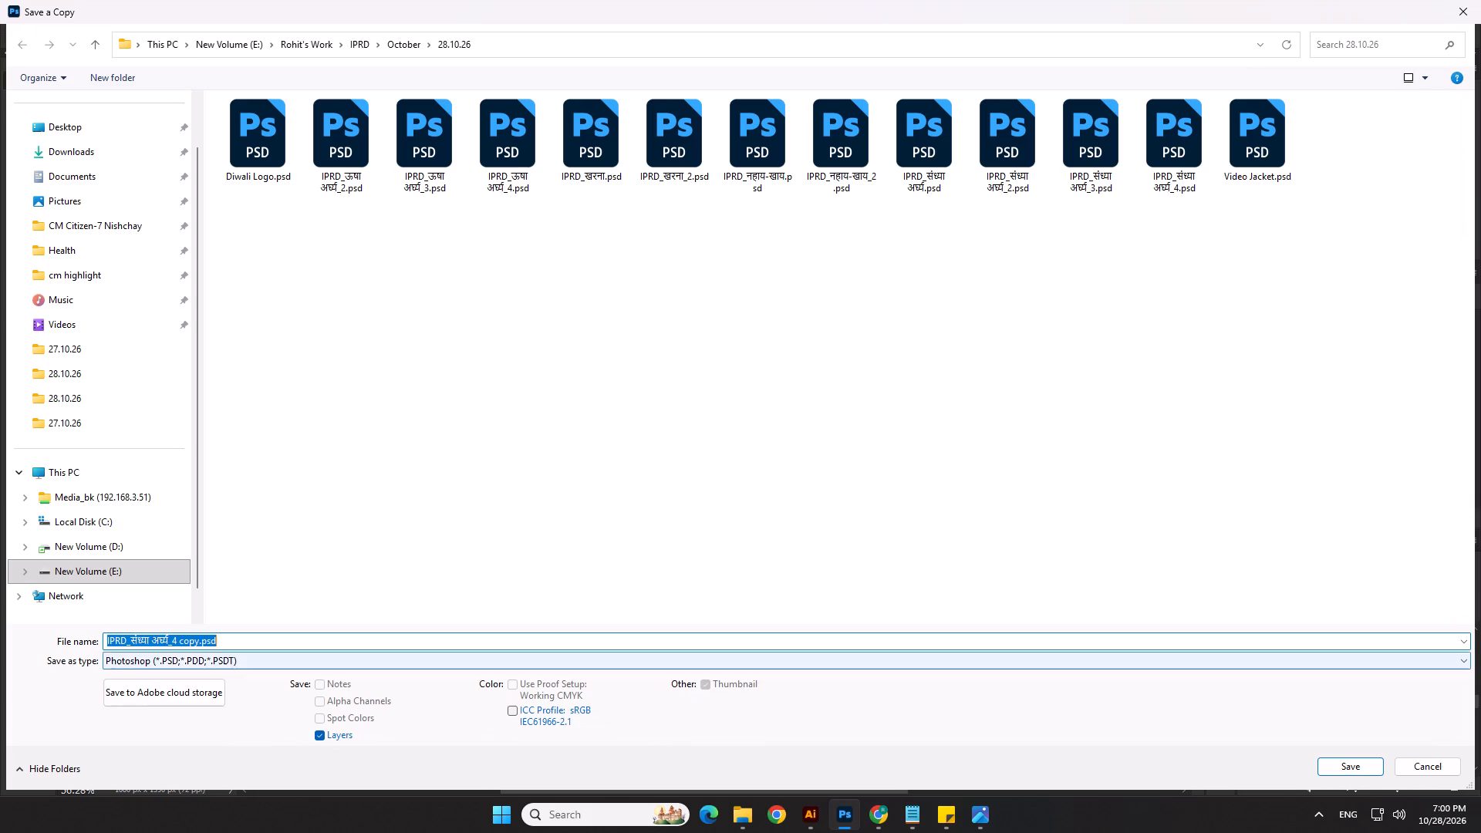
click(189, 665)
click(154, 563)
click(1331, 772)
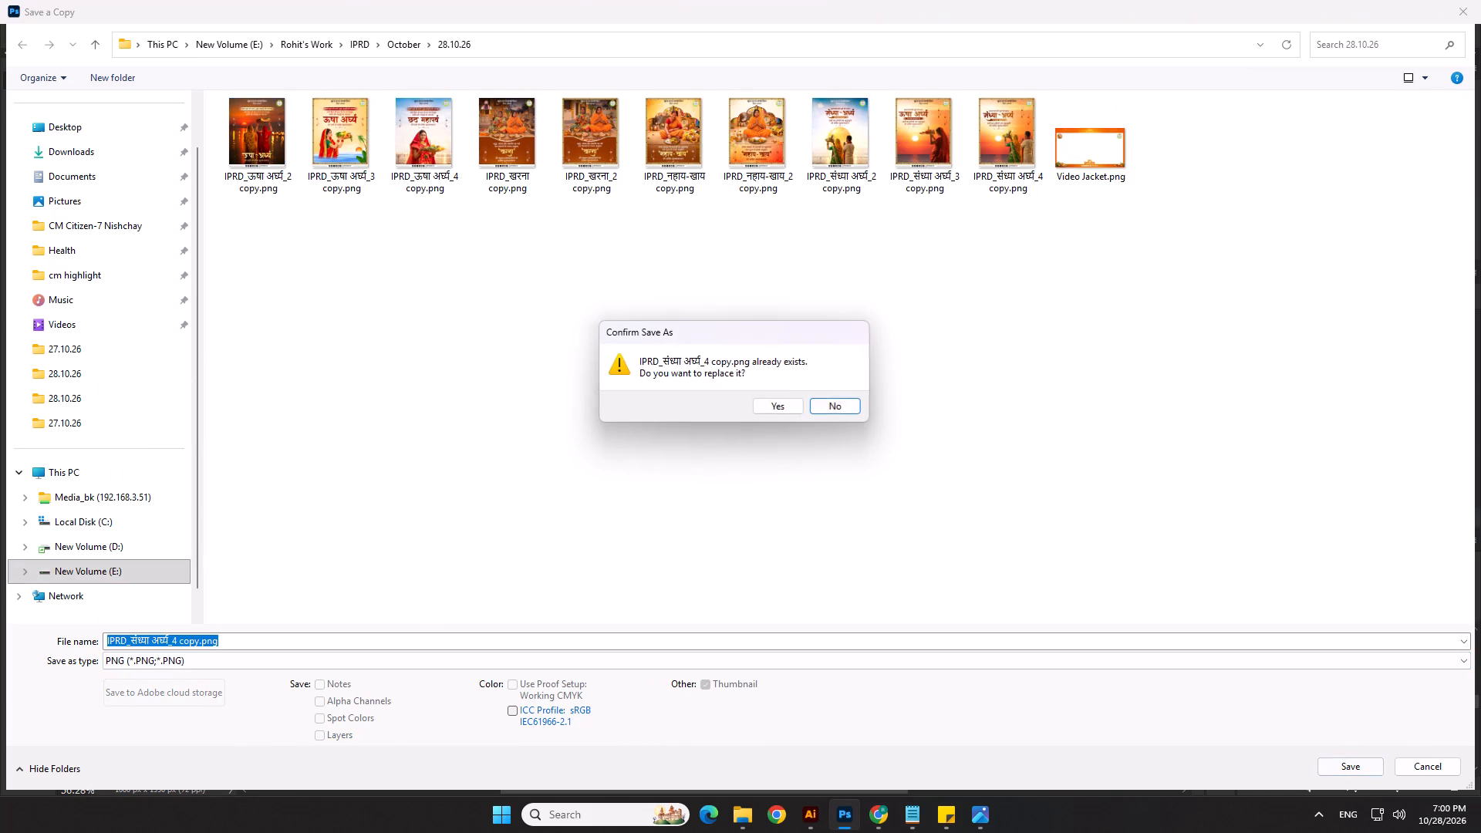
click(771, 410)
click(848, 240)
Replace Group 2 with the ऊषा अर्घ्य title in IPRD_संध्या अर्घ्य_3 by the copied संध्या अर्घ्य title block.
click(193, 54)
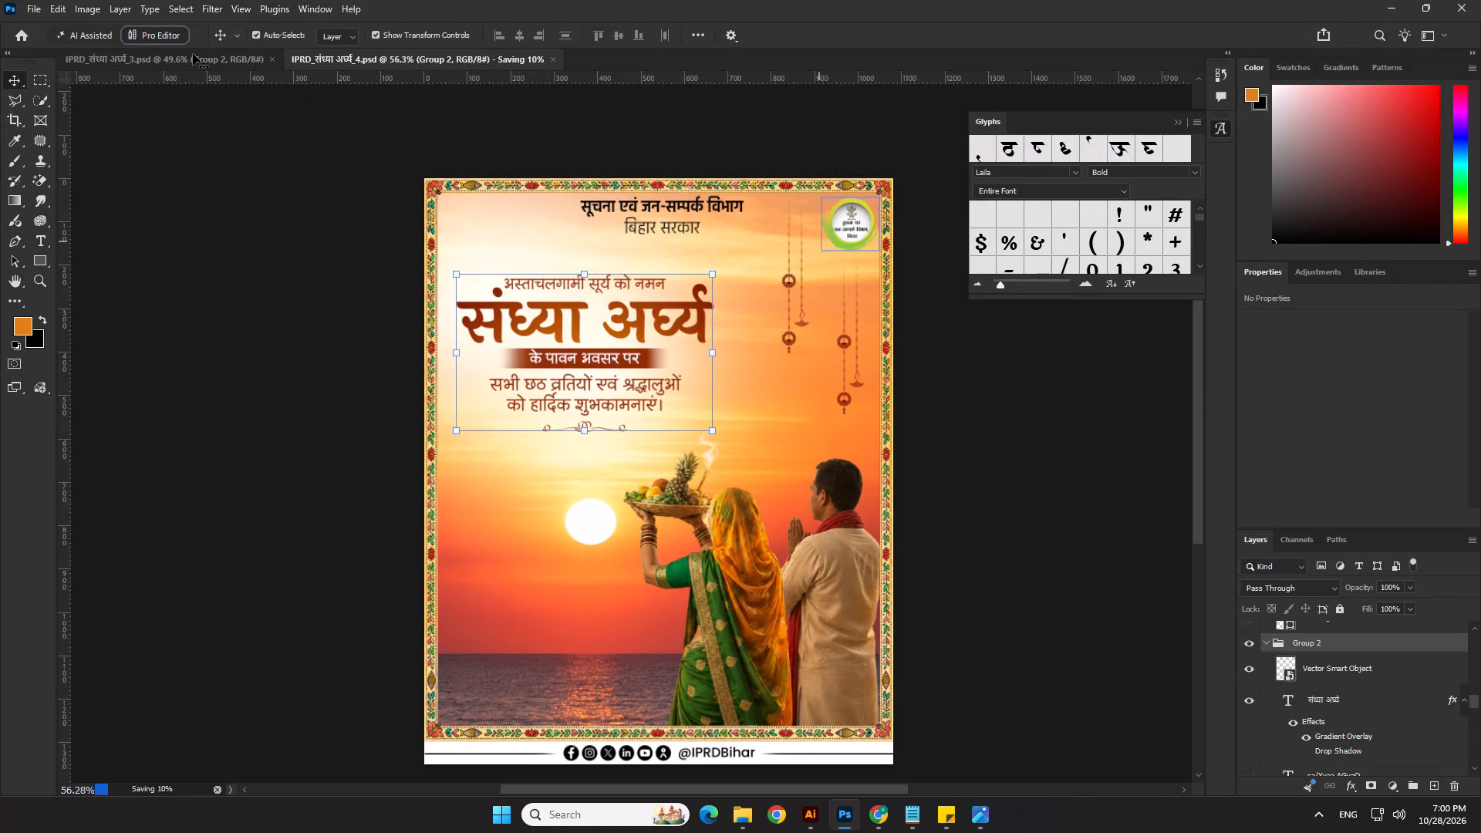
click(192, 60)
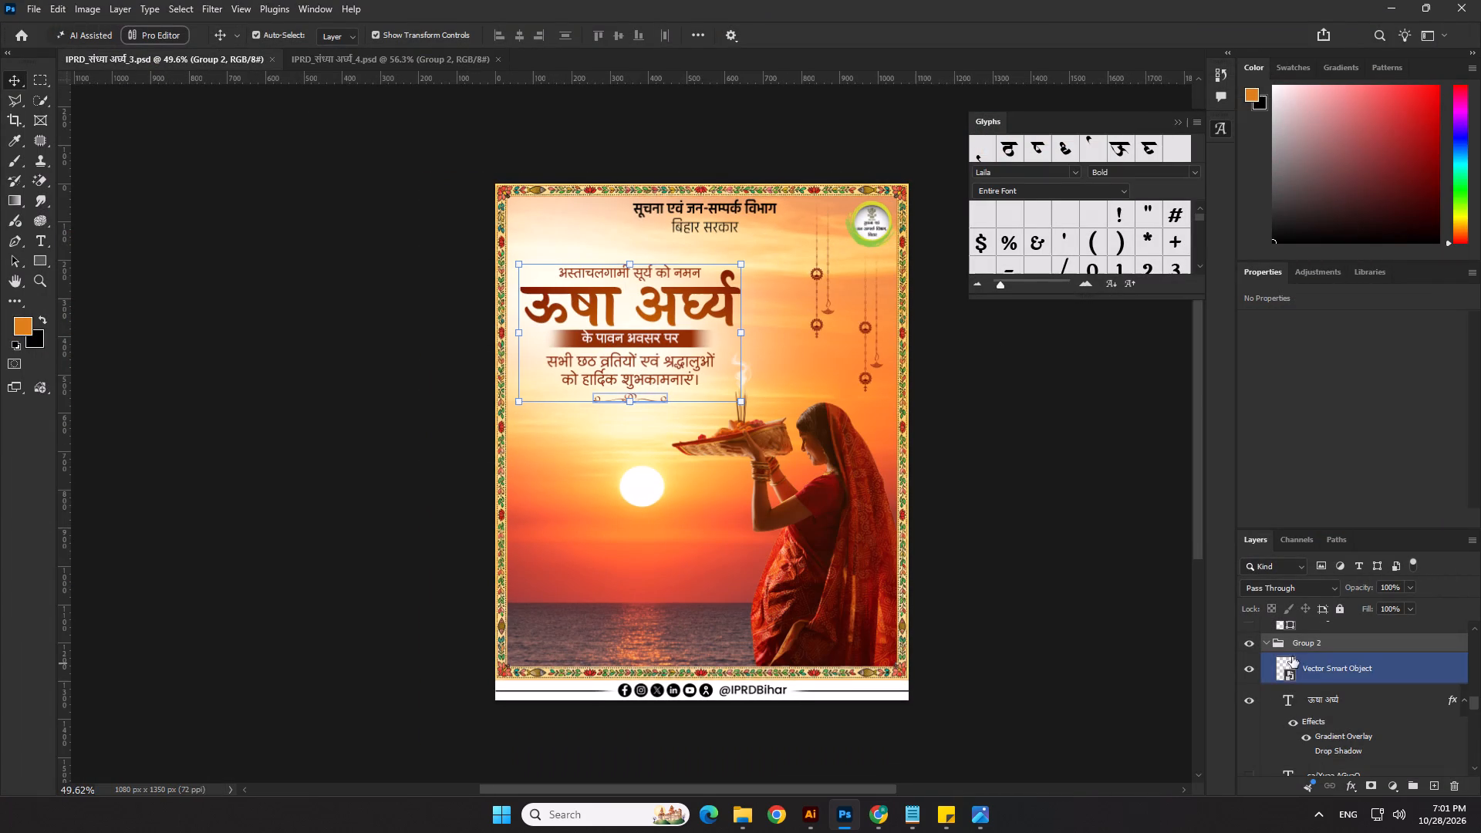
click(1298, 645)
key(Delete)
key(ctrl+v)
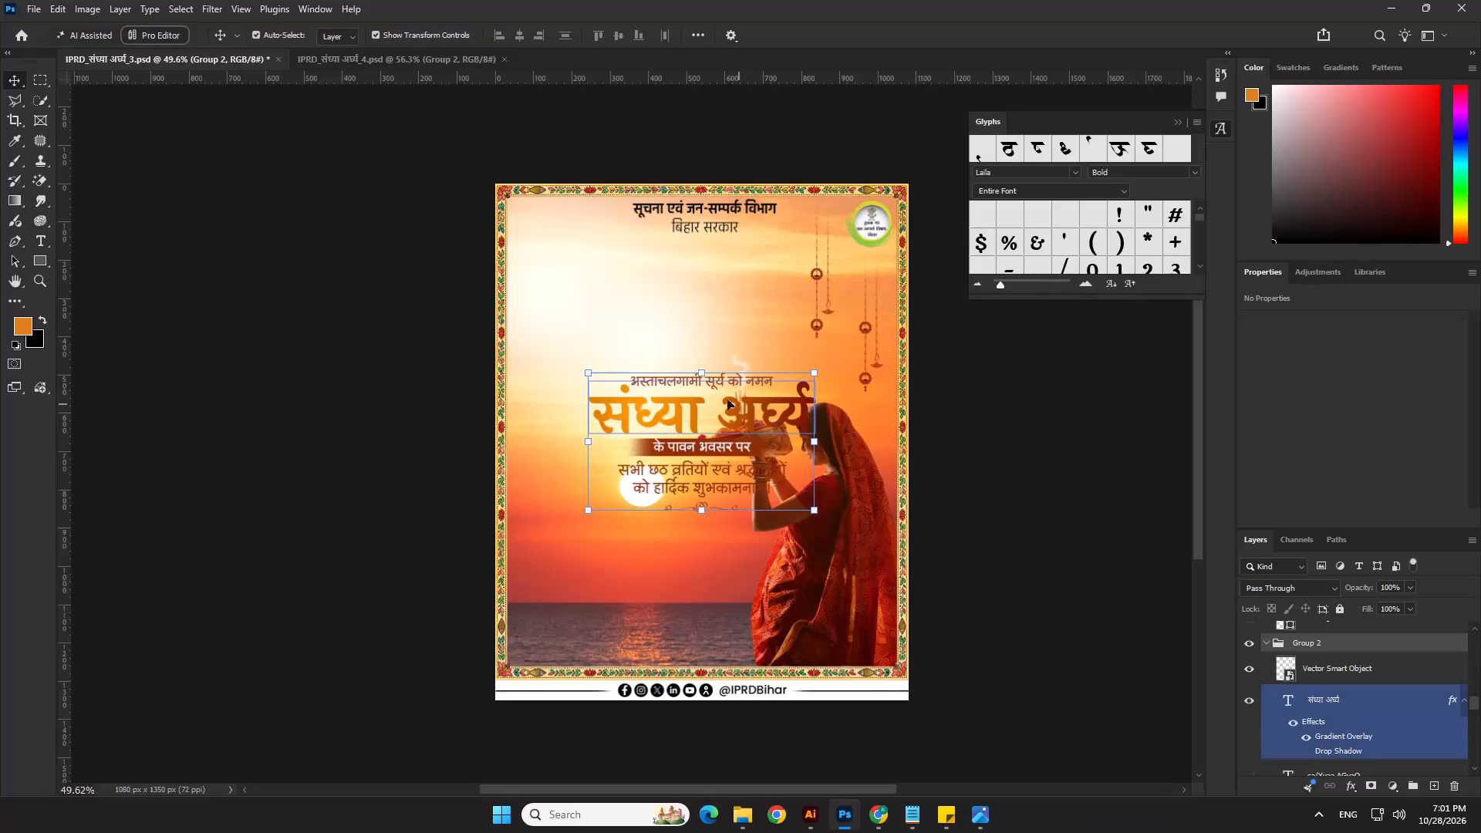
Move the pasted title block into the open sky at the poster's upper left and scale it to about 98.7%.
click(703, 370)
drag(690, 413, 630, 303)
key(Left)
key(Left)
key(Left)
key(Left)
key(Up)
key(Up)
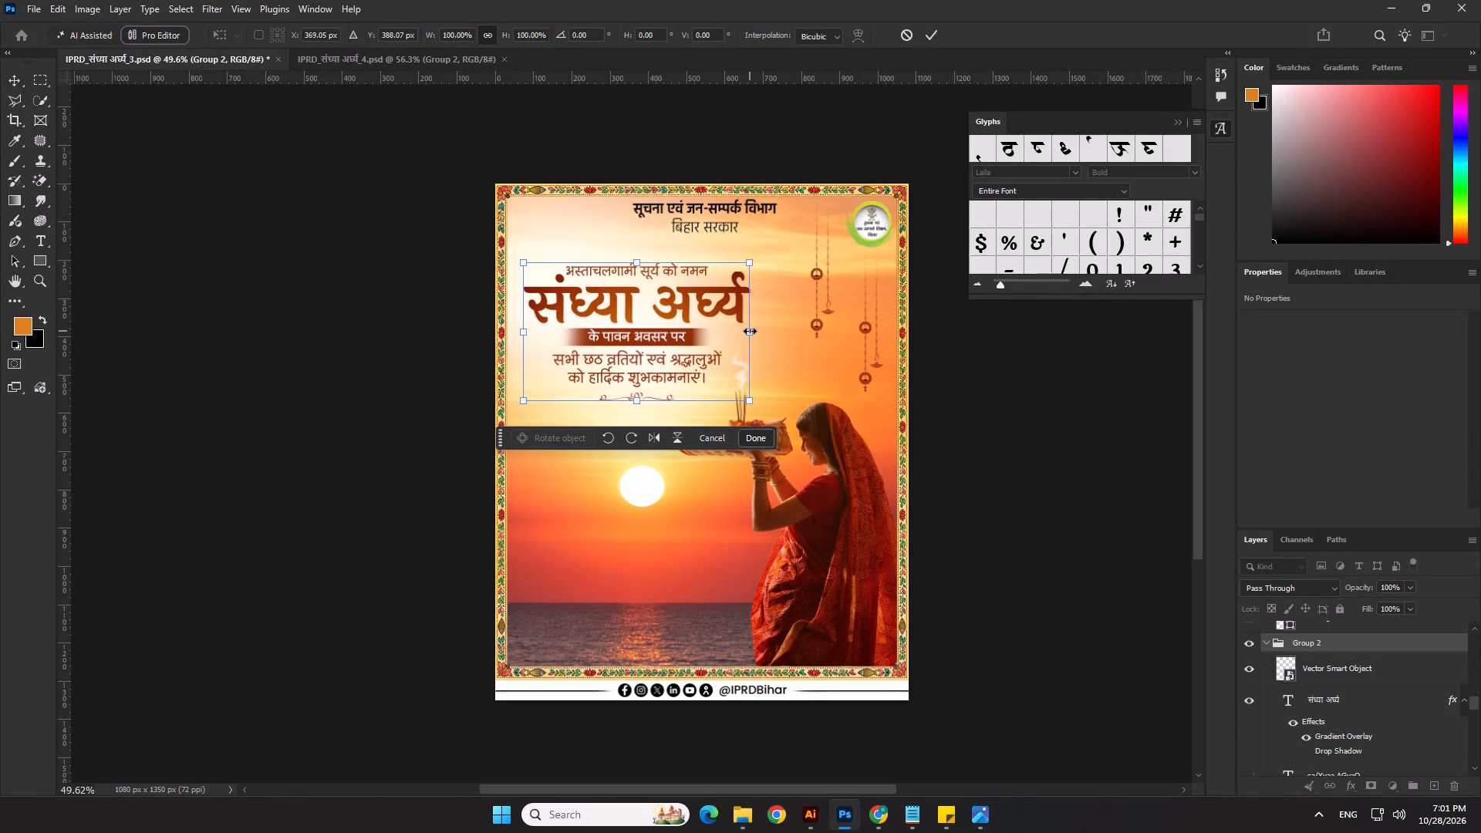
key(Up)
key(Up)
key(Up)
key(Up)
key(Right)
click(754, 396)
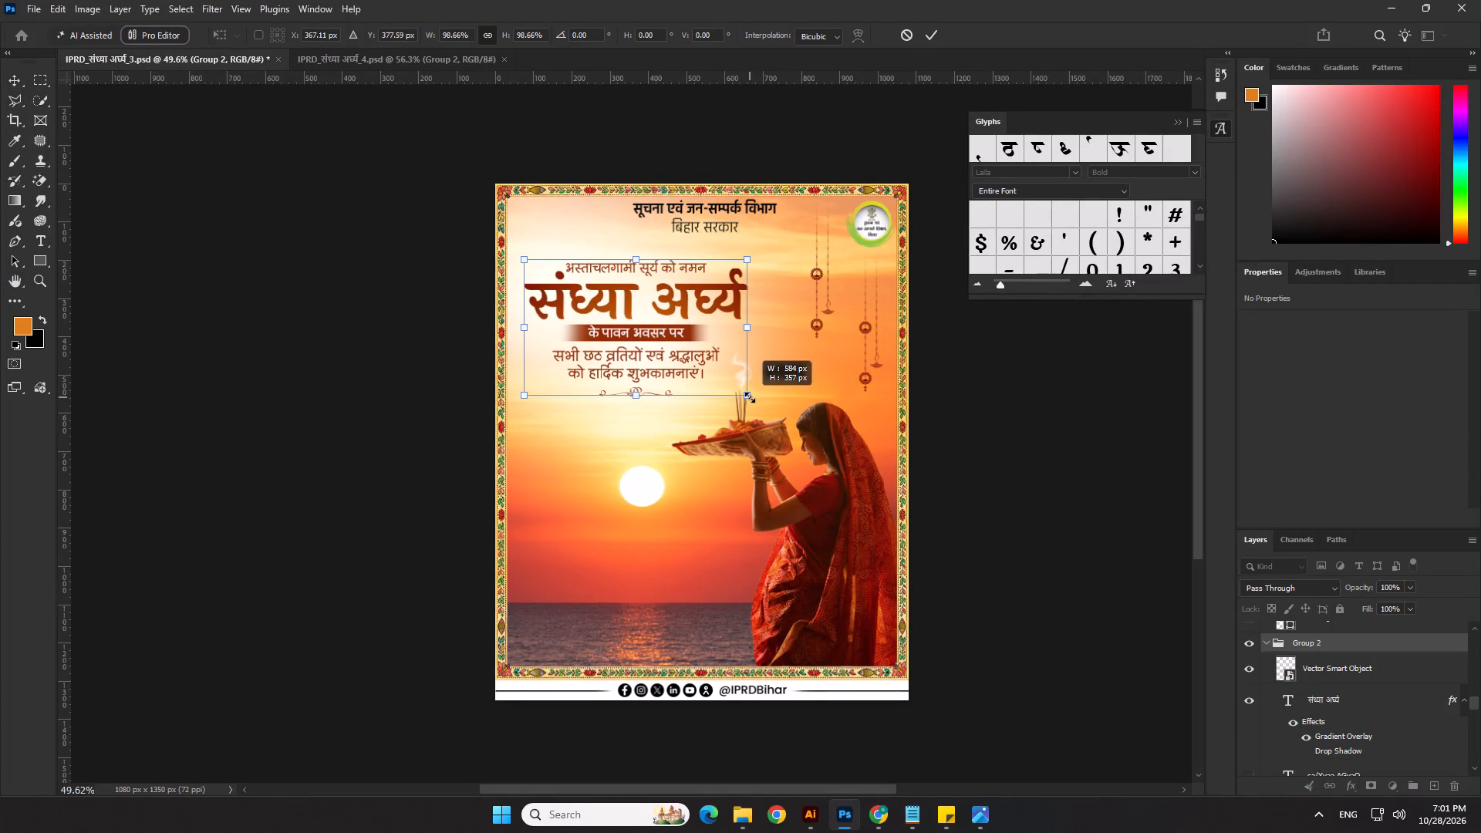
key(Right)
key(Up)
key(Return)
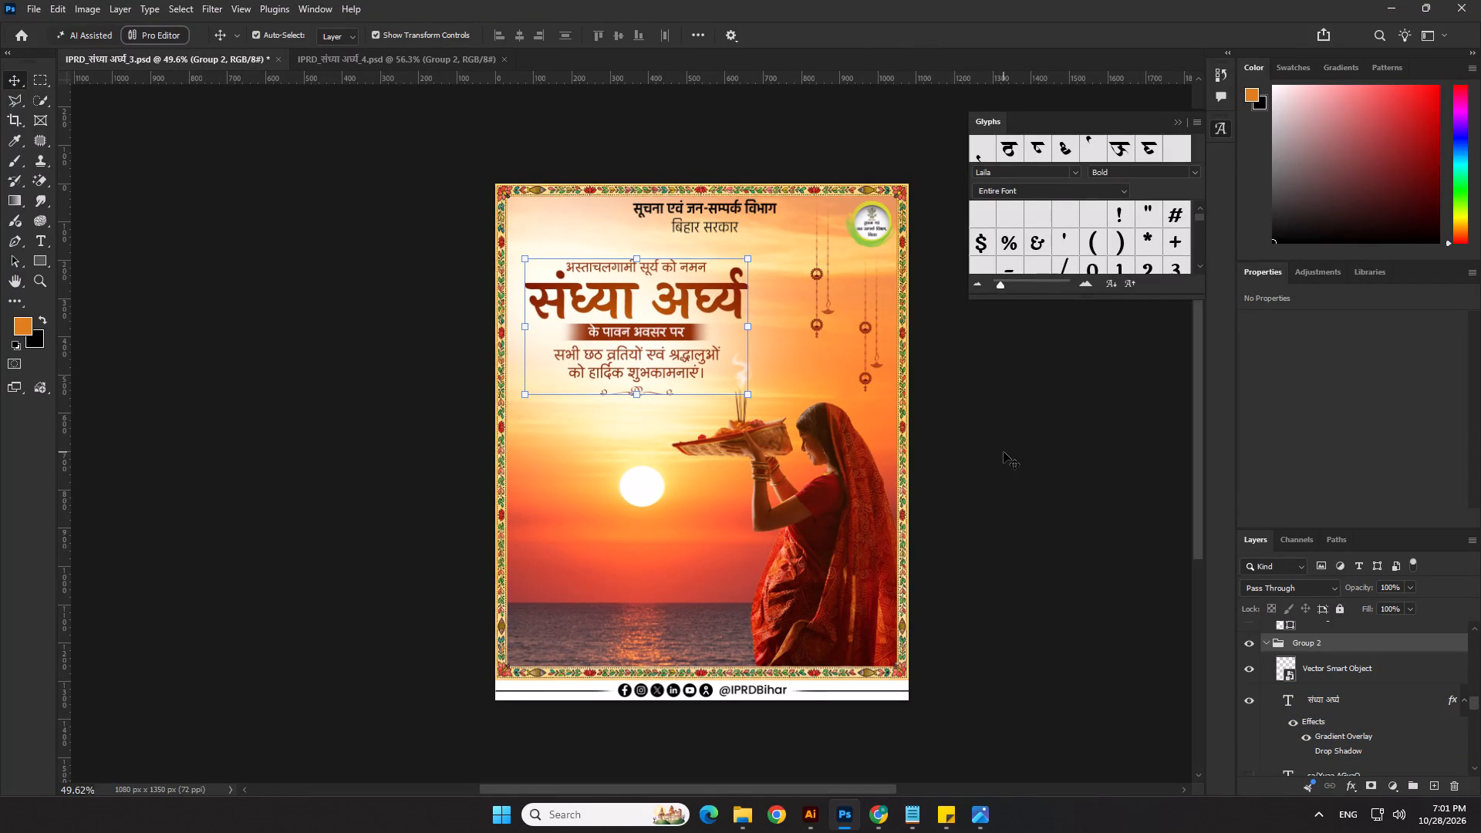
Save IPRD_संध्या अर्घ्य_3 and export a PNG copy named IPRD_संध्या अर्घ्य_3 copy.png.
click(1004, 452)
key(ctrl+s)
click(28, 15)
click(89, 207)
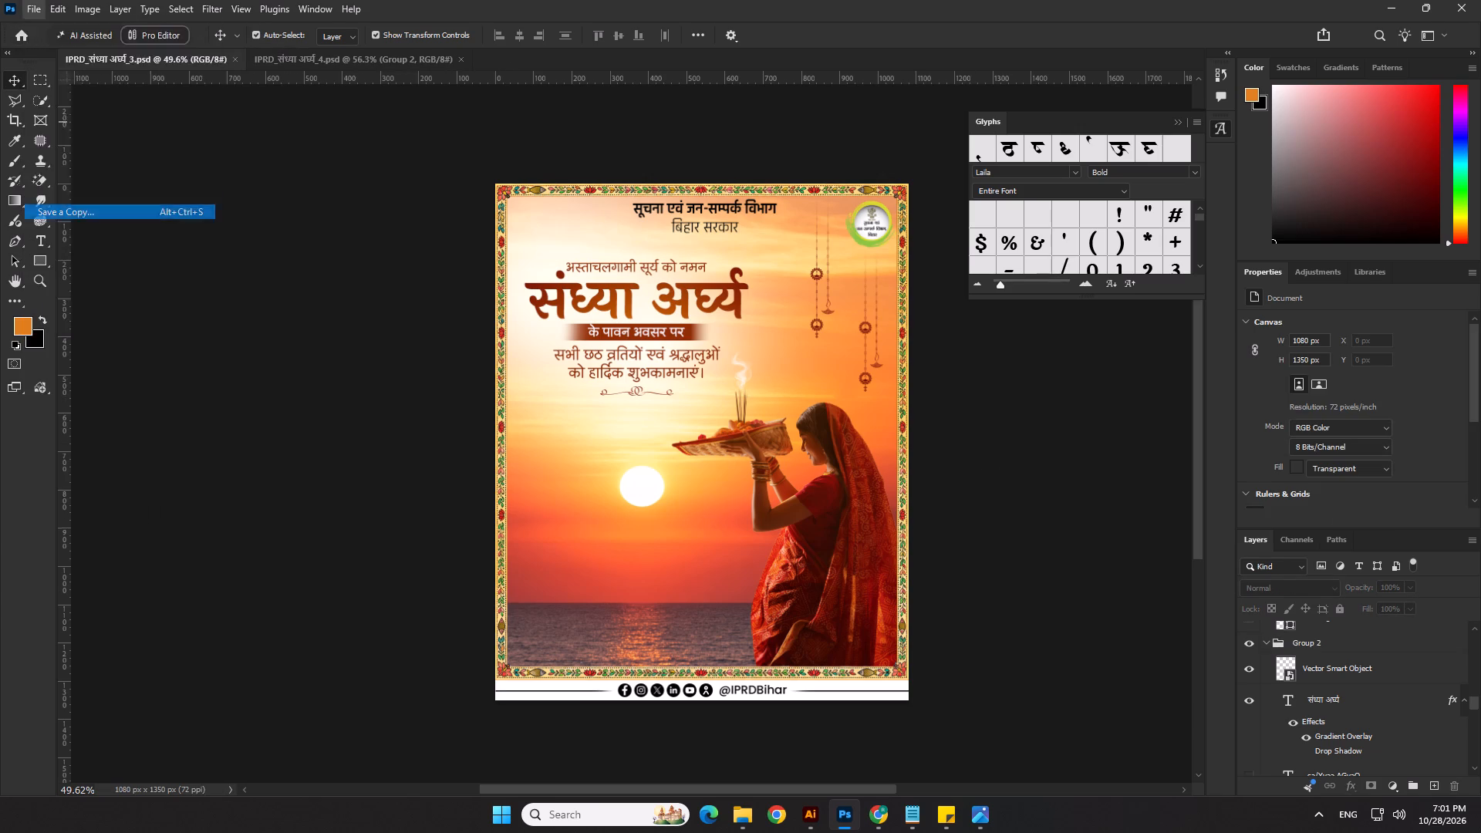
click(181, 656)
click(173, 567)
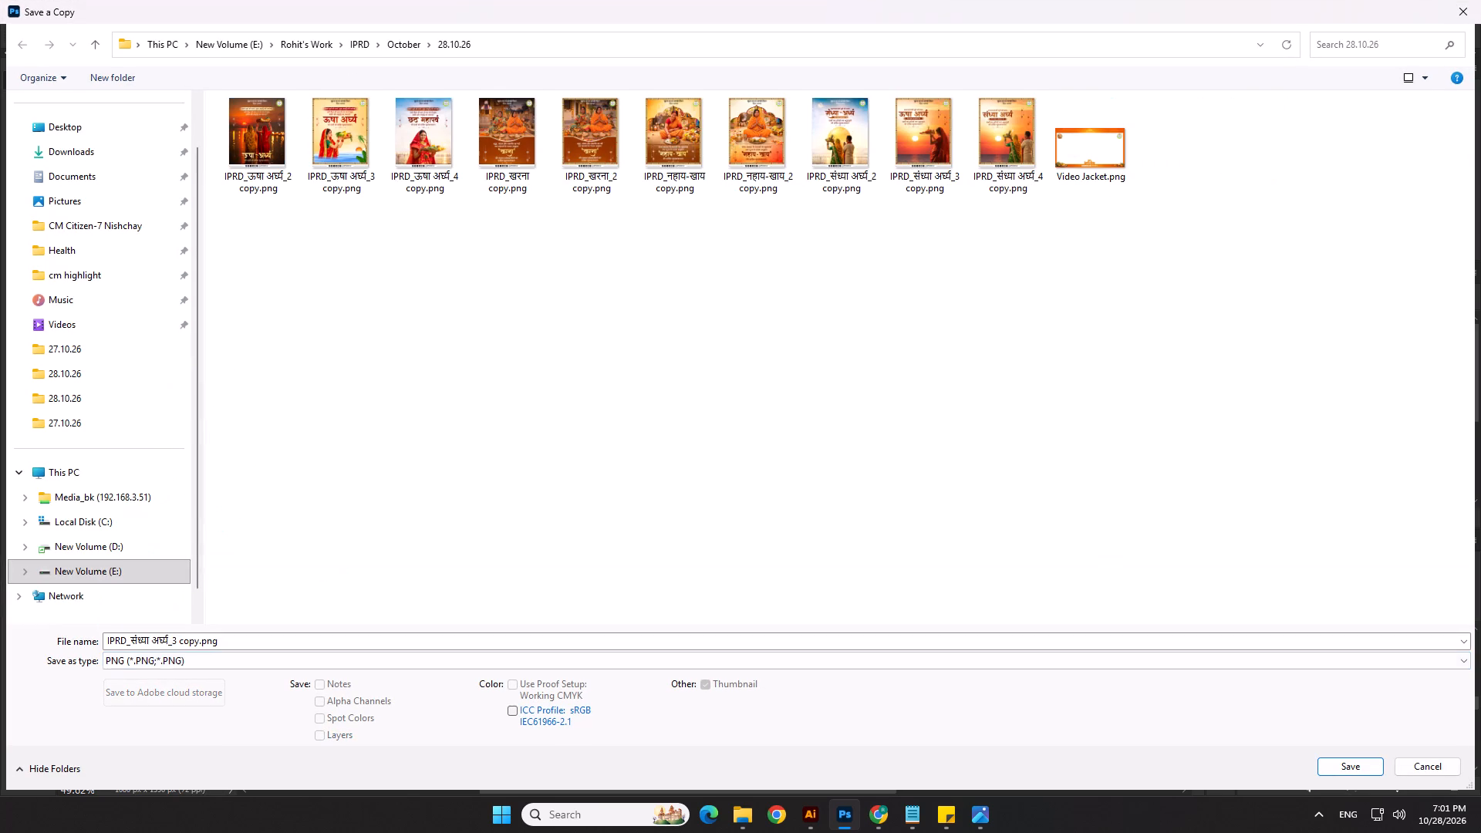
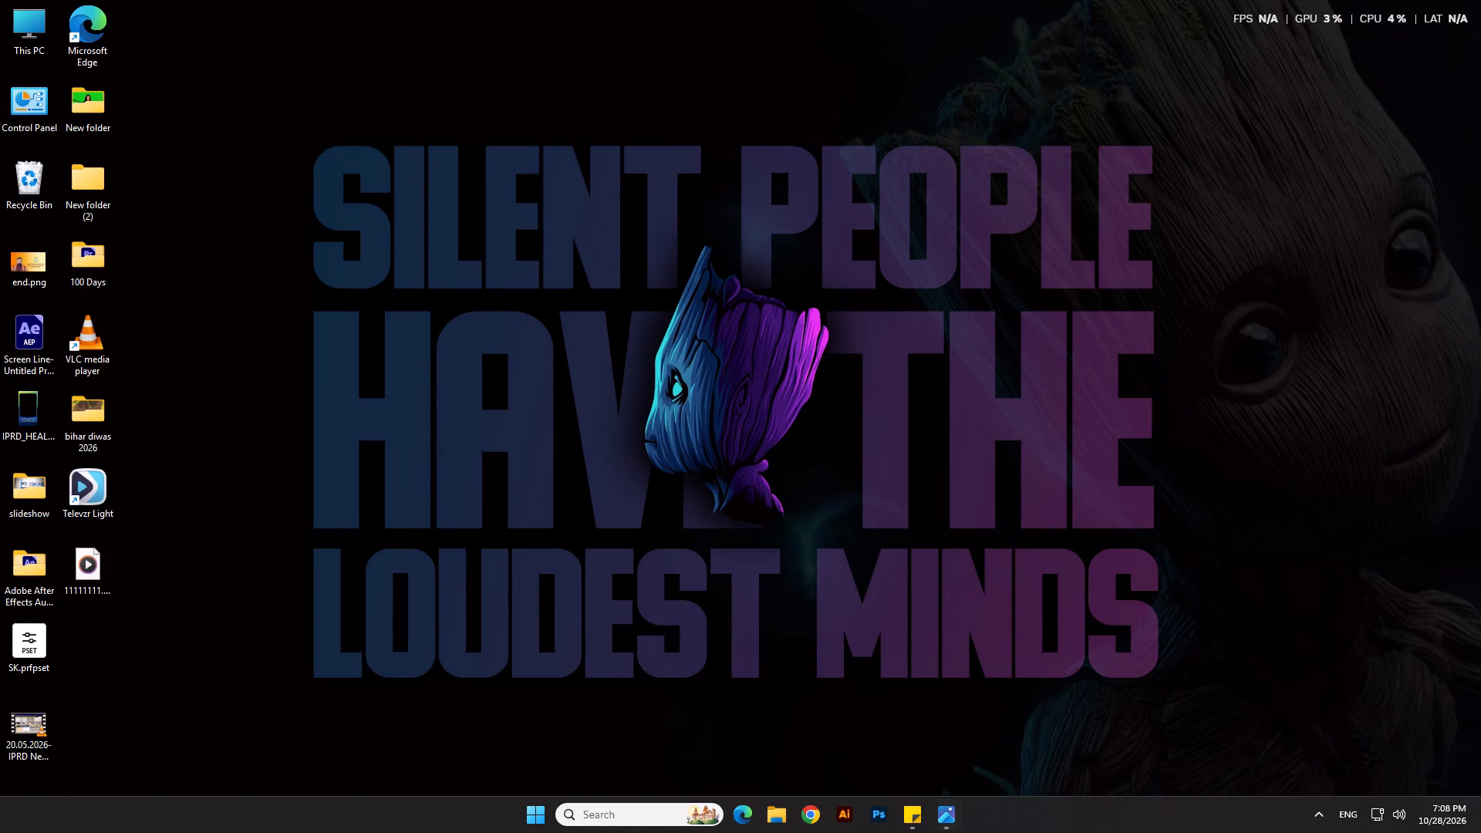
Close the open image IPRD_खरना copy.png in the photo viewer.
click(952, 814)
click(933, 688)
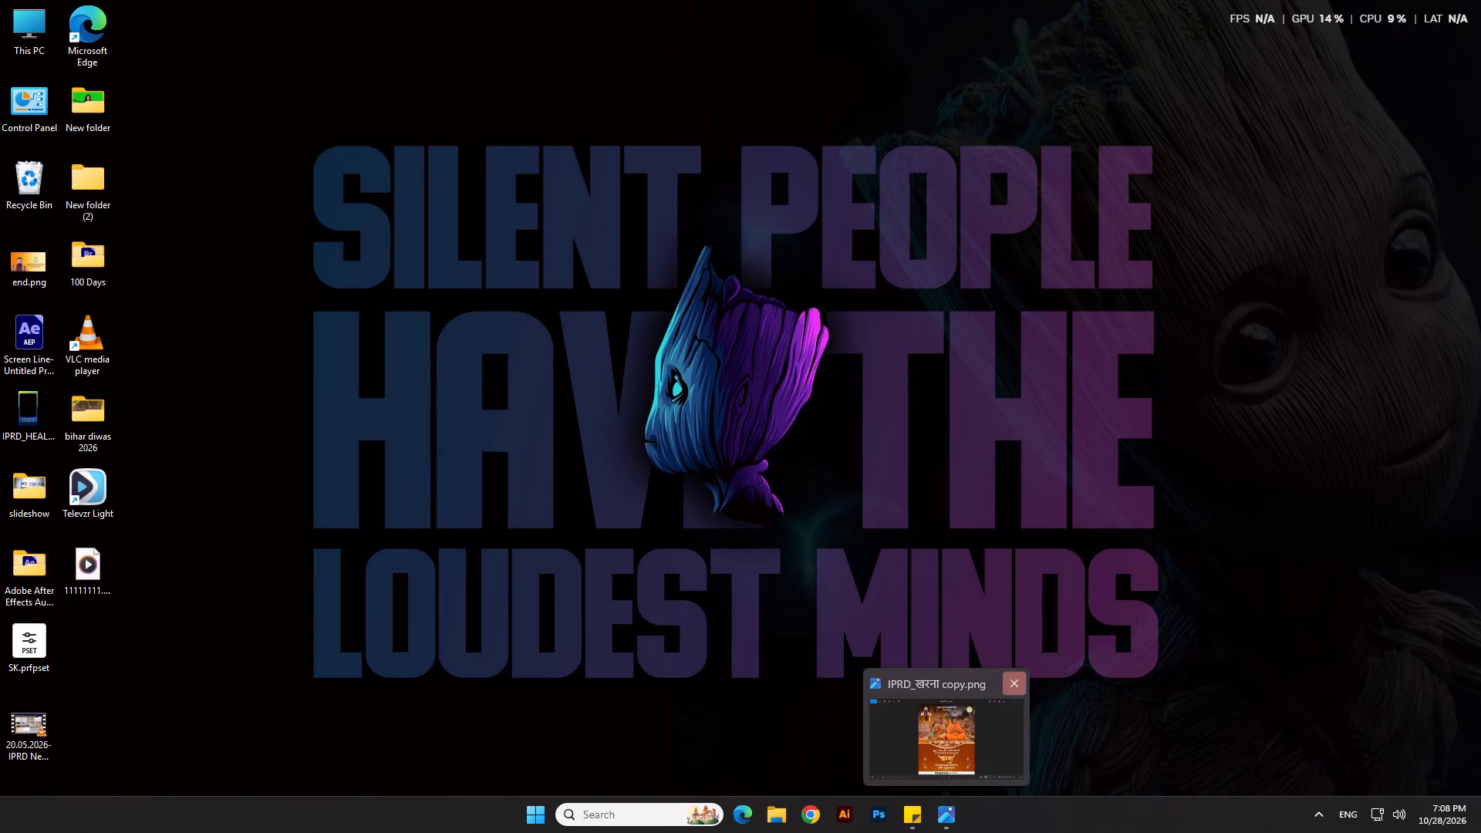
click(1008, 684)
Bring up the sticky note with the poster prompt text and close it.
click(932, 831)
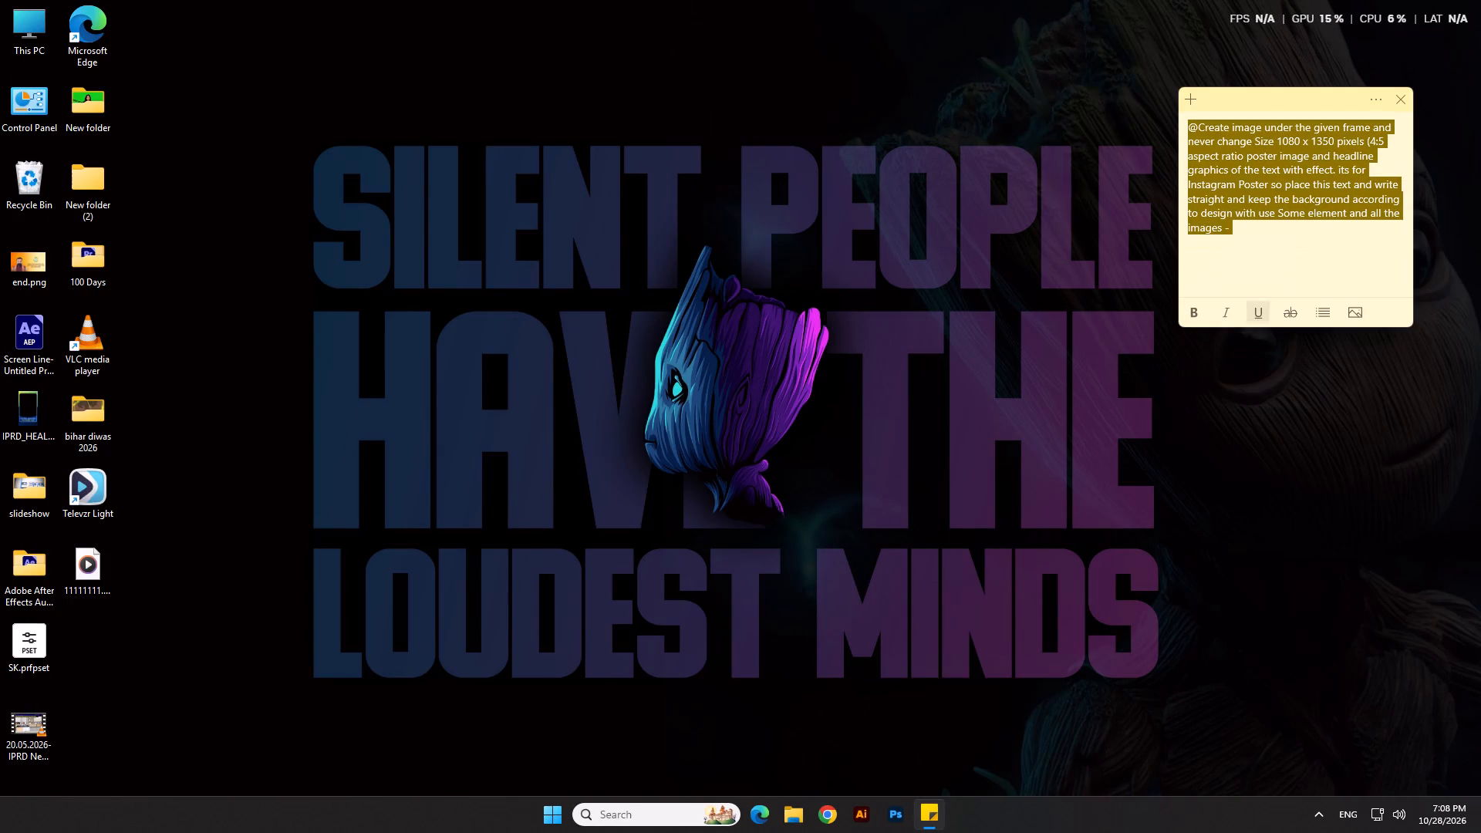
click(1405, 89)
Open the Shut Down Windows dialog from the desktop.
click(1088, 317)
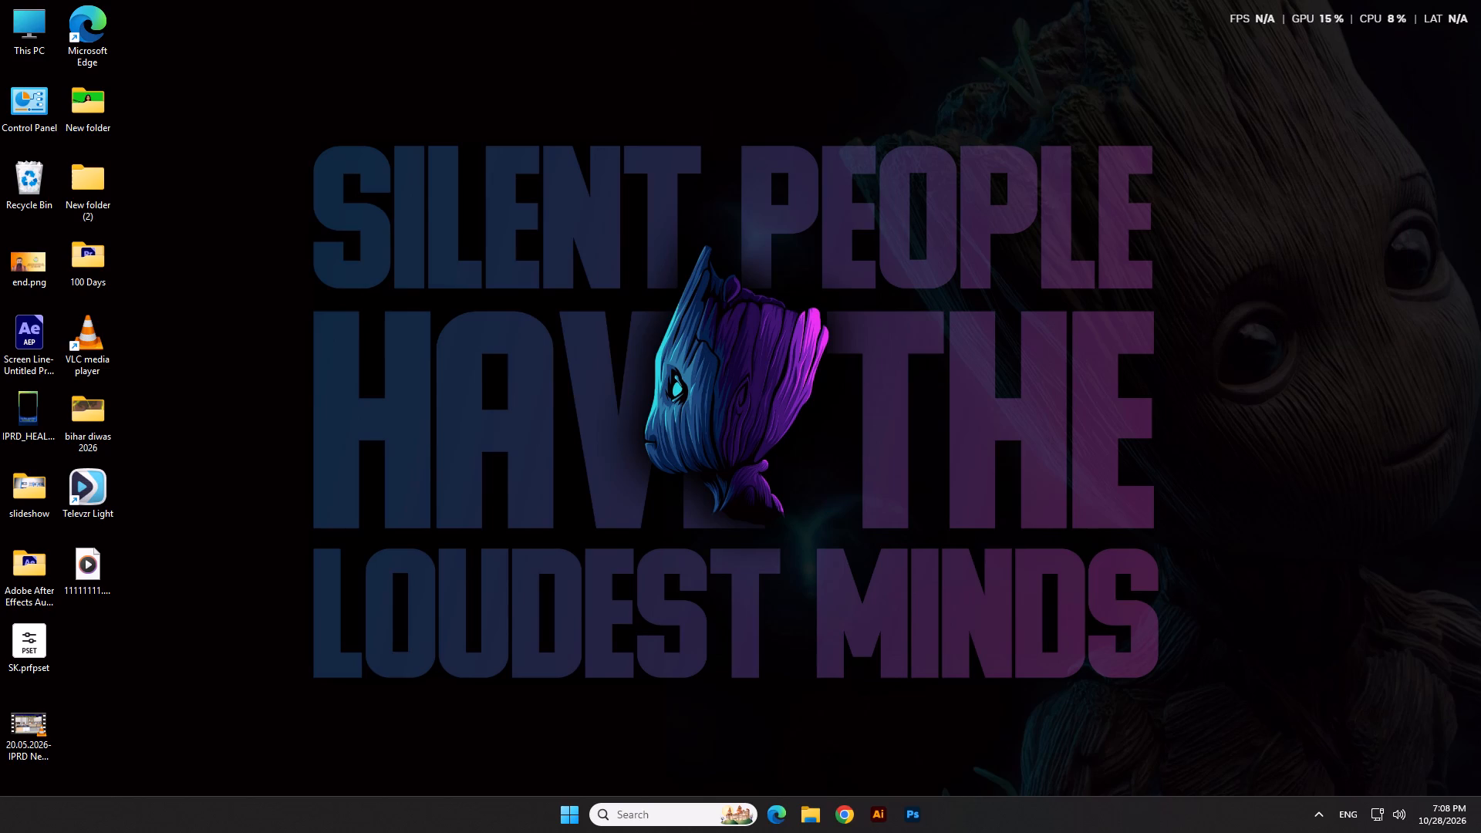
key(alt+F4)
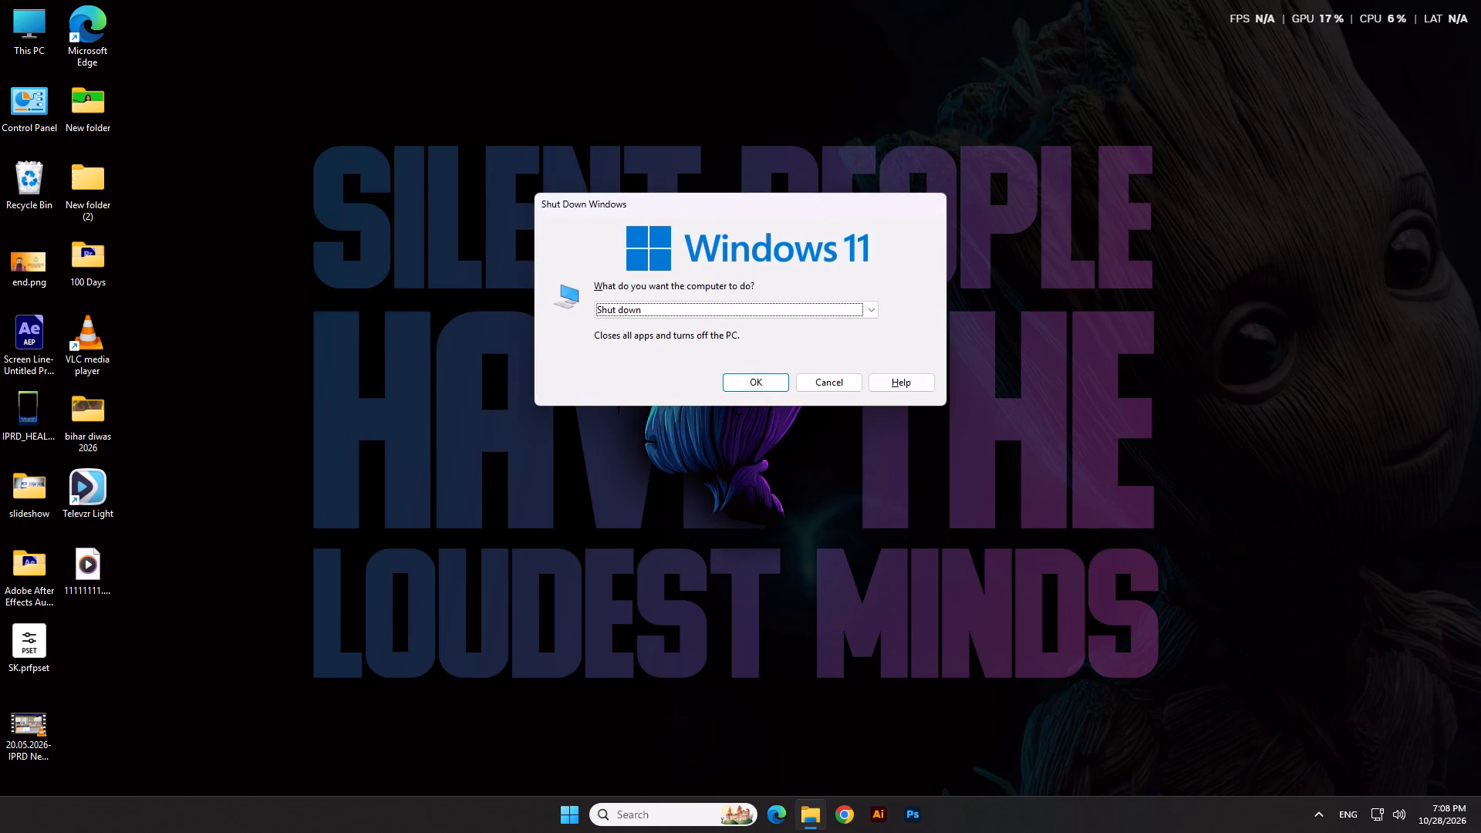